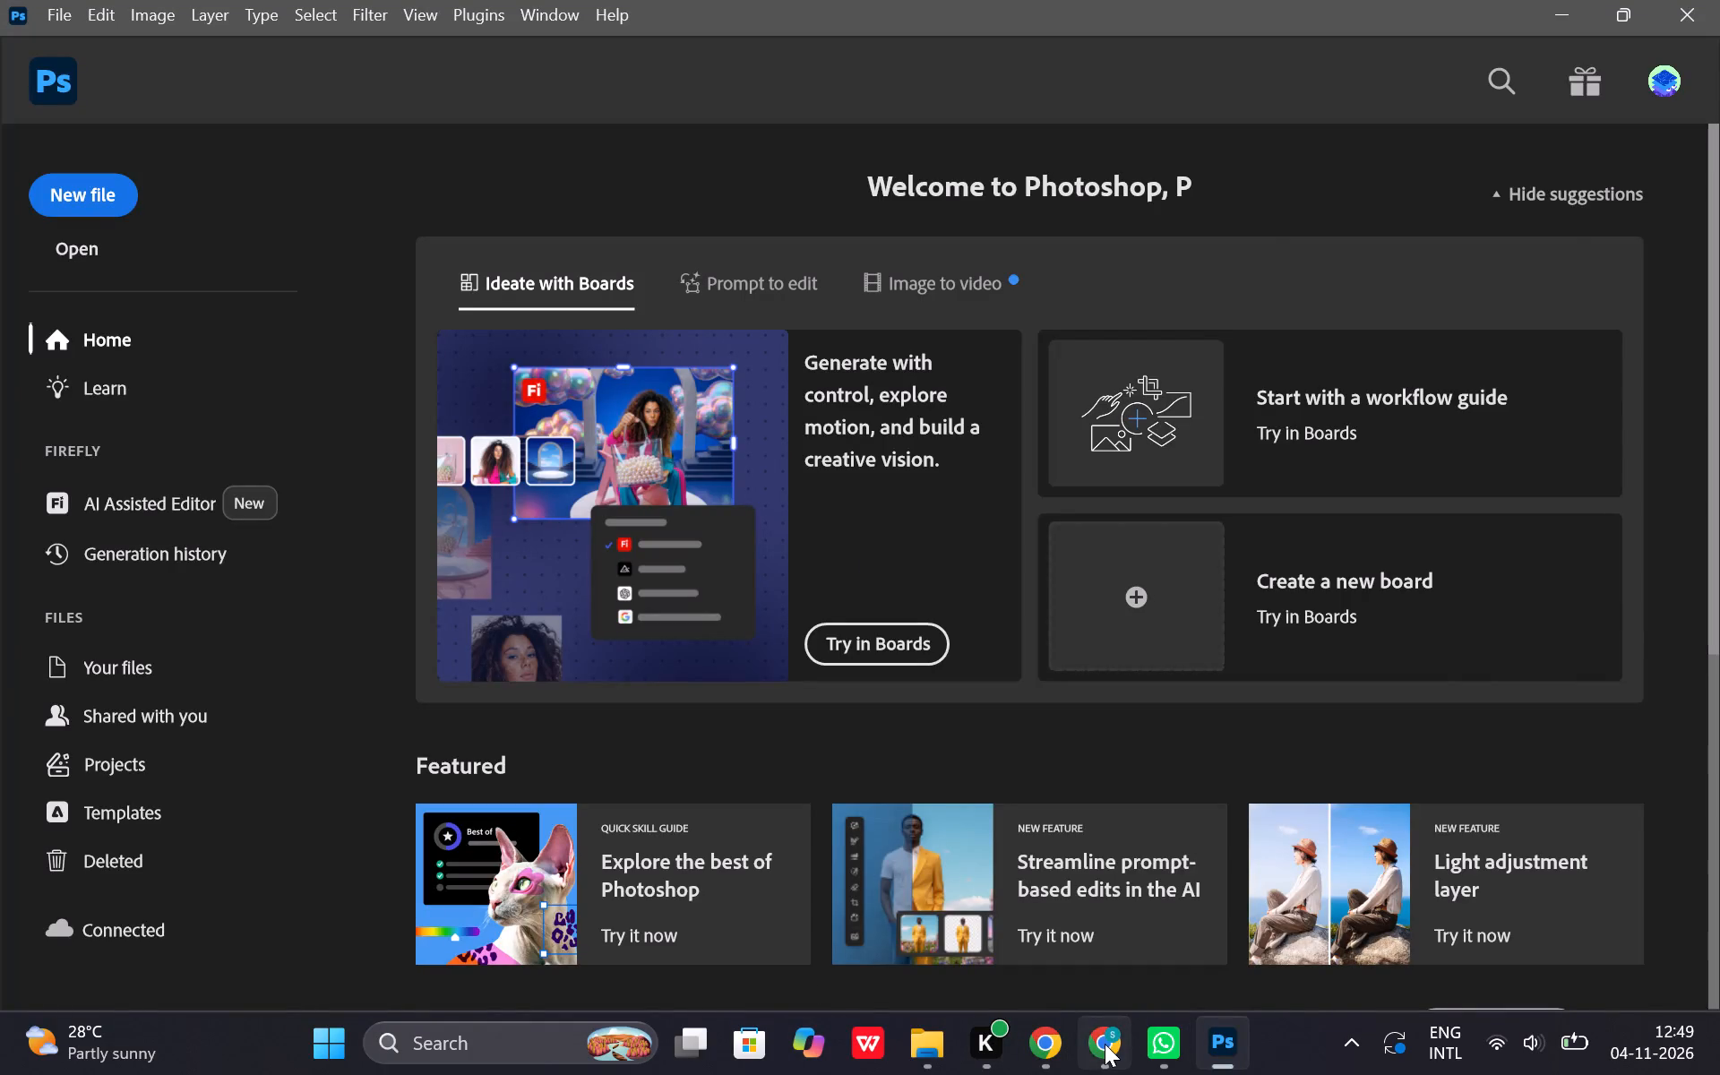
Switch to the YouTube tutorial in Chrome, play it up to the new document settings and pause it there.
left_click(1104, 1043)
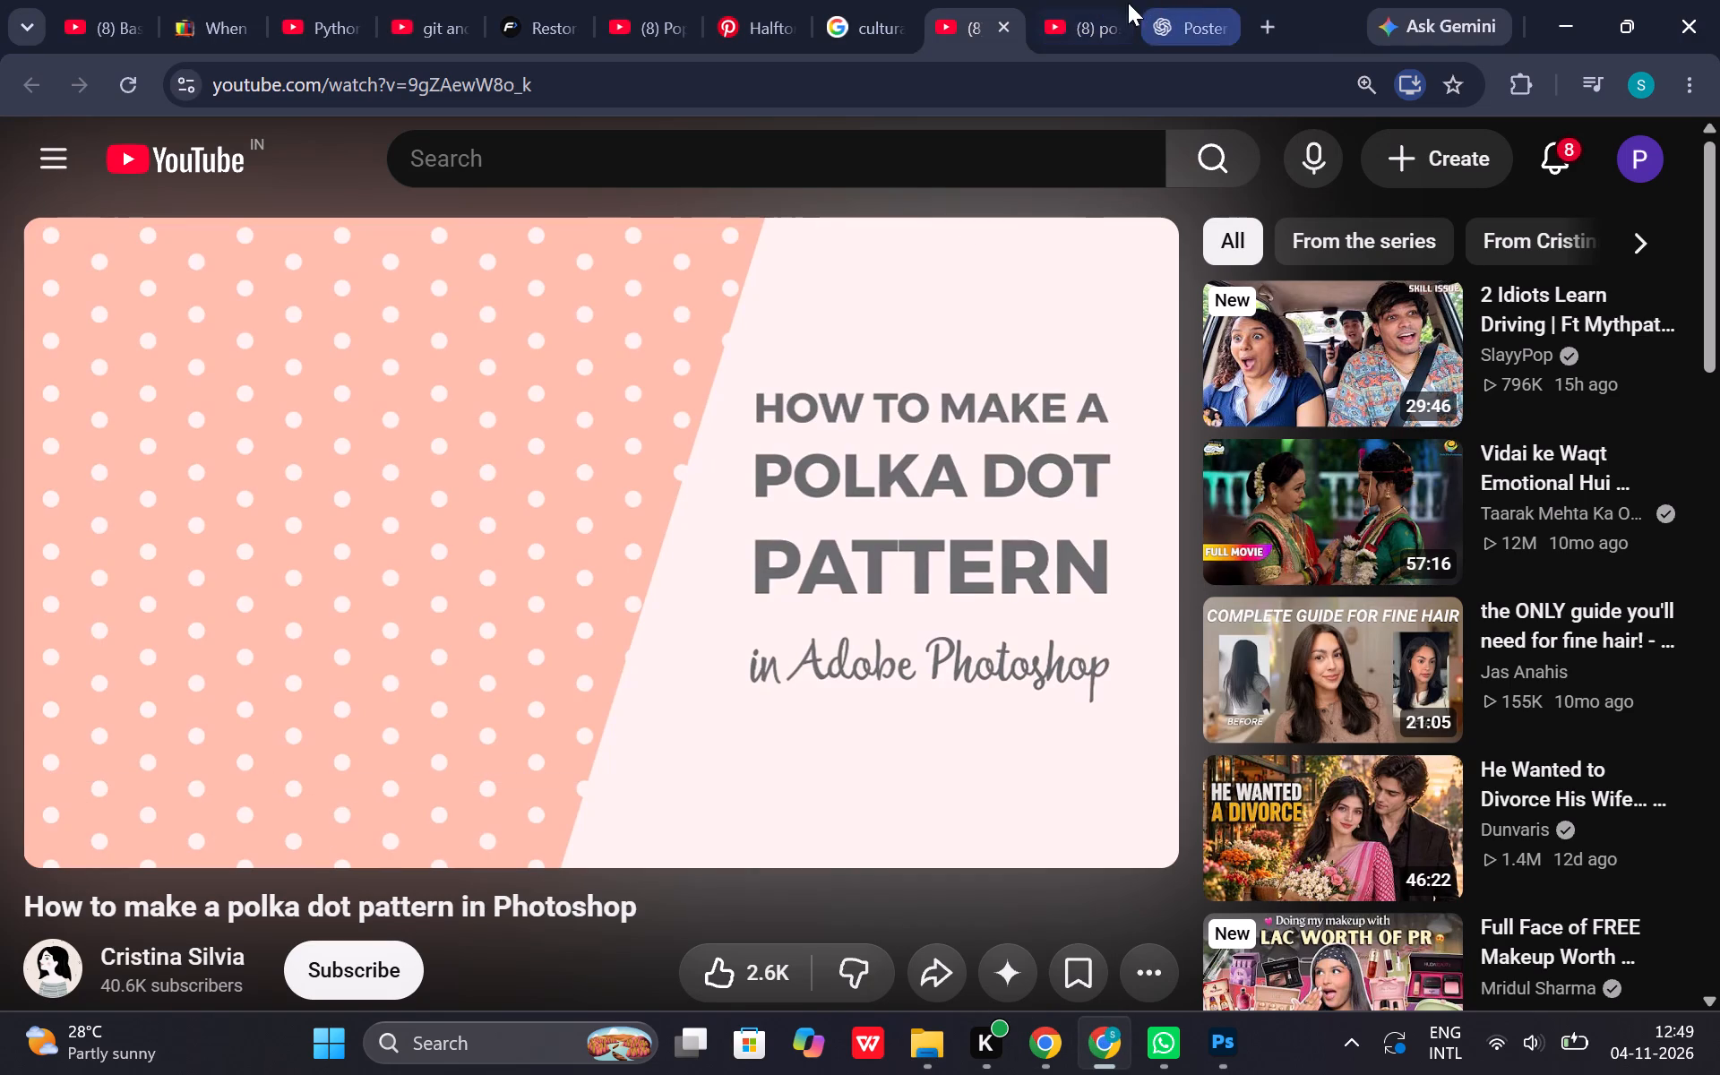
left_click(510, 466)
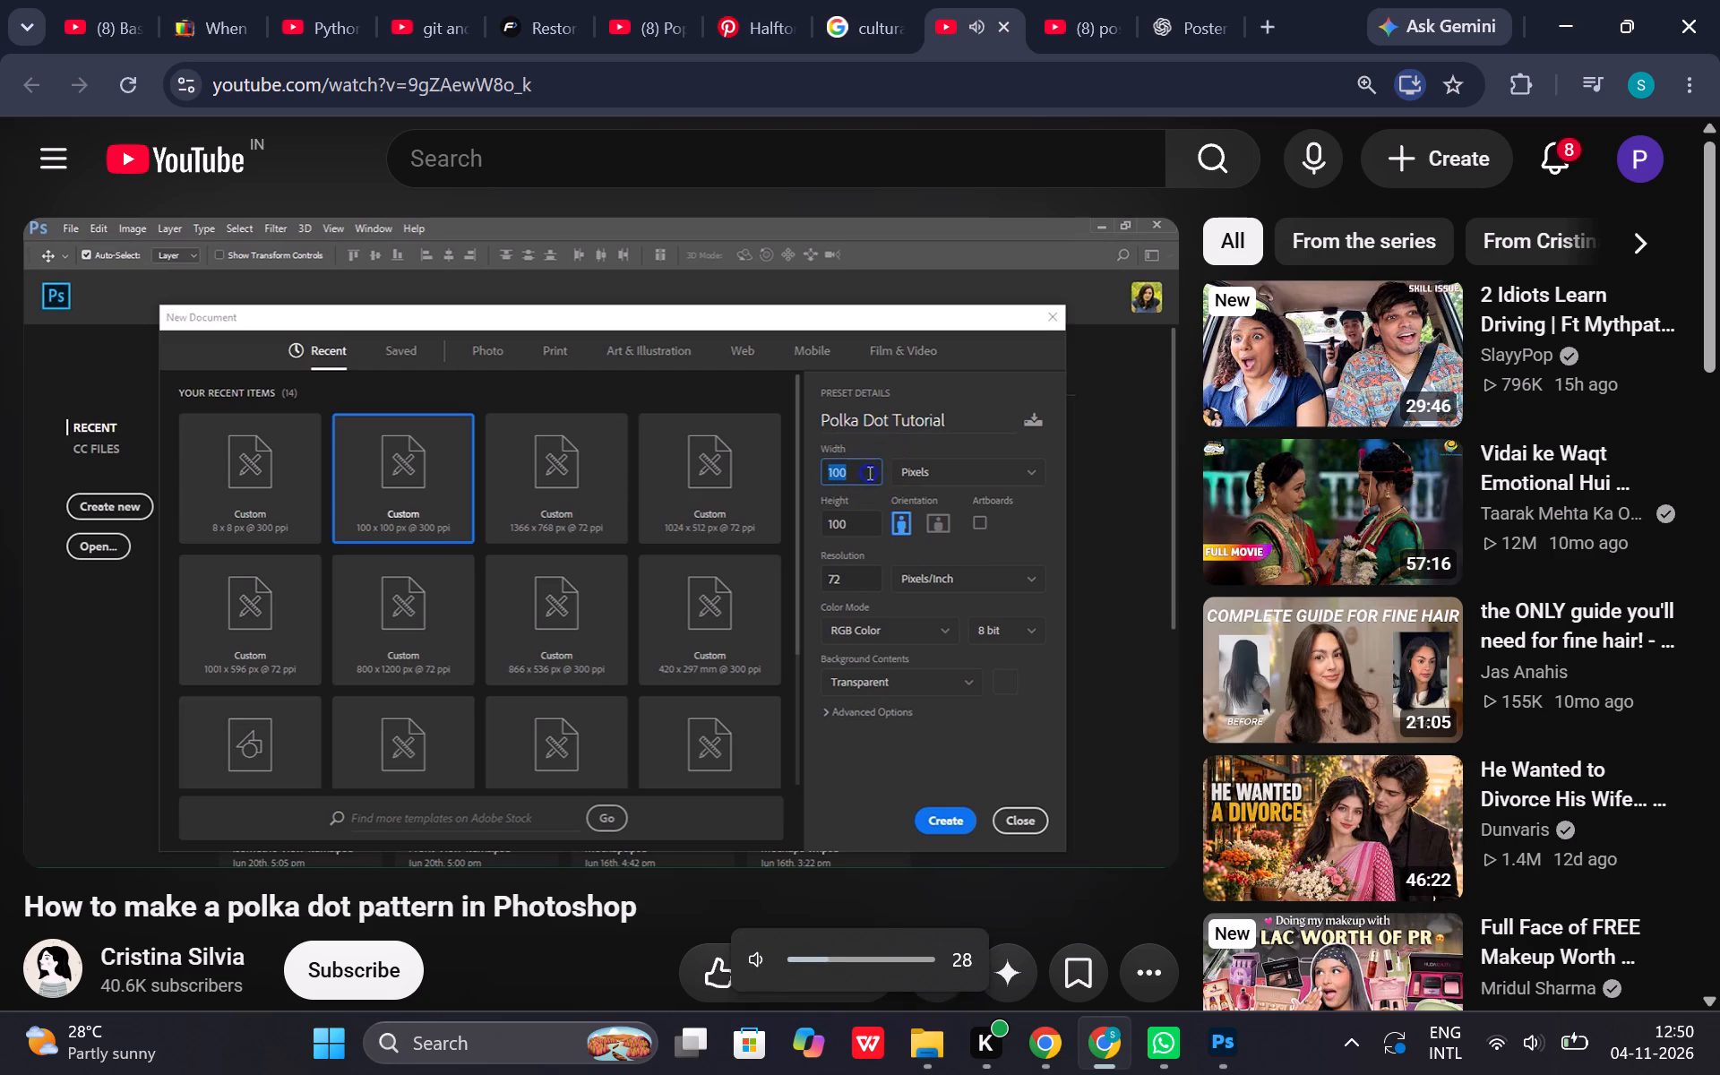
left_click(704, 469)
Return to Photoshop, start a new document and set its width and height to 100 pixels each.
left_click(1217, 1067)
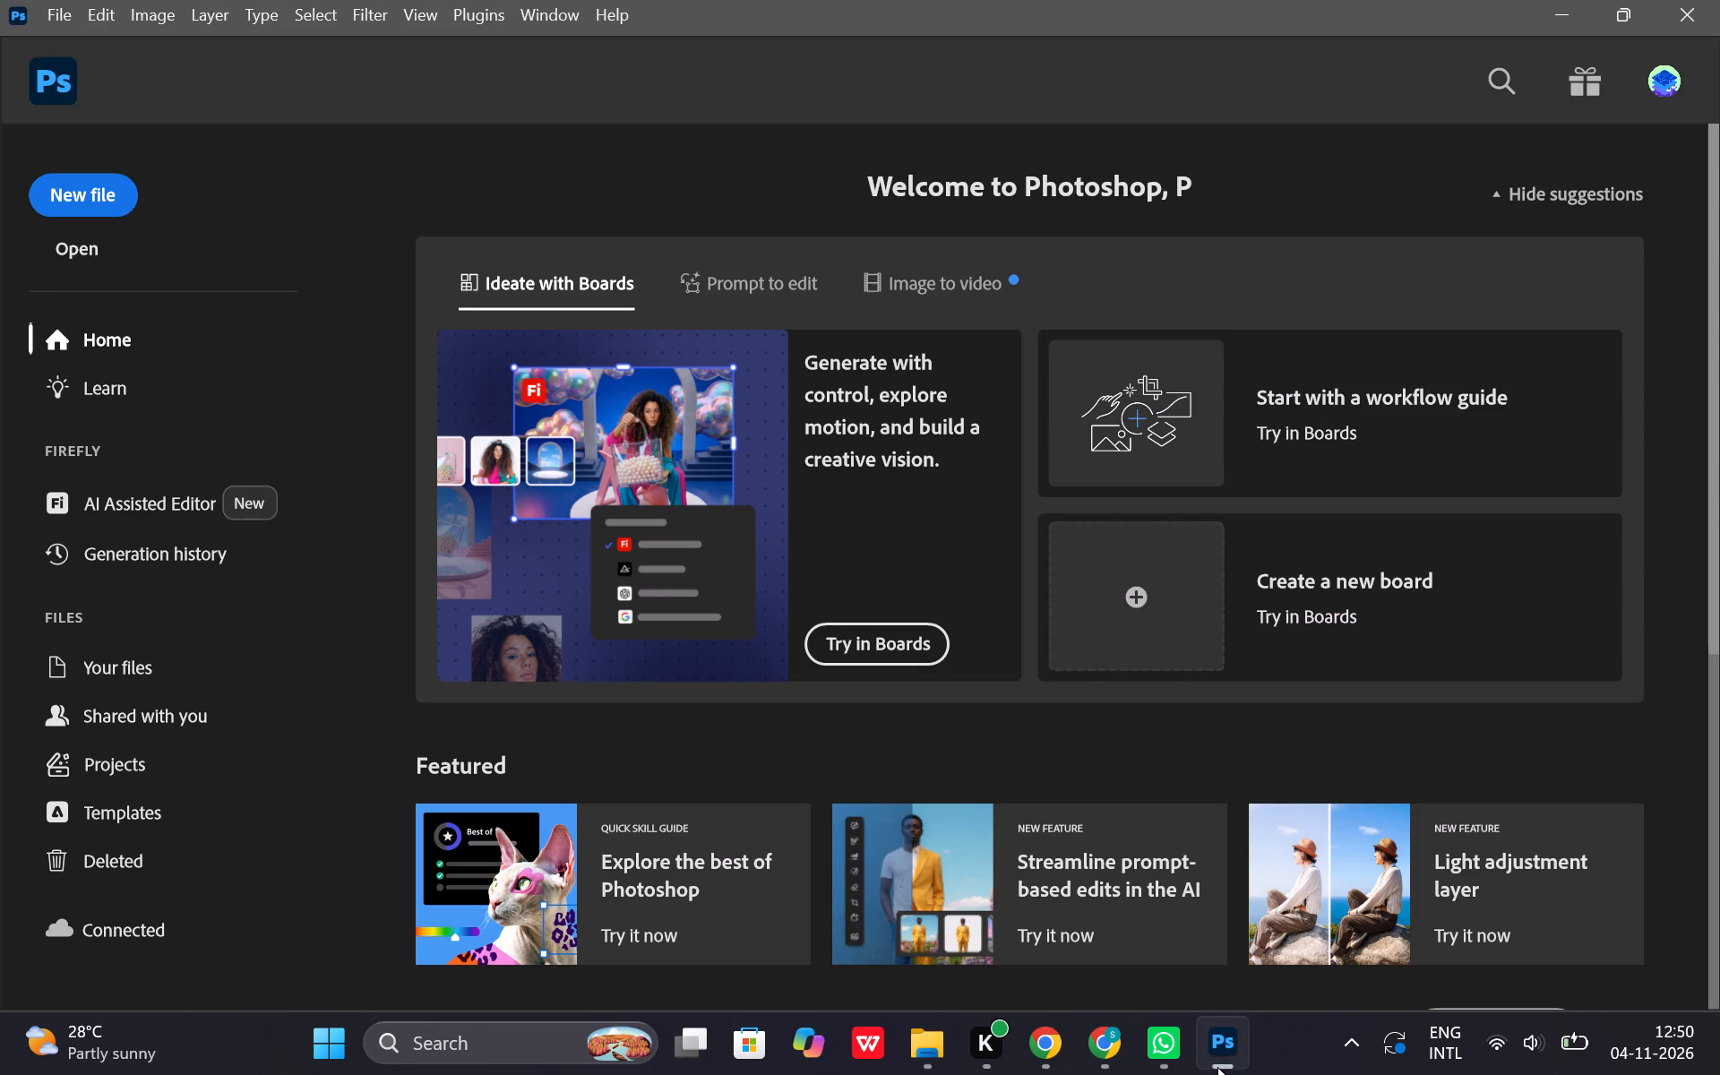
left_click(67, 206)
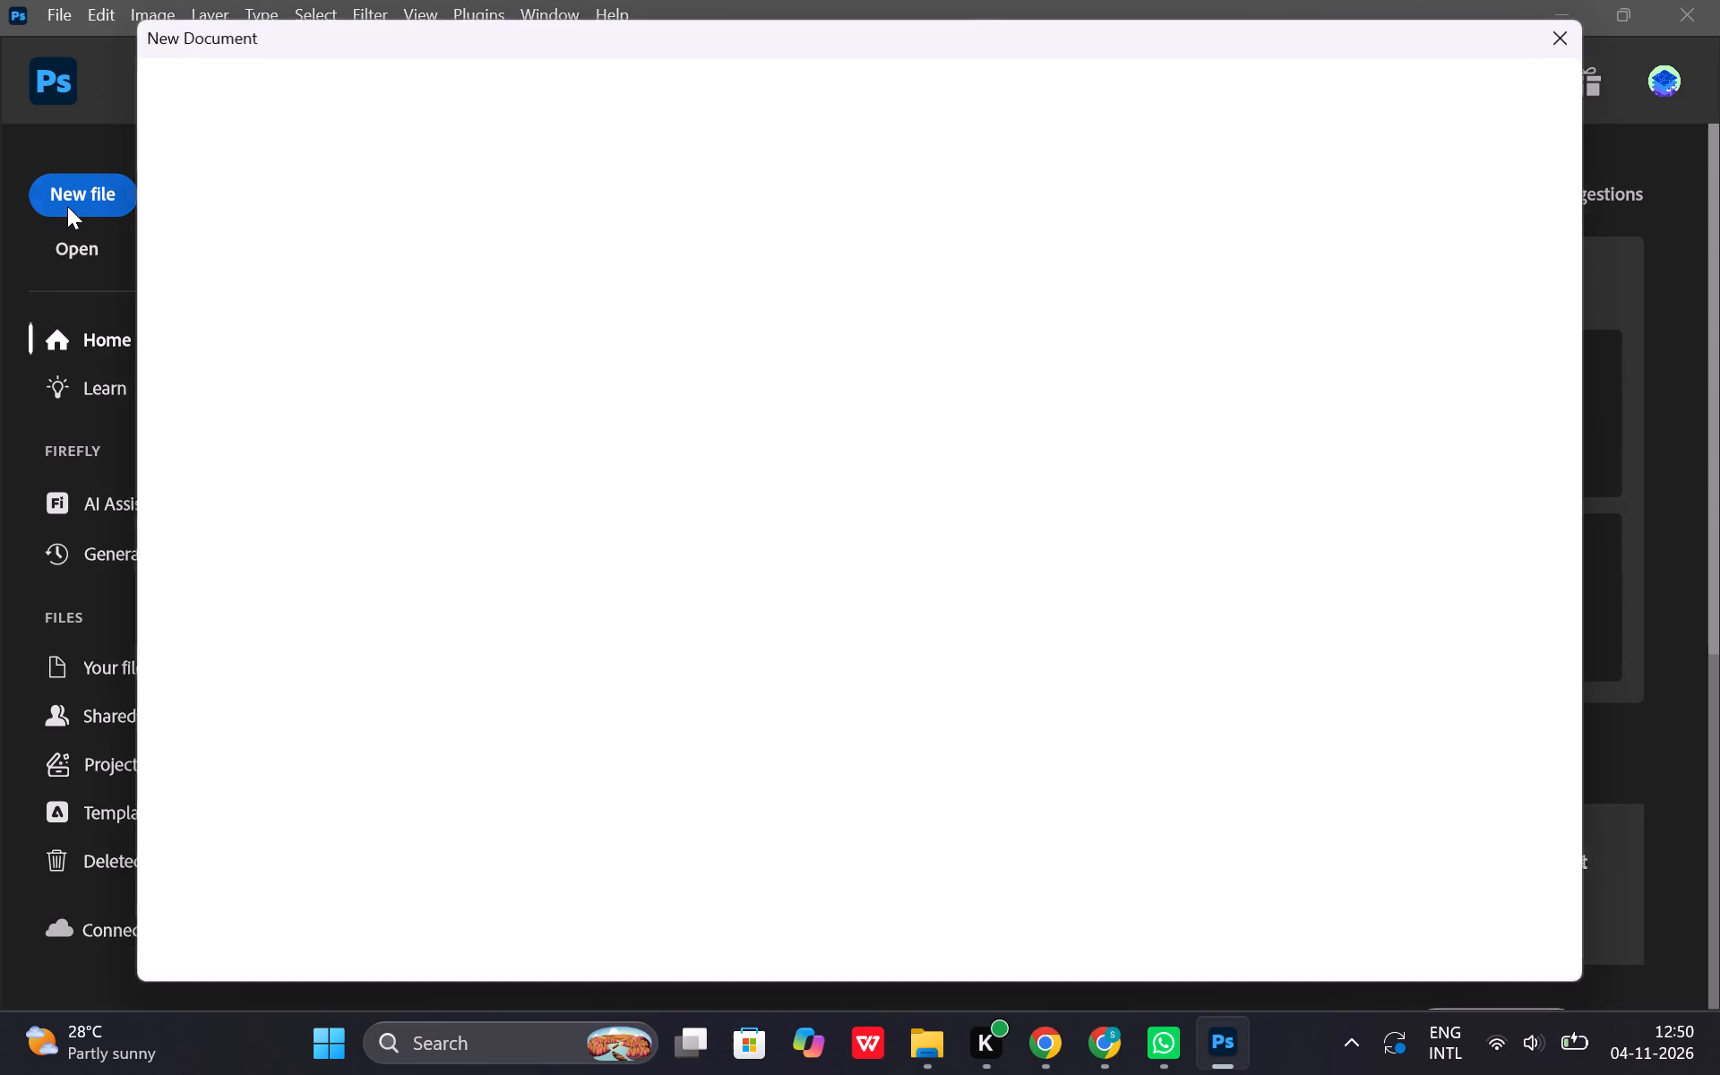
left_click(1251, 293)
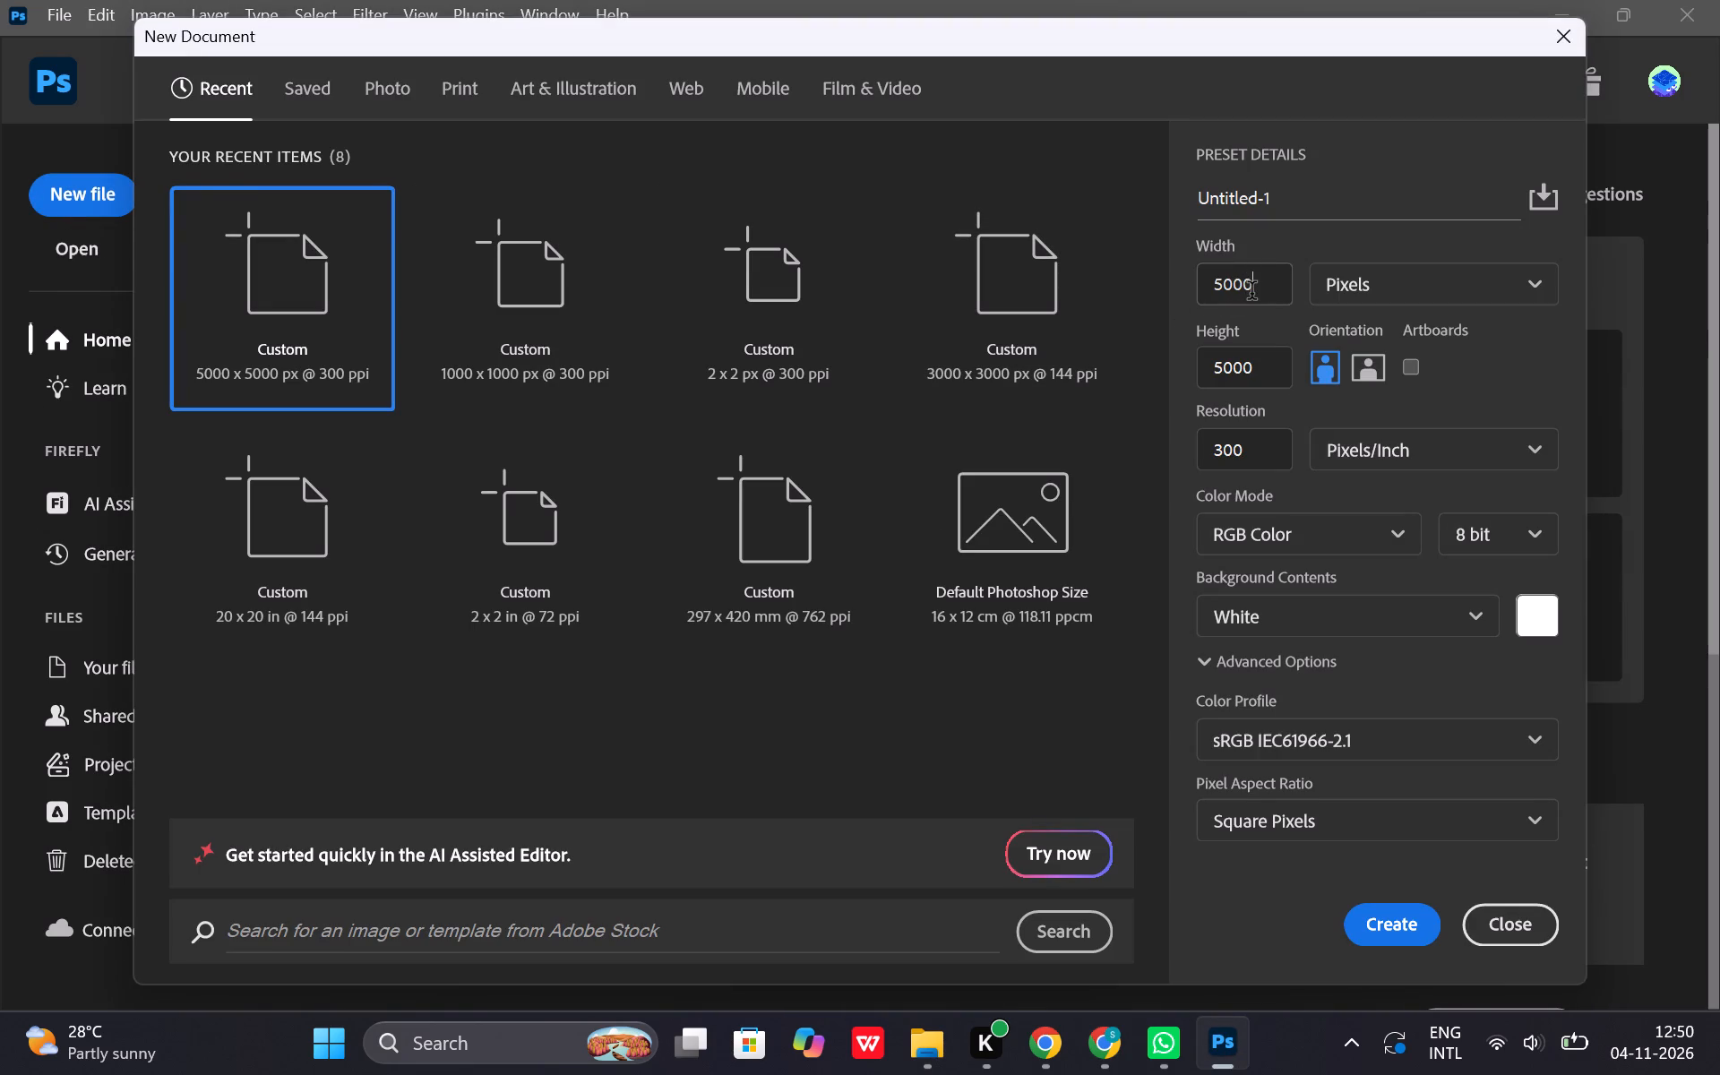
left_click_drag(1243, 287, 1218, 283)
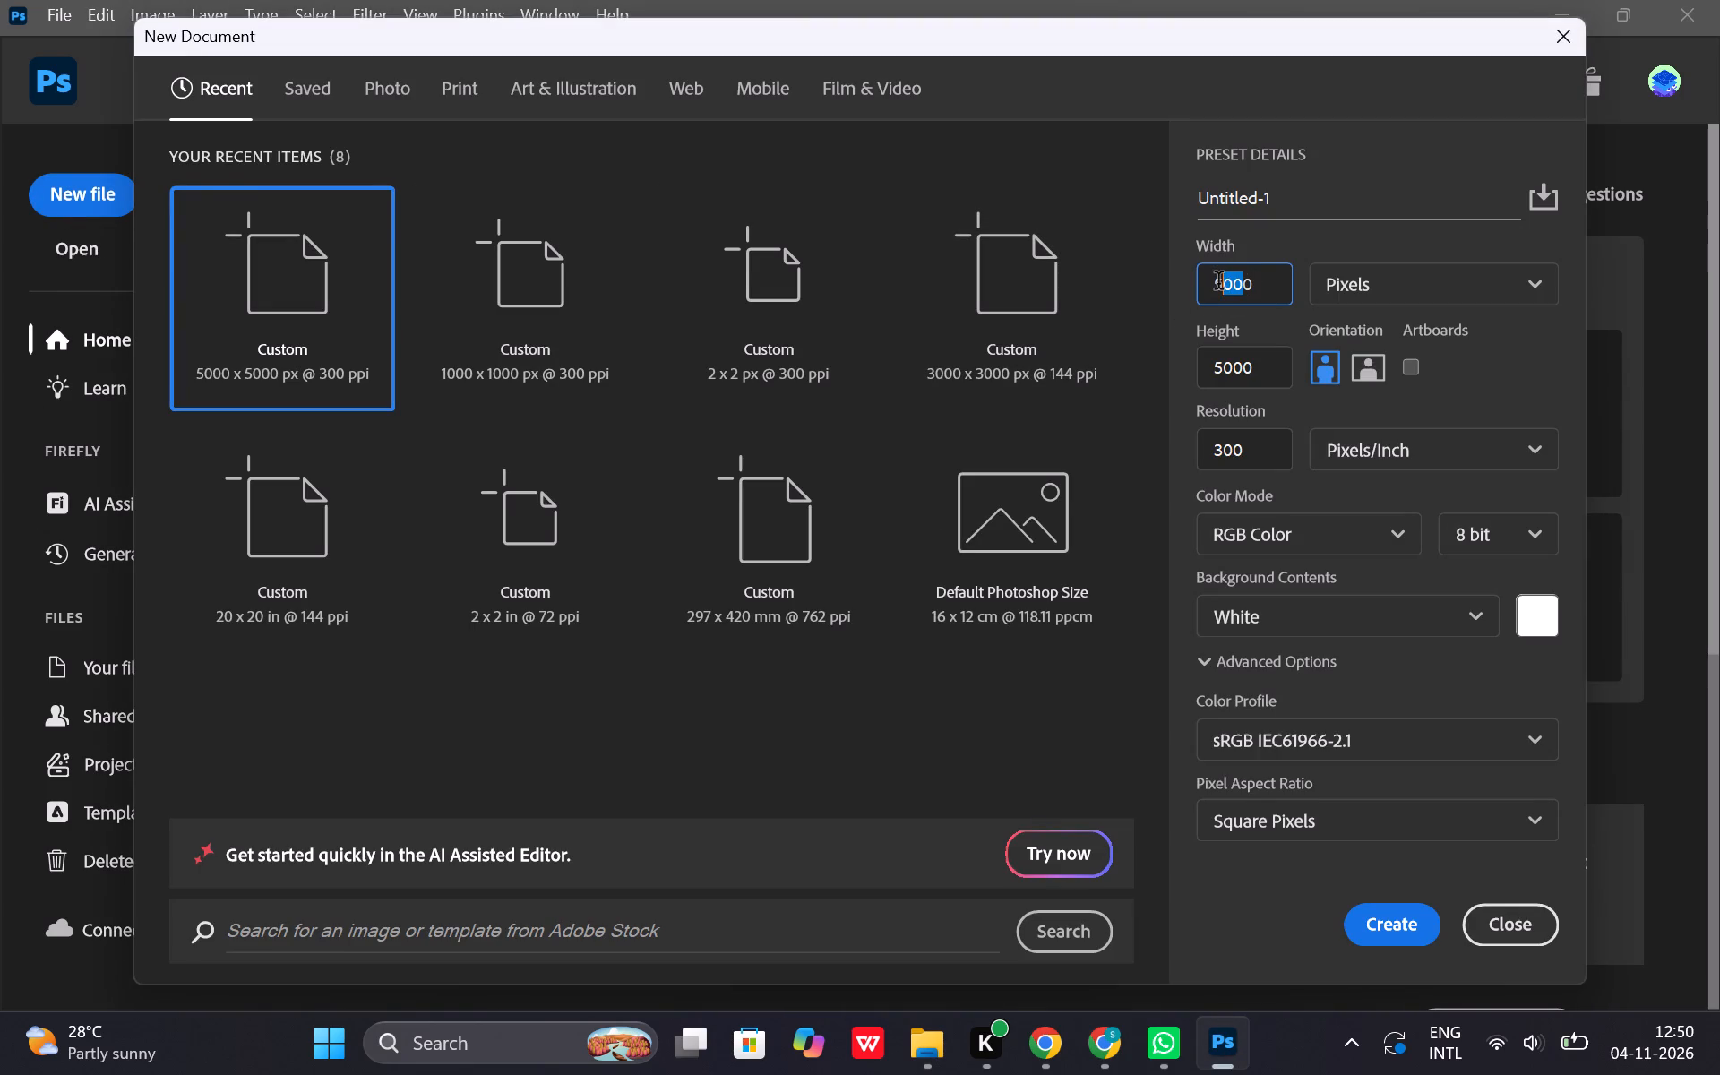
left_click_drag(1218, 283, 1218, 282)
key("BackSpace")
type("10")
left_click_drag(1266, 288, 1174, 290)
key("BackSpace")
type("100")
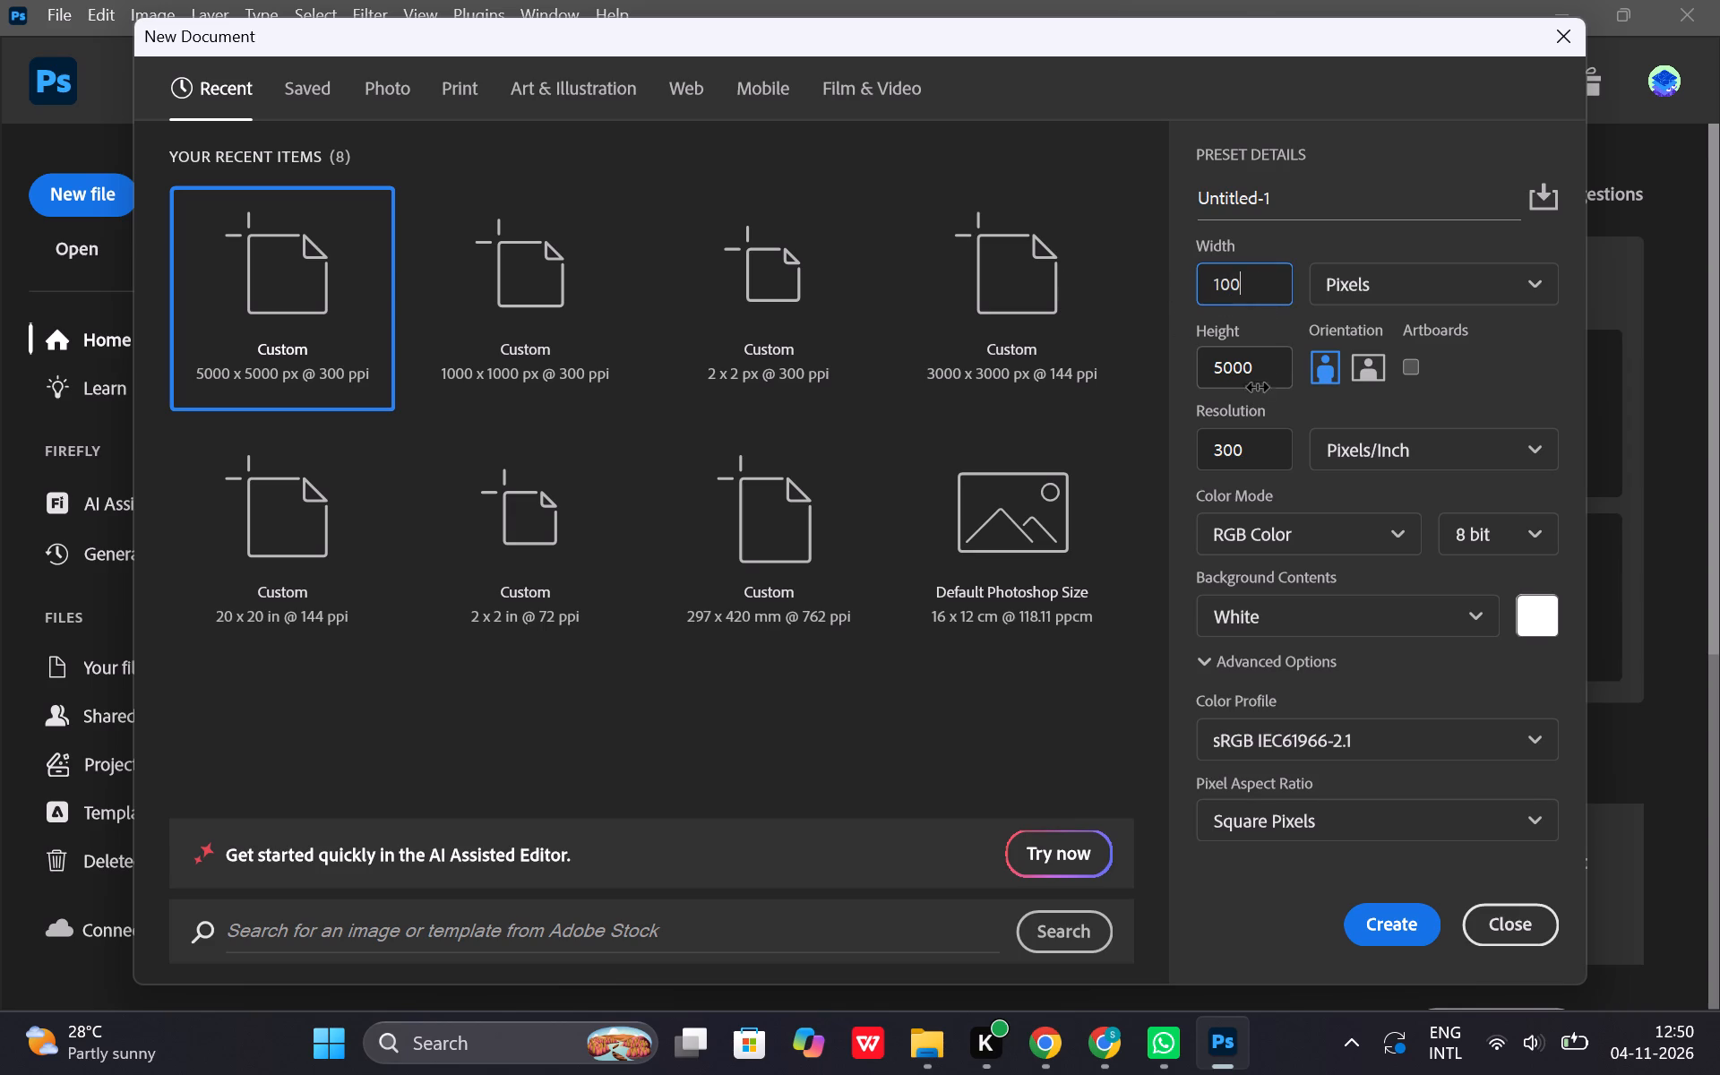
left_click_drag(1251, 375, 1193, 350)
key("BackSpace")
type("100")
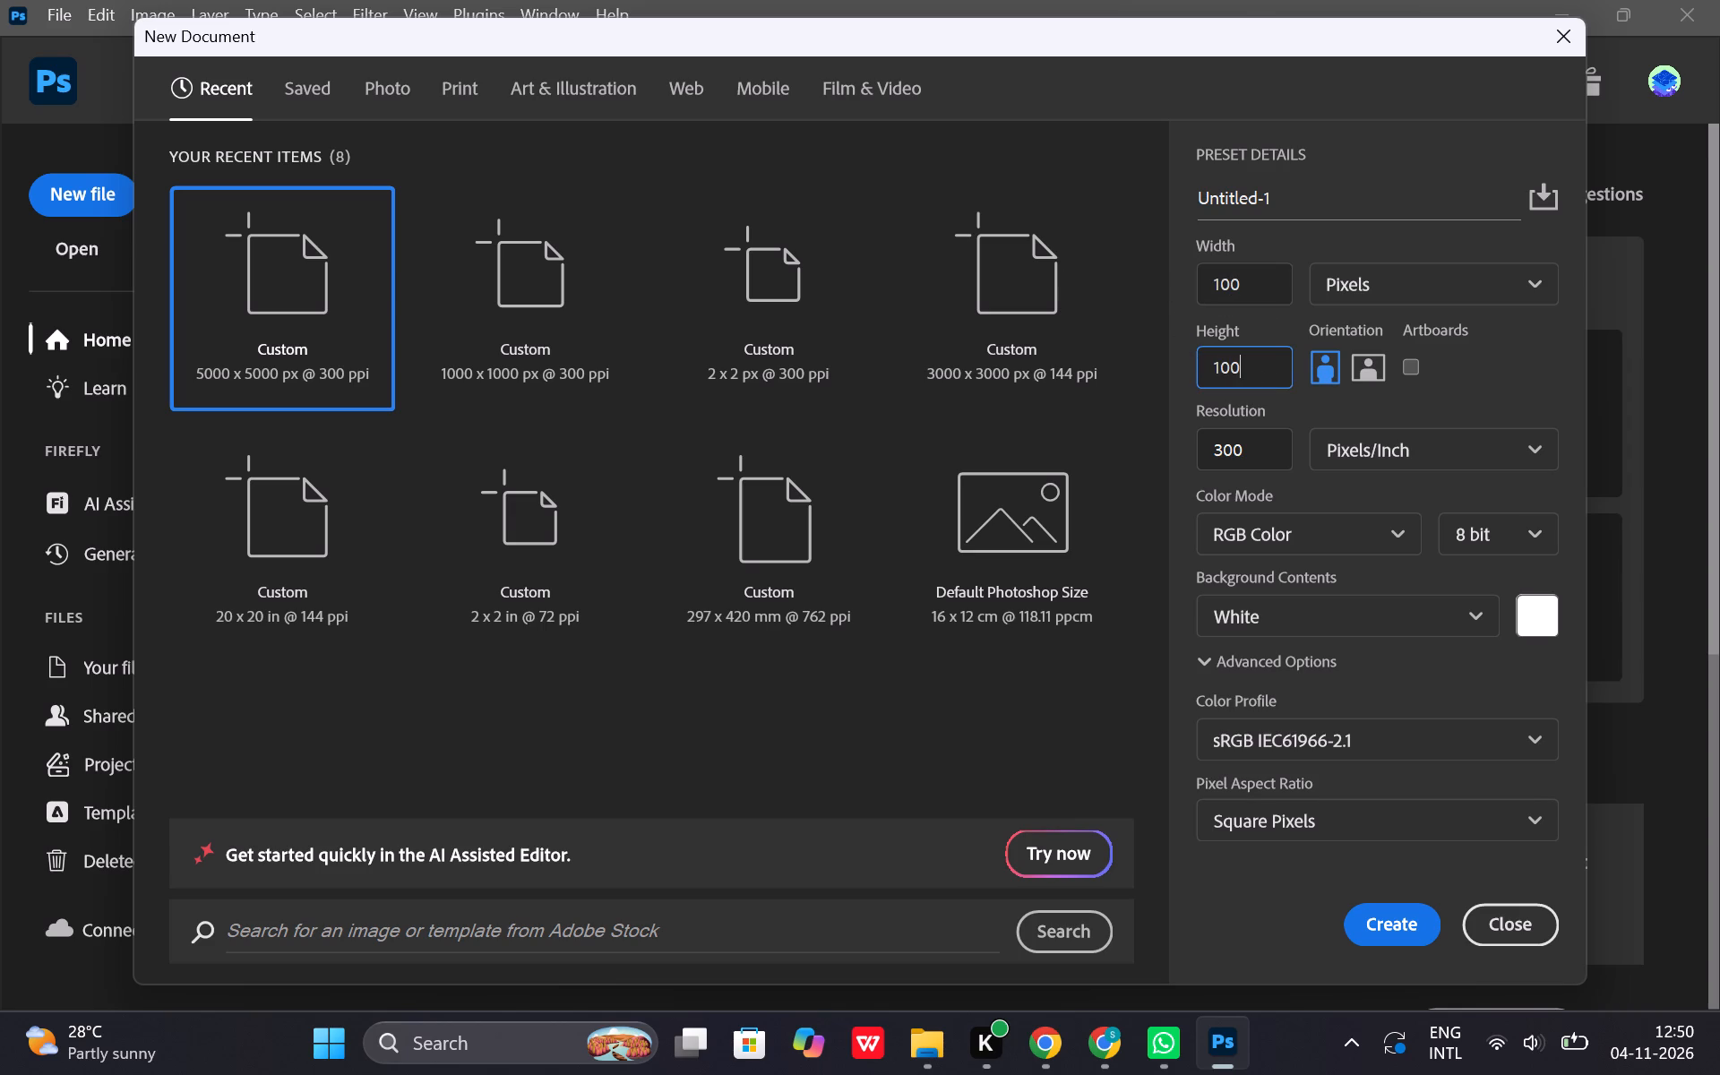
Continue the tutorial in Chrome, then set the new document's resolution to 72 pixels/inch in Photoshop.
left_click(1098, 1049)
left_click(905, 482)
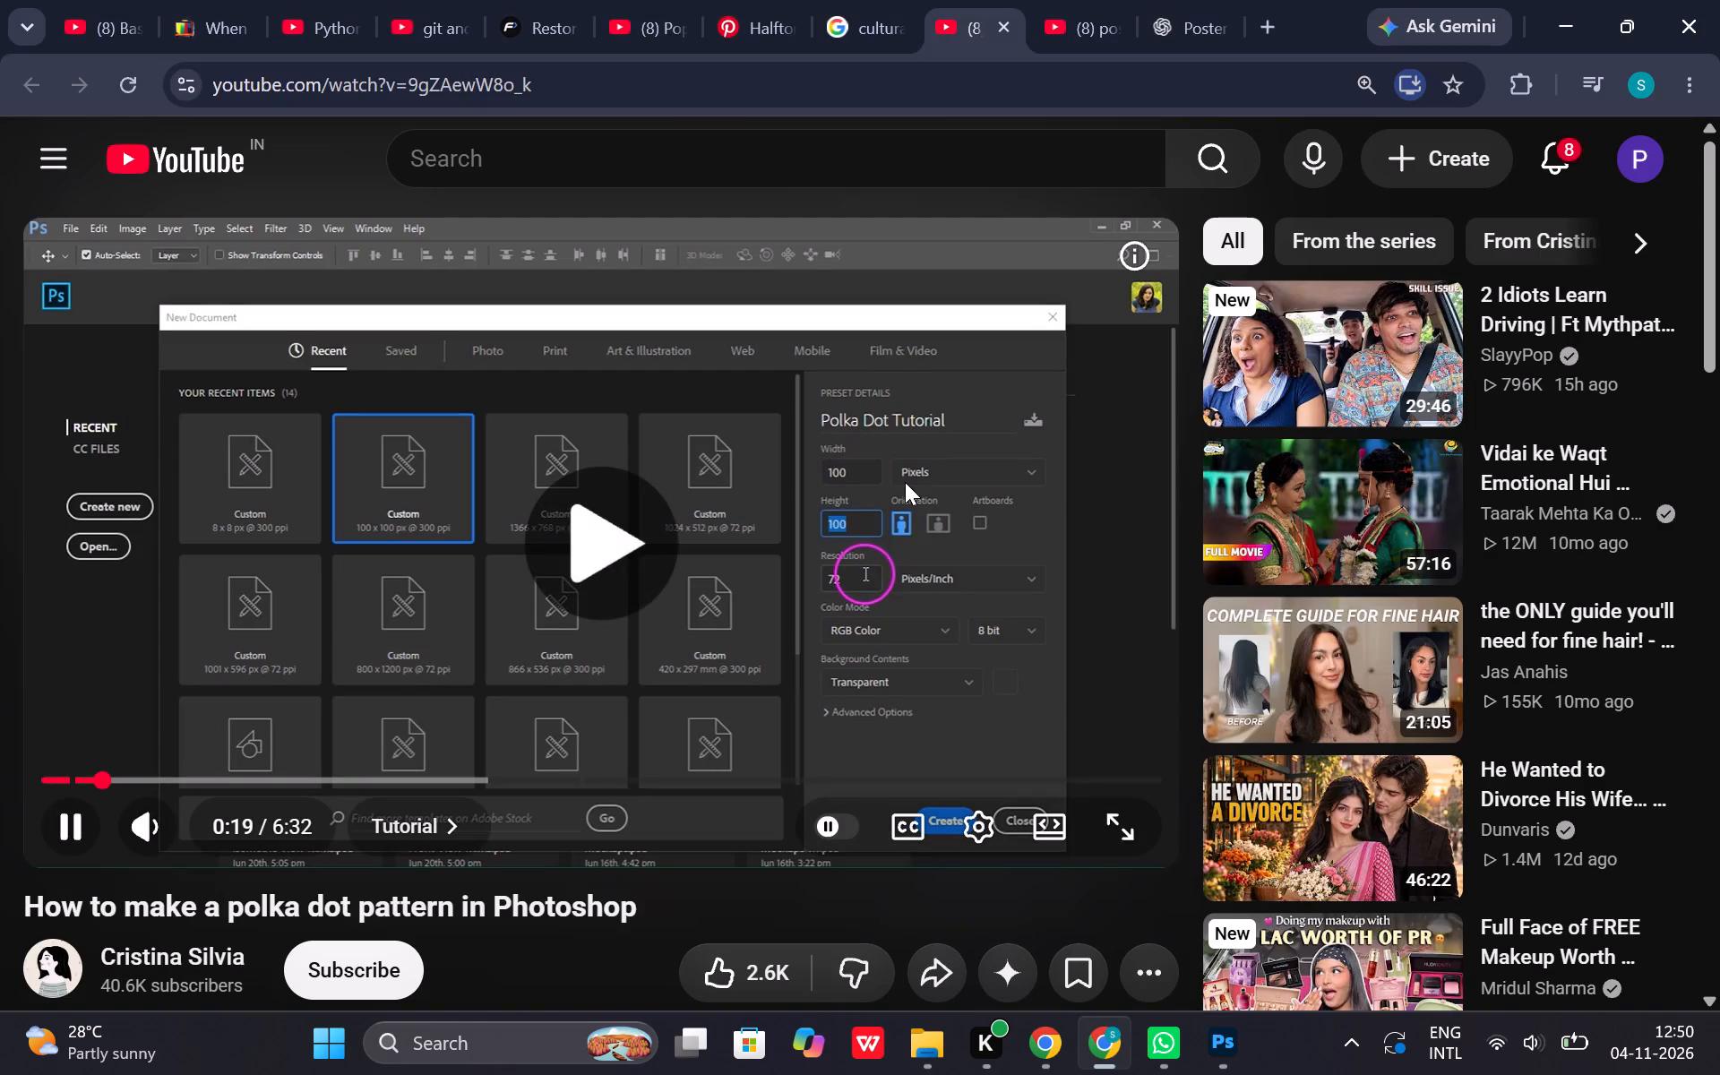
left_click(1219, 1046)
left_click(1242, 455)
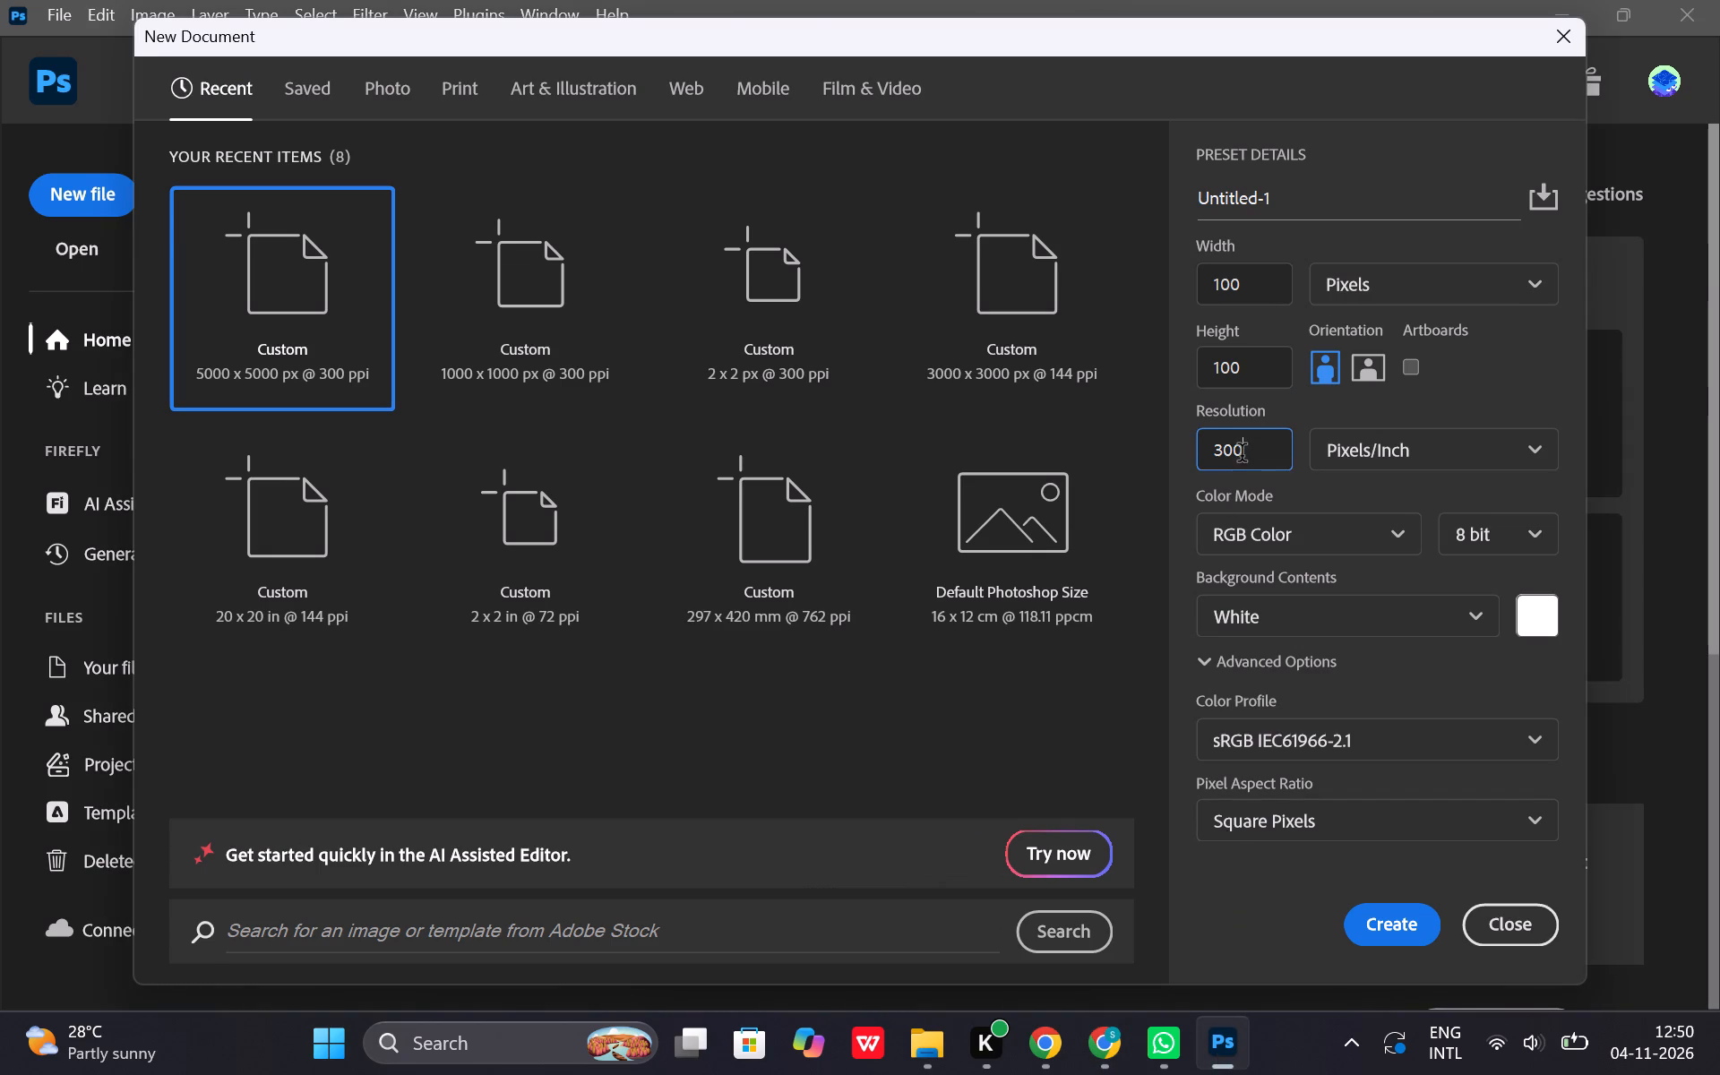
key("BackSpace")
key("BackSpace")
key("BackSpace")
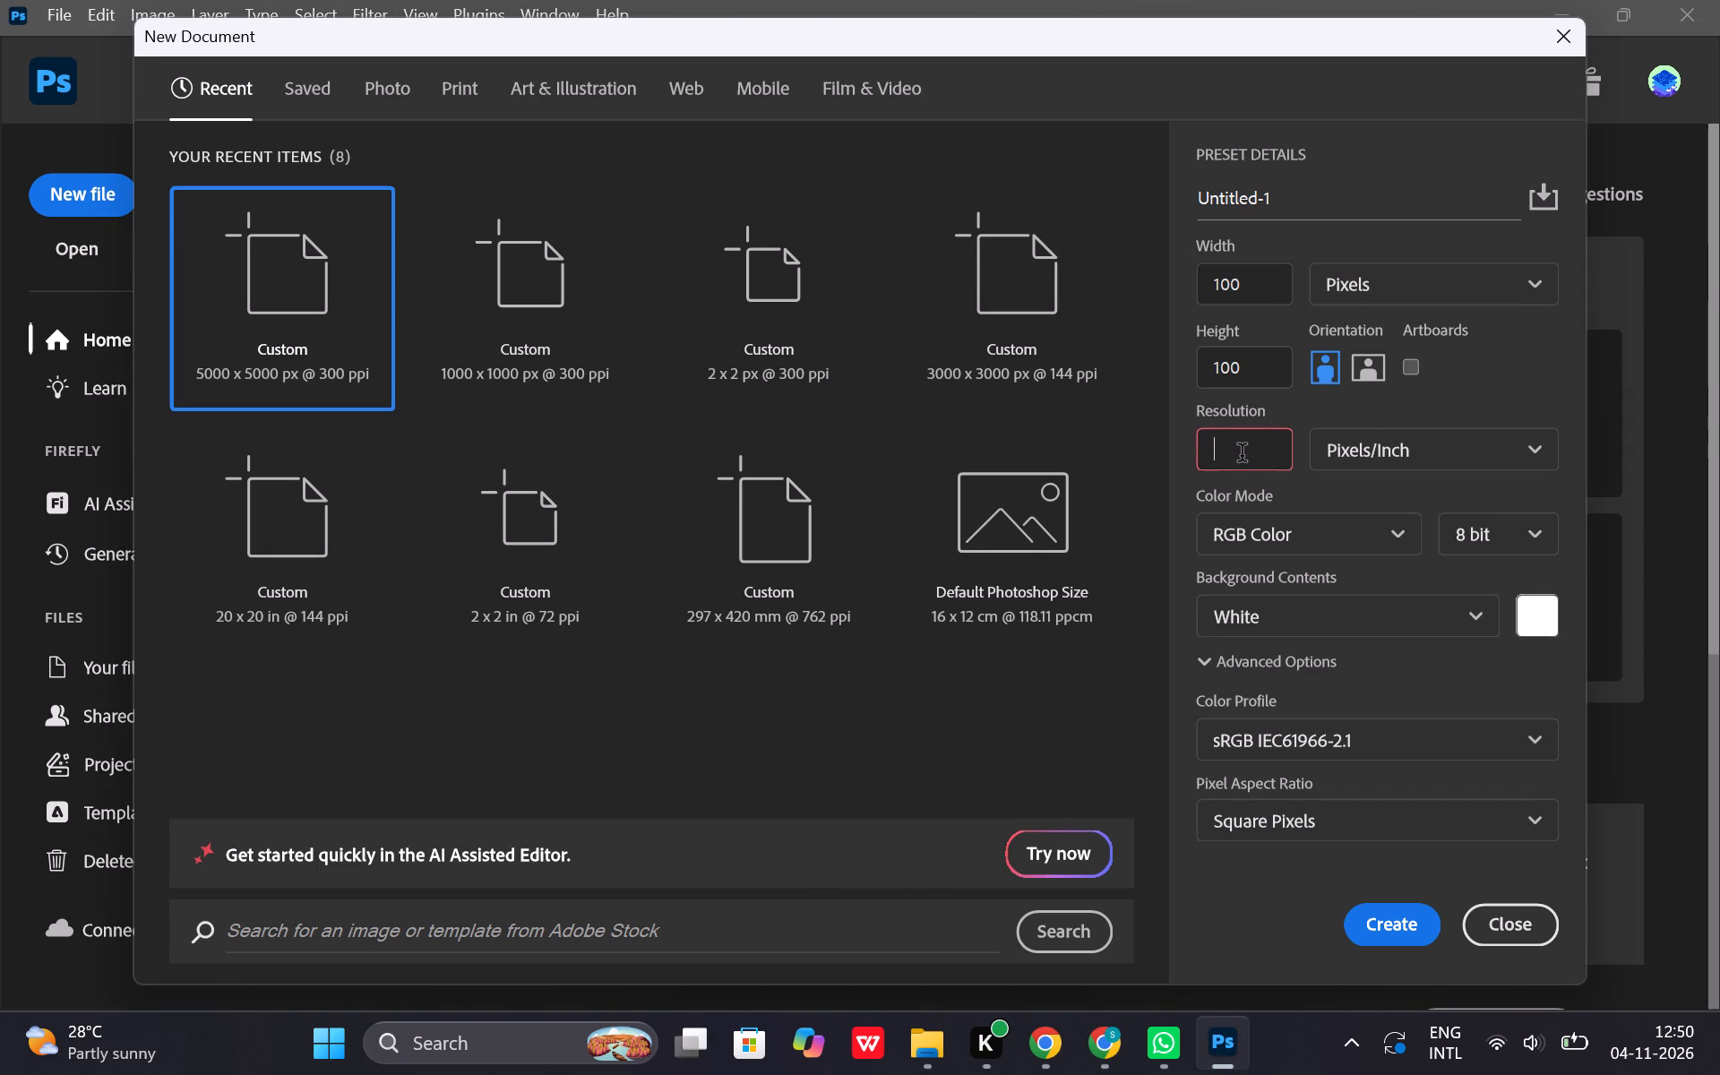
type("72")
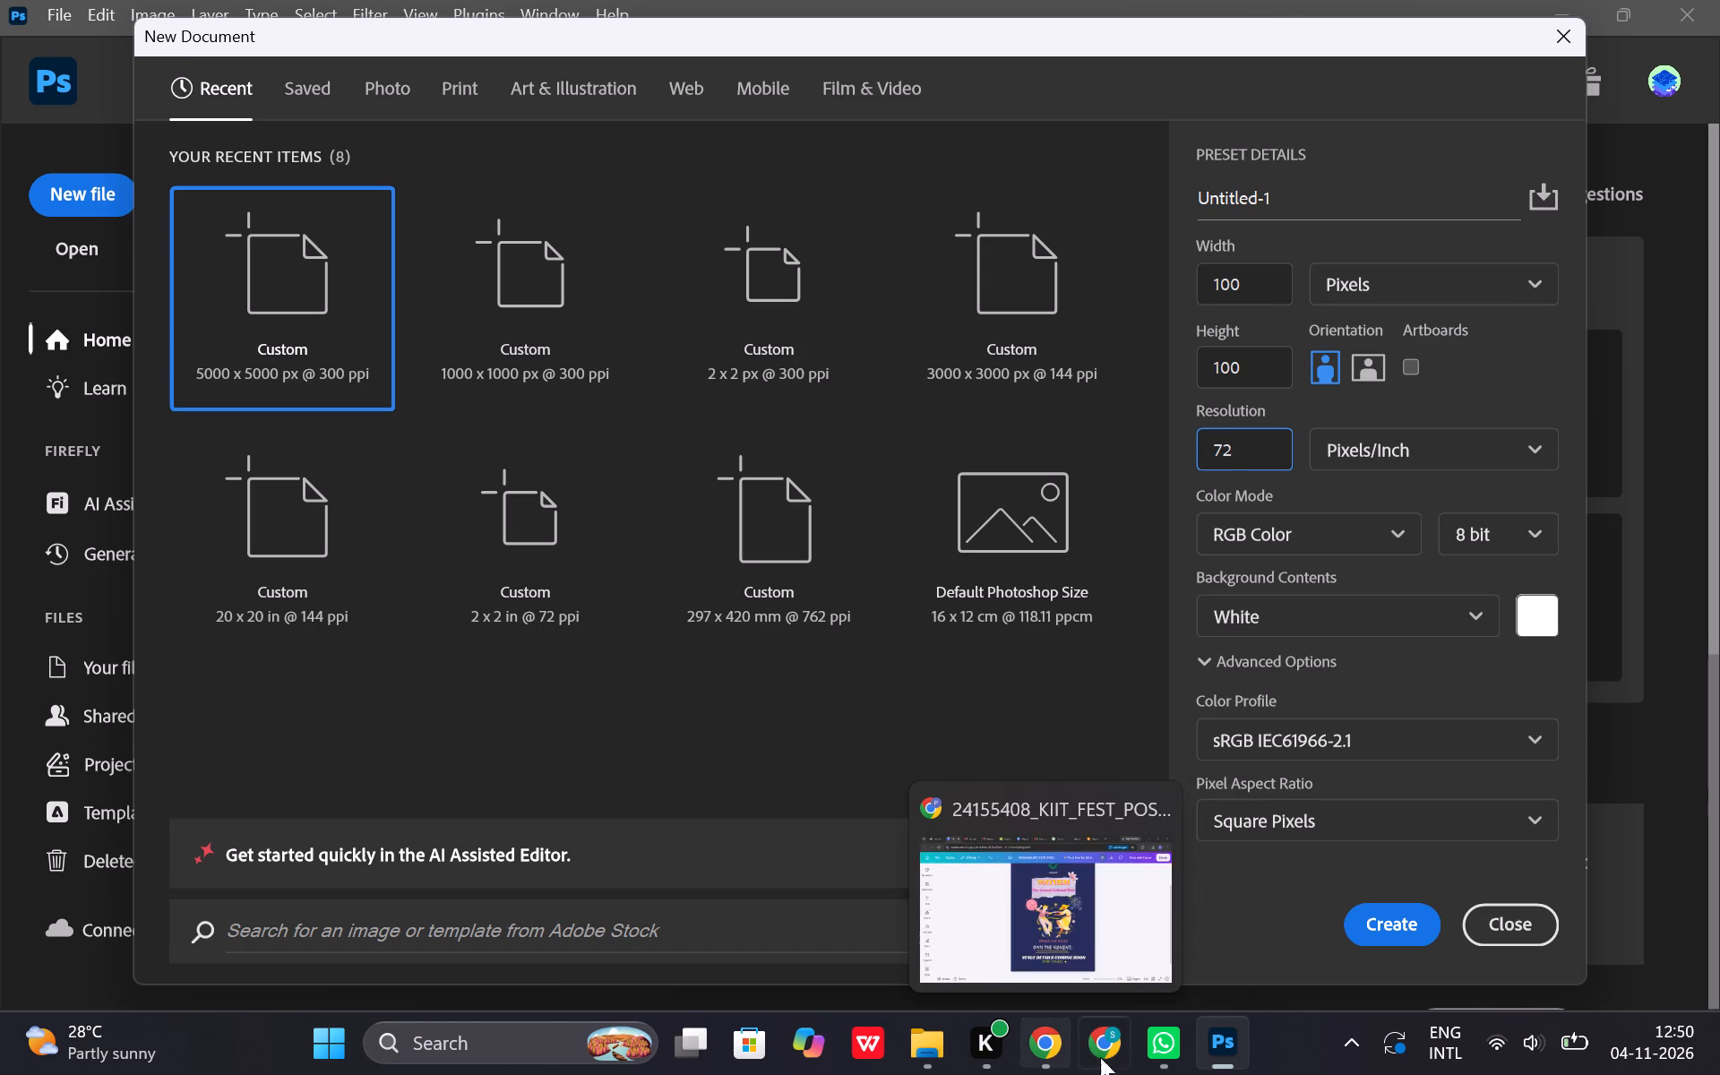
Rewind the tutorial in Chrome slightly to check the settings, then set the new Photoshop document's background contents to Transparent.
left_click(1122, 1056)
key("Left")
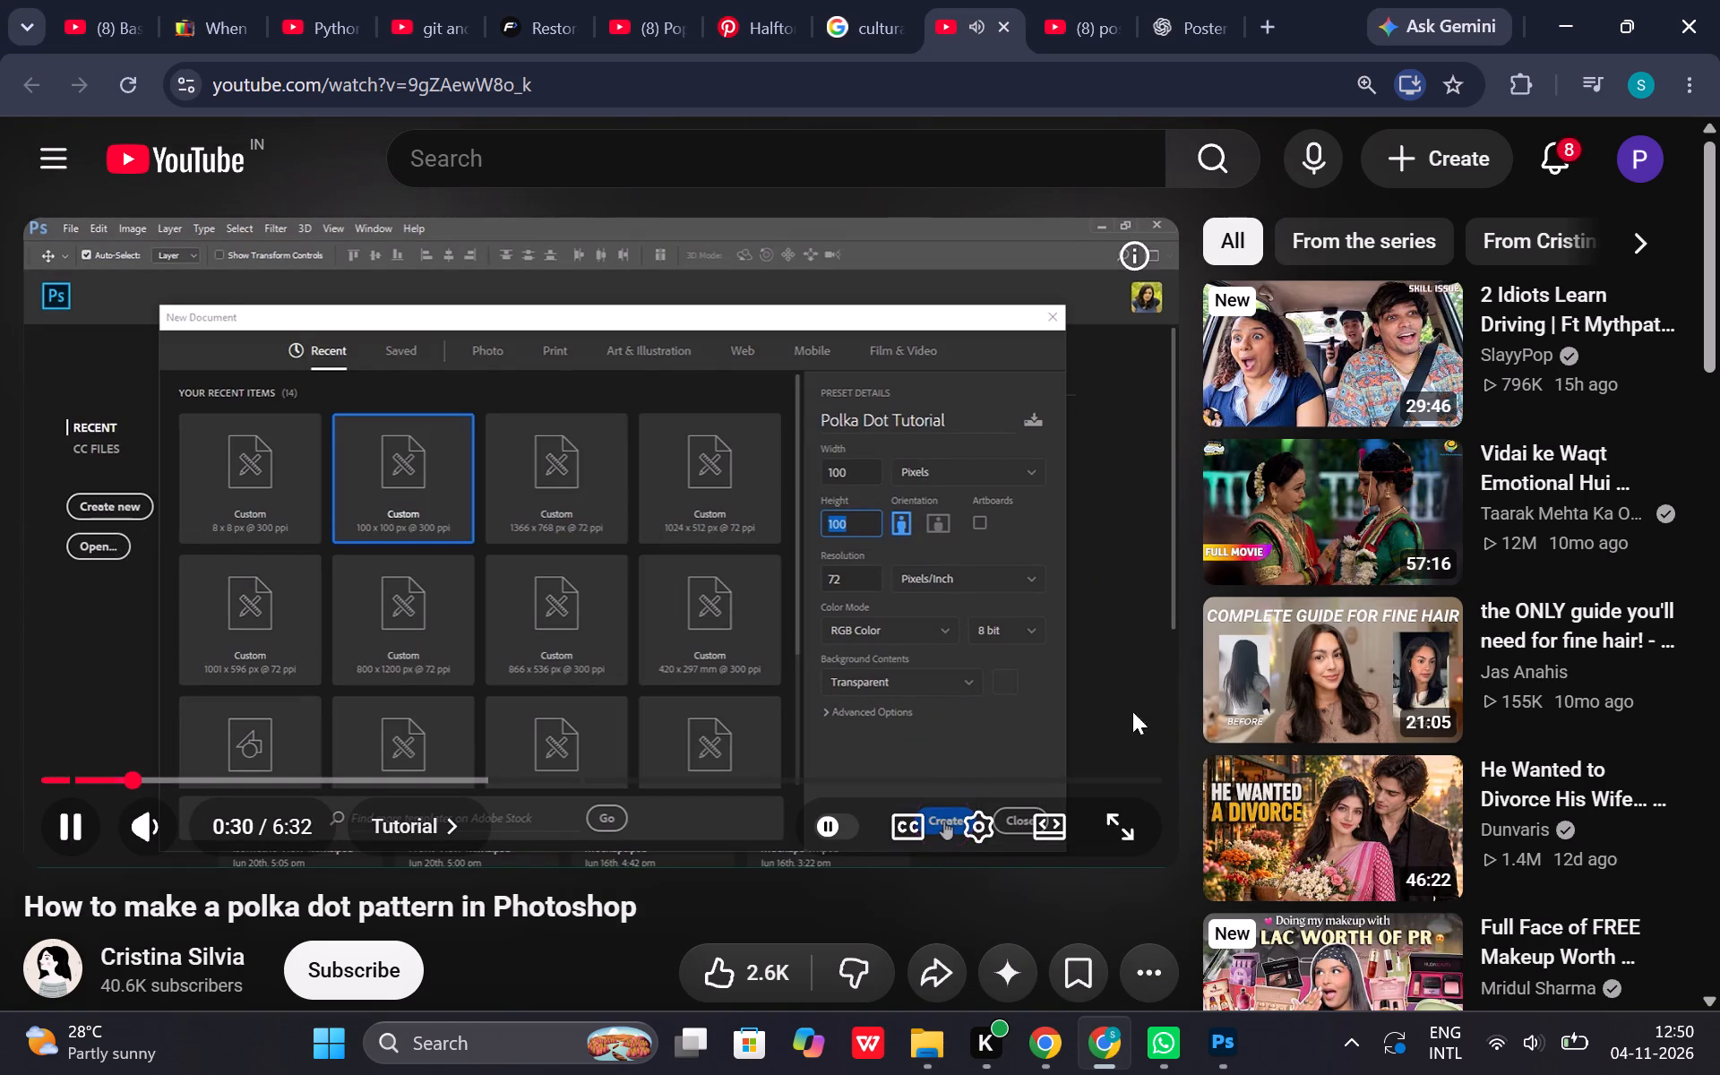
left_click(1198, 1054)
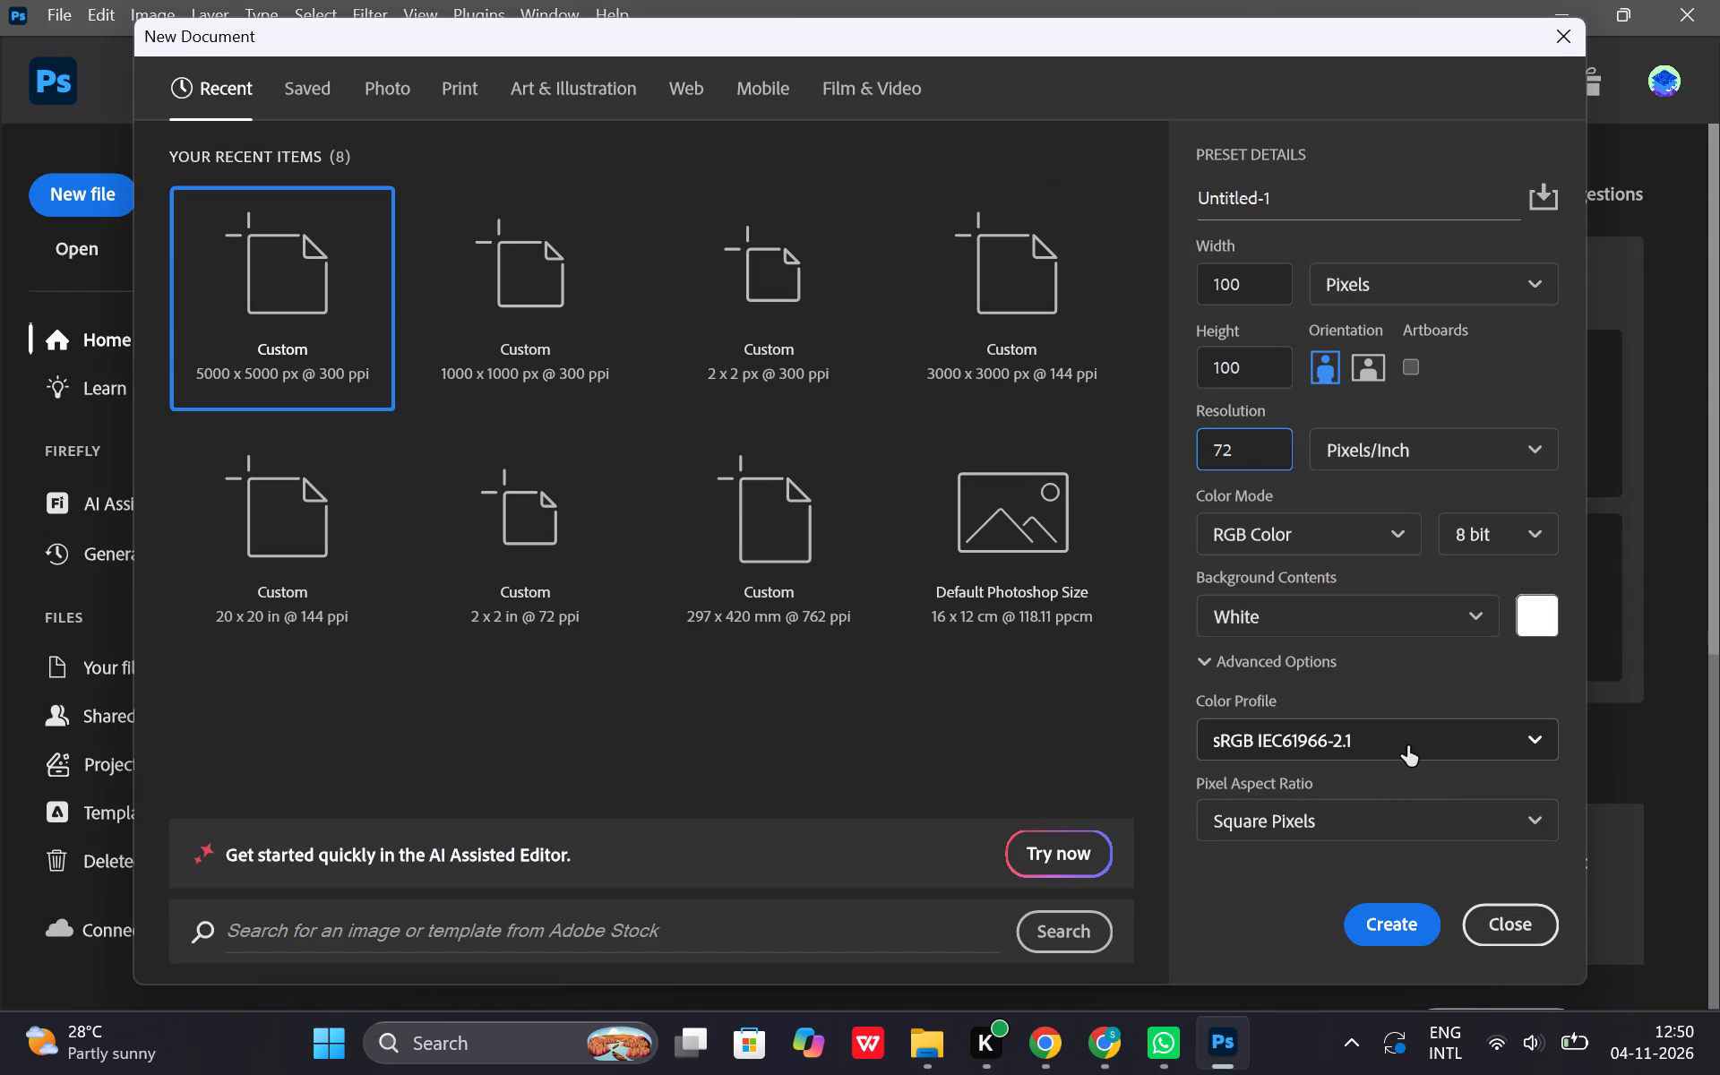
left_click(1412, 615)
left_click(1347, 785)
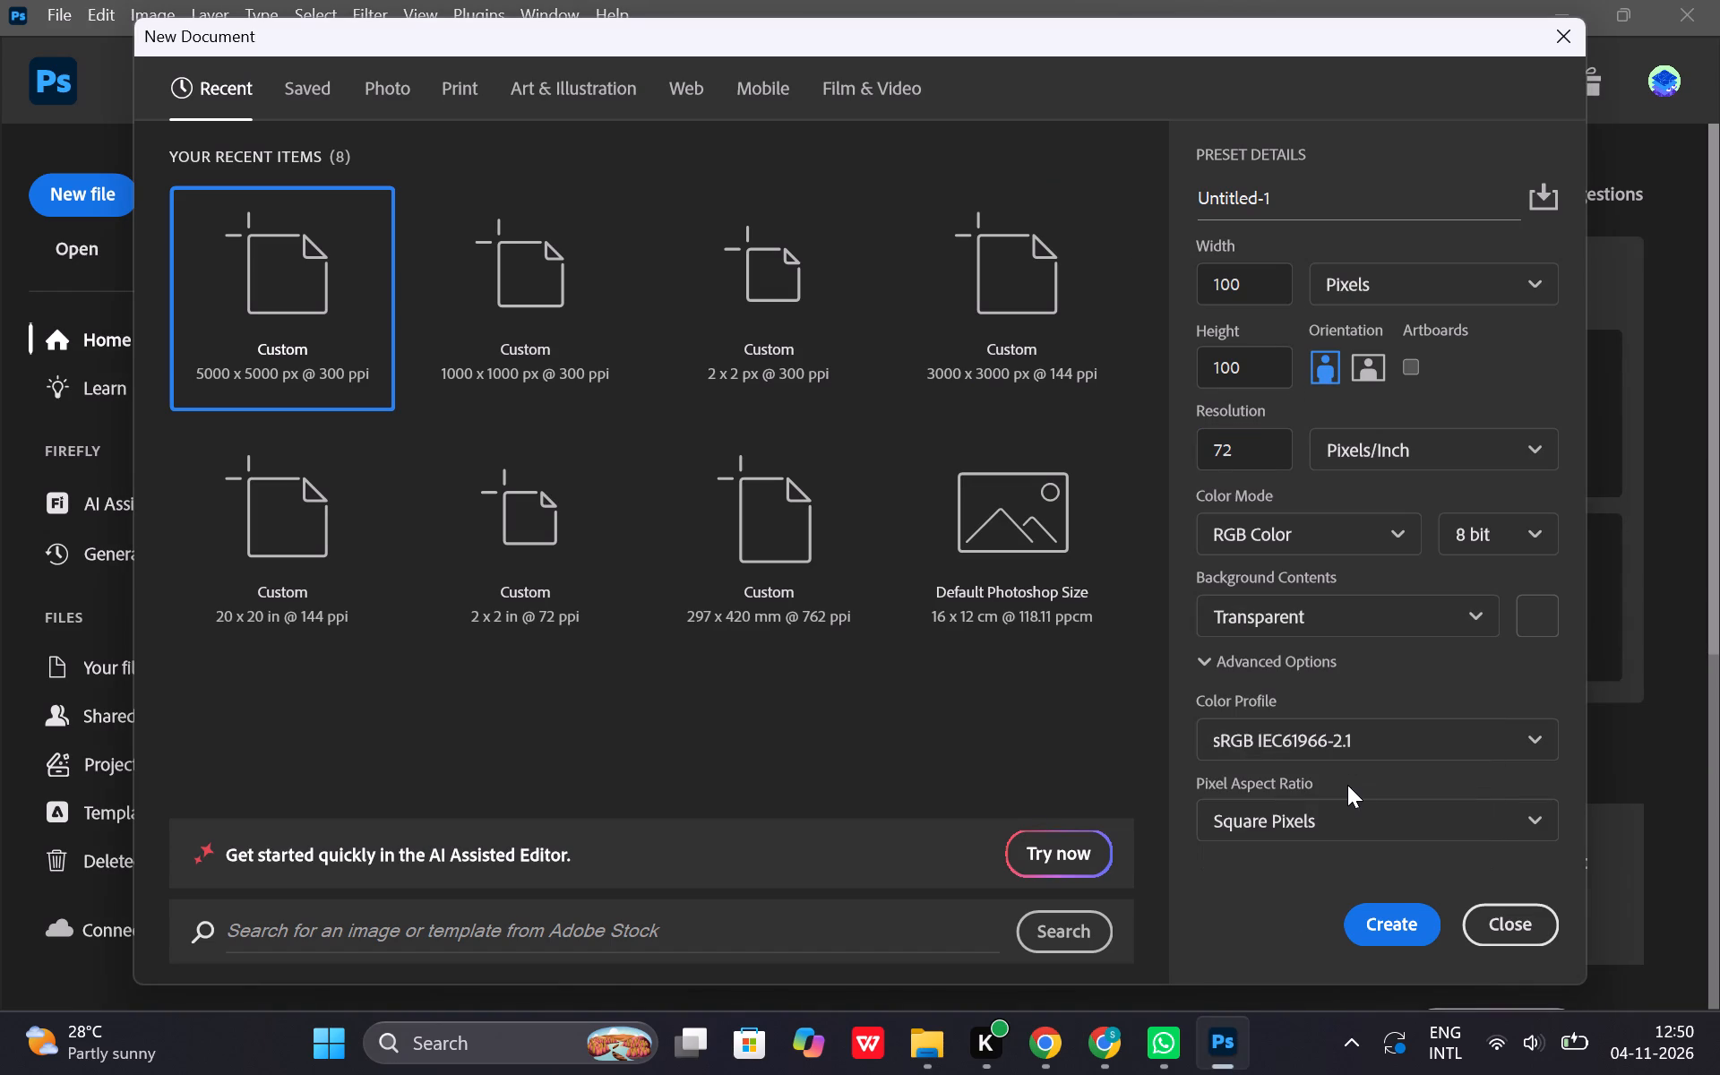
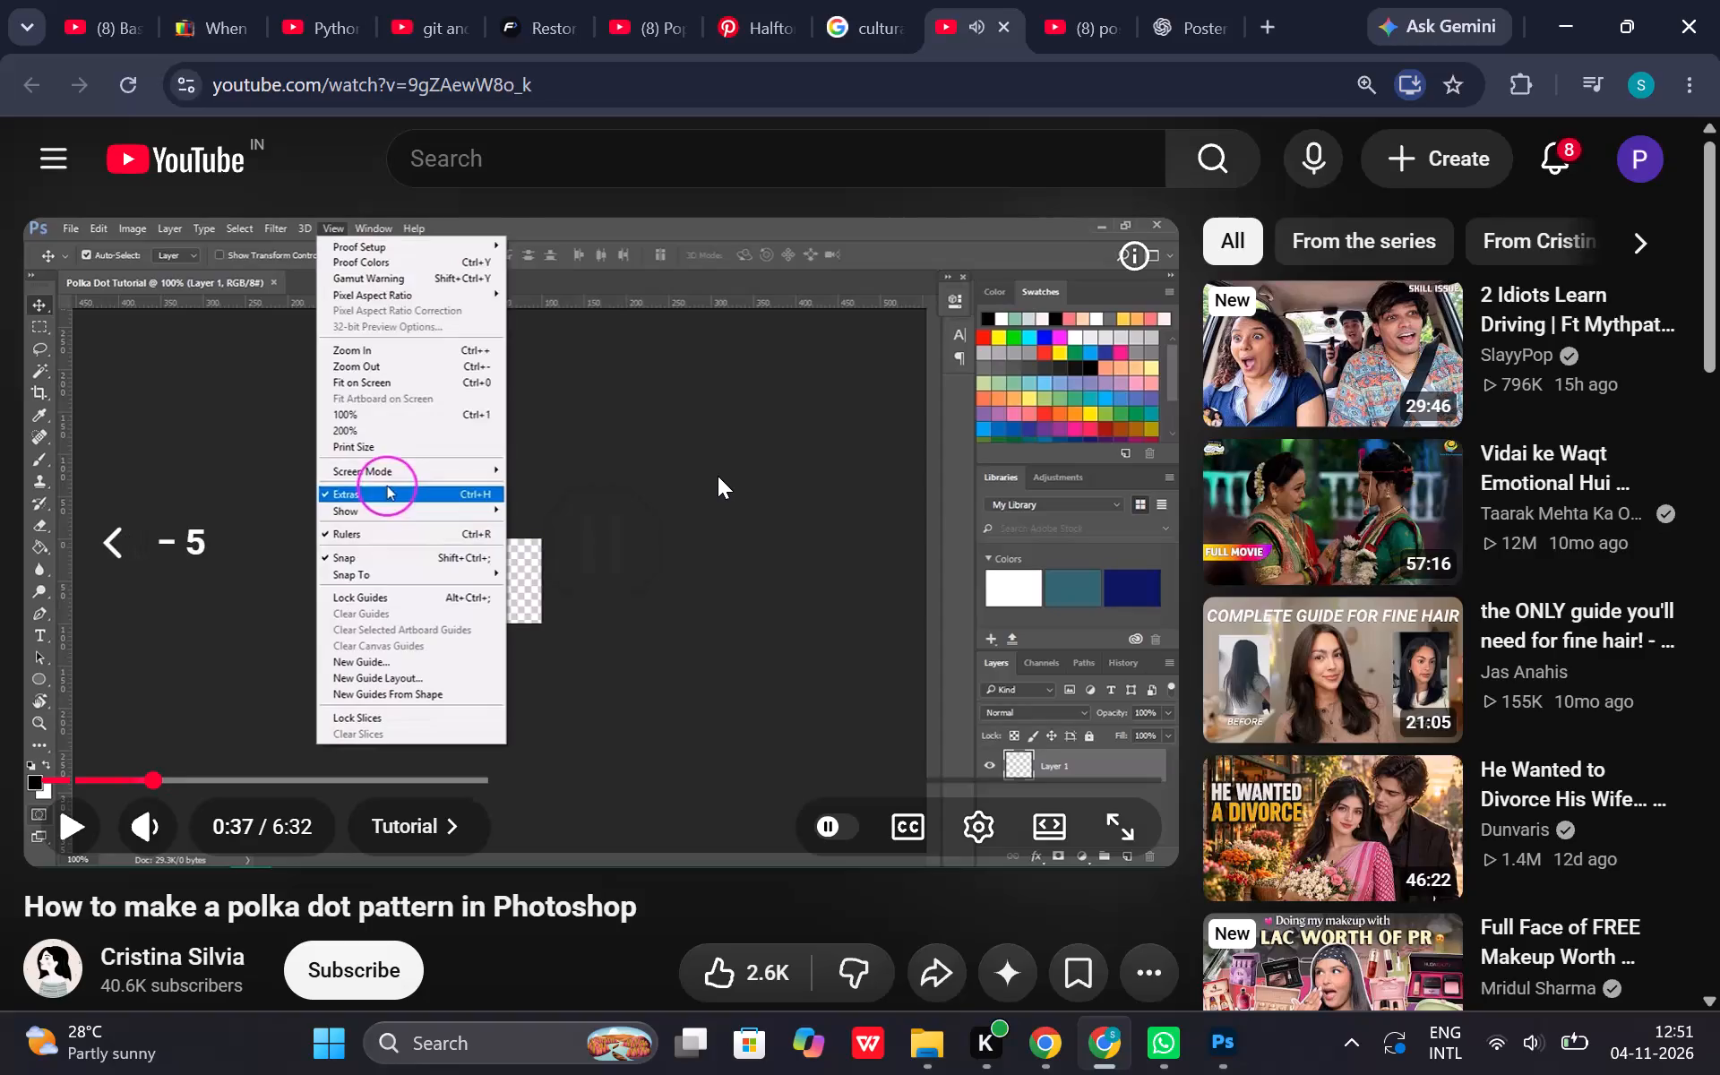
Rewind the polka dot tutorial by another few seconds and replay the part showing the View options.
key("Left")
key("space")
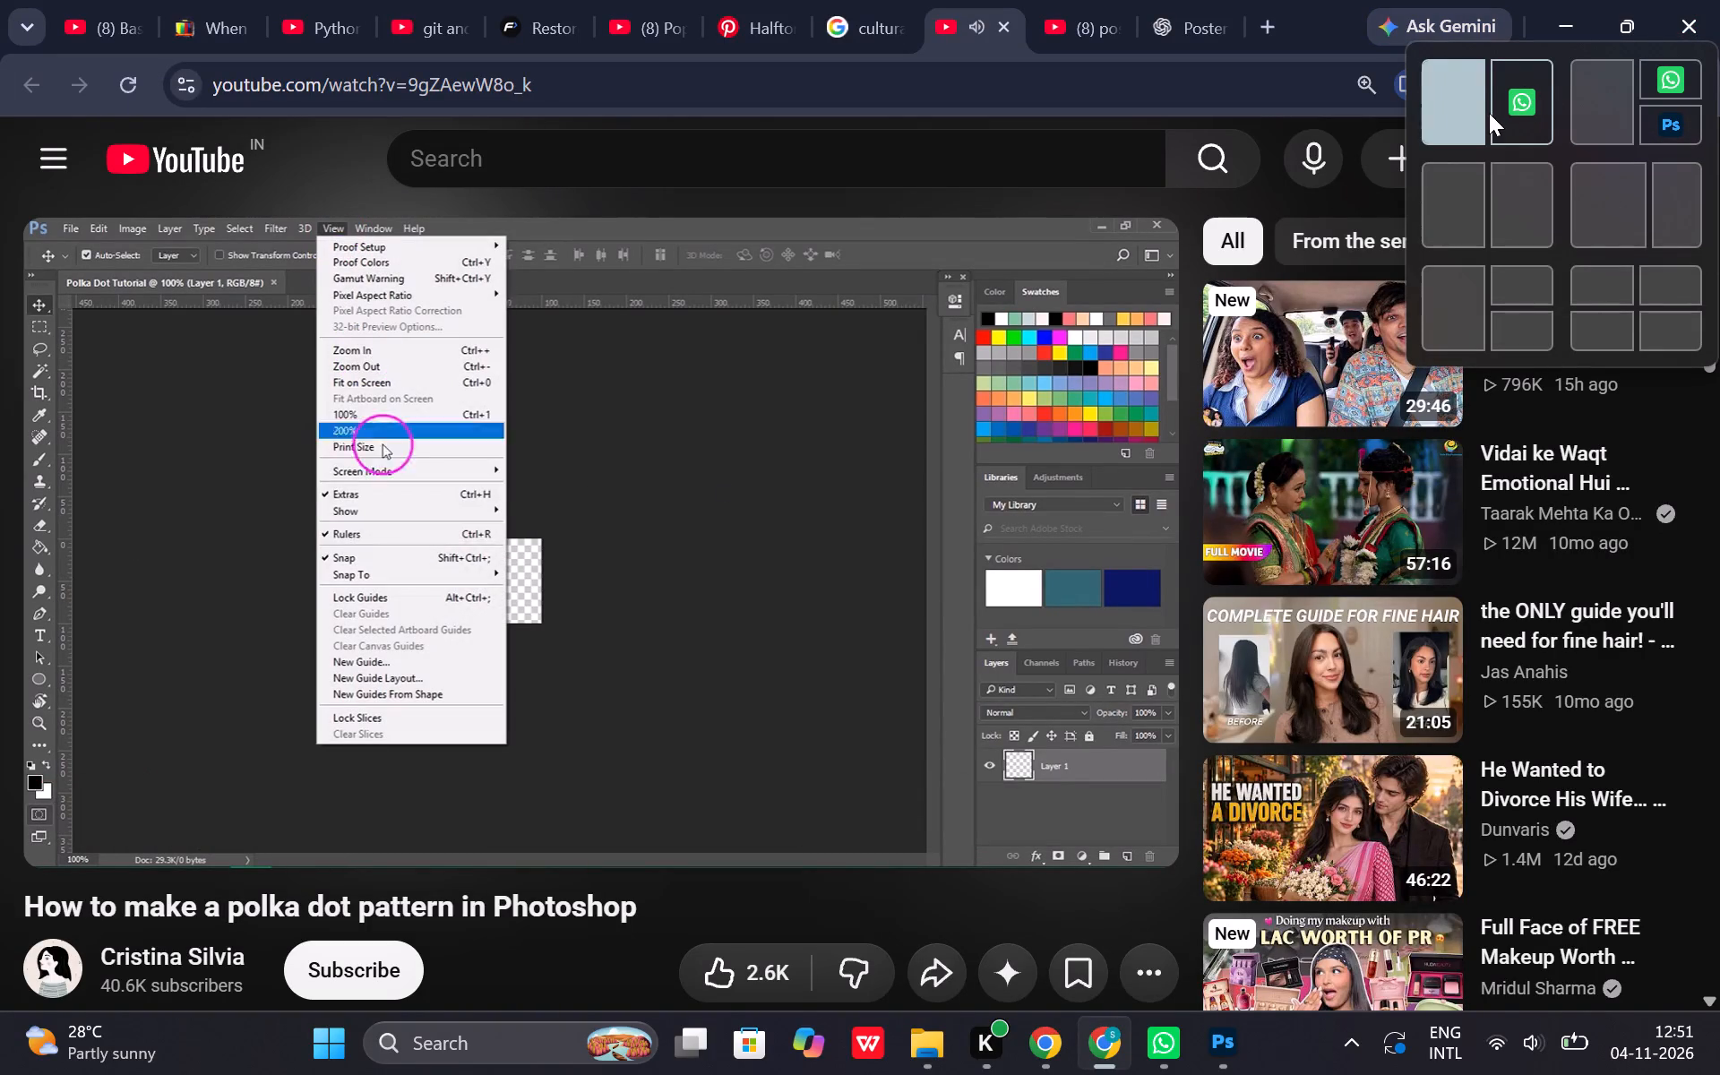
Reorder the taskbar so that Photoshop sits before WhatsApp.
left_click_drag(1221, 1045, 1178, 1047)
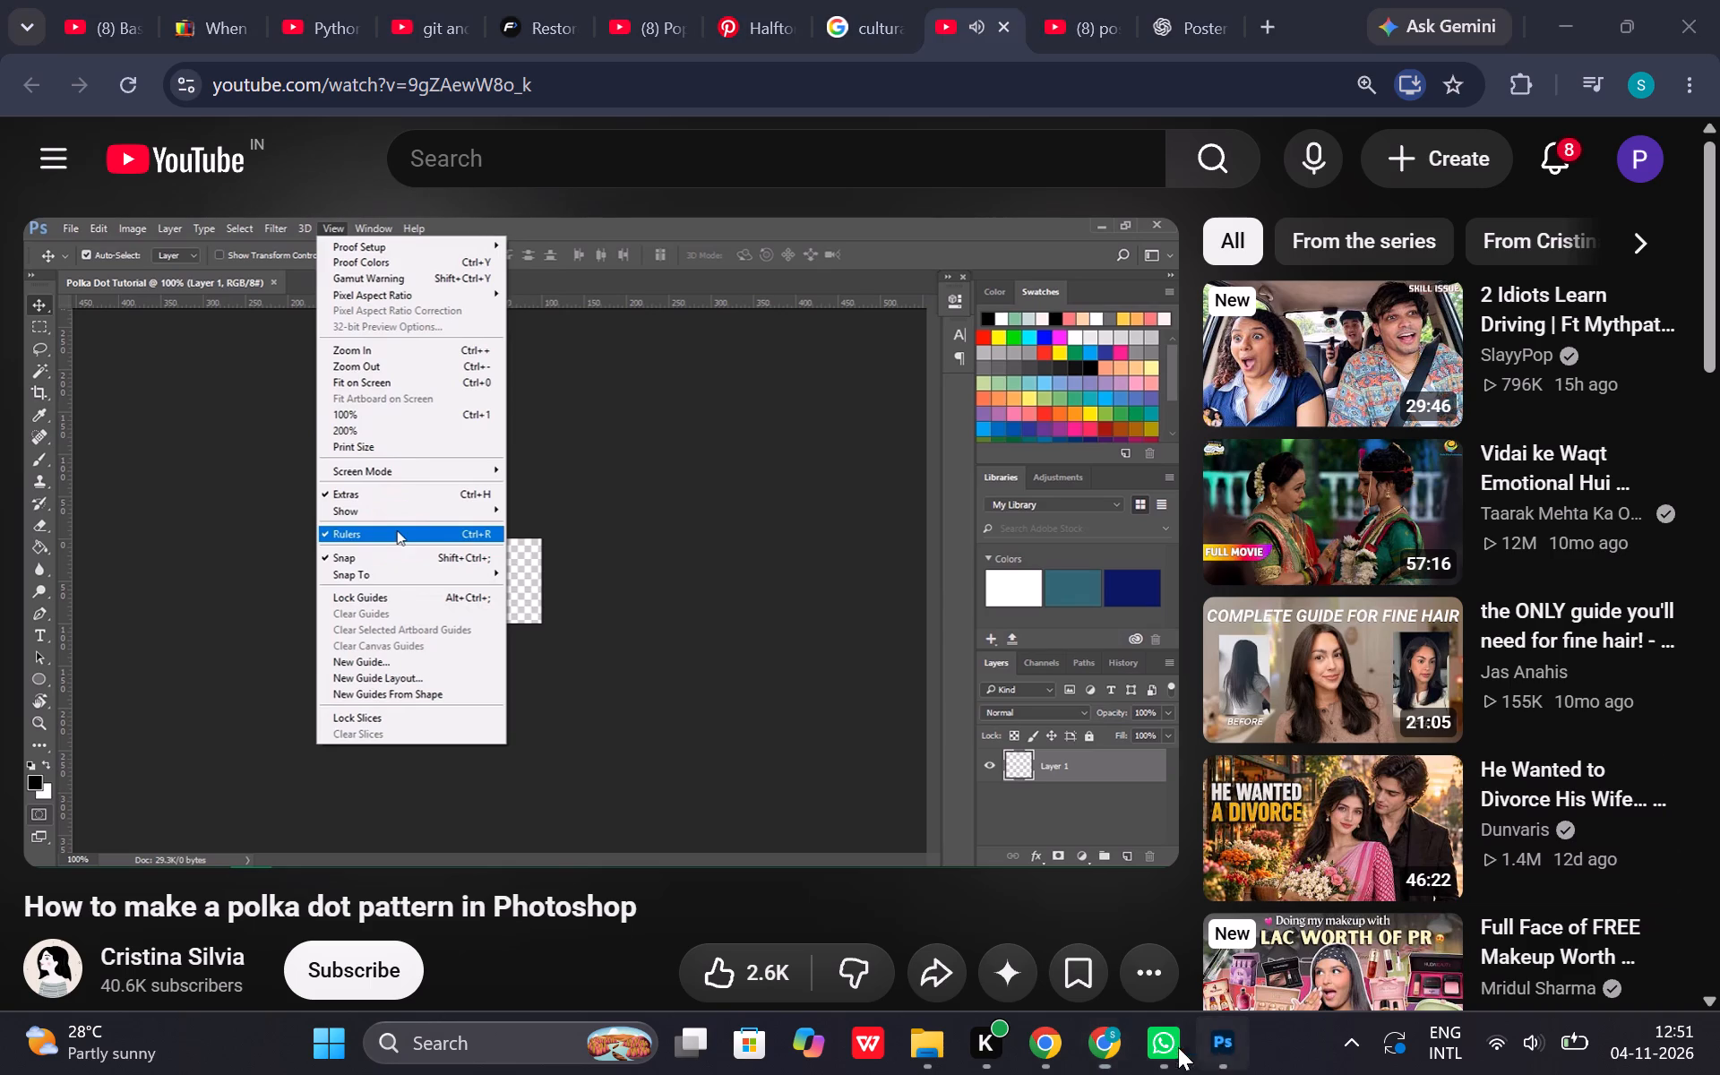
left_click_drag(1178, 1047, 1160, 1050)
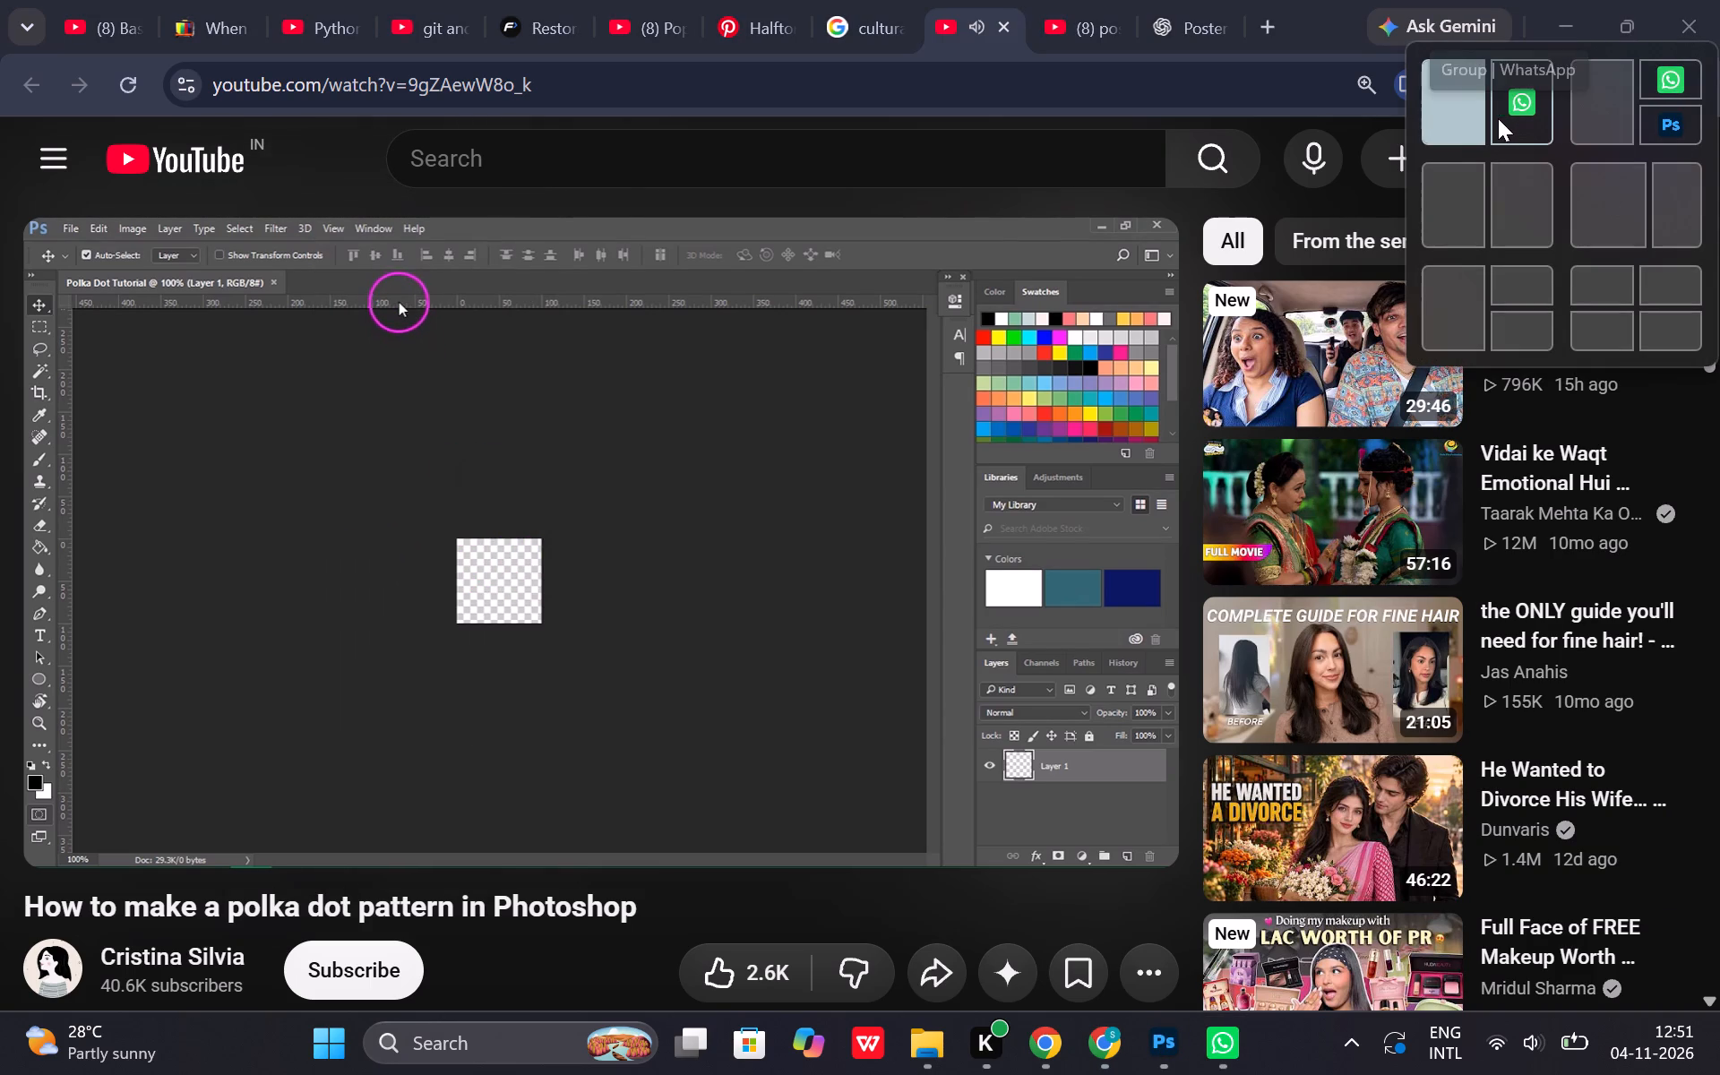
Snap the Chrome tutorial window into a two-window split layout alongside WhatsApp.
left_click(1479, 119)
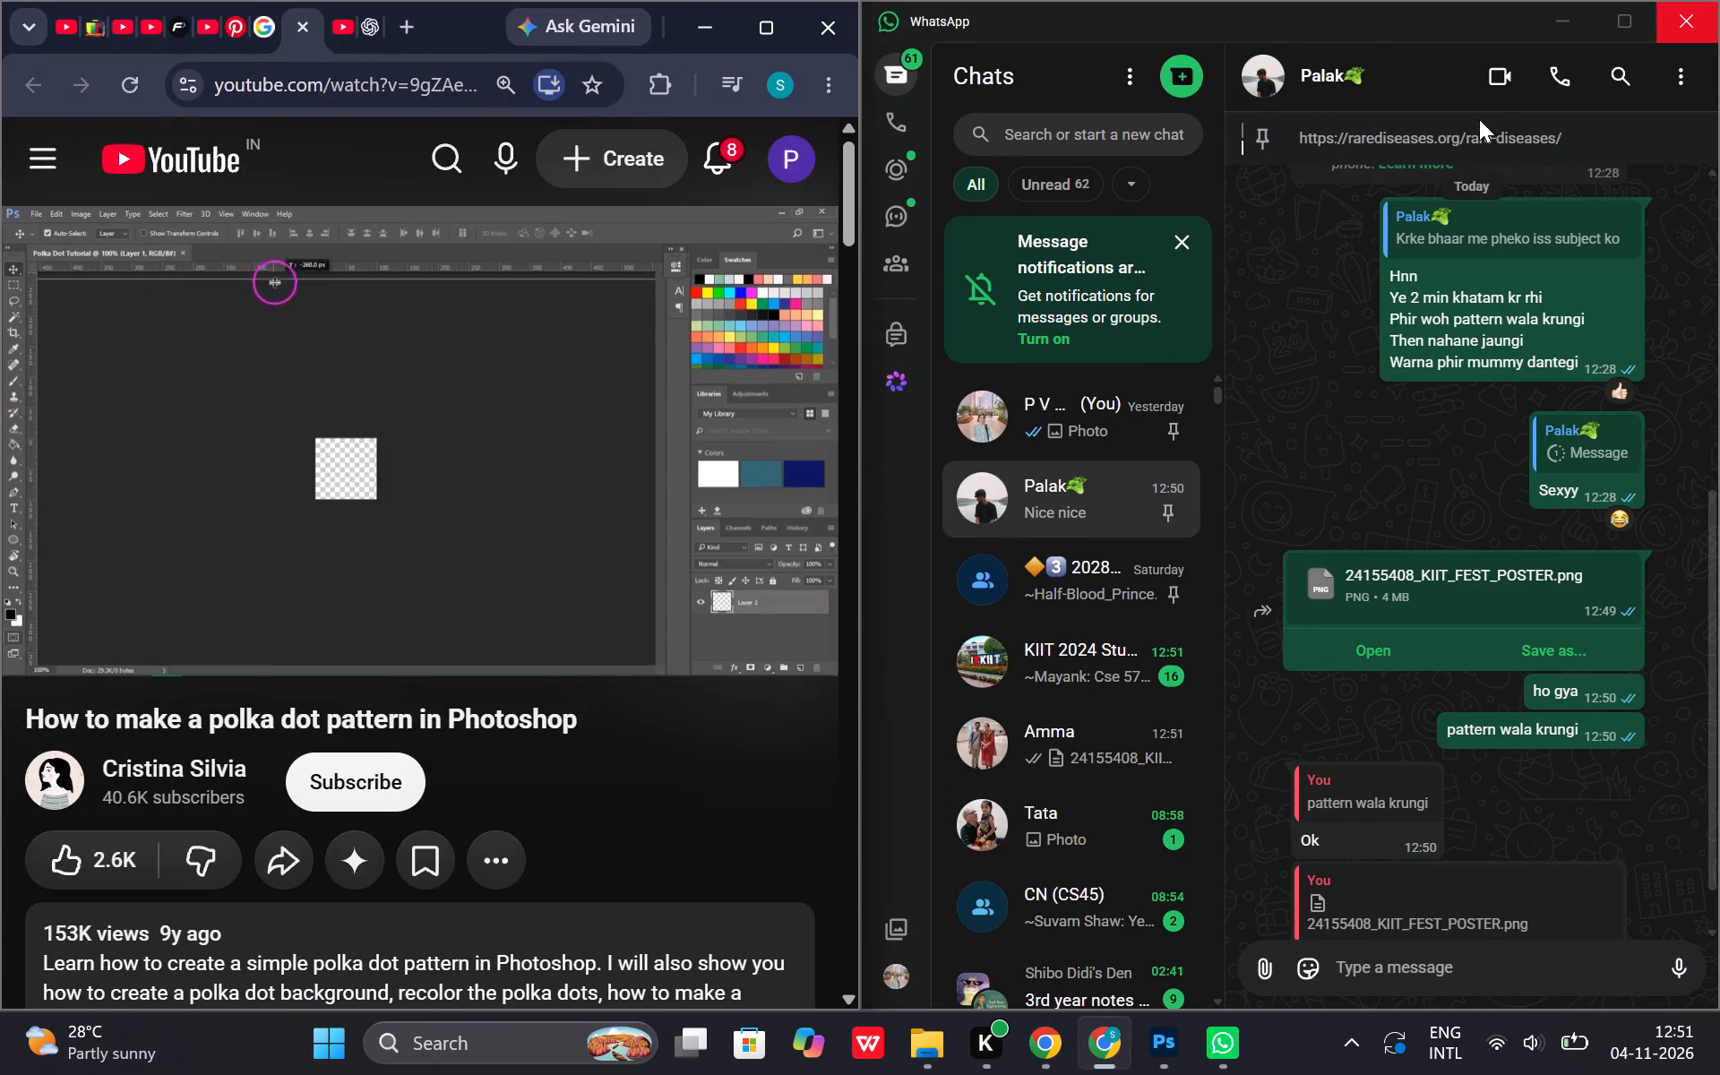
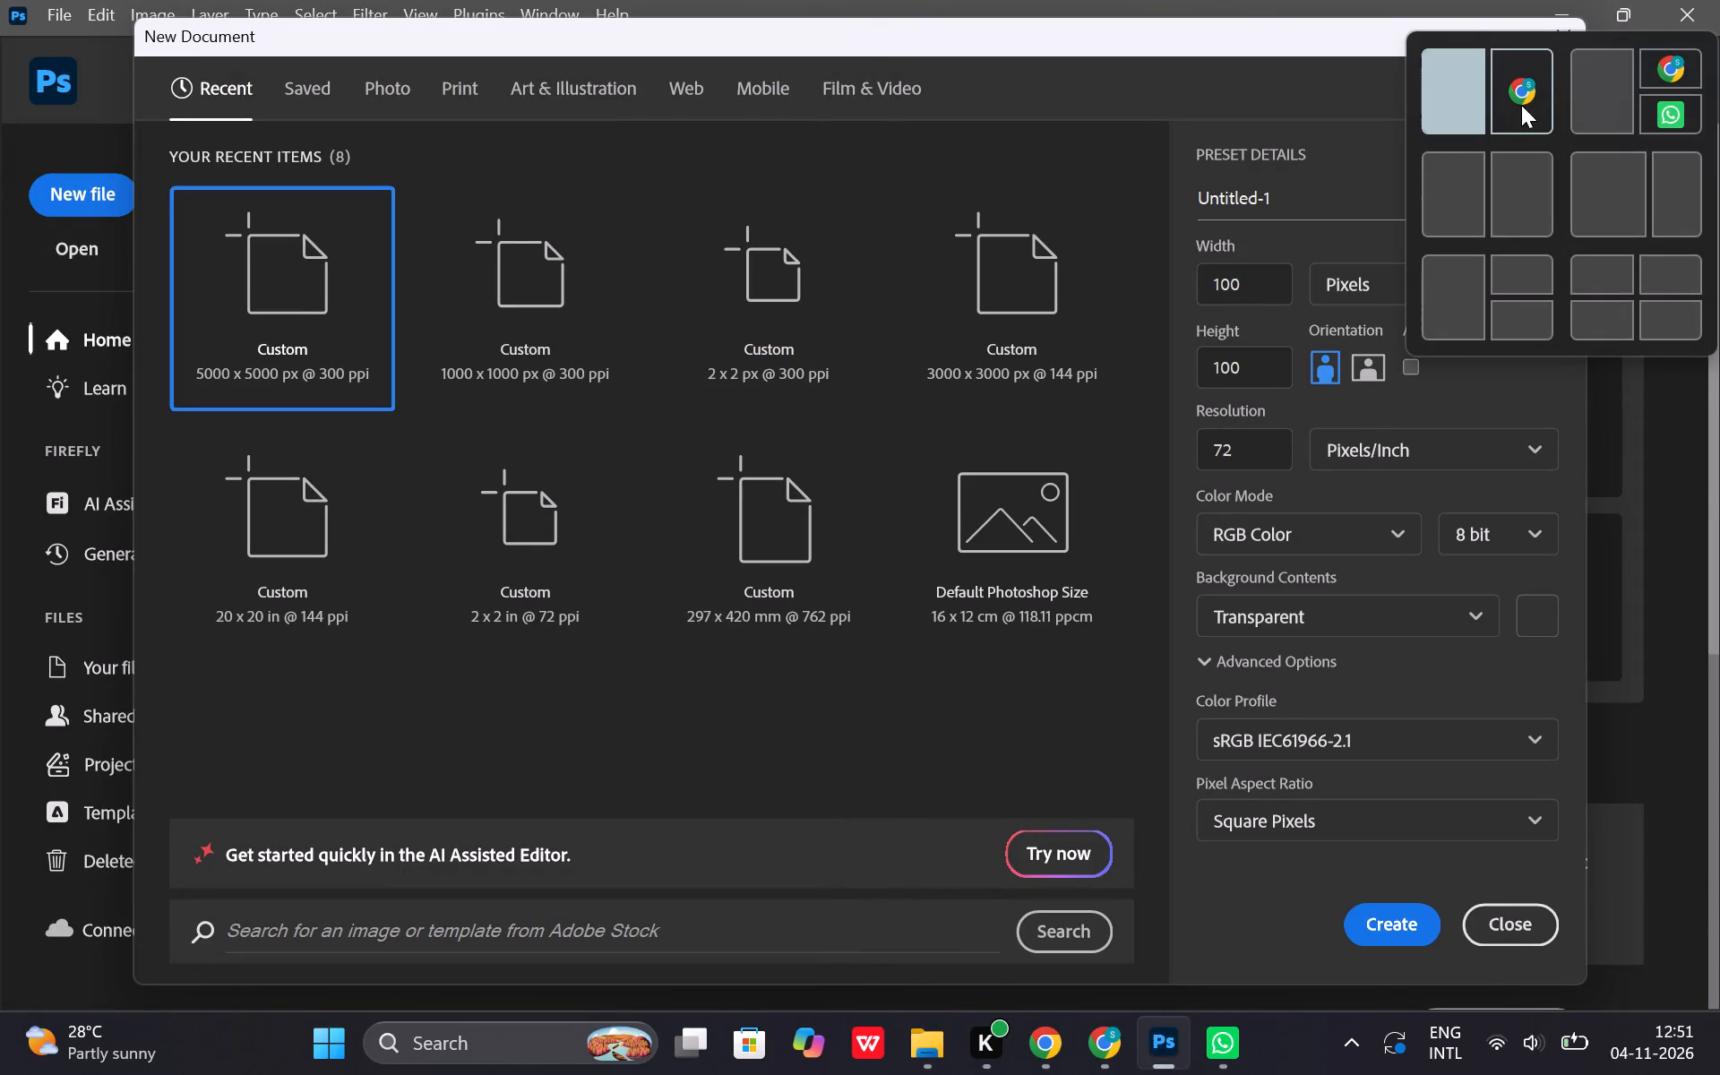
Arrange Photoshop and the Chrome tutorial side by side with the New Document dialog clear of the video, and pause playback.
left_click(1521, 106)
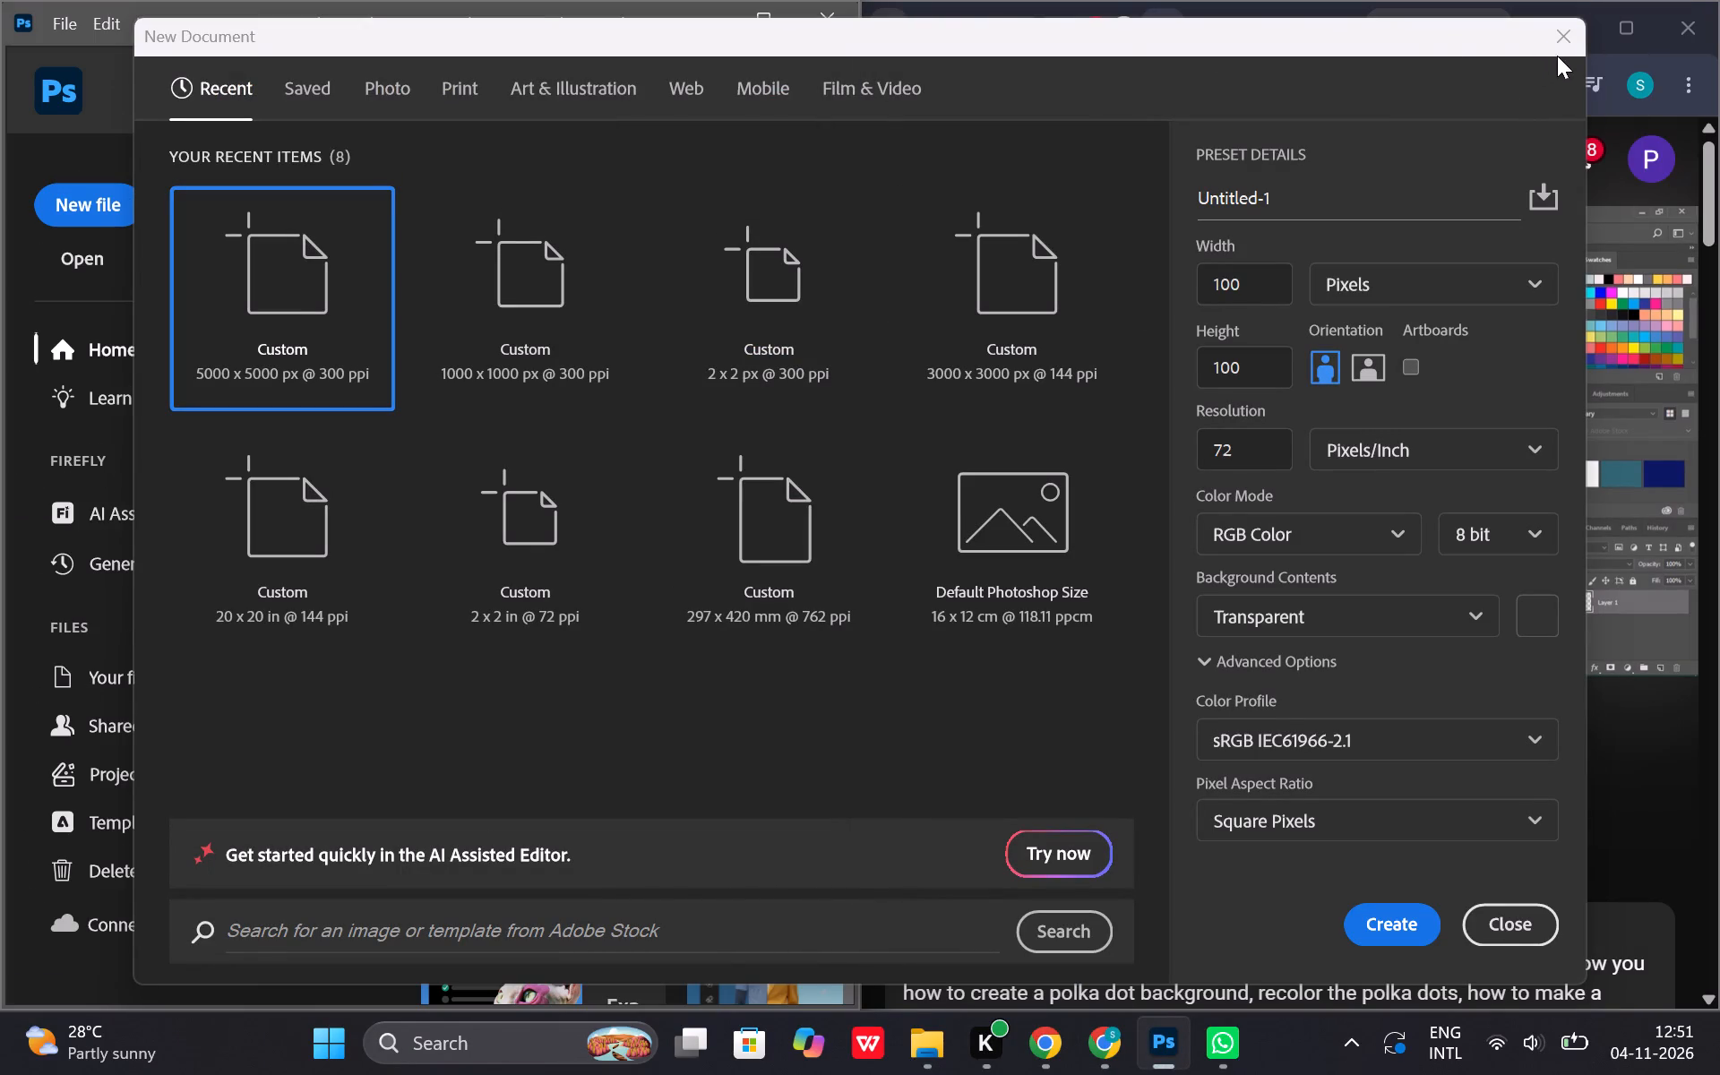
left_click_drag(1449, 43, 1347, 575)
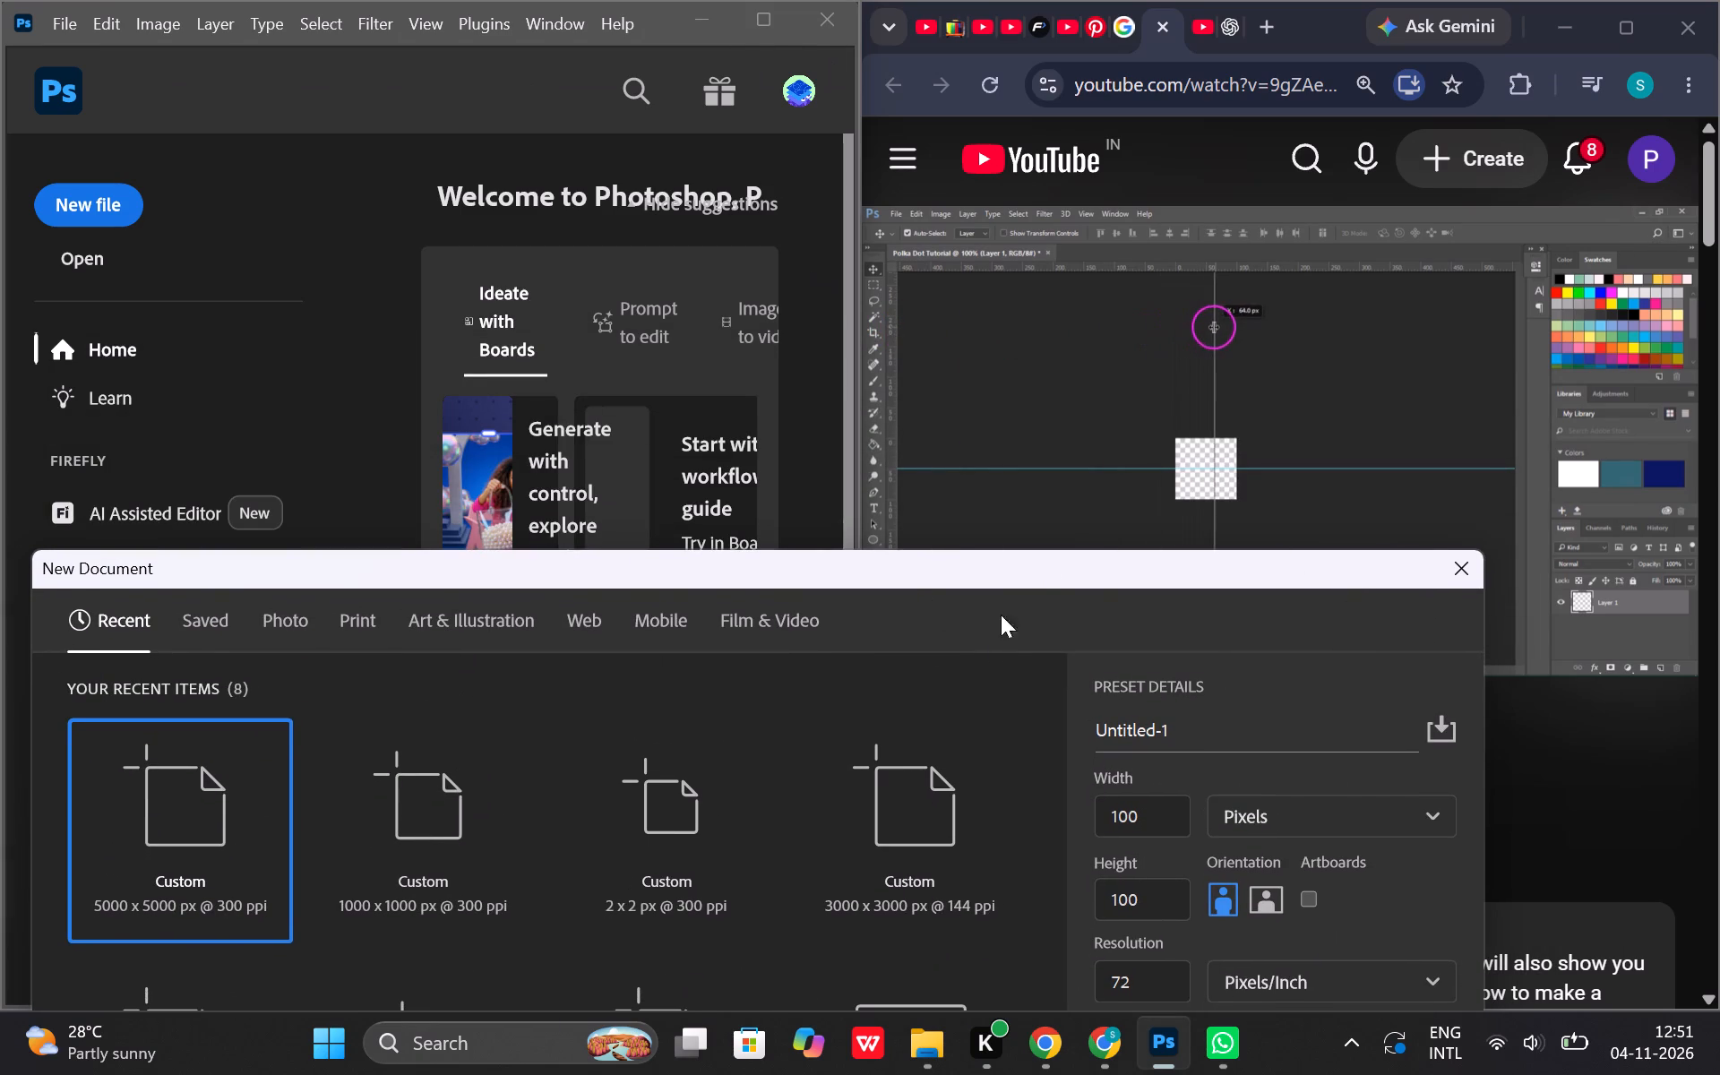
left_click(1246, 291)
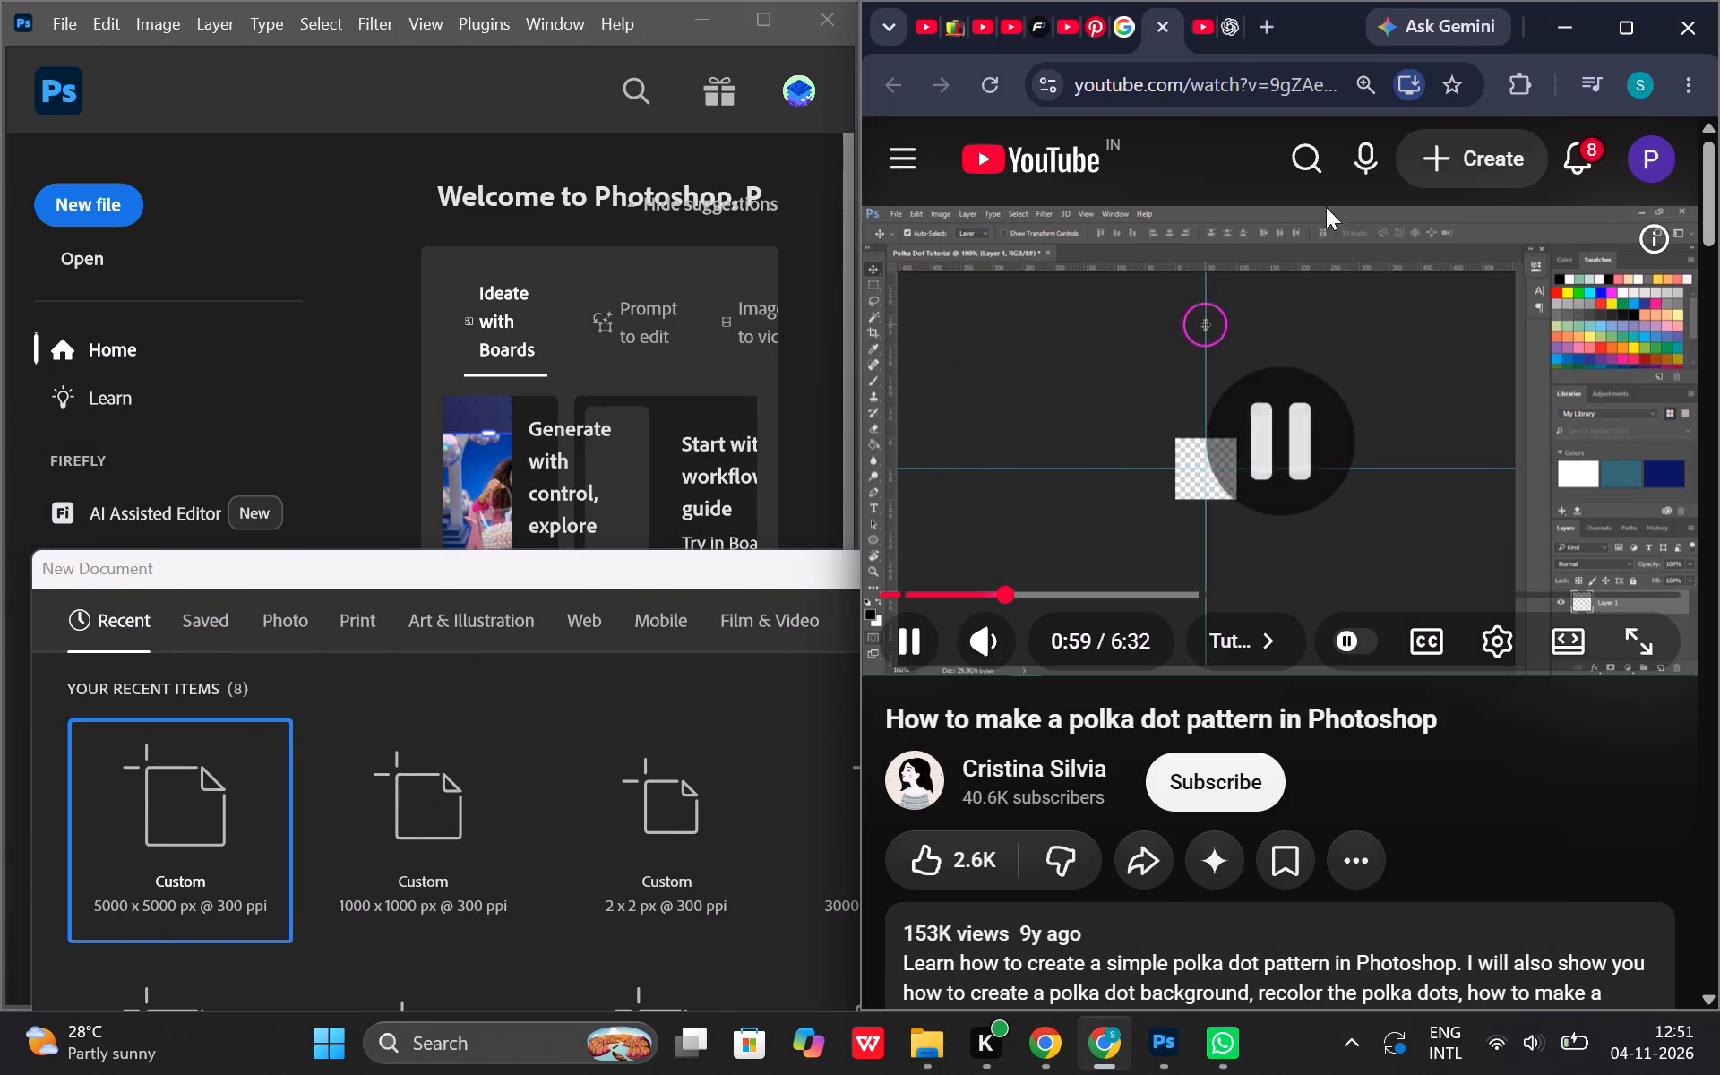
Maximize the tutorial's browser window and rewind the video about 30 seconds to replay the document creation part.
left_click(1652, 16)
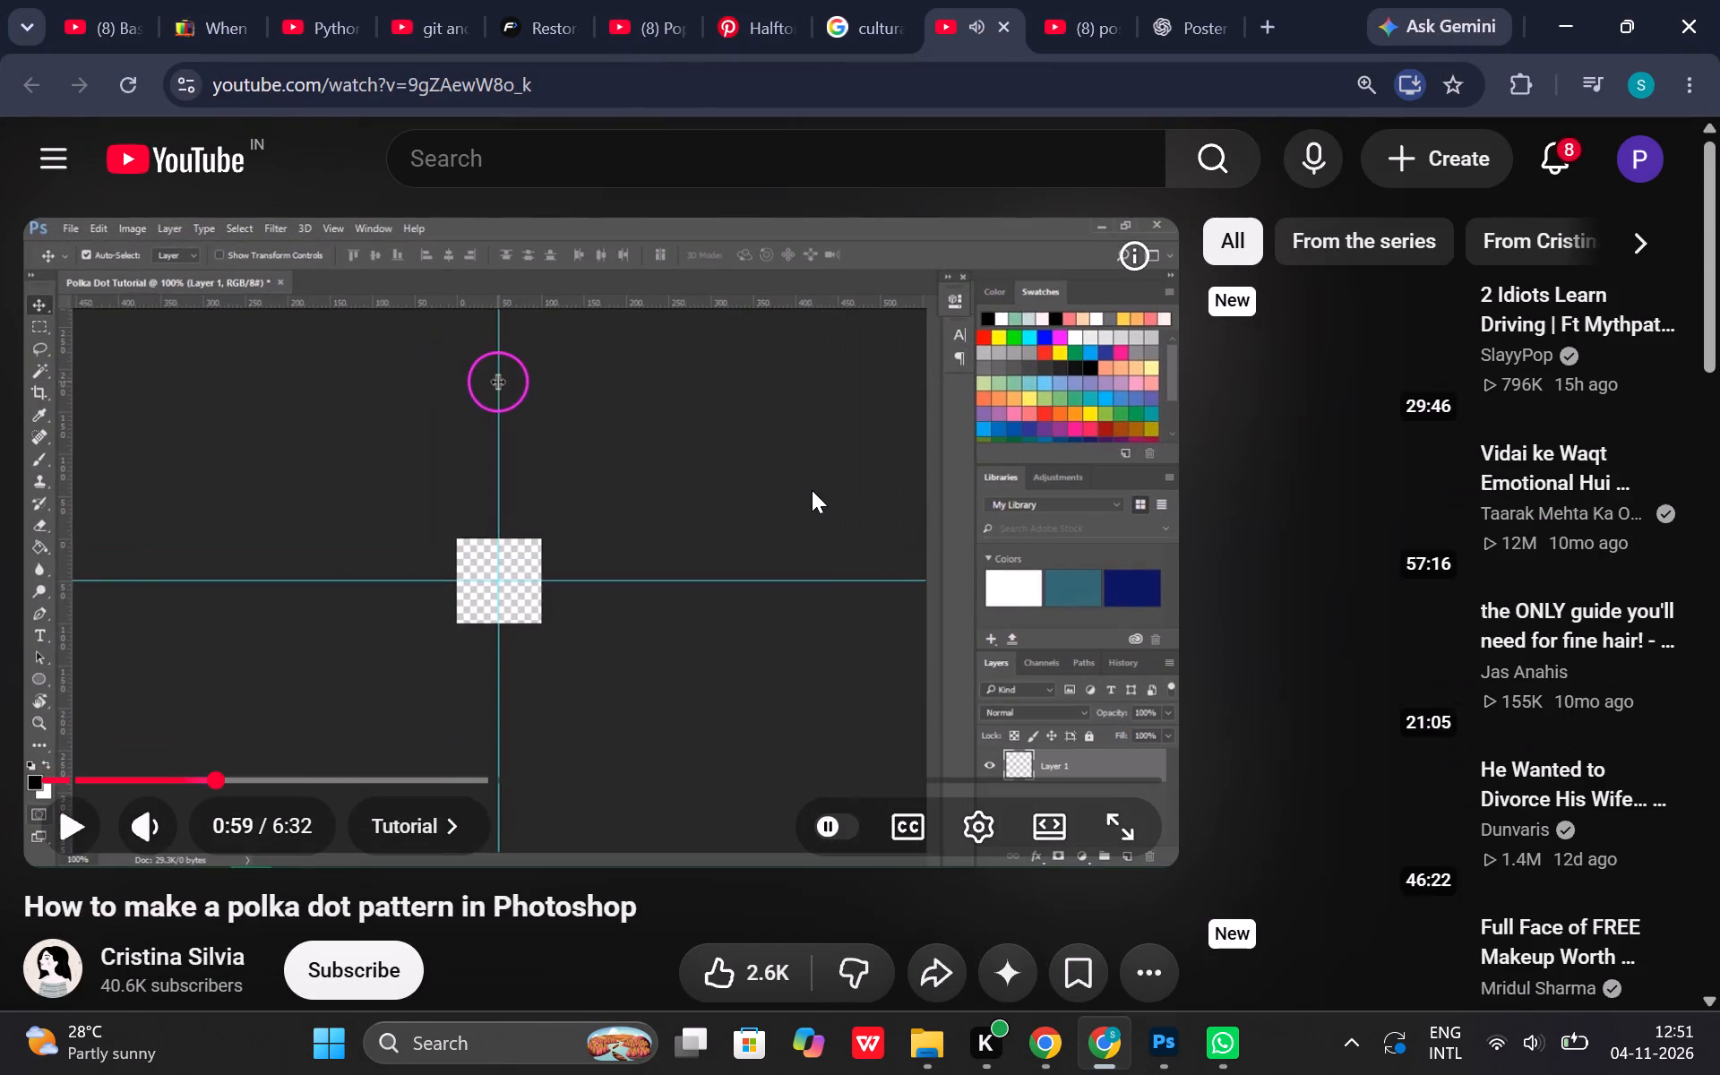
key("Left")
key("Left")
key("Left")
key("Left")
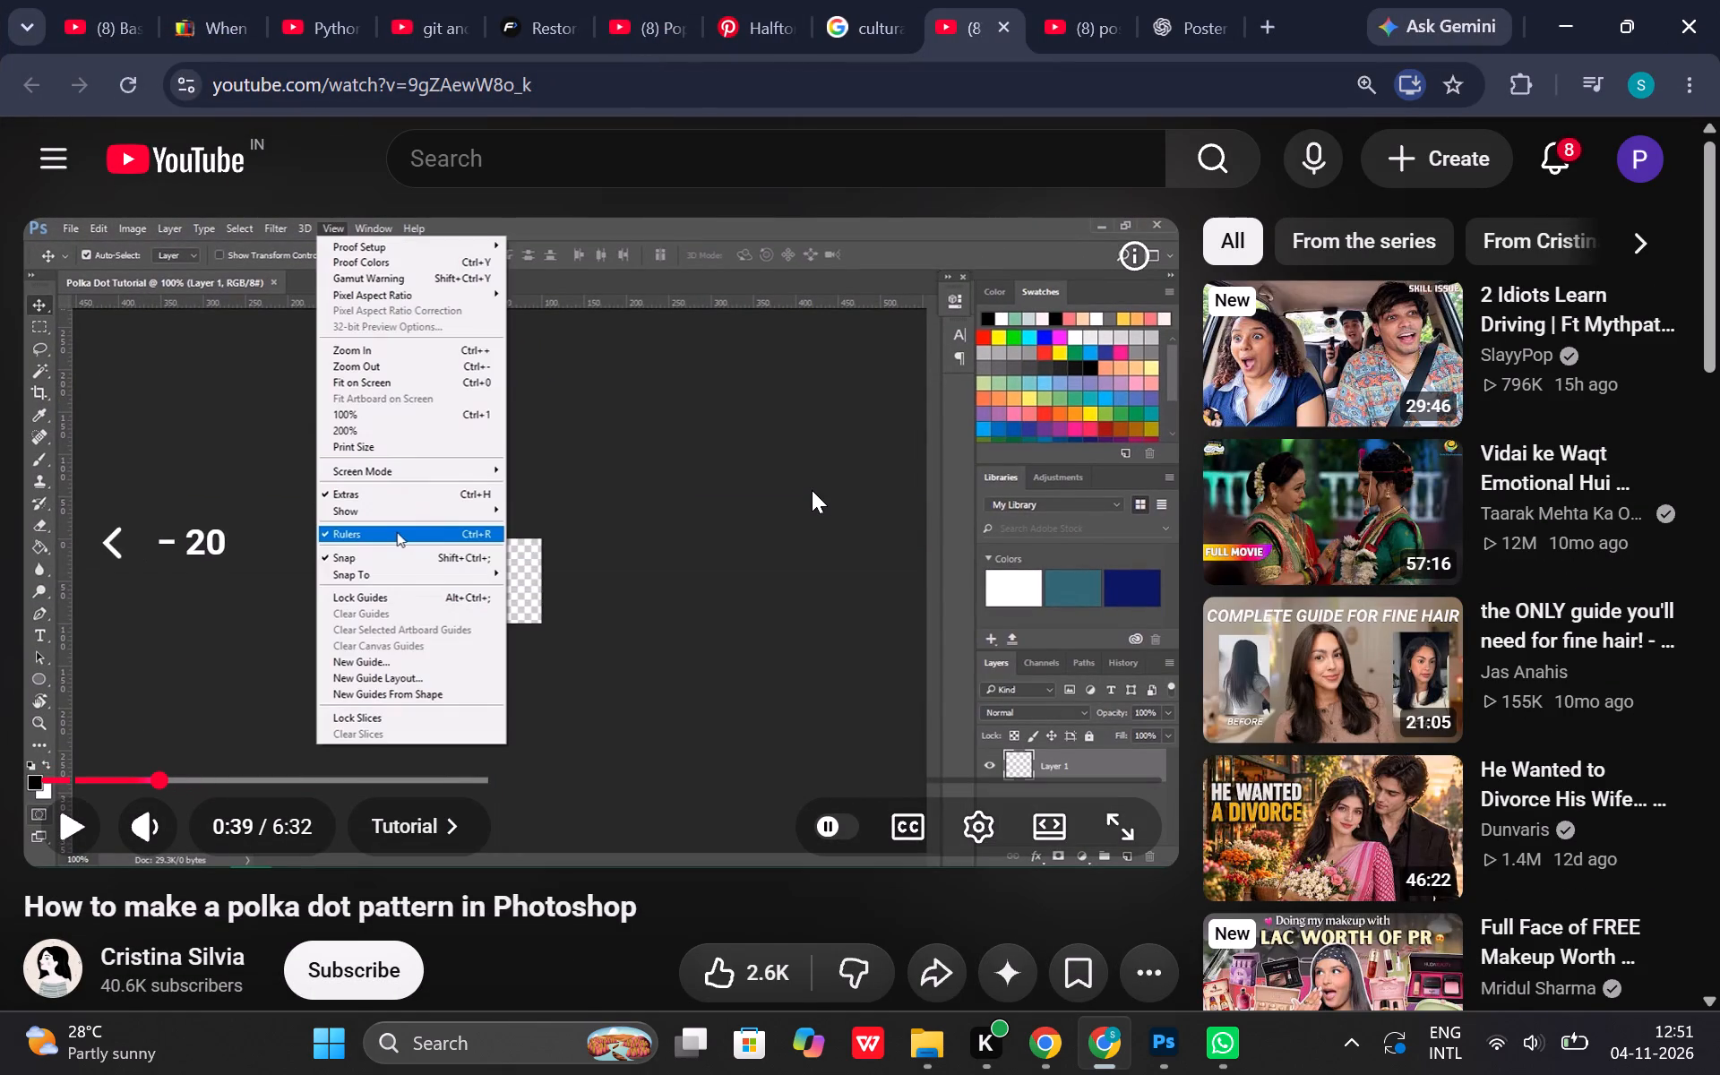
key("Left")
key("Left")
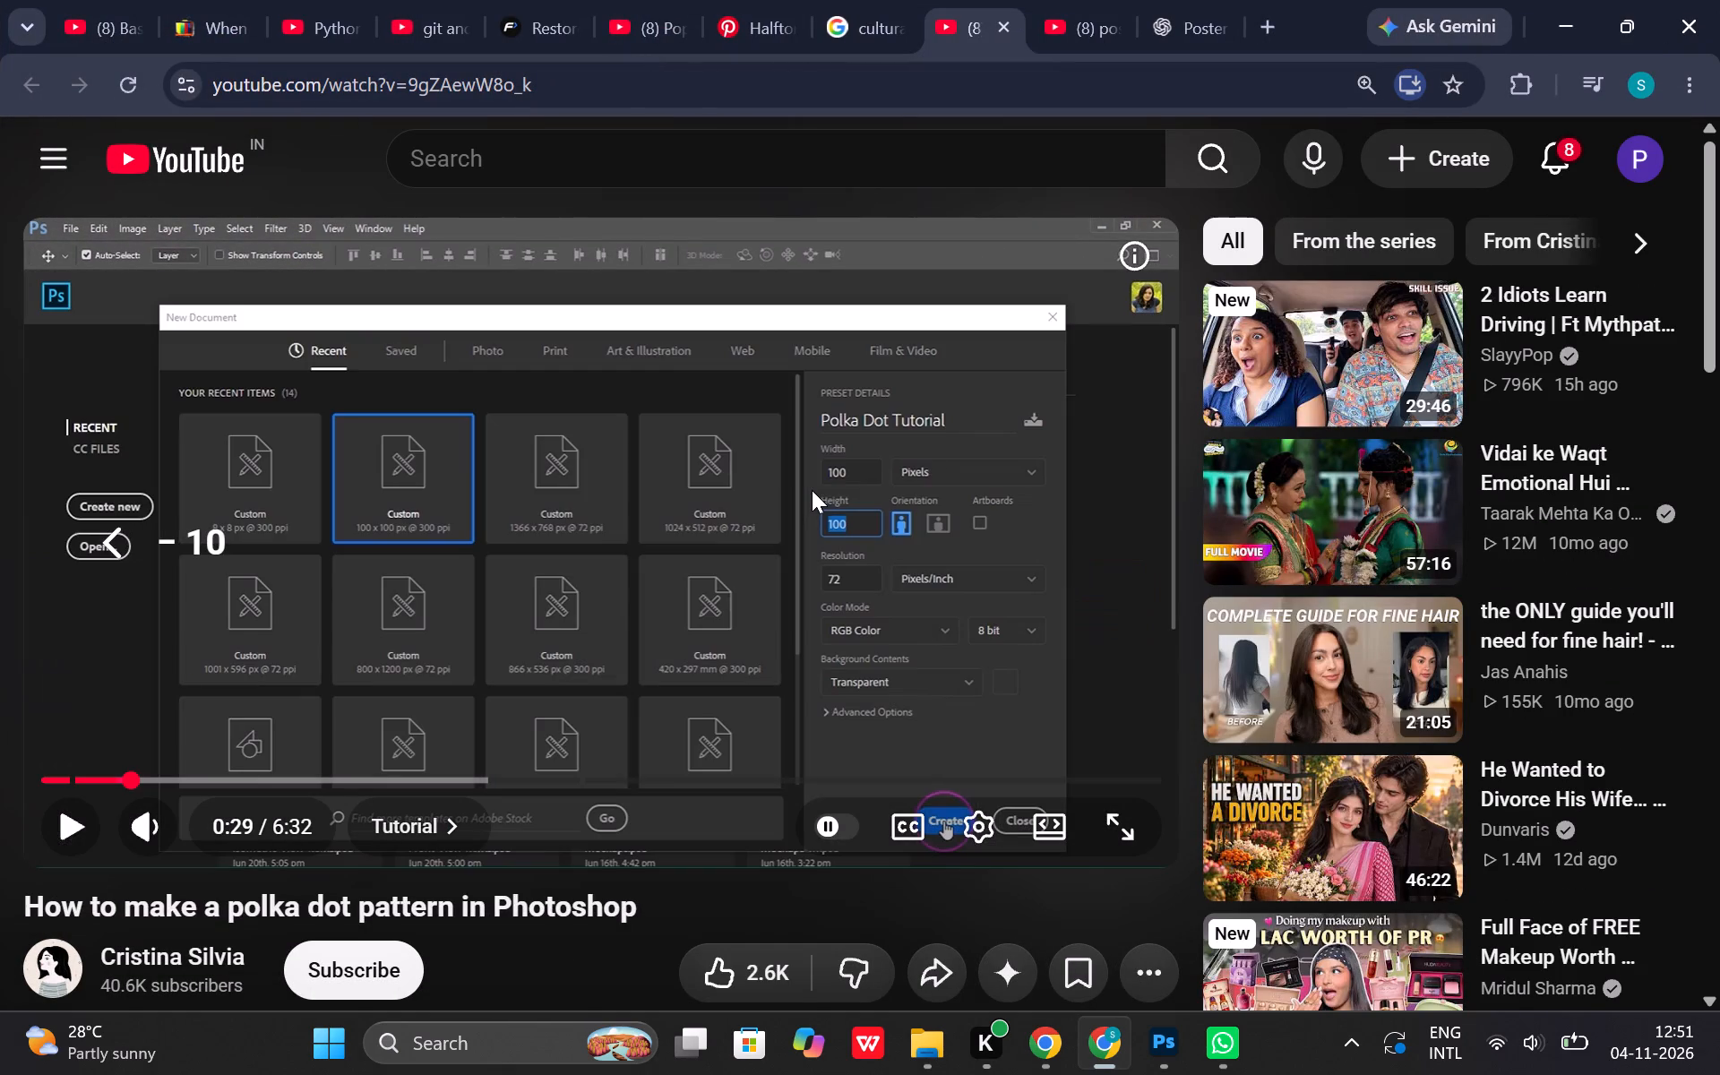
key("space")
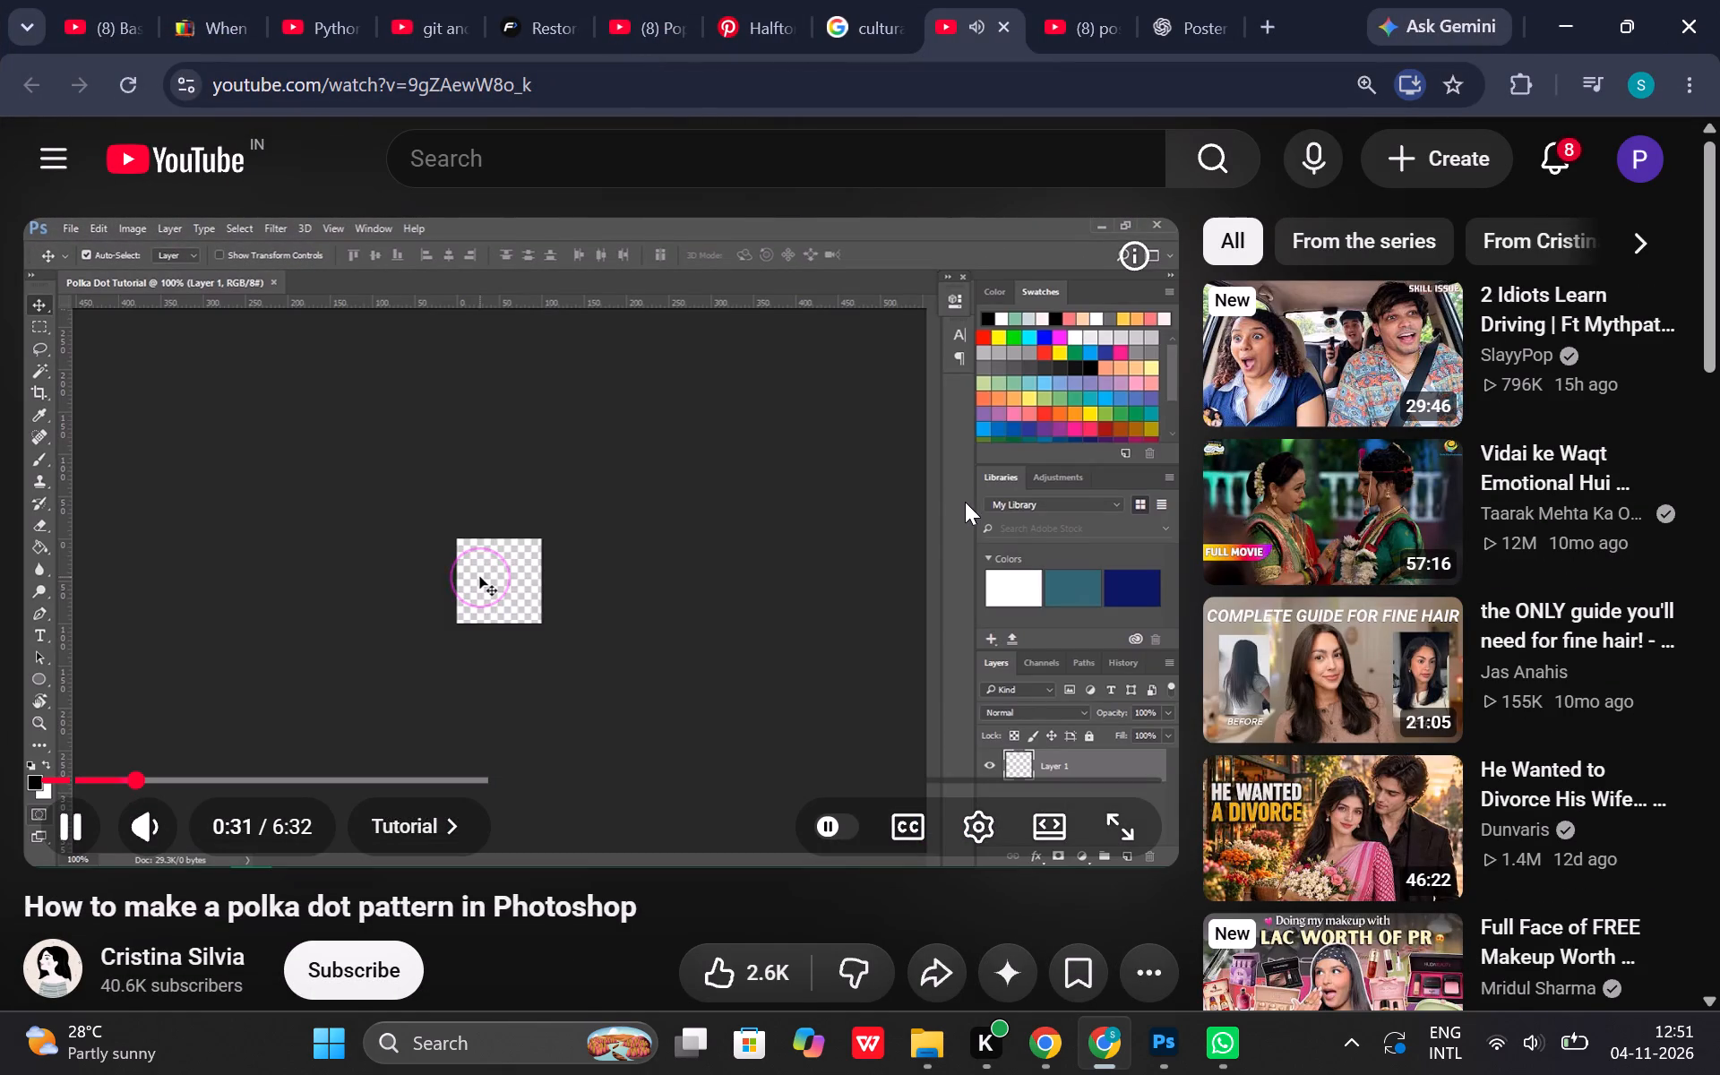
left_click(694, 555)
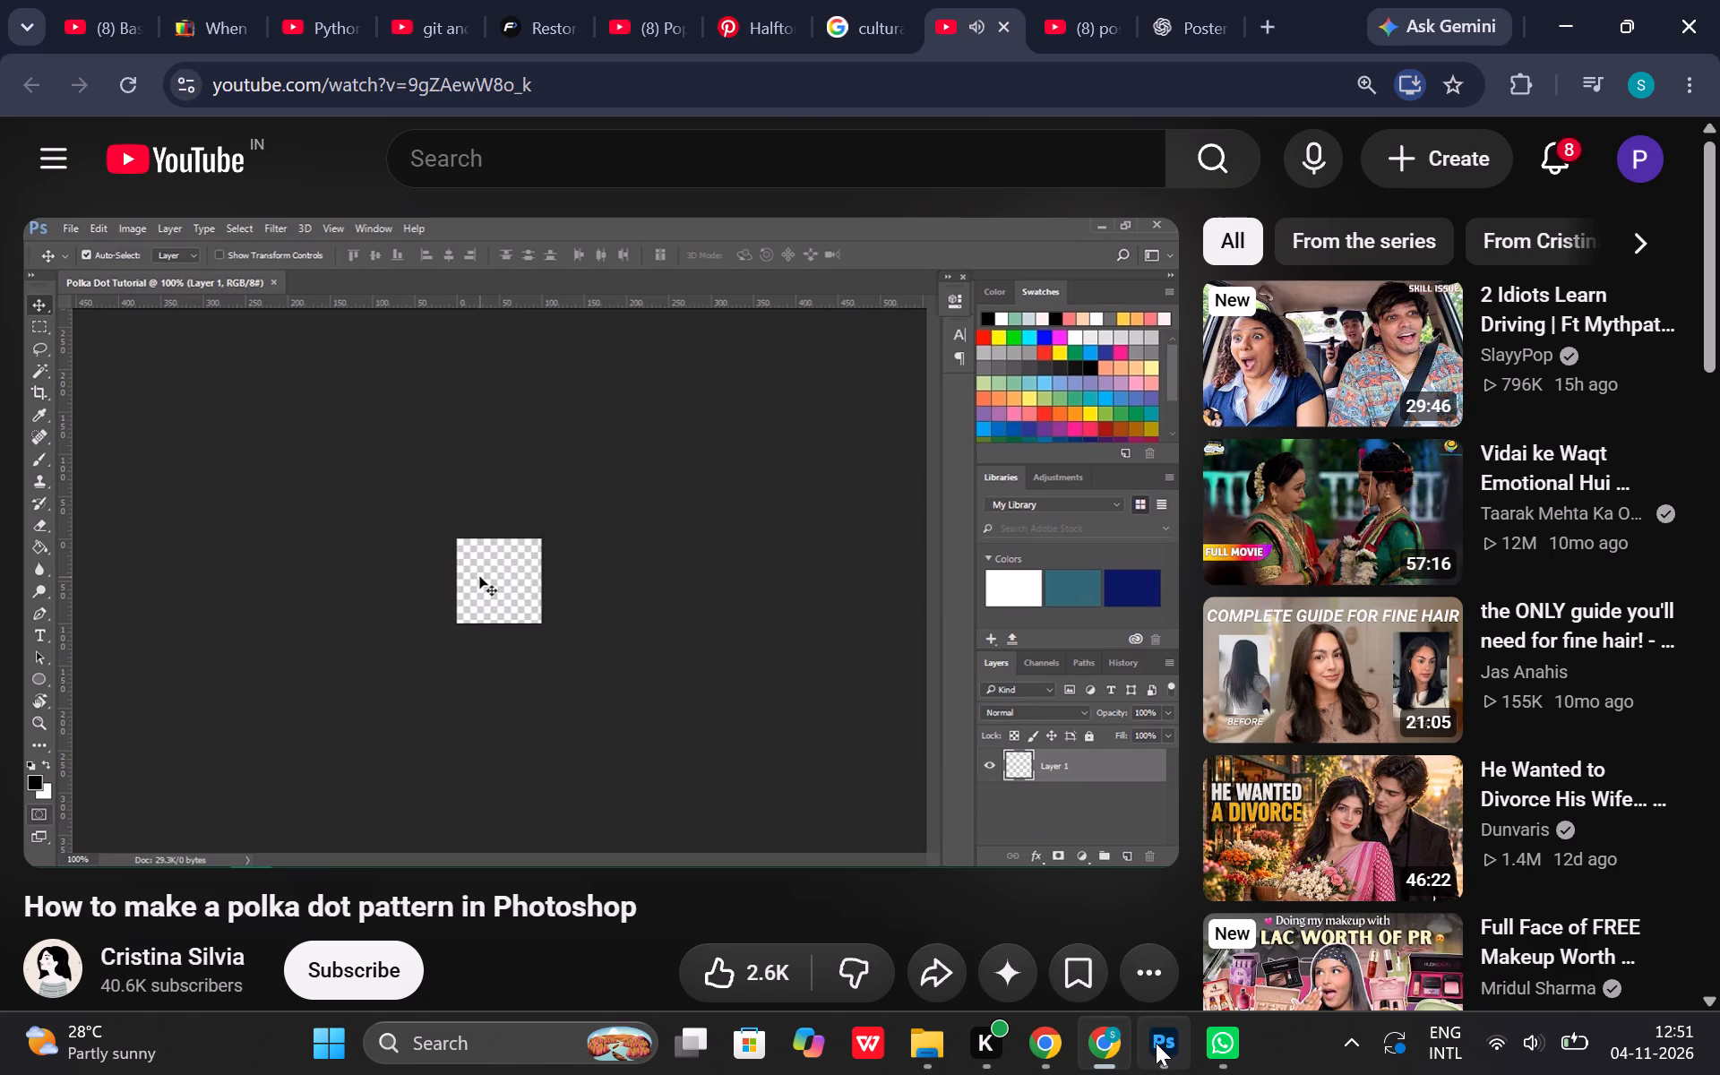
Switch to Photoshop and check the Background Contents options for the new document, leaving Transparent selected.
left_click(1156, 1043)
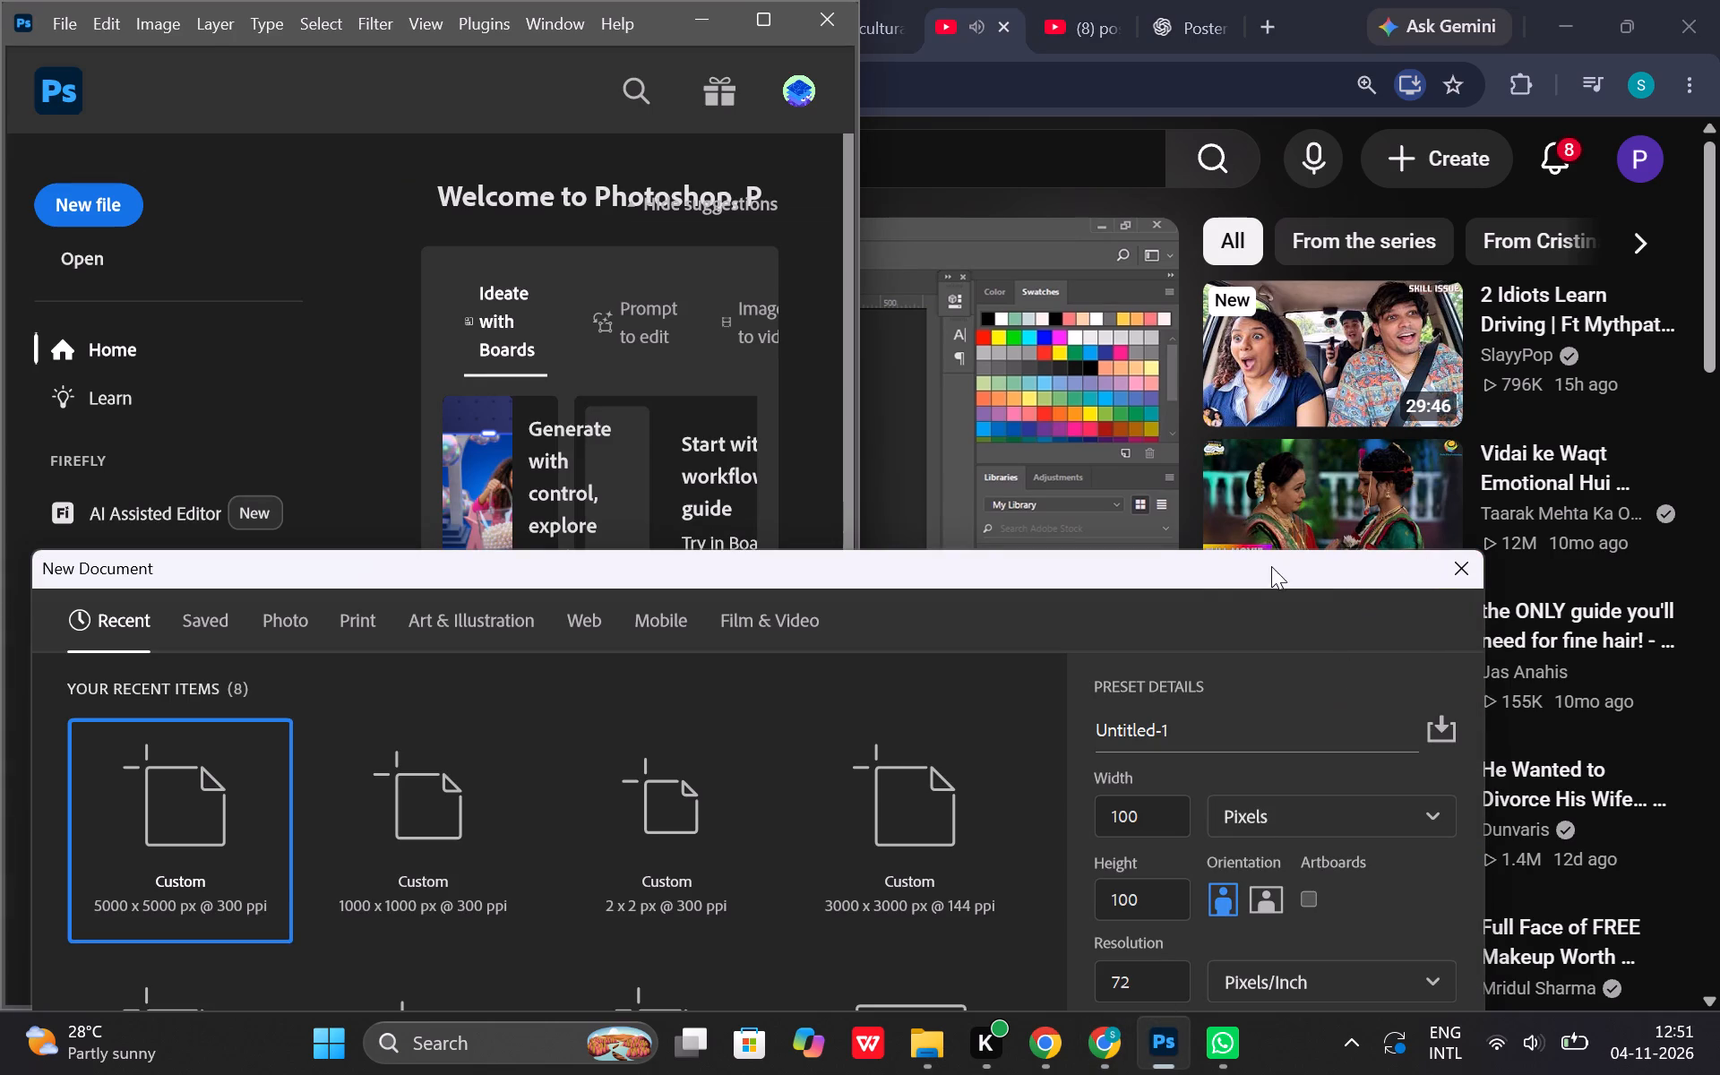
left_click_drag(1196, 576, 1327, 105)
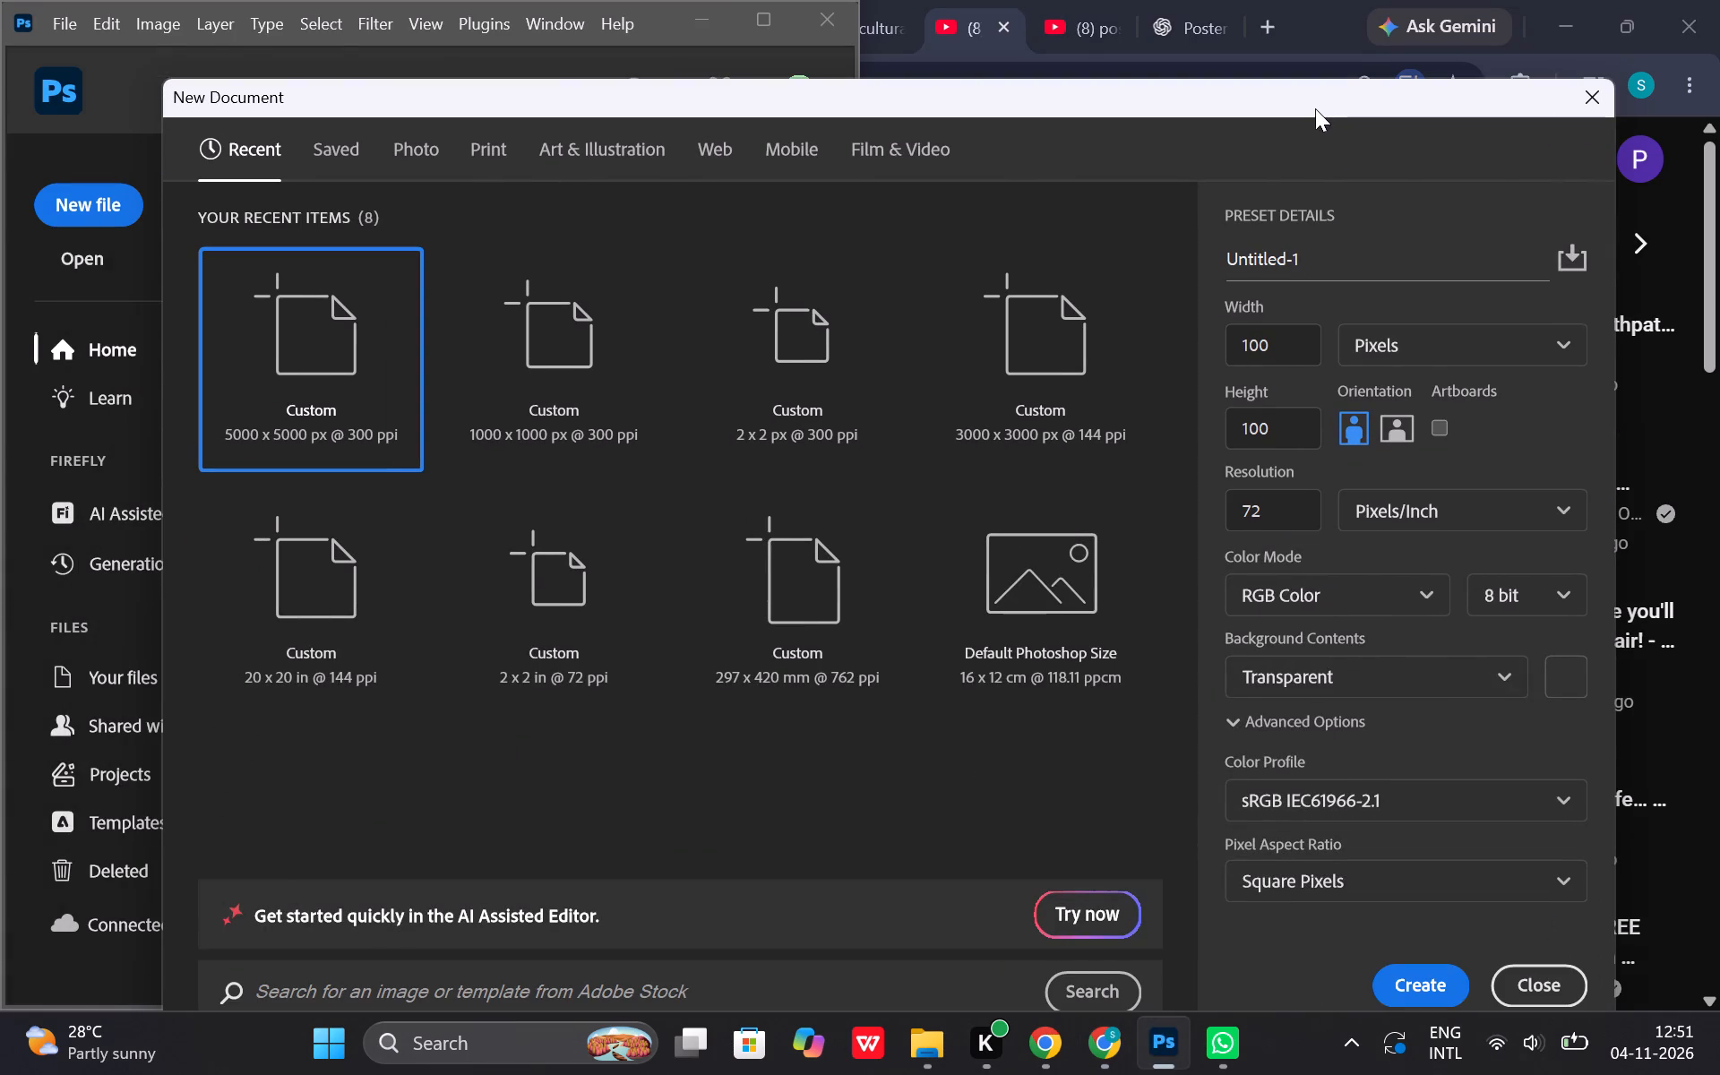
left_click(1395, 674)
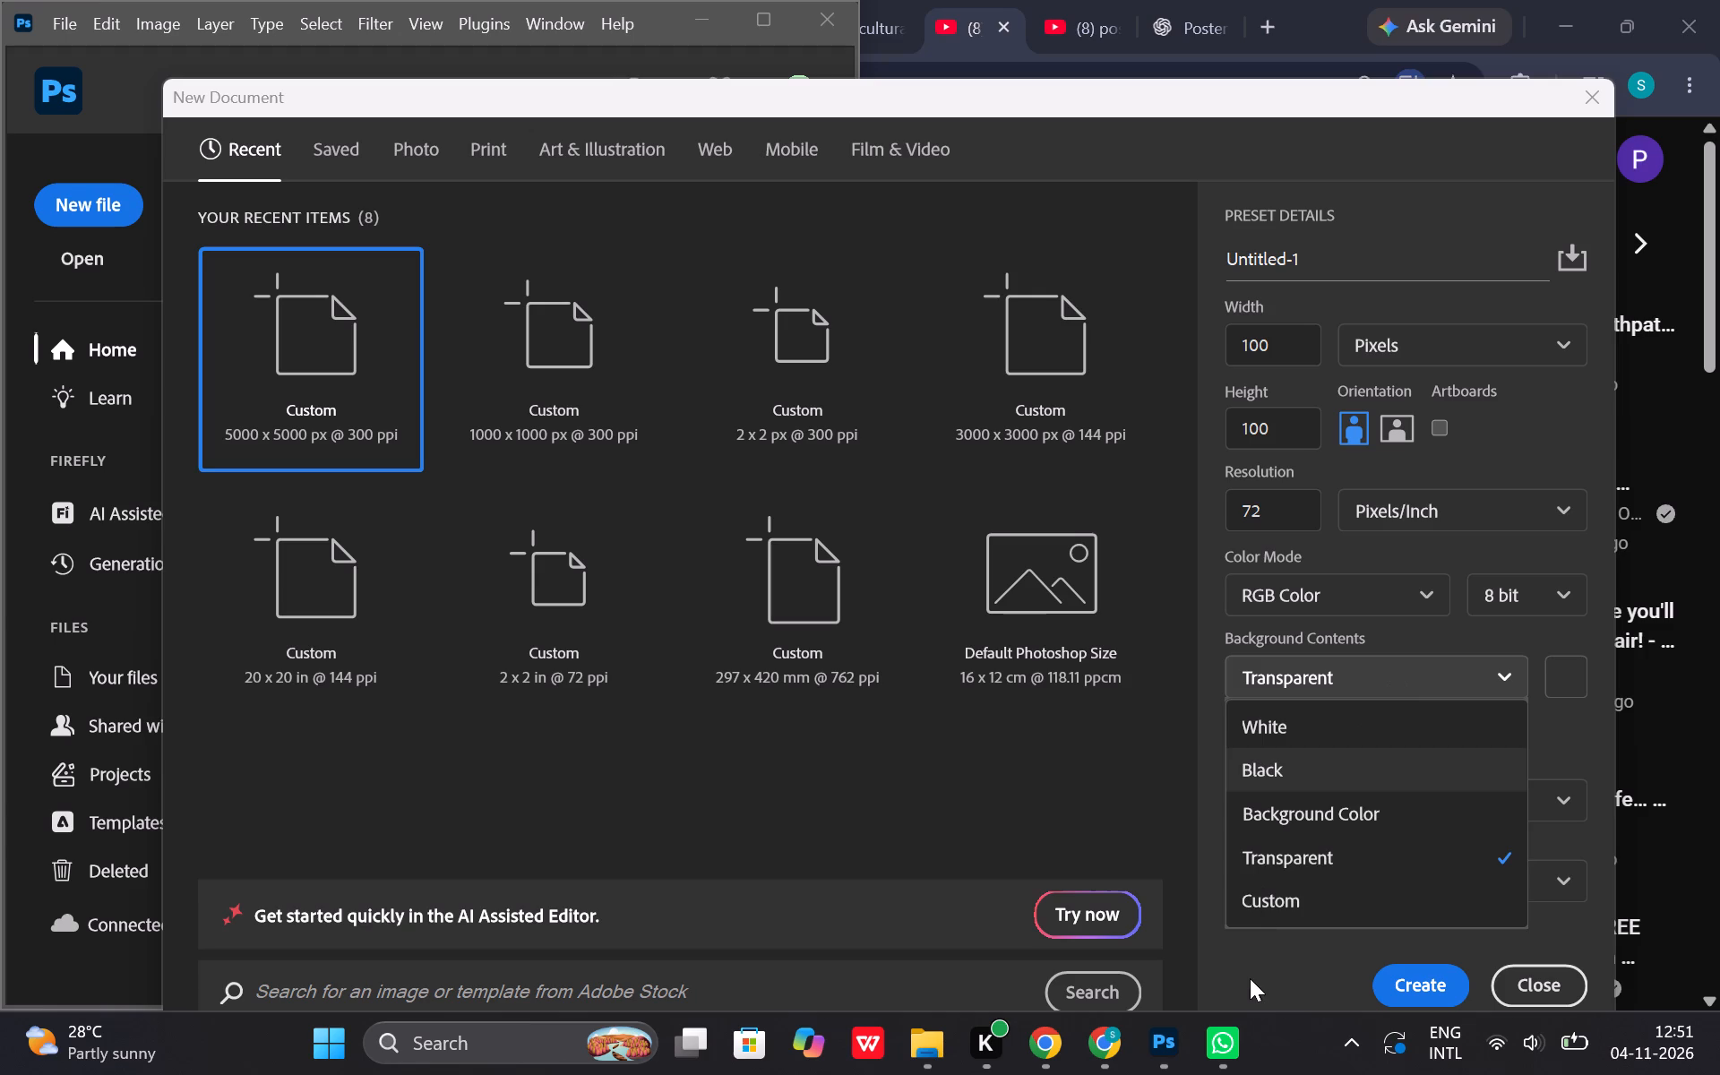
left_click(1250, 977)
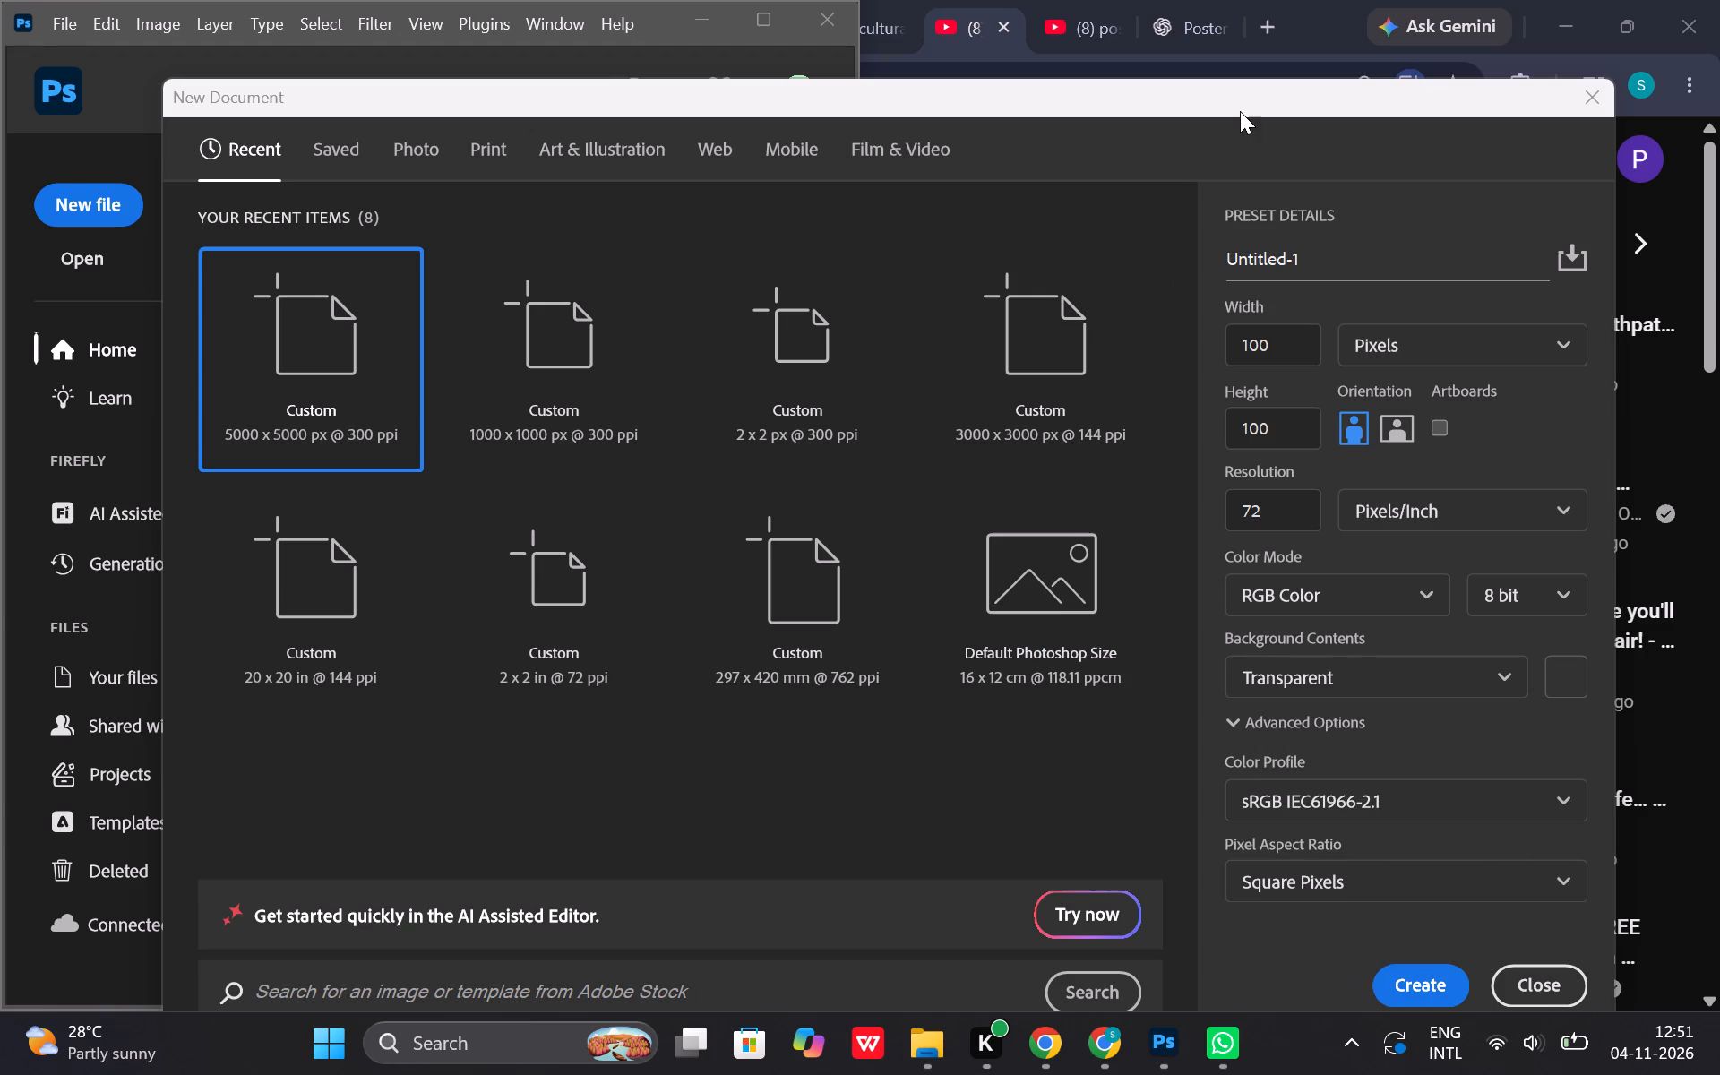
left_click_drag(1239, 104, 1204, 860)
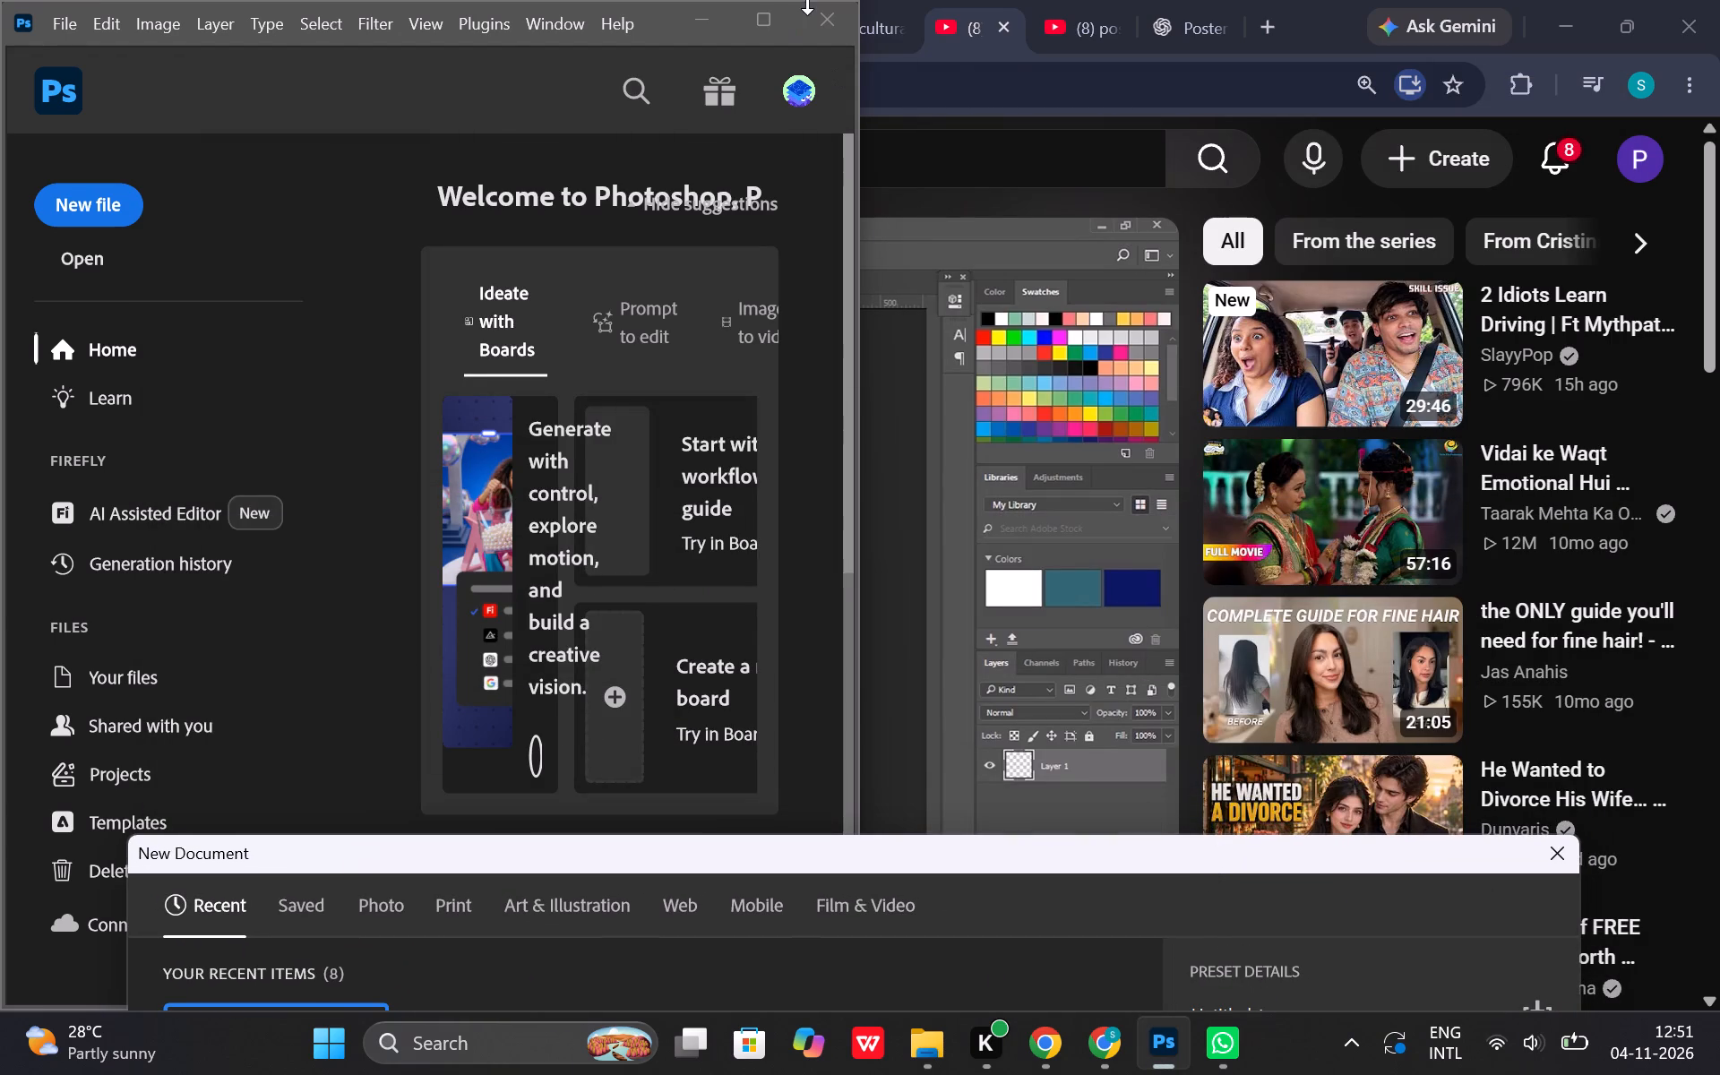
left_click(709, 13)
Rewind the tutorial to the New Document settings and pause there to compare them.
left_click(759, 523)
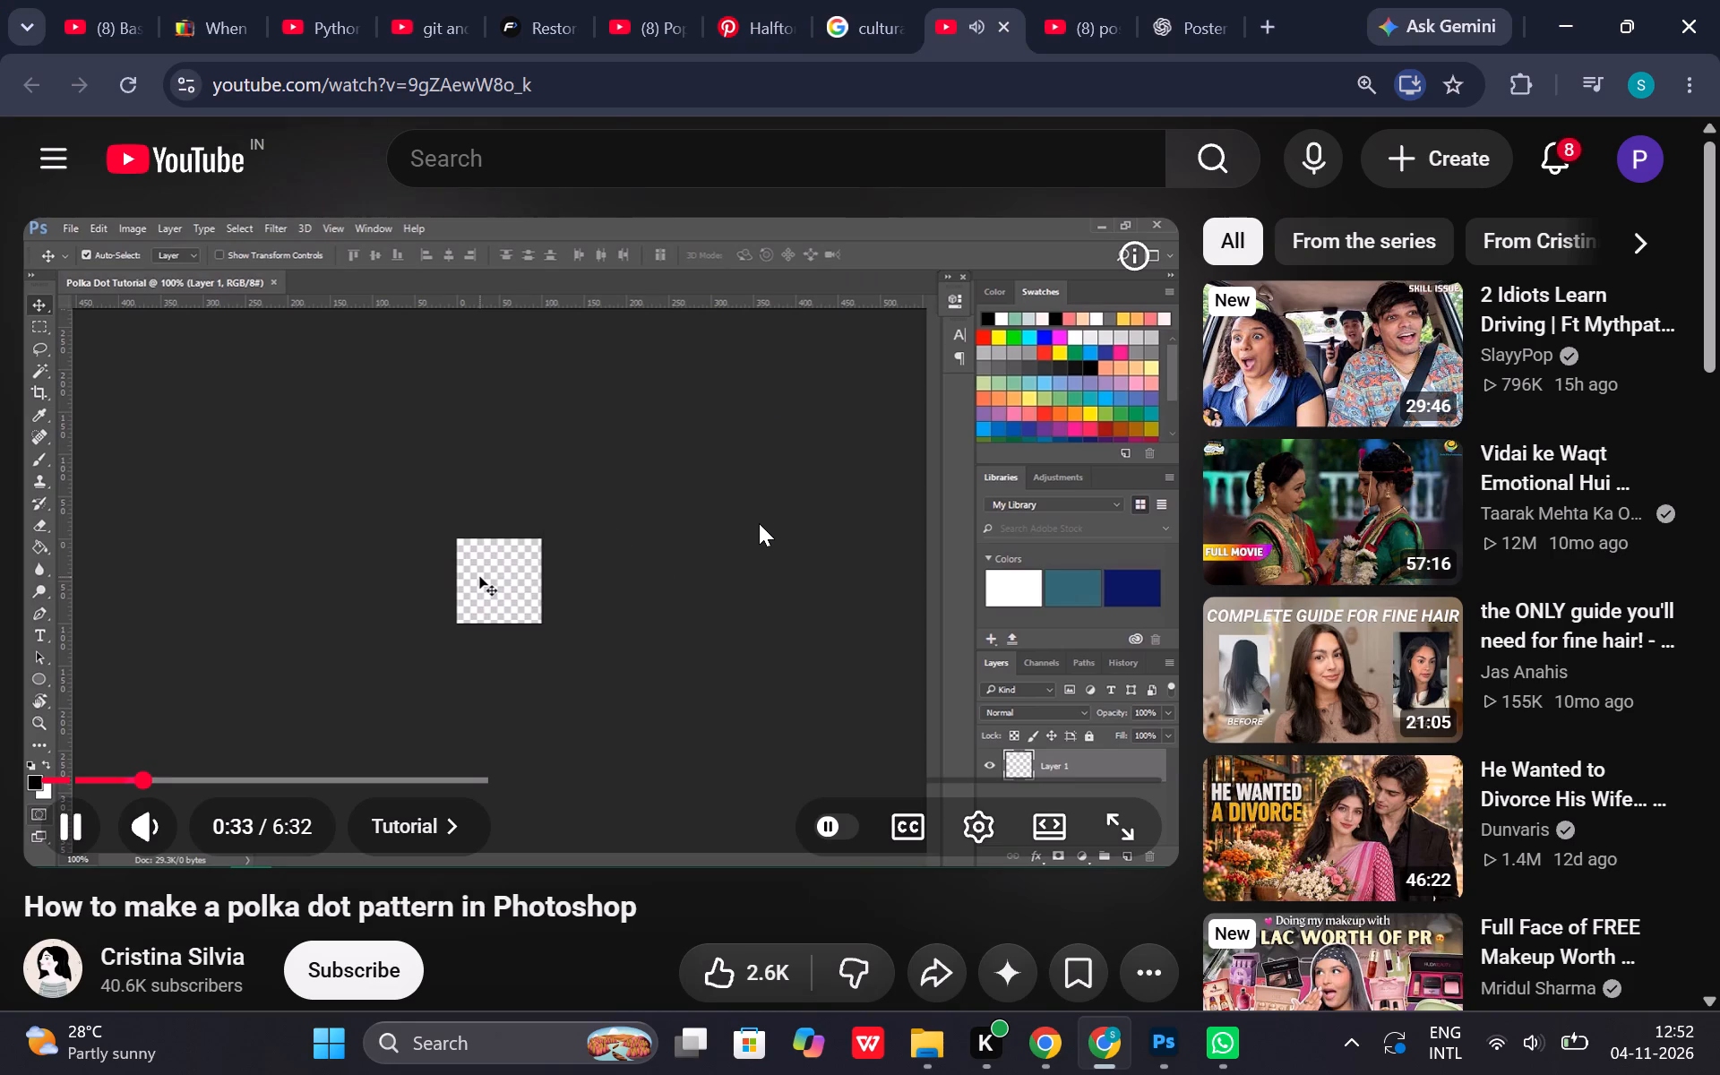
key("Left")
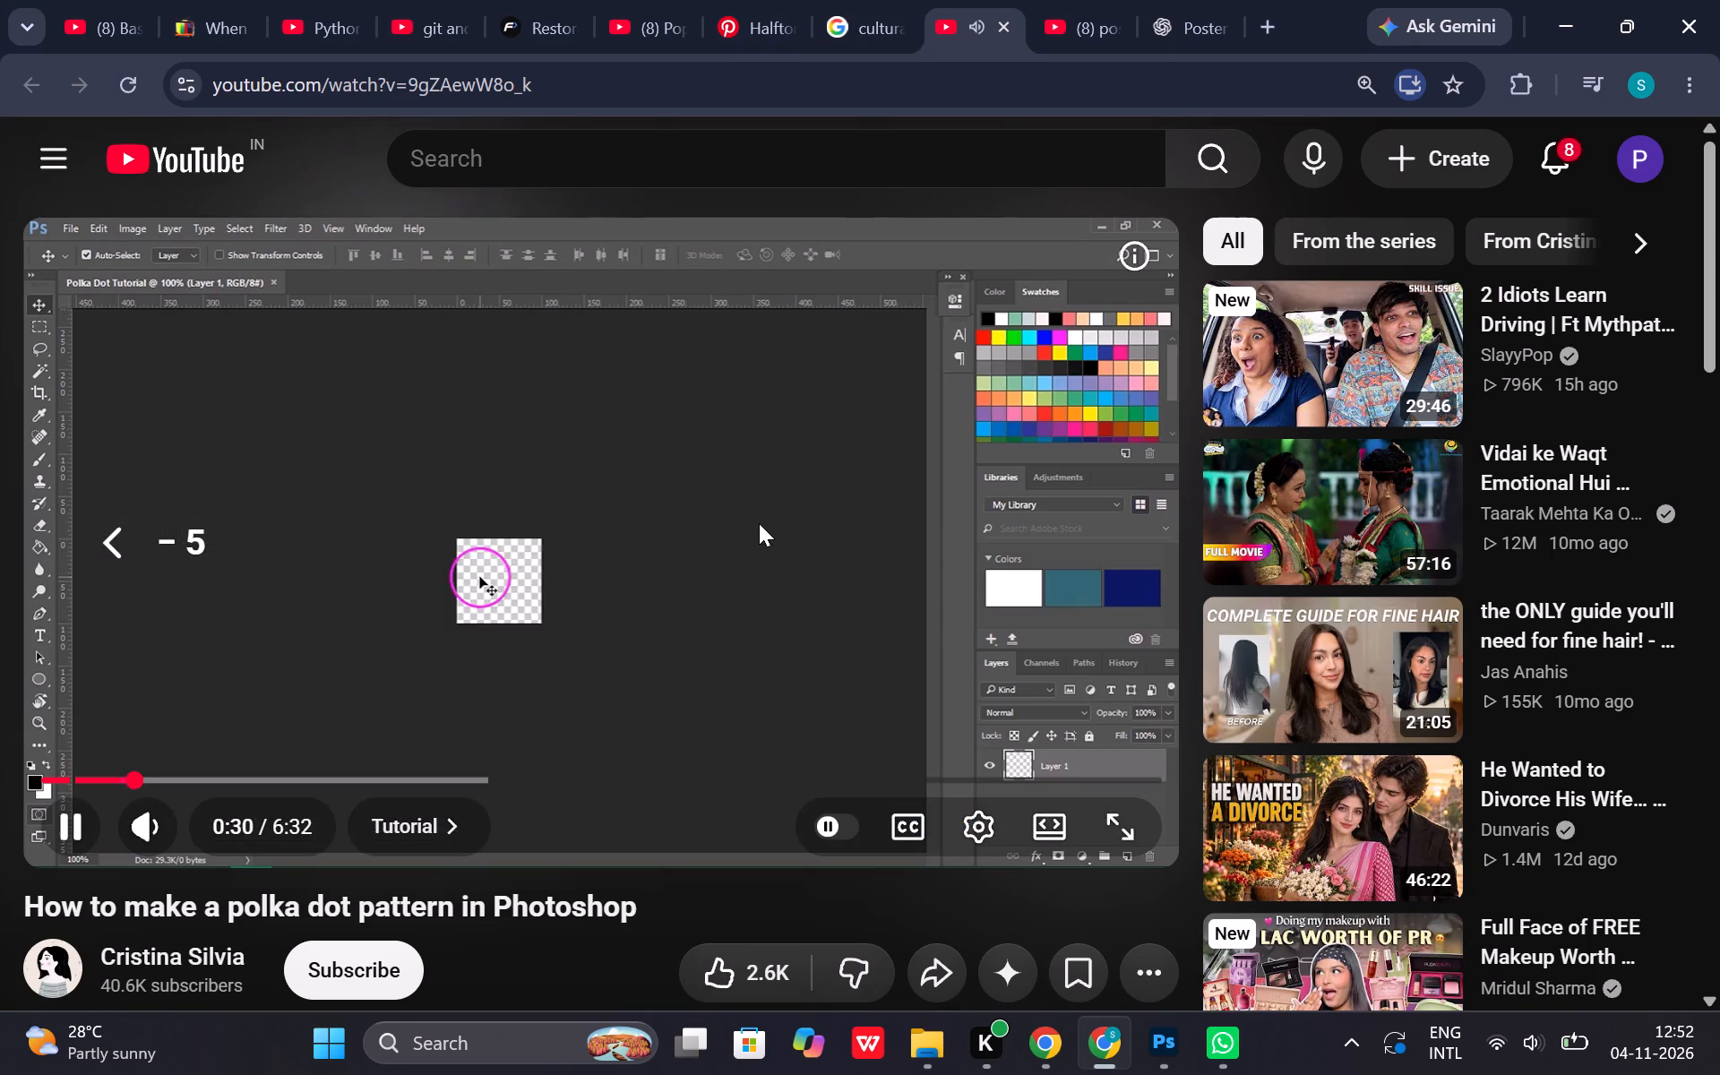
key("Left")
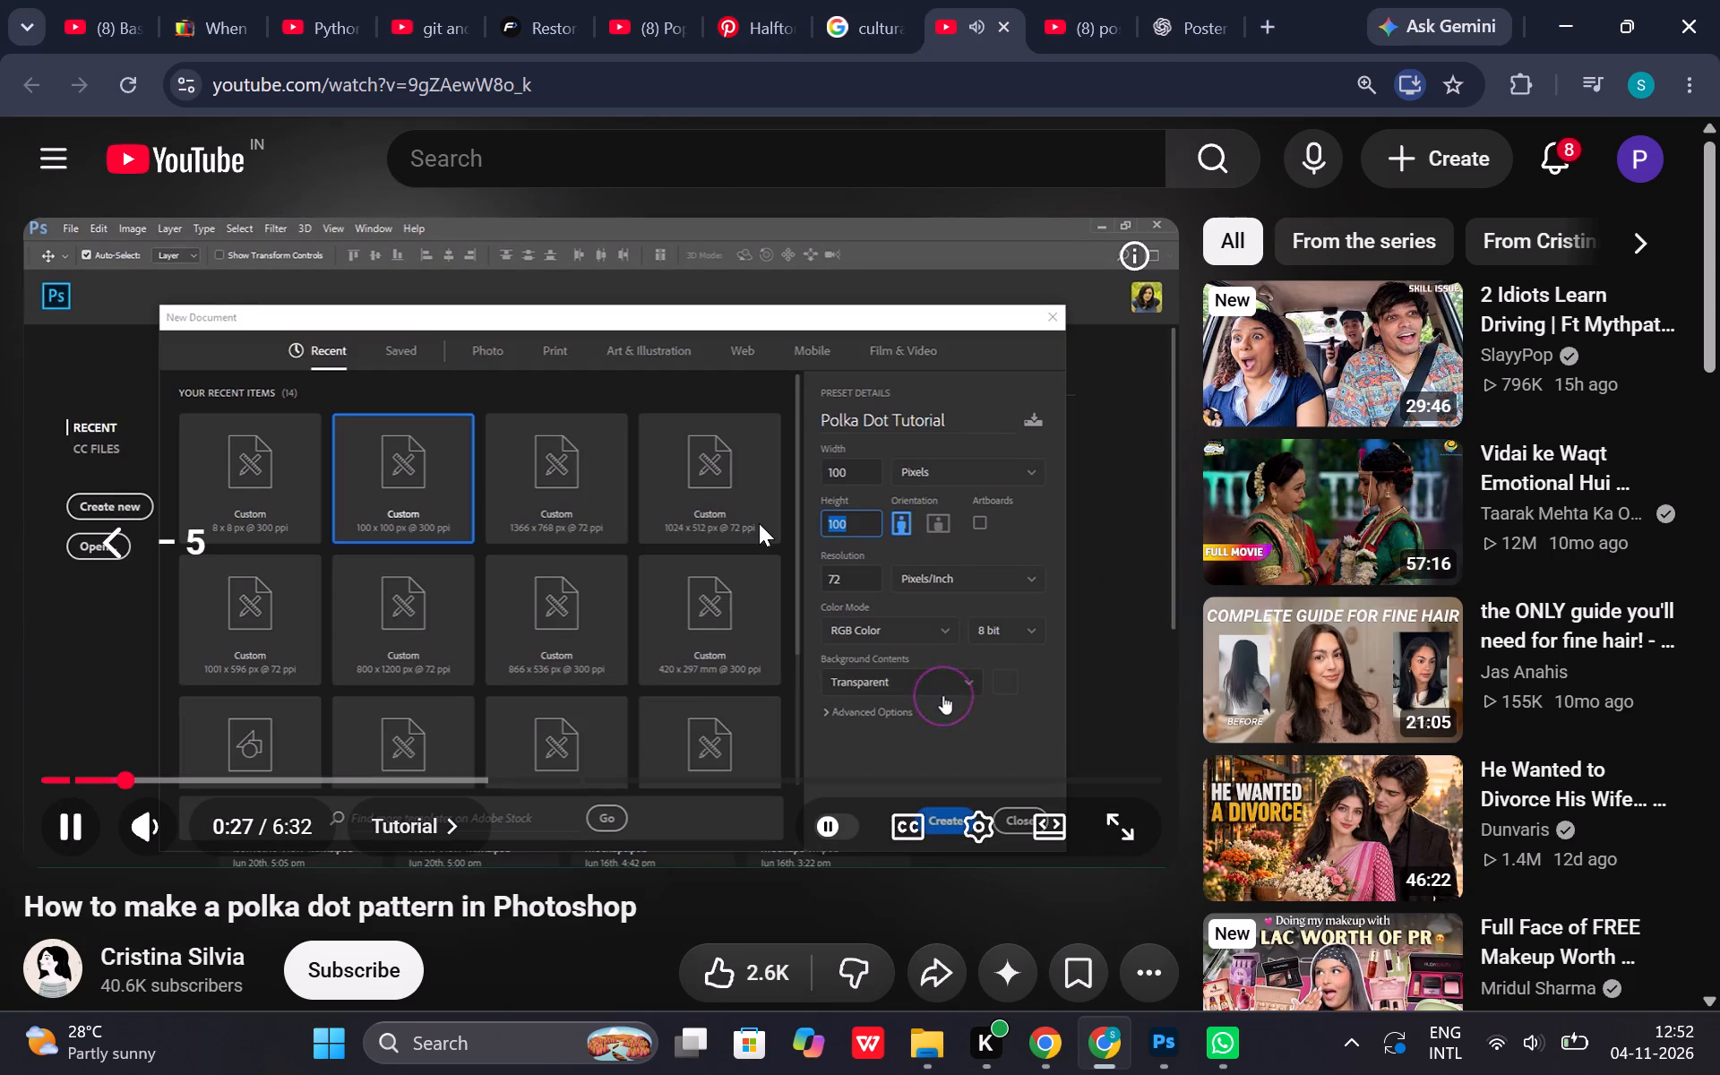
left_click(1053, 622)
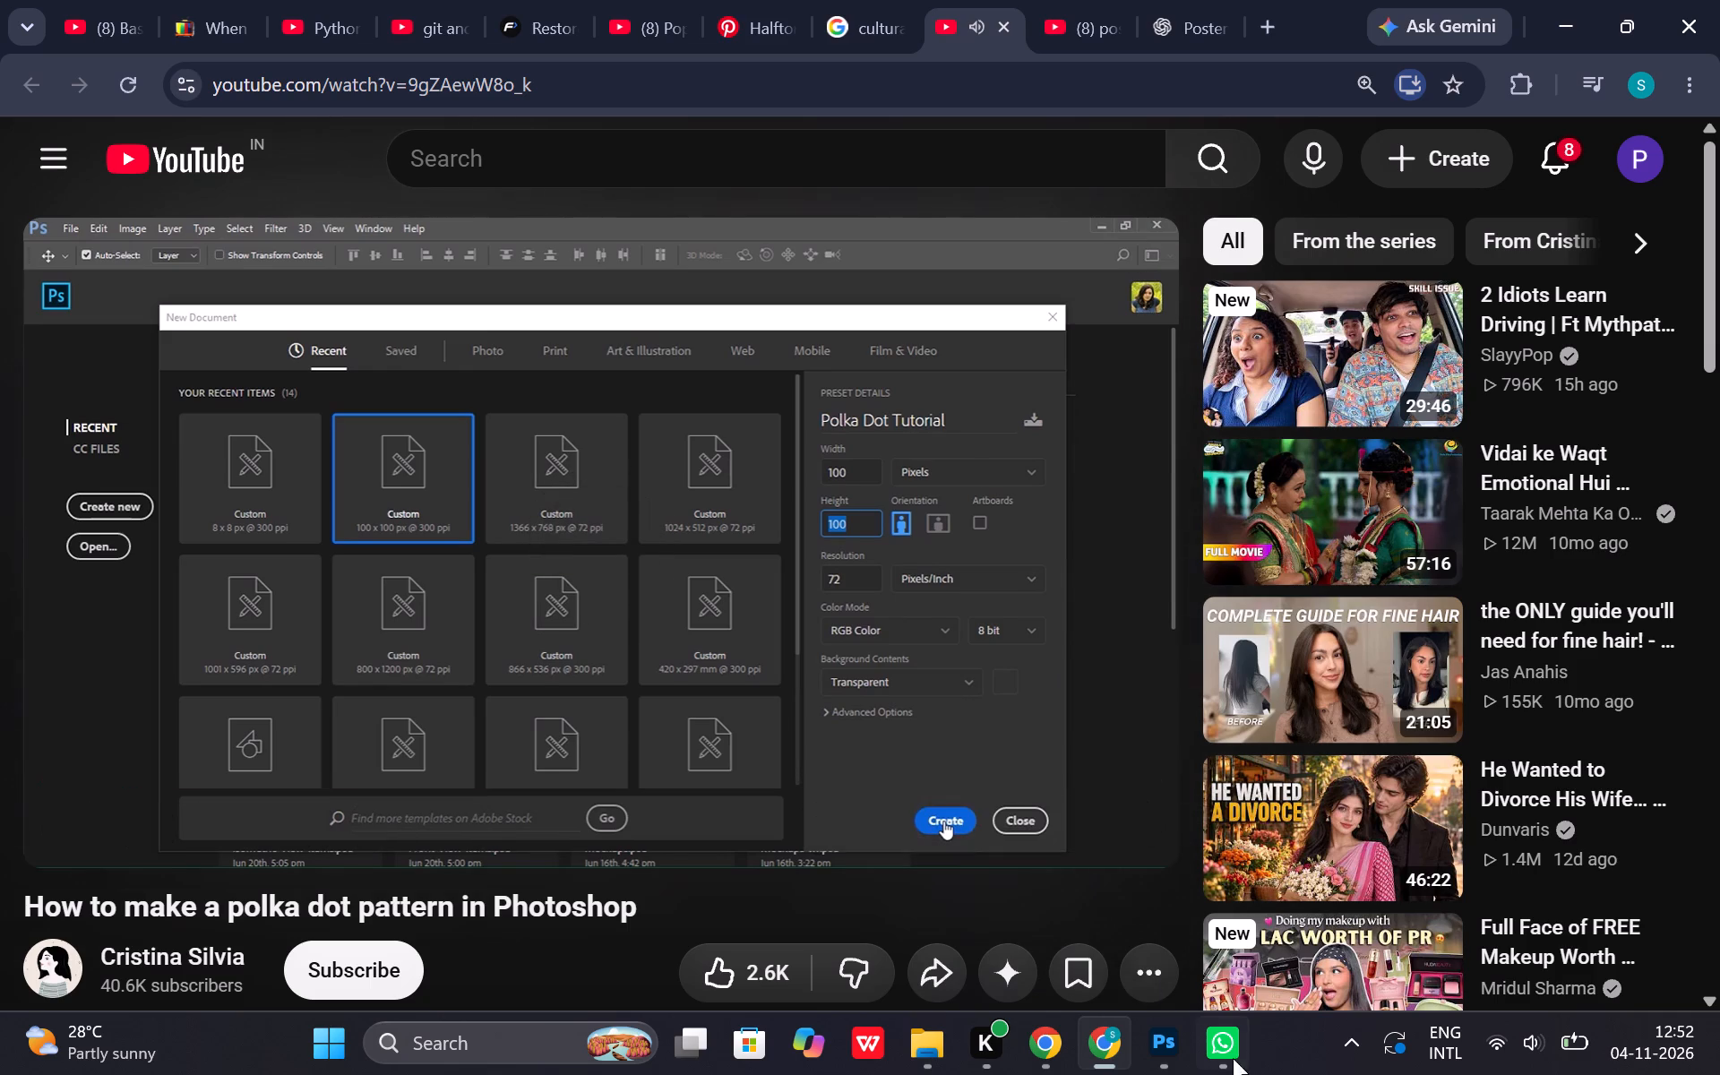
Switch to Photoshop and create the 100 x 100 px, 72 pixels/inch RGB document with a transparent background.
left_click(1180, 1057)
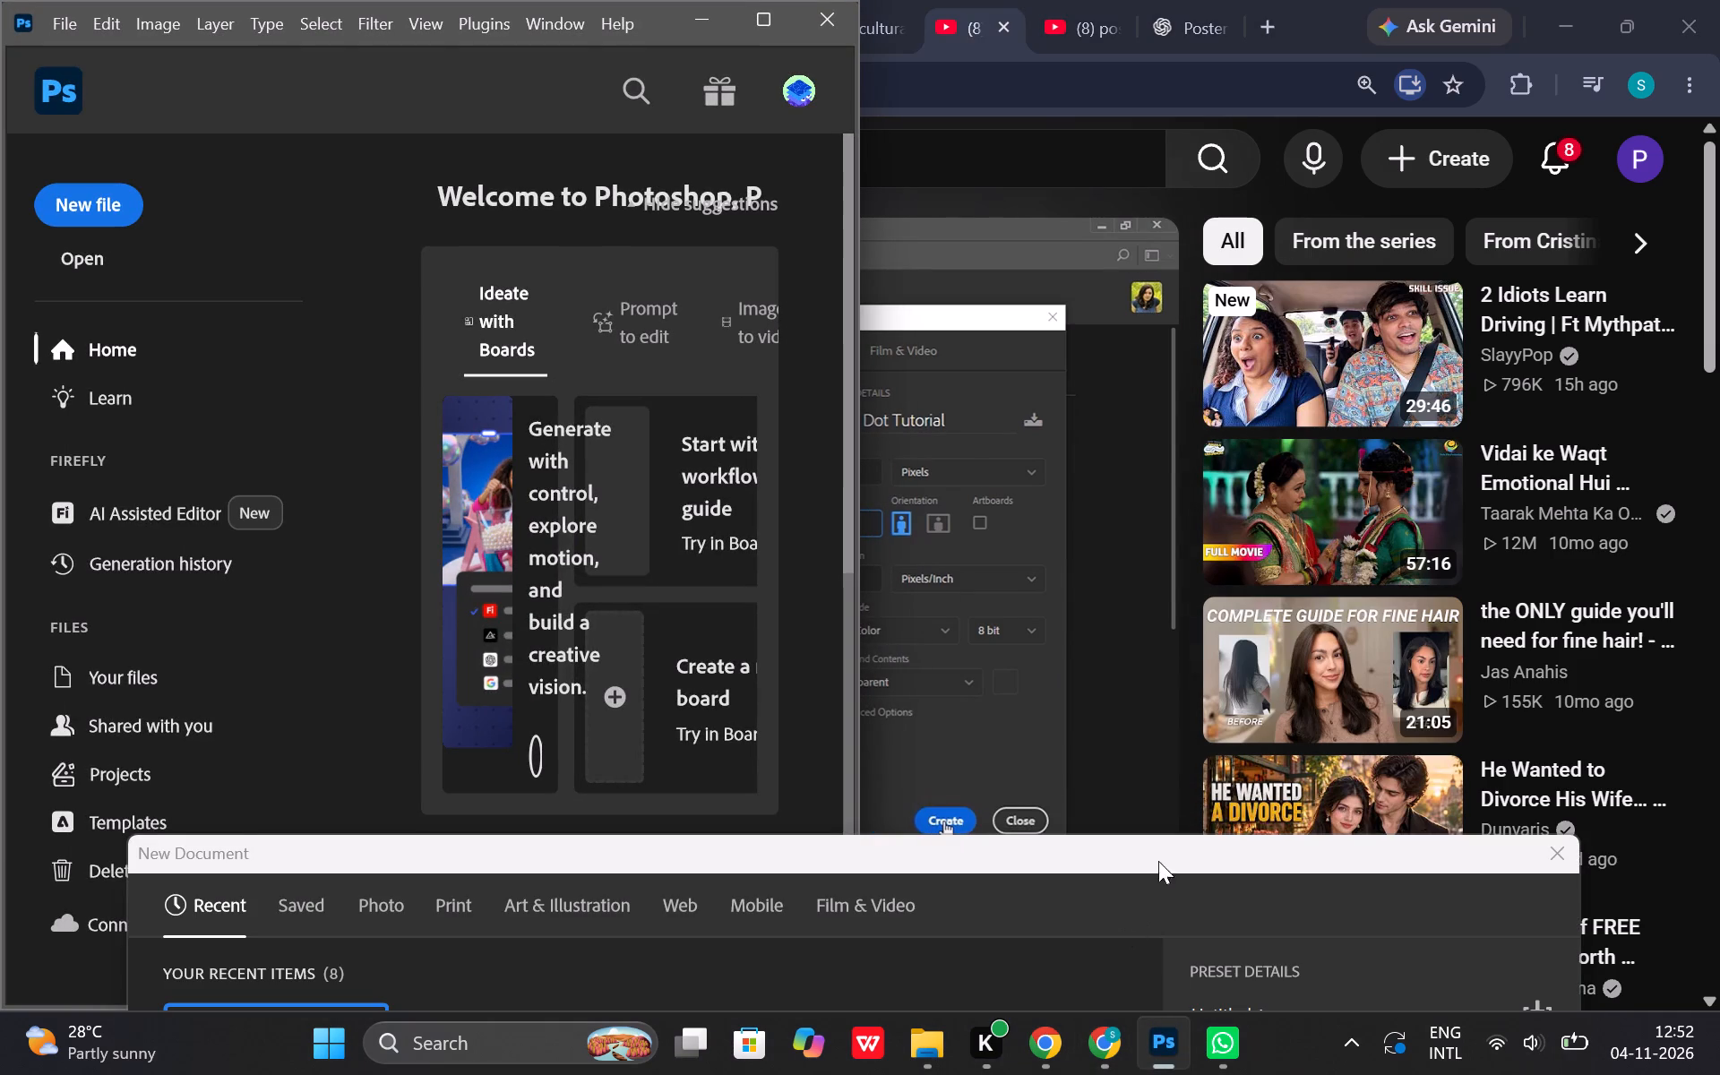
left_click_drag(1170, 858, 1113, 87)
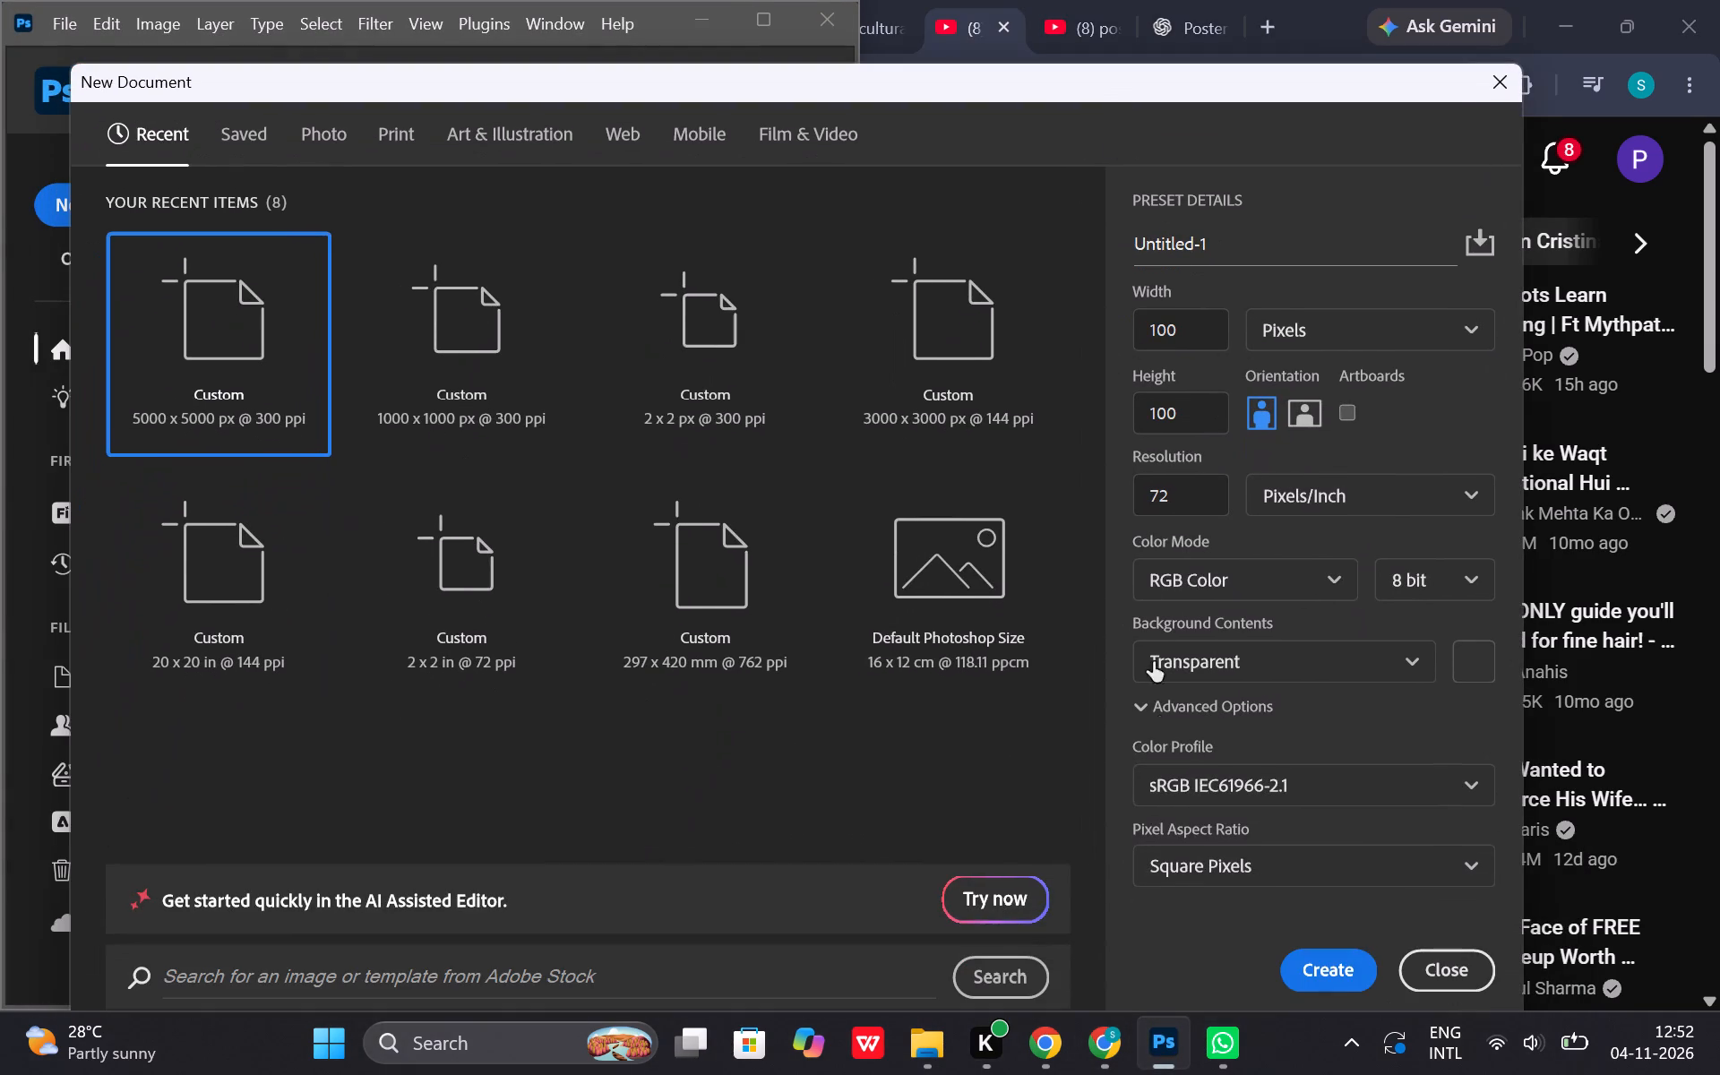
left_click(1144, 707)
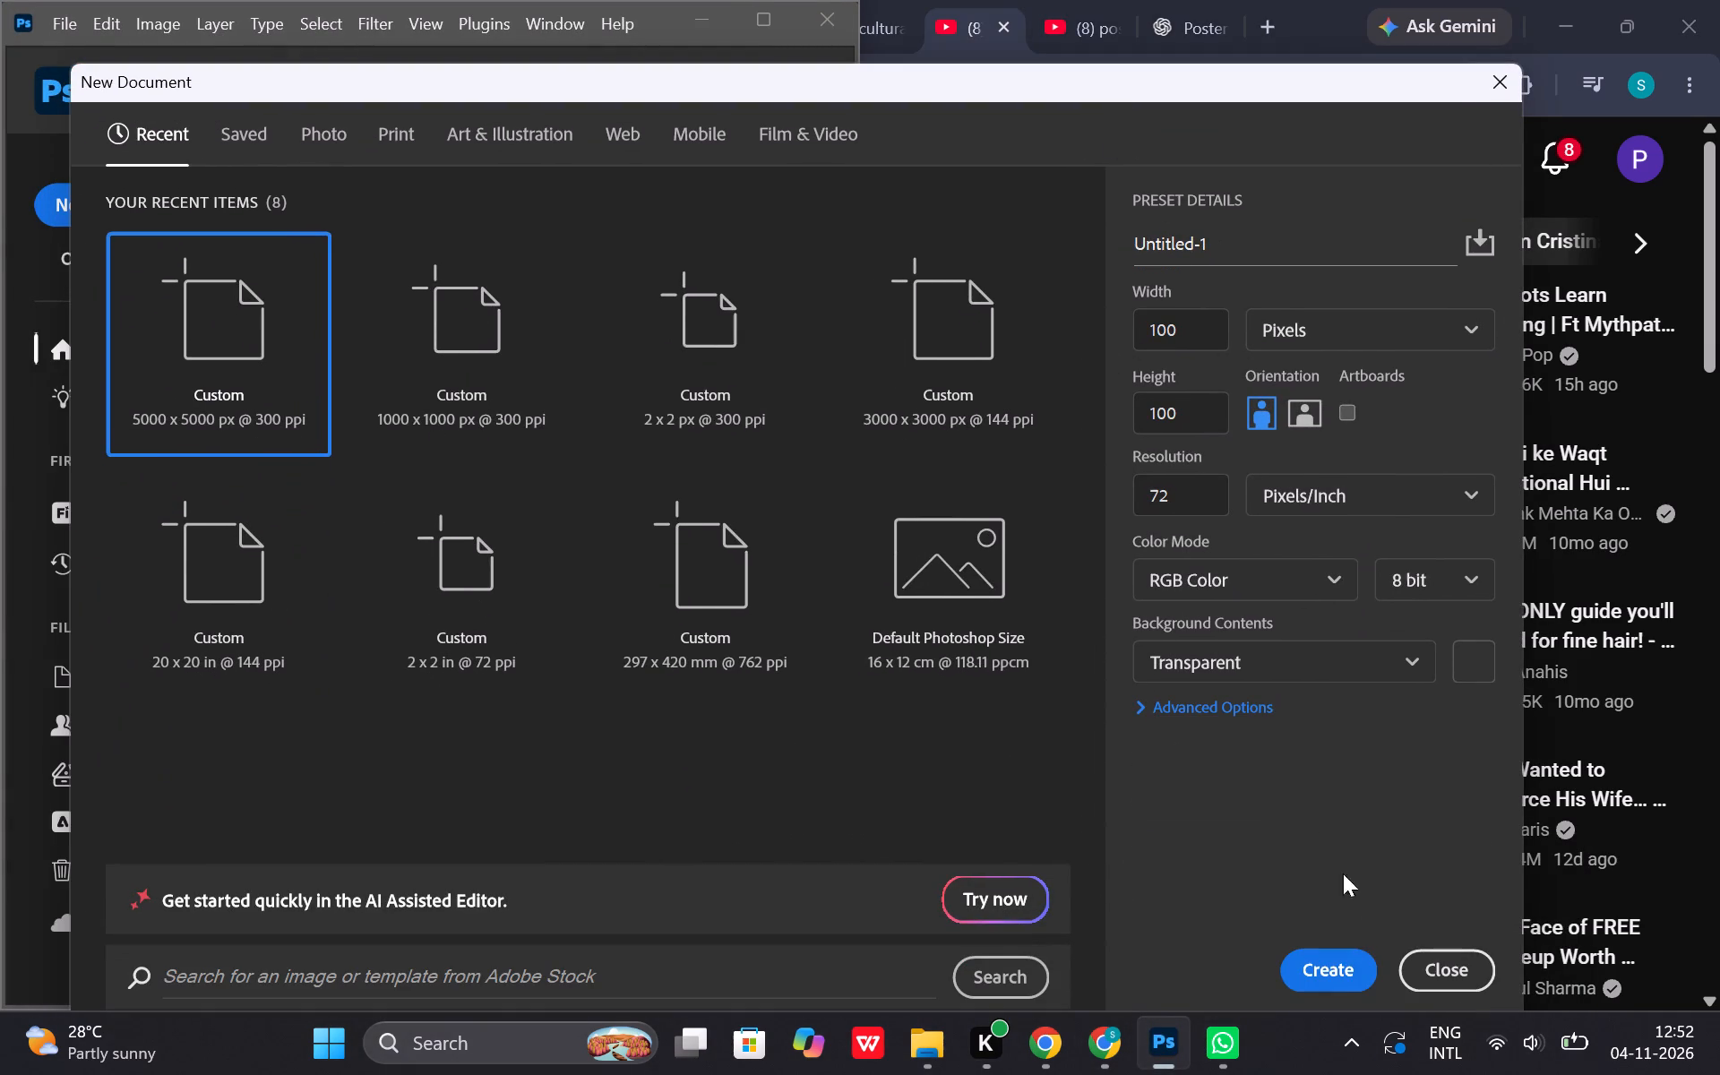
left_click(1337, 970)
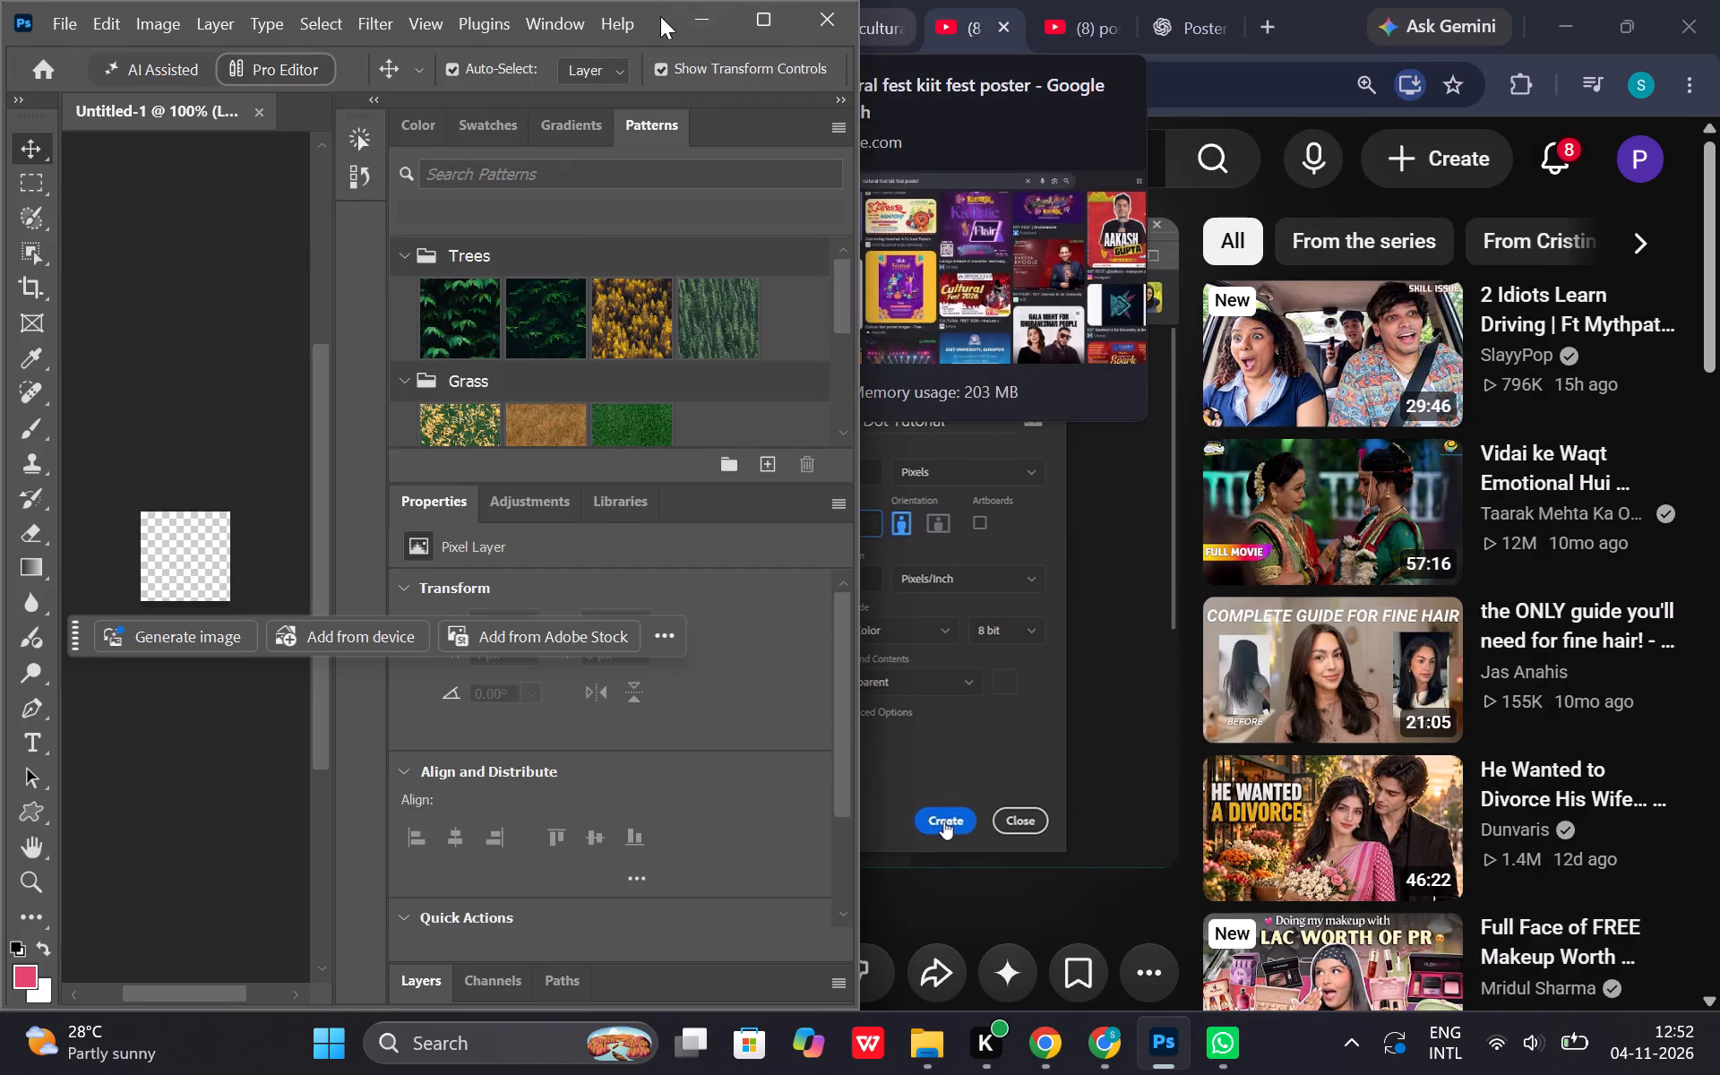
Maximize the Photoshop window.
left_click_drag(657, 20, 924, 555)
left_click(769, 14)
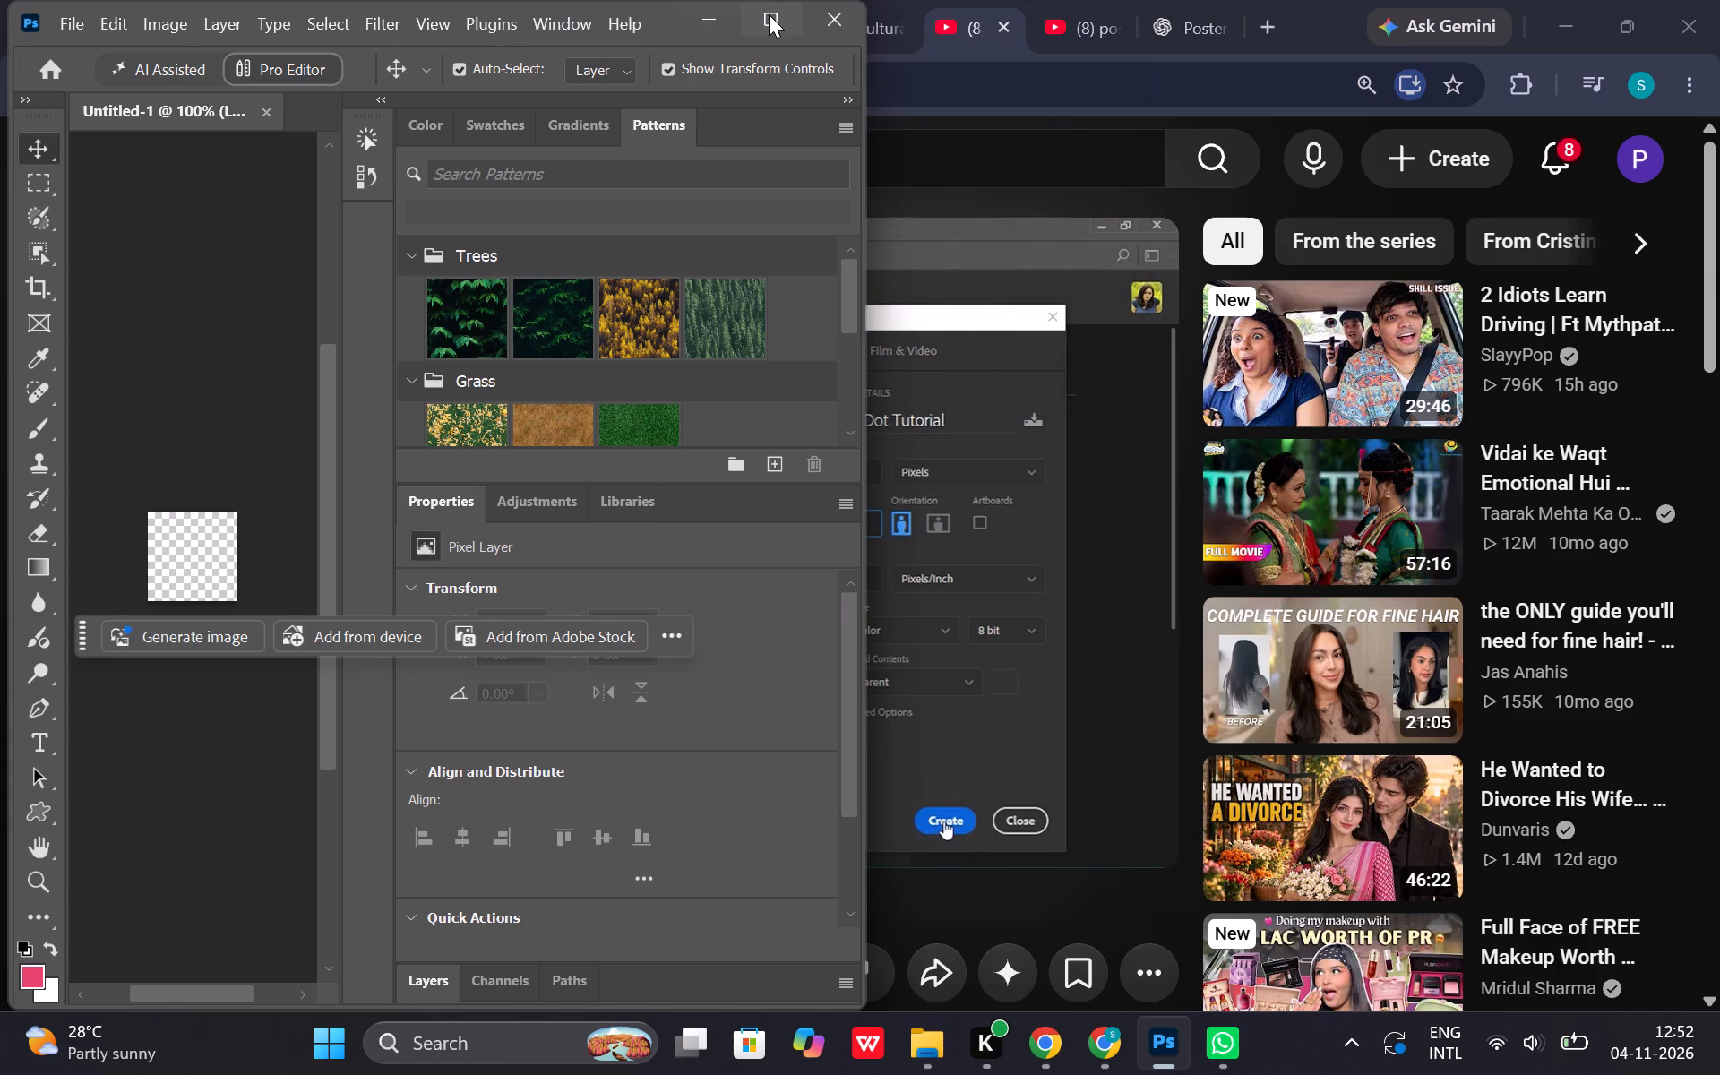
Switch to Chrome and watch the tutorial through the part about rulers and snapping, pausing there.
left_click(1096, 1064)
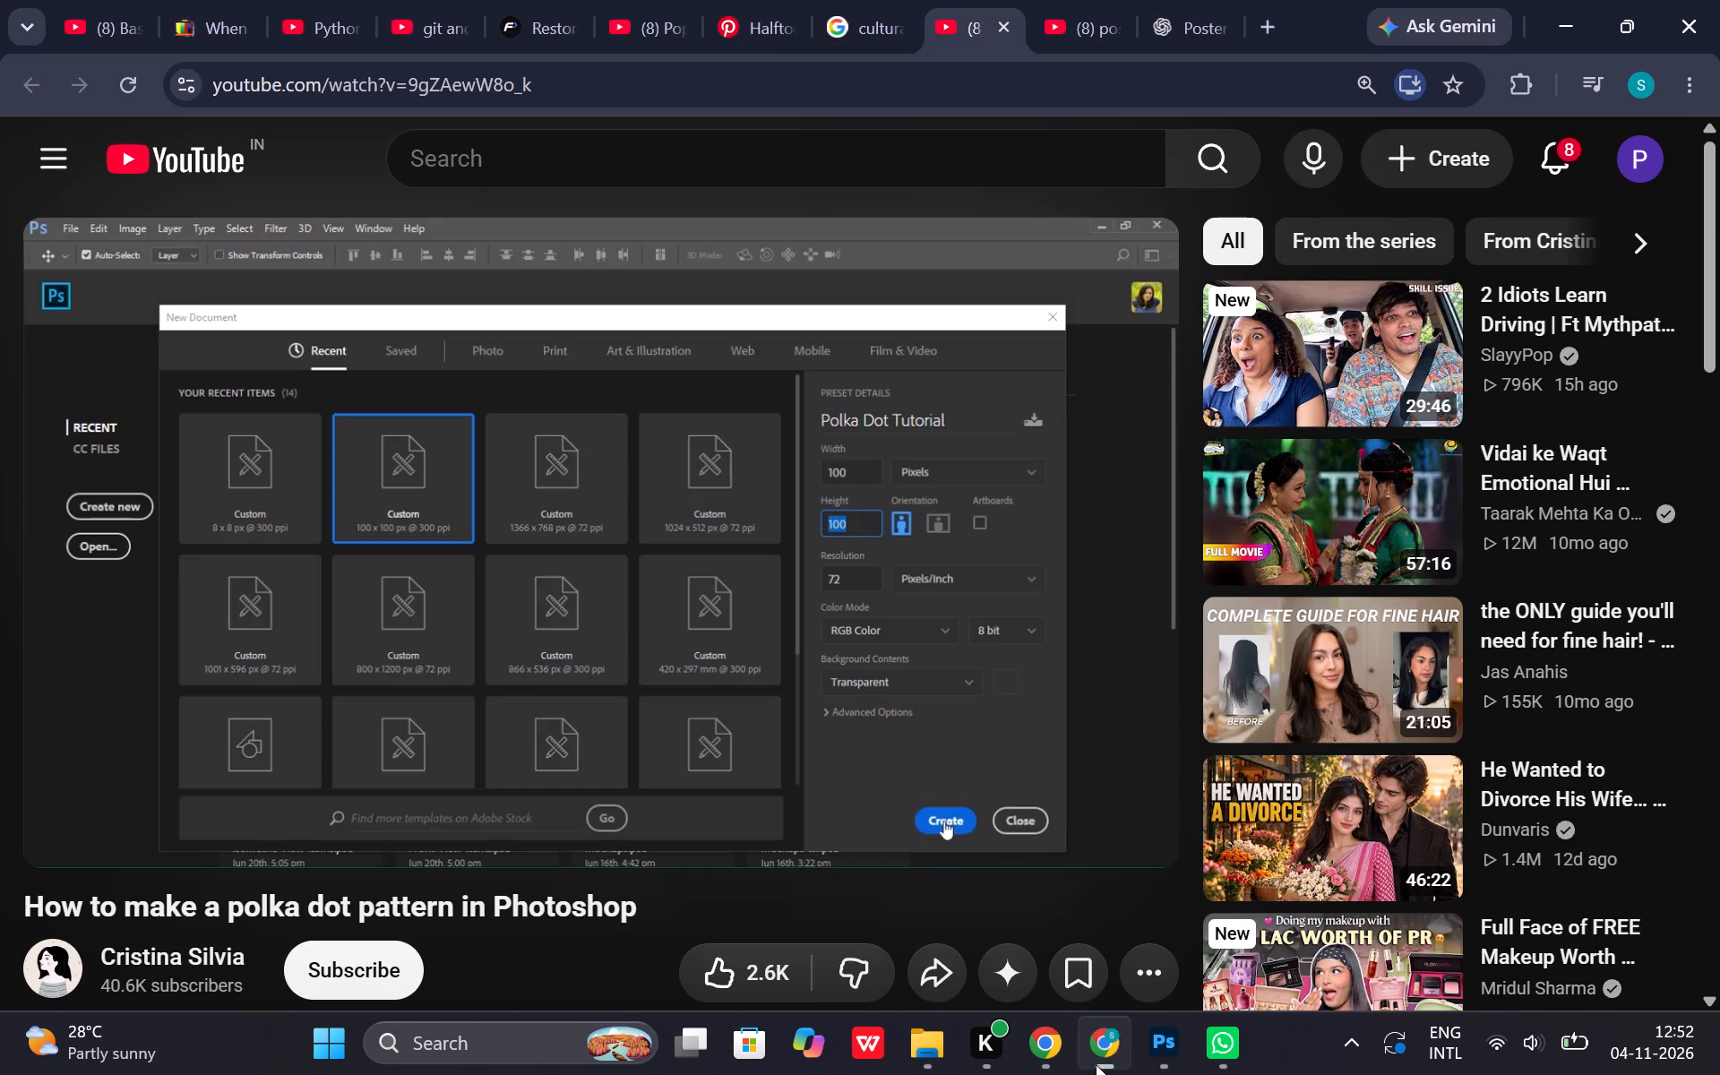
left_click(926, 709)
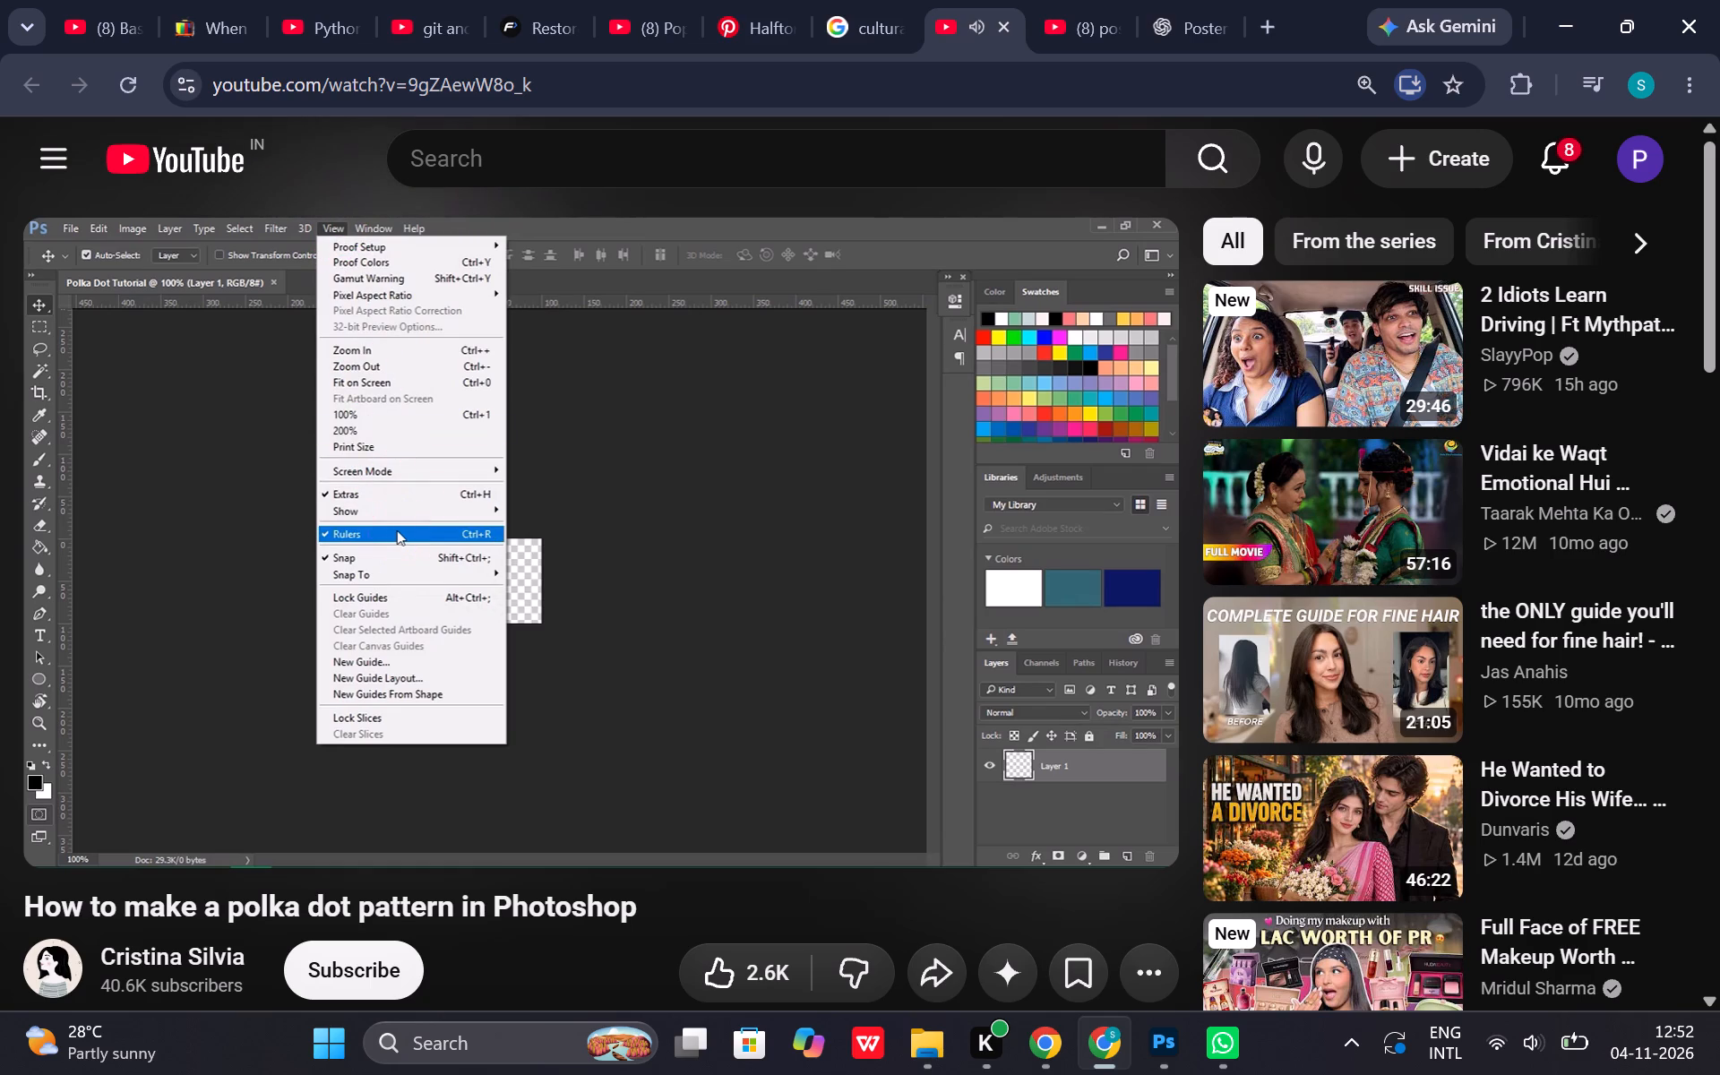
left_click(934, 599)
Switch to Photoshop and turn on the rulers for the document.
left_click(1179, 1053)
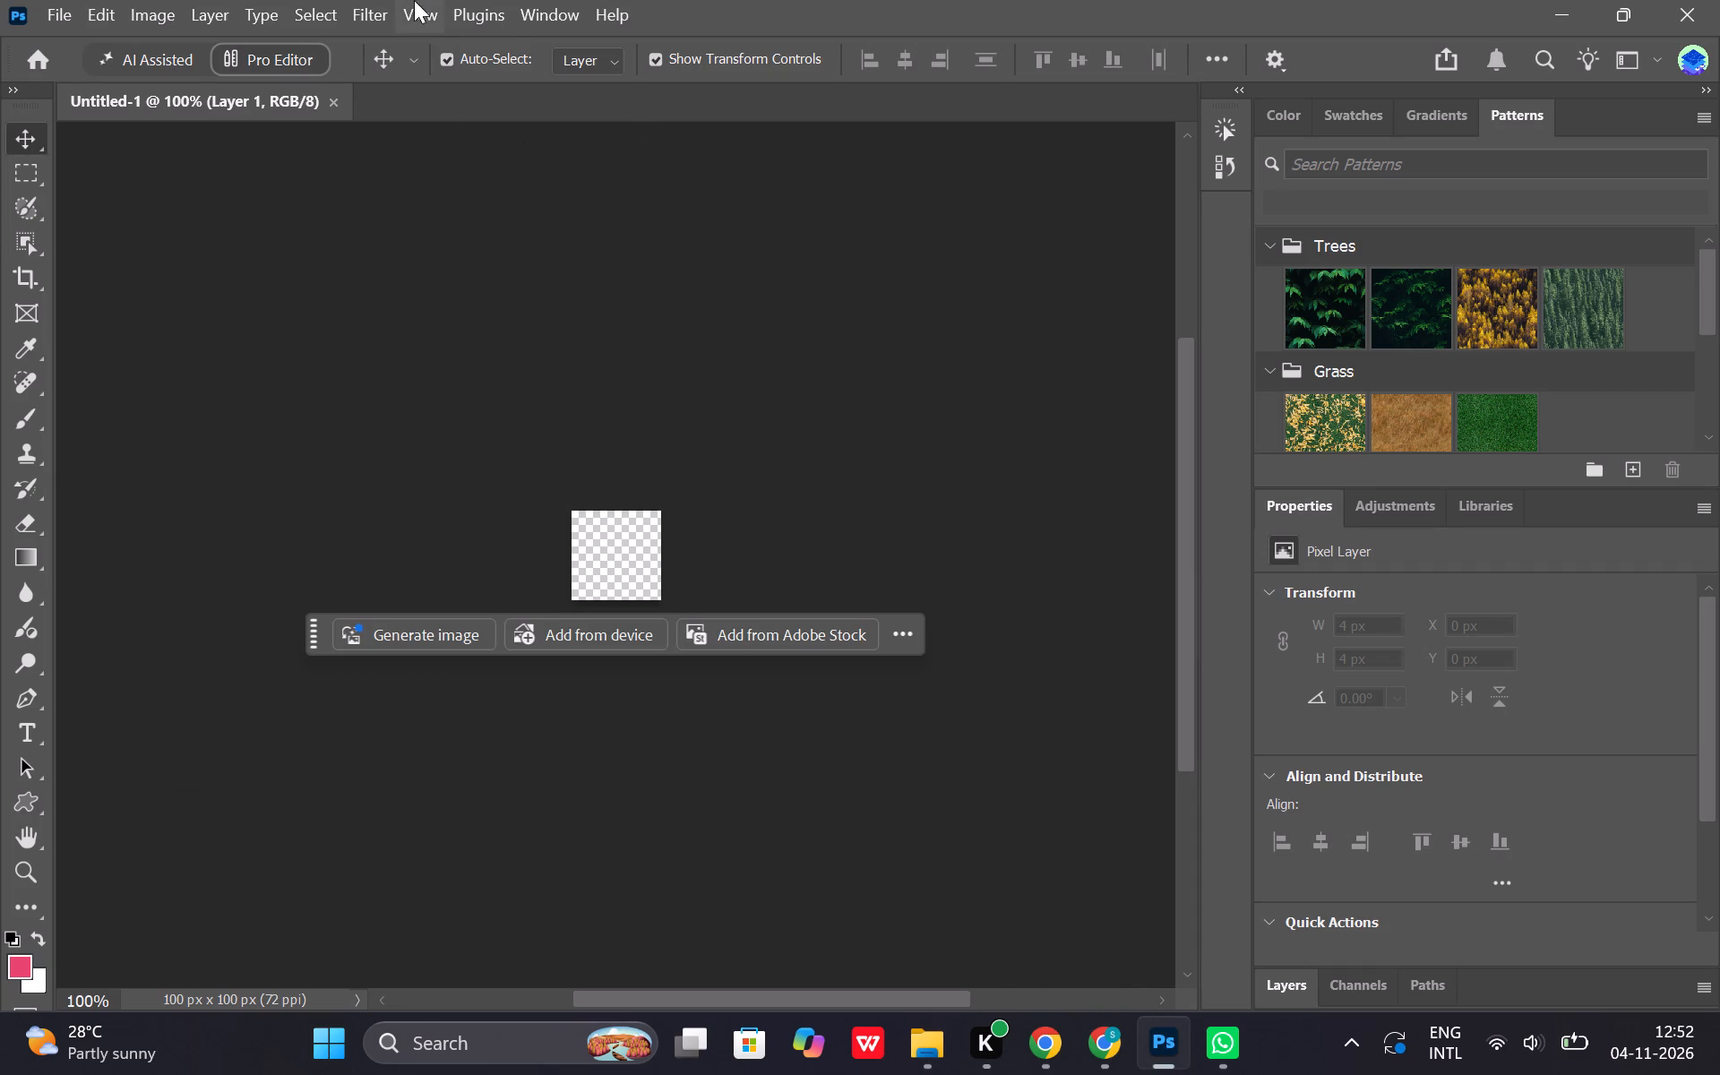
left_click(432, 0)
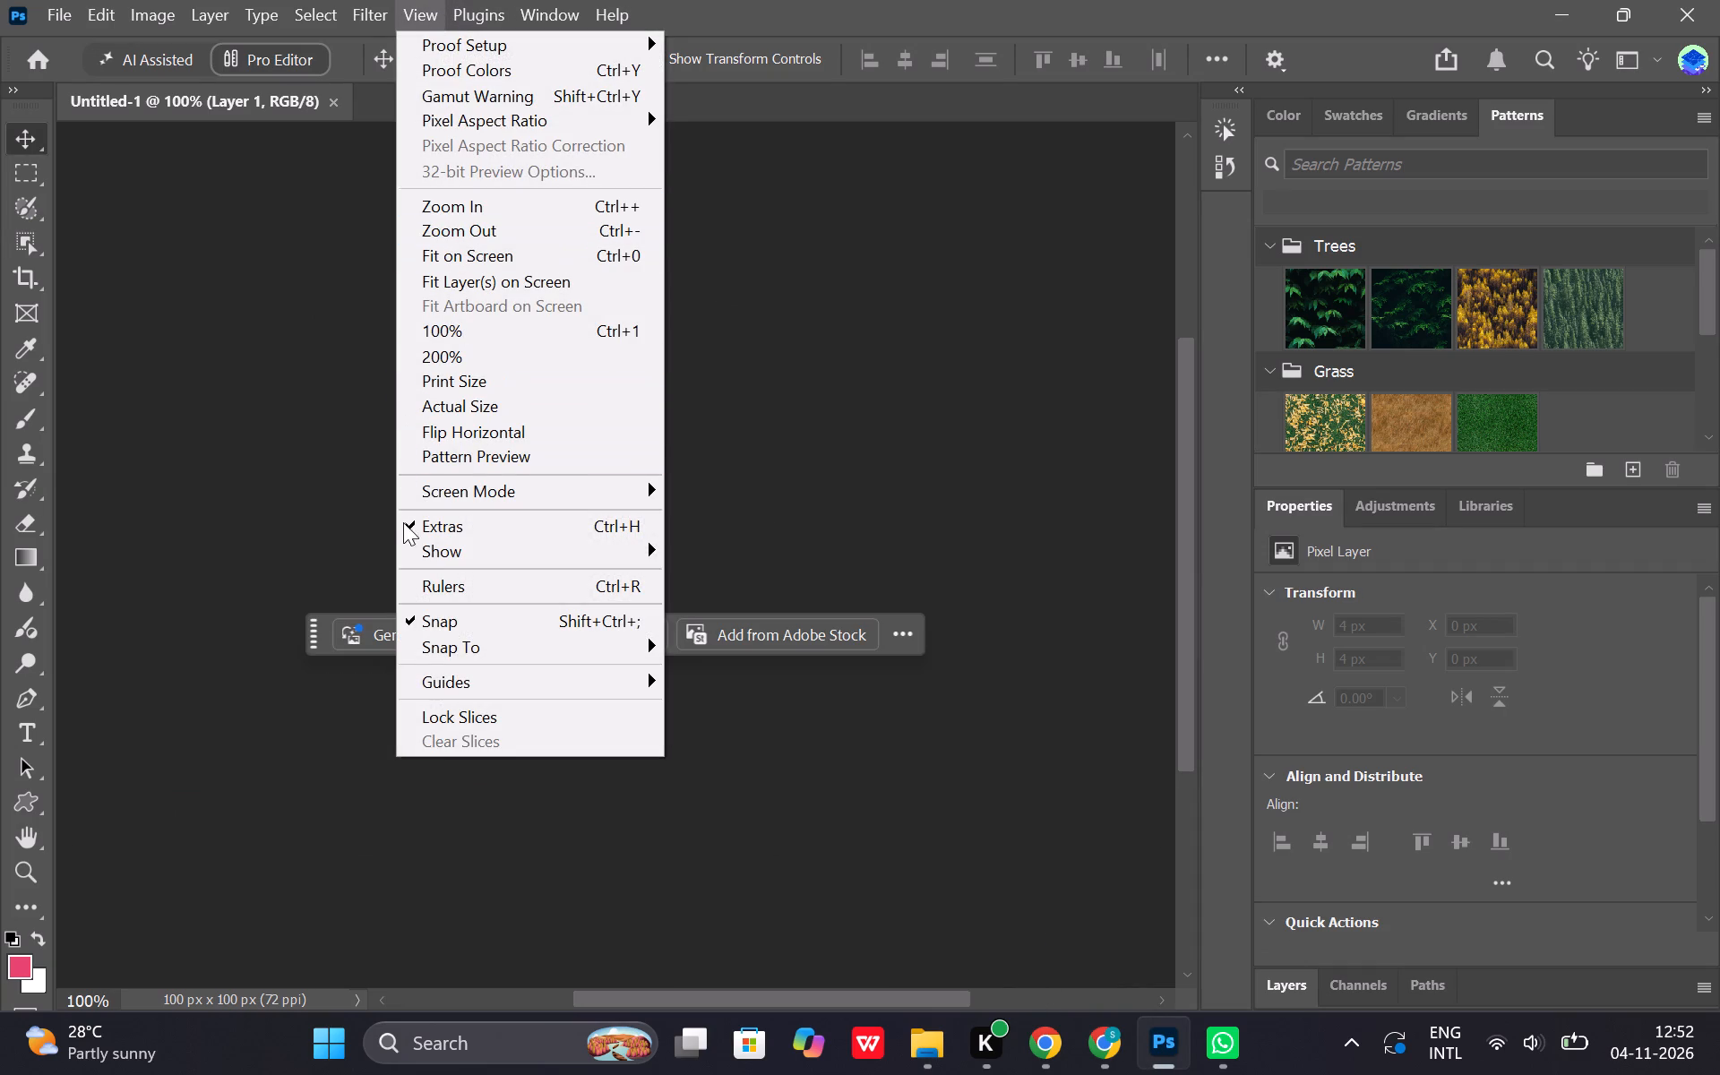
left_click(420, 584)
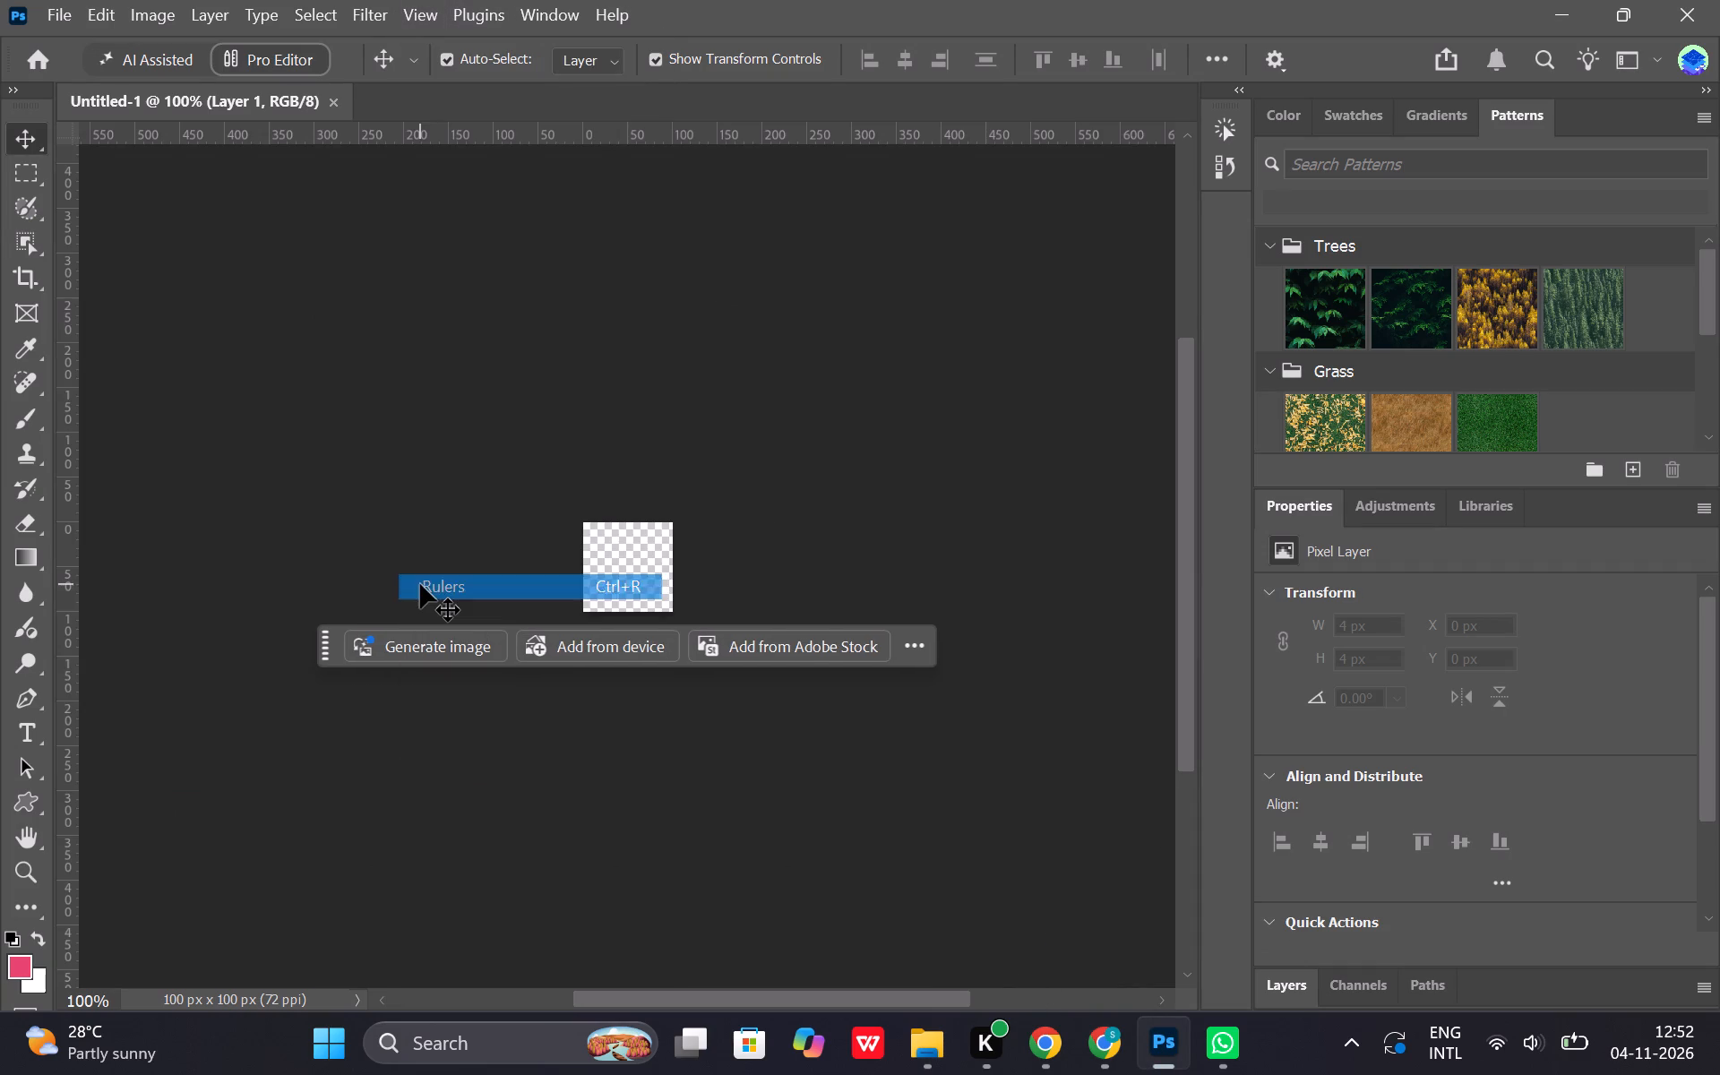
Switch to Chrome and watch the tutorial part on placing centre guides, pausing after it.
left_click(1098, 1036)
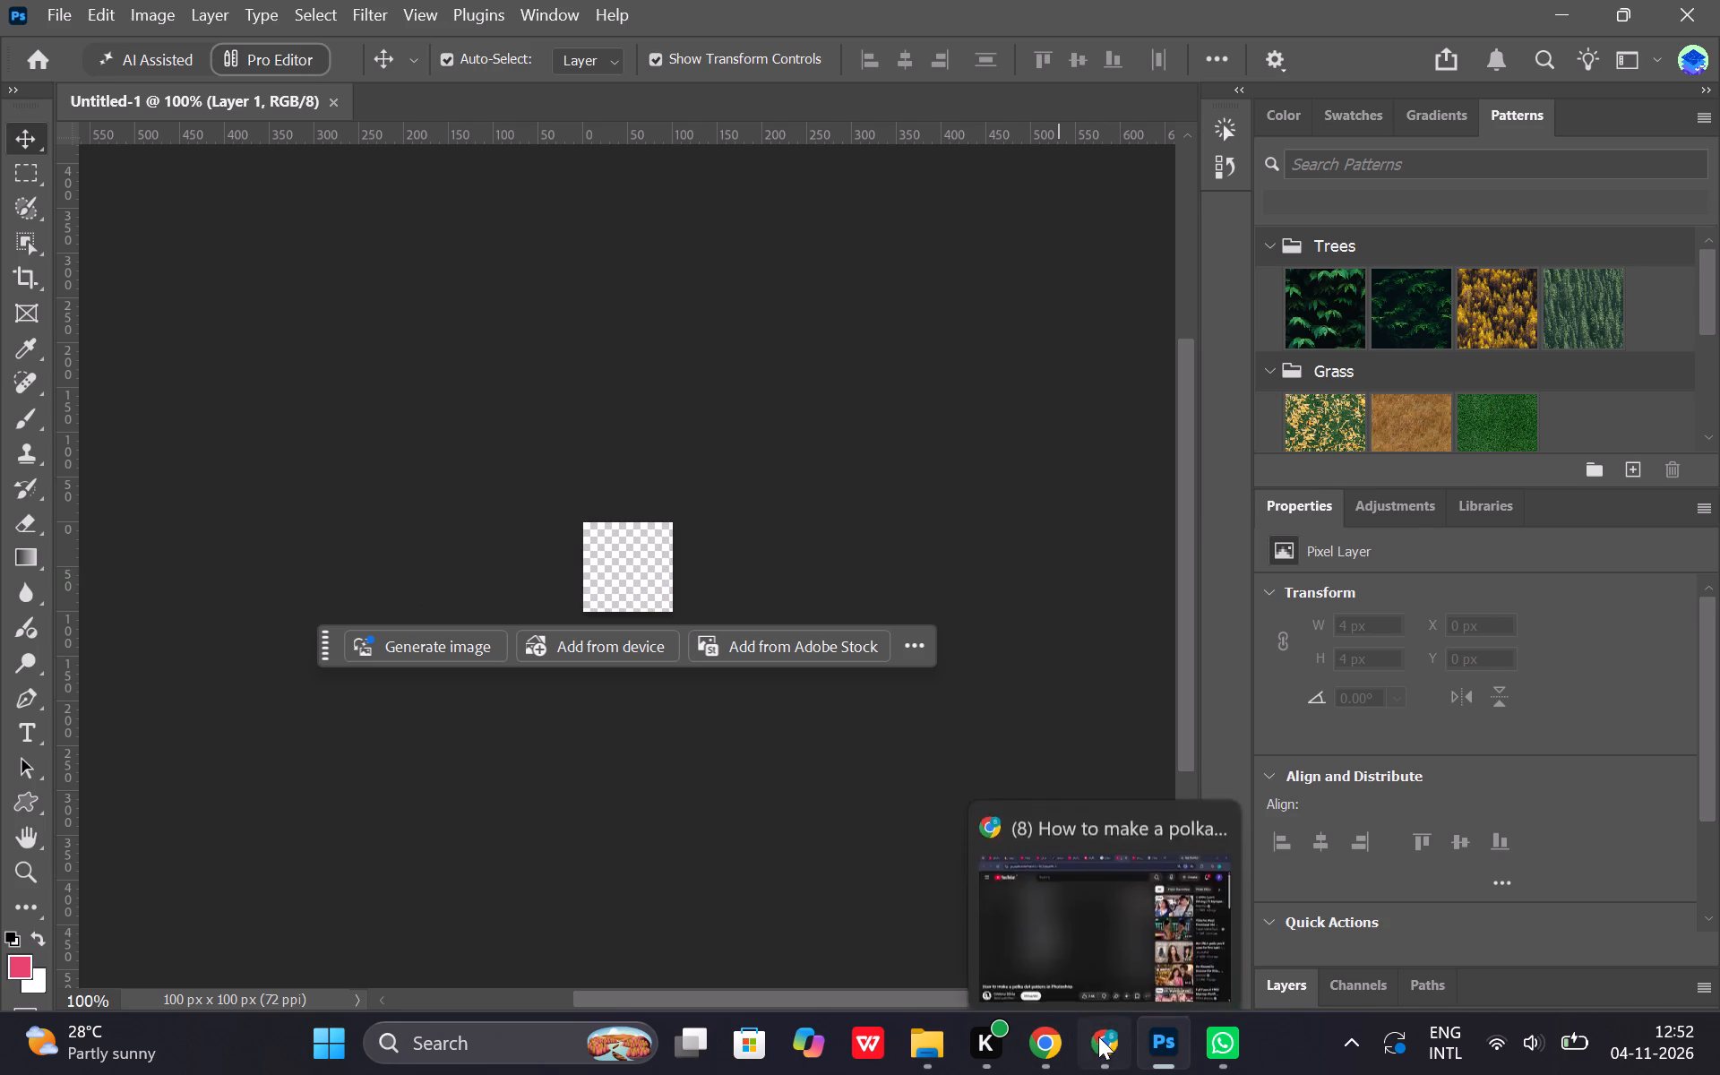
left_click(677, 436)
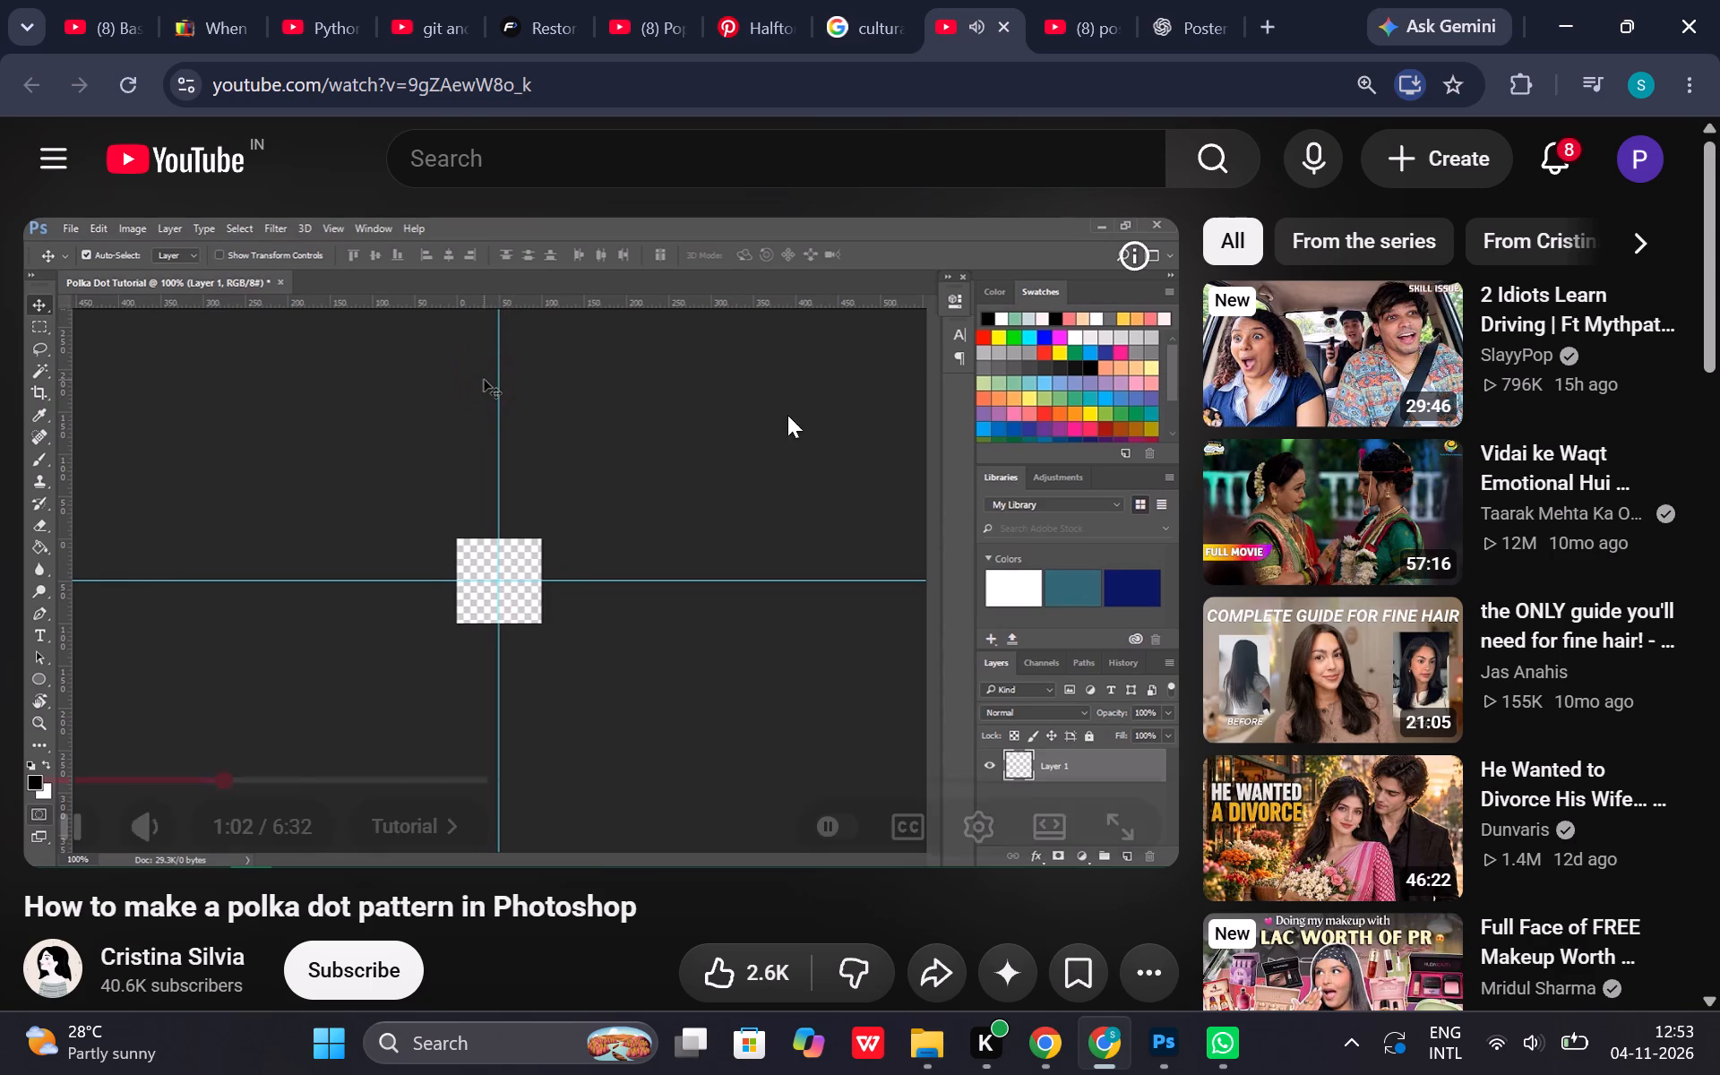
left_click(844, 502)
Switch to Photoshop and place a horizontal guide through the canvas centre at 50 px.
left_click(1182, 1041)
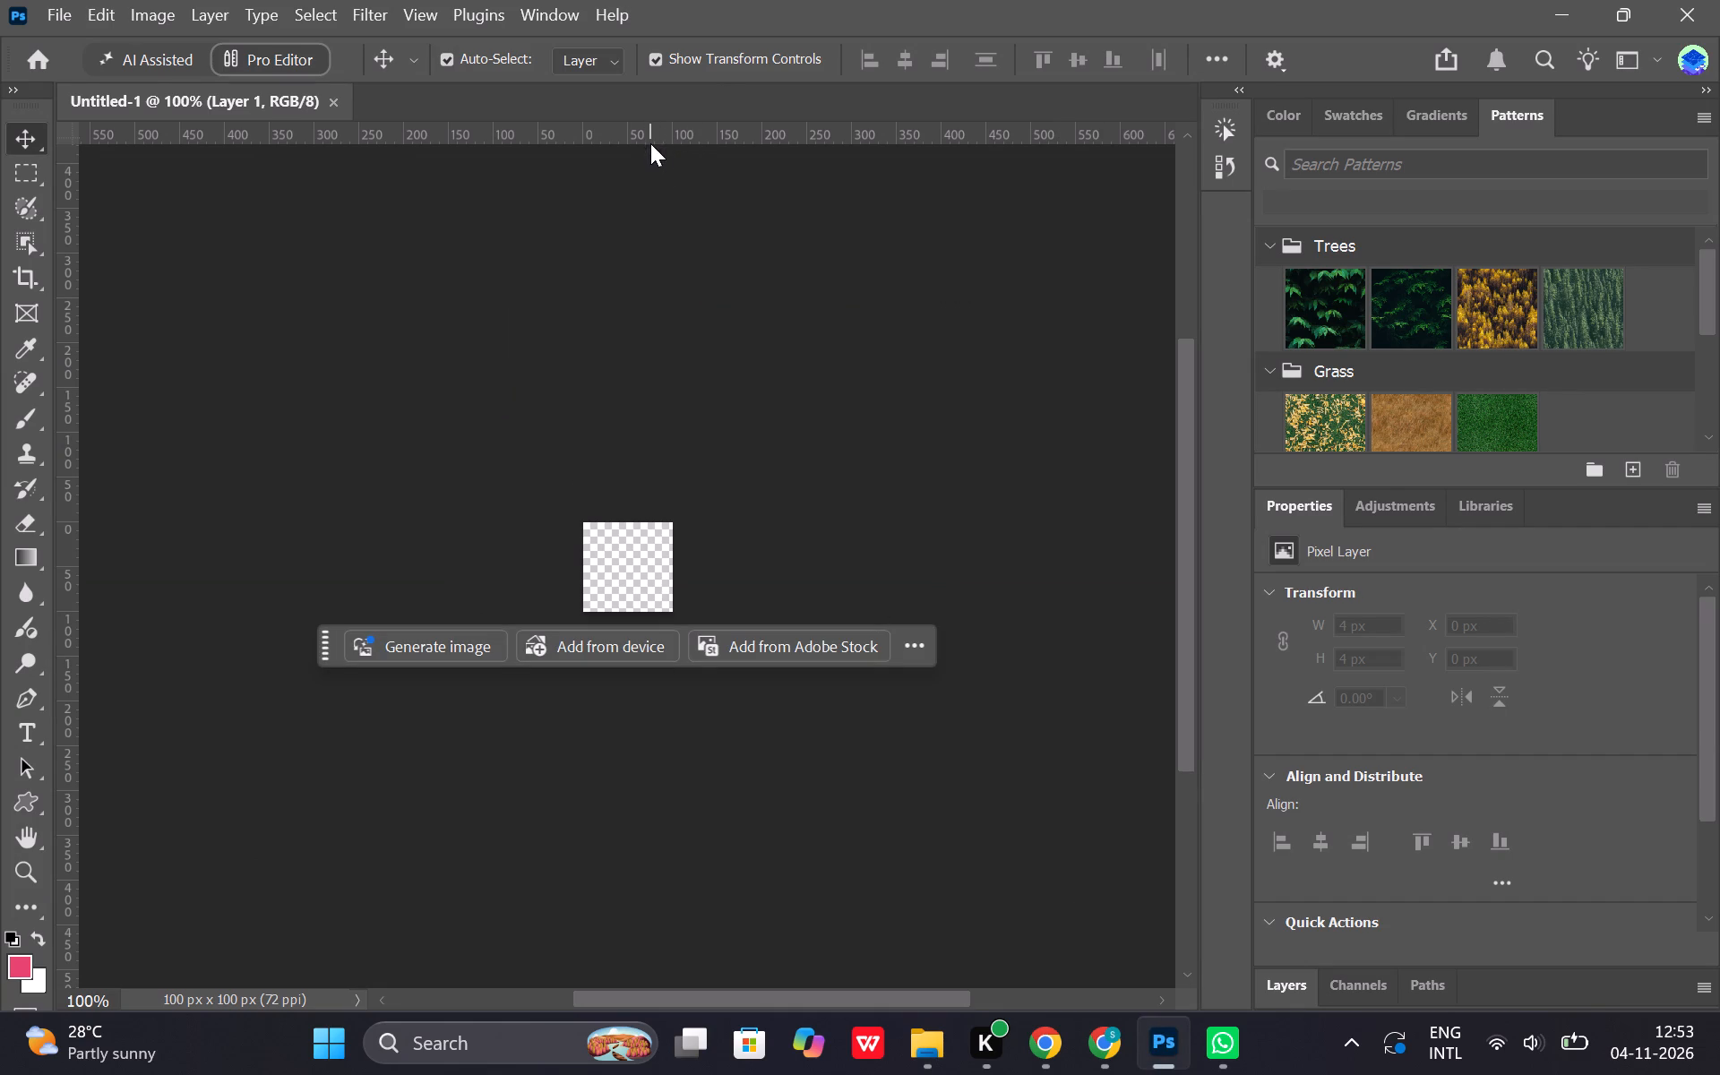
left_click_drag(650, 142, 646, 531)
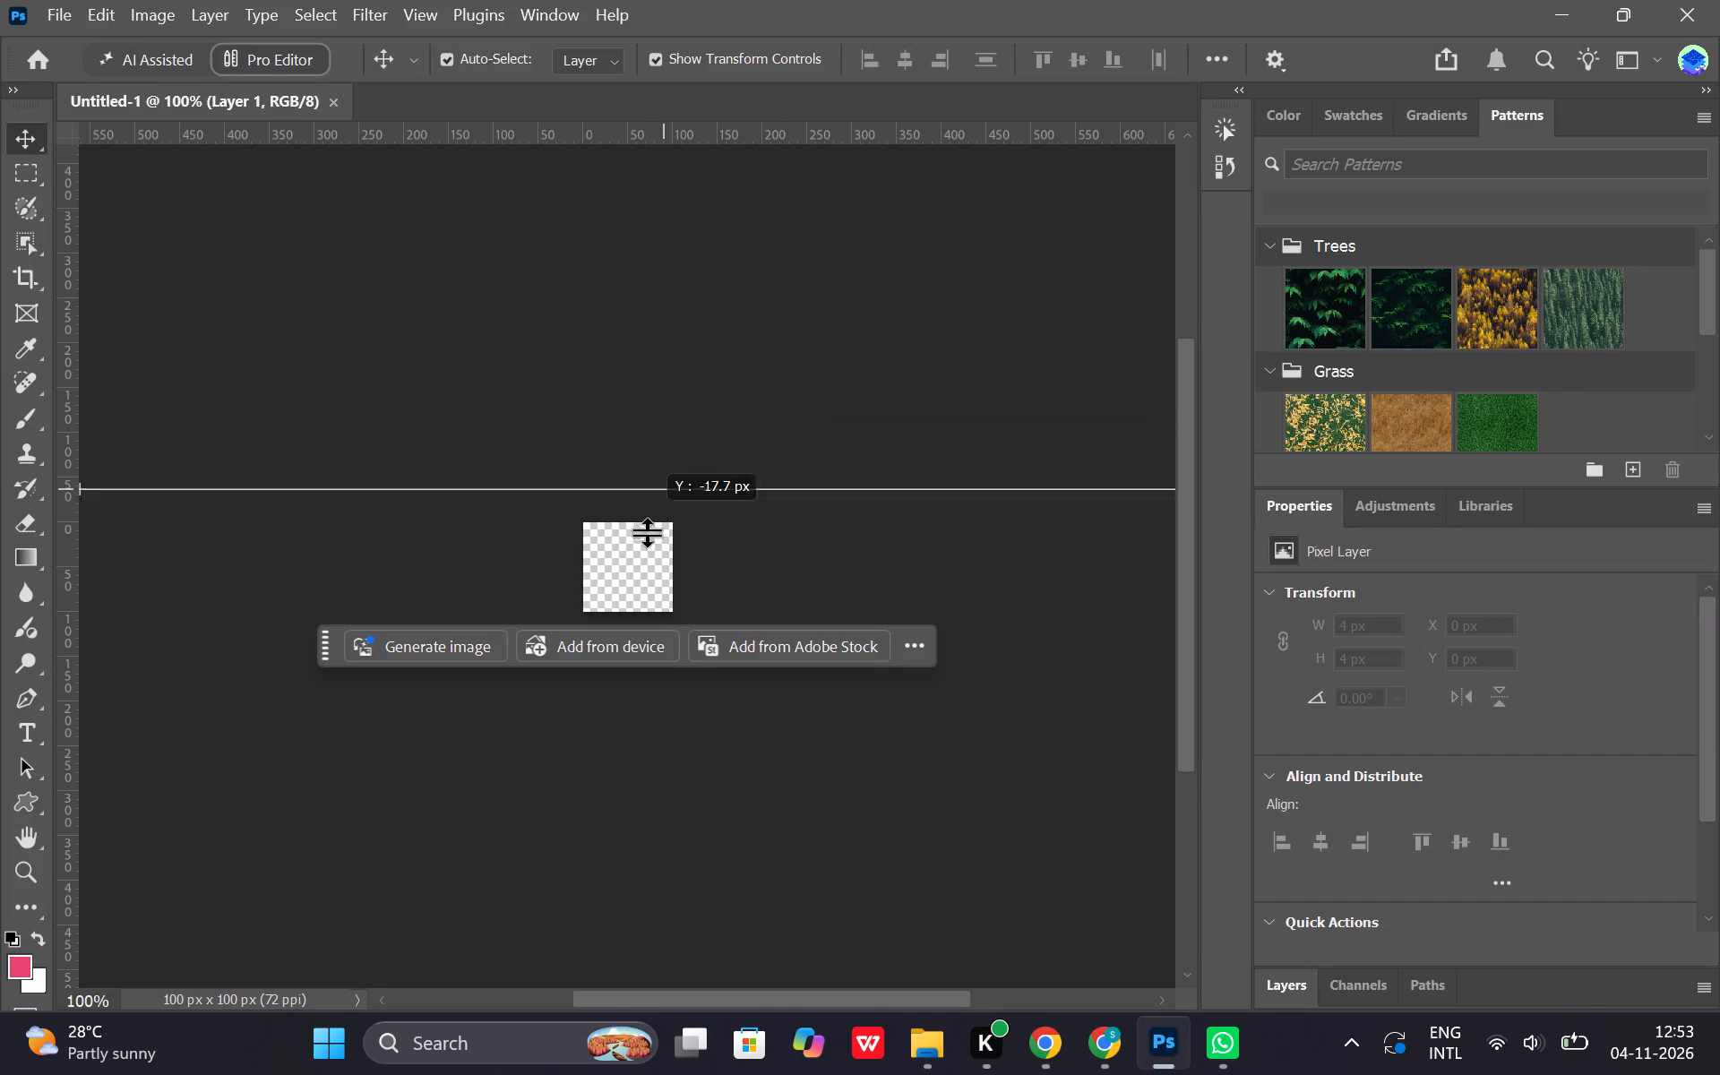
left_click_drag(646, 531, 651, 577)
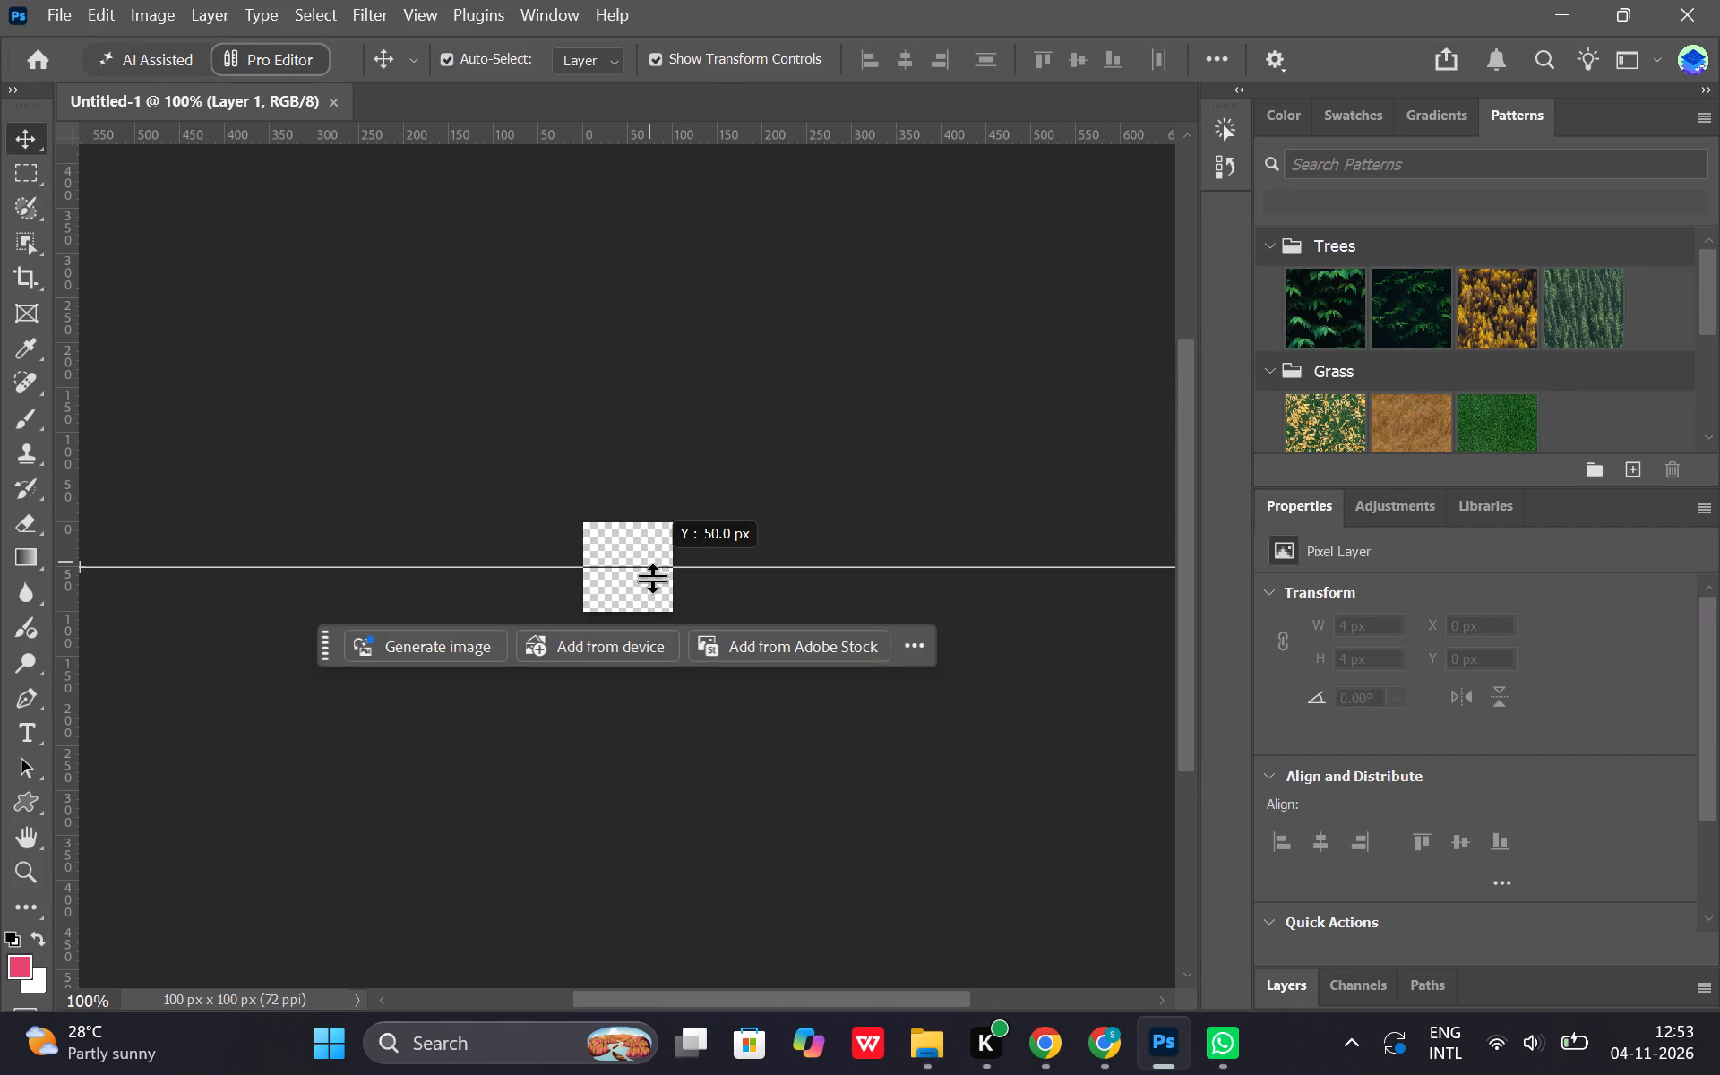
left_click_drag(651, 577, 649, 578)
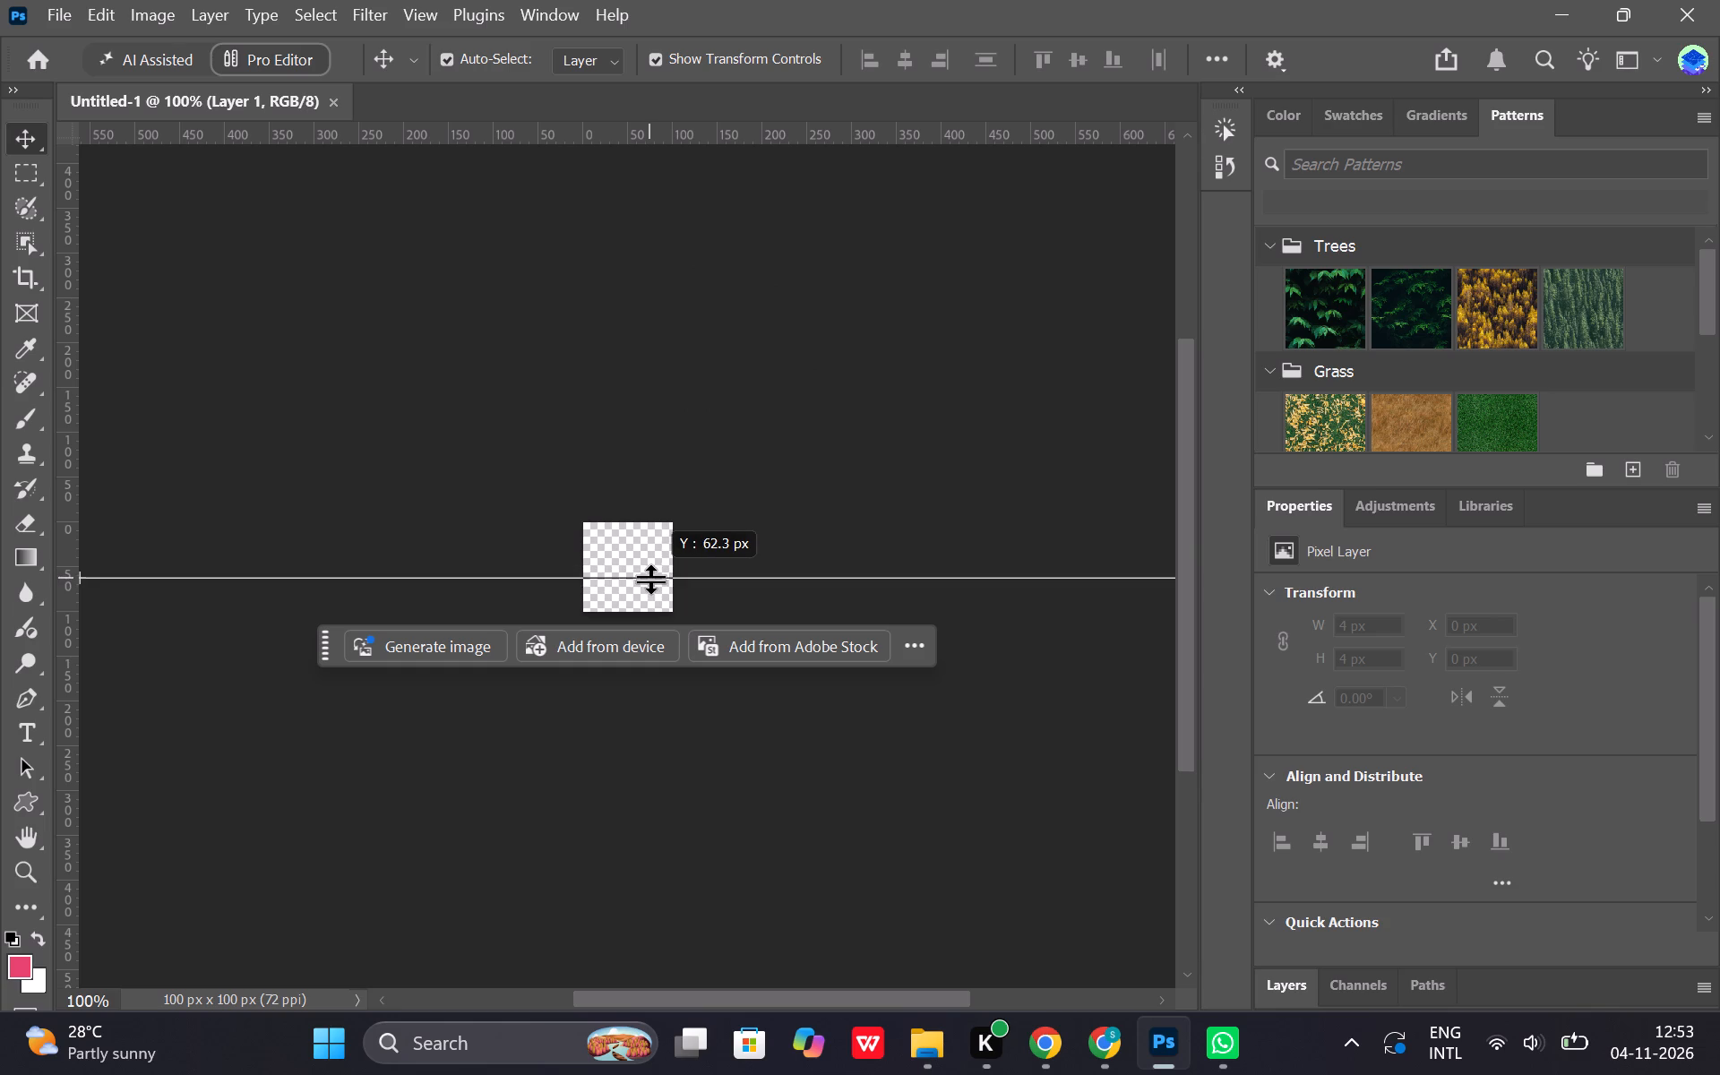
left_click_drag(649, 578, 642, 569)
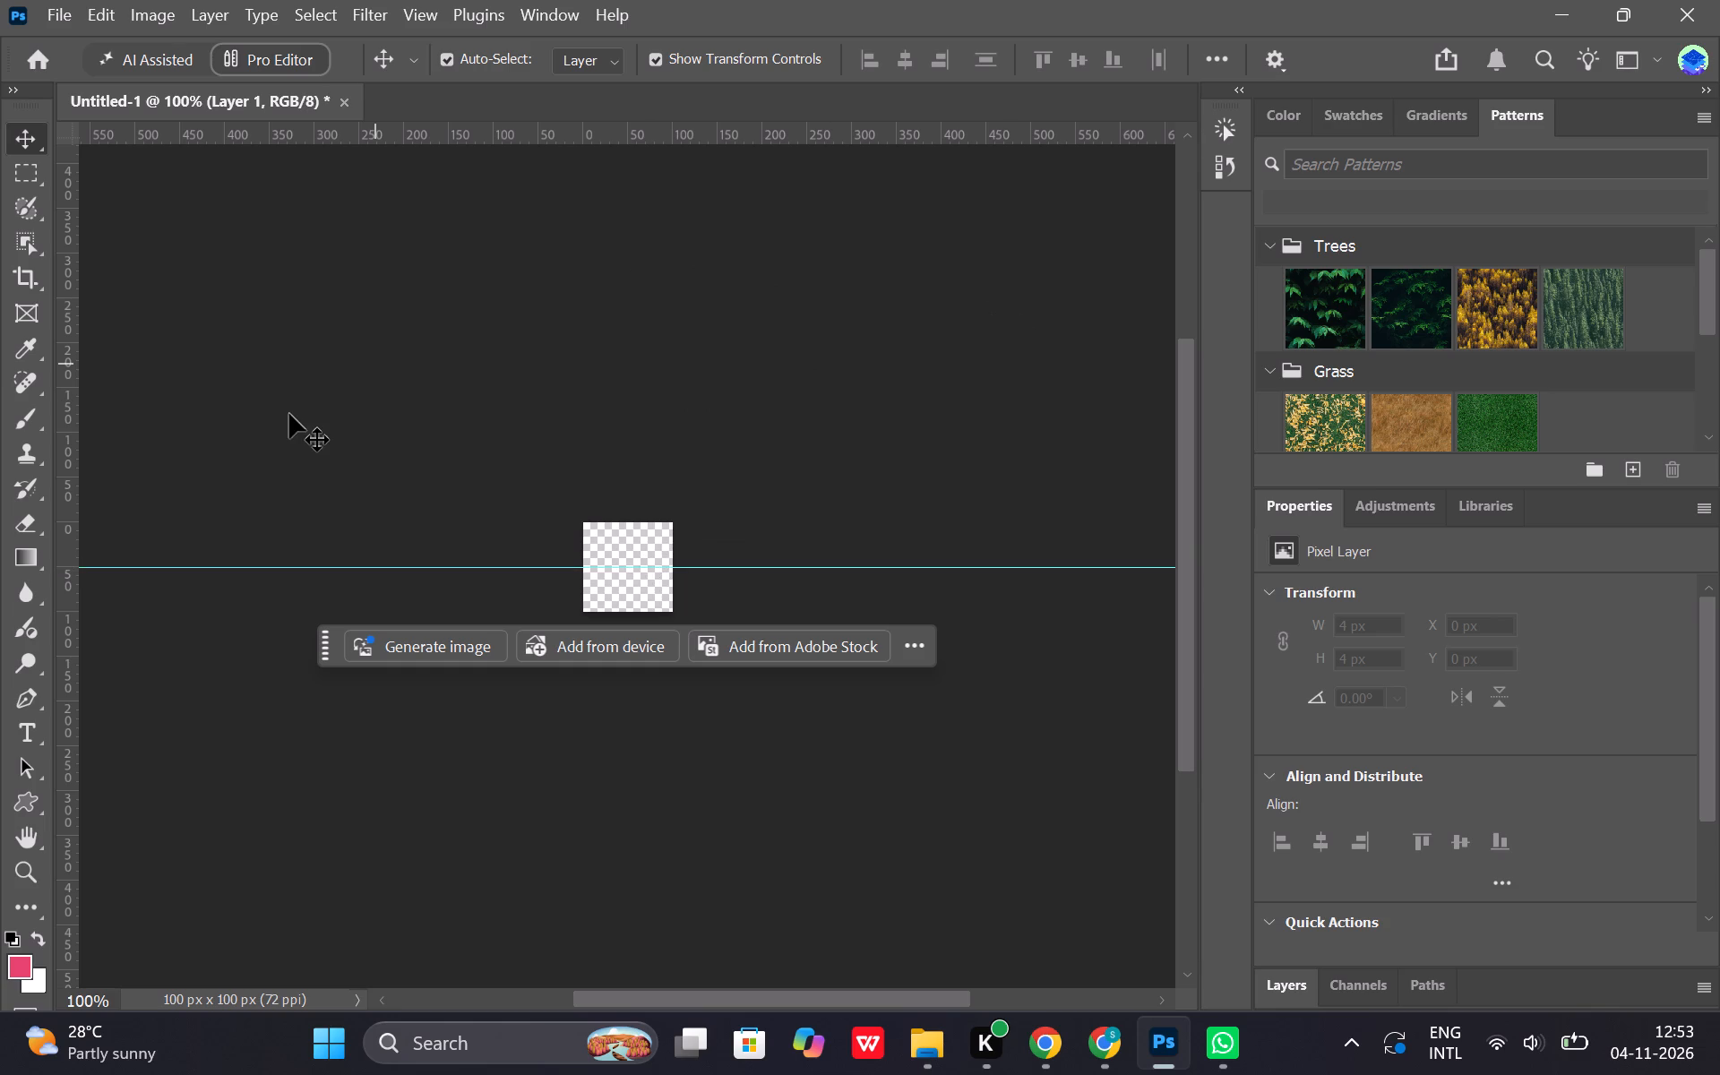
Place a vertical guide through the centre of the canvas, crossing the horizontal guide.
left_click_drag(80, 417, 222, 419)
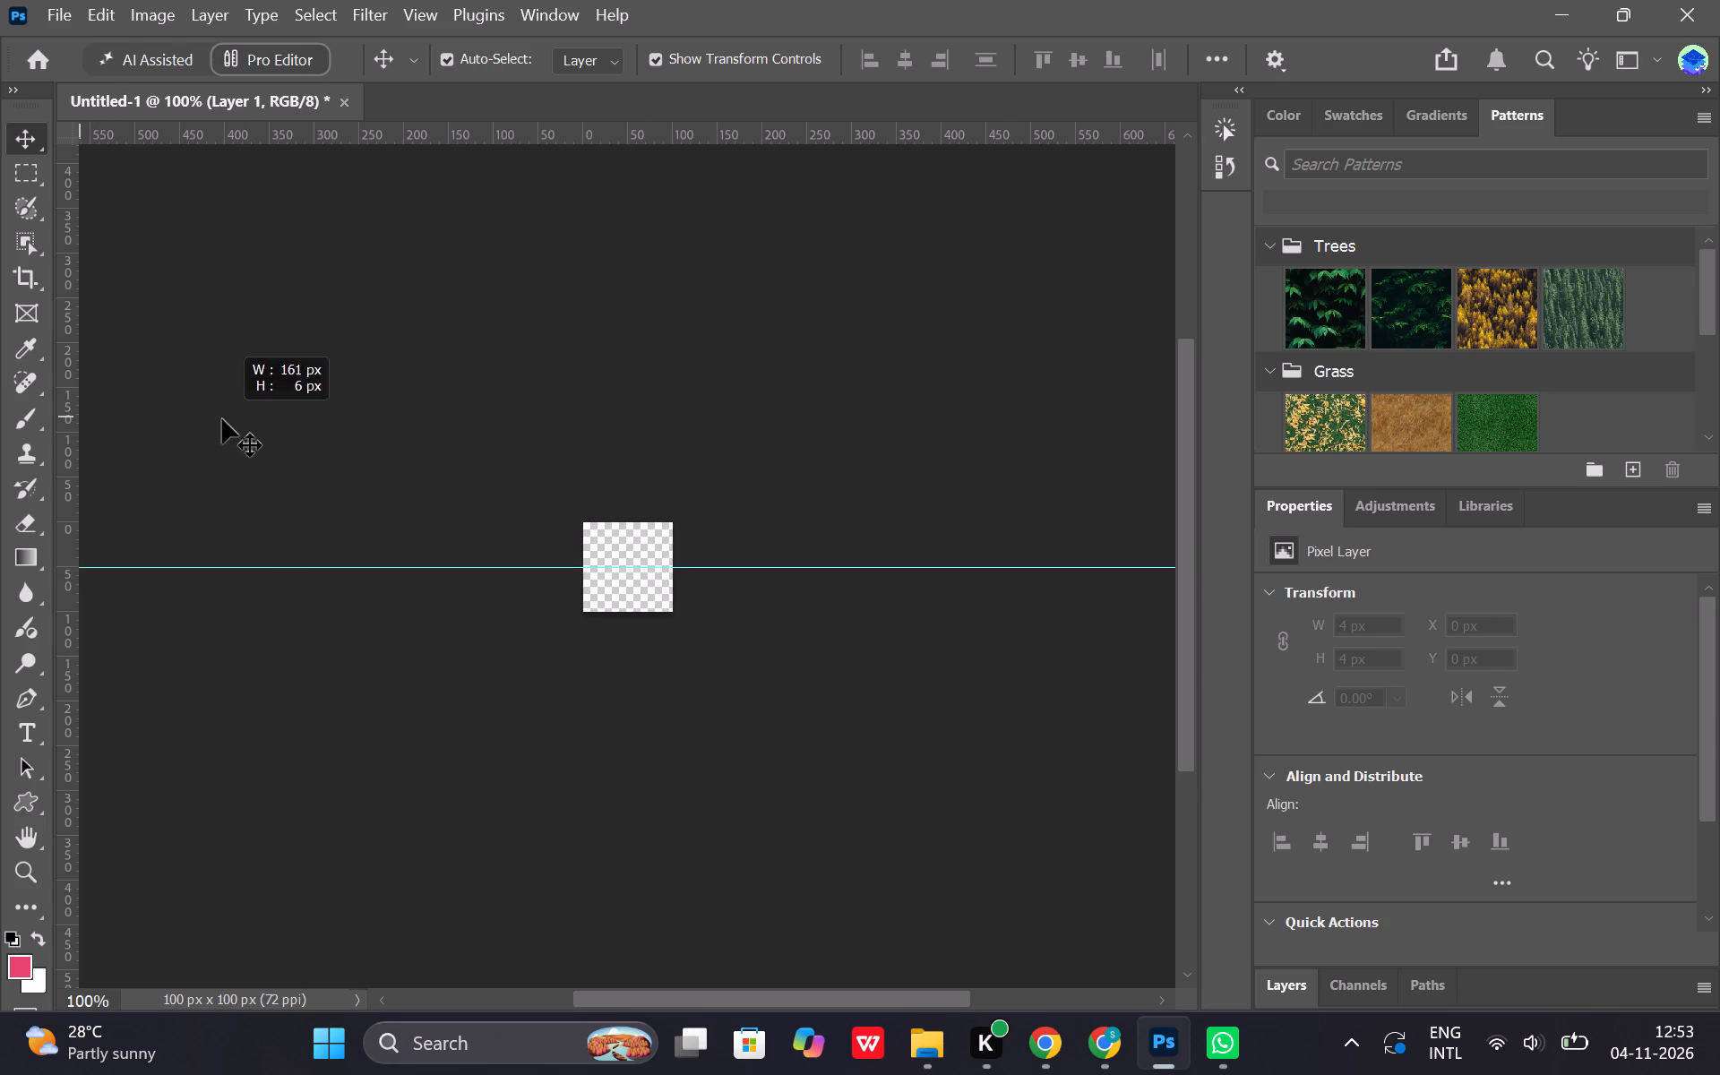
left_click_drag(222, 419, 212, 417)
left_click_drag(82, 420, 258, 396)
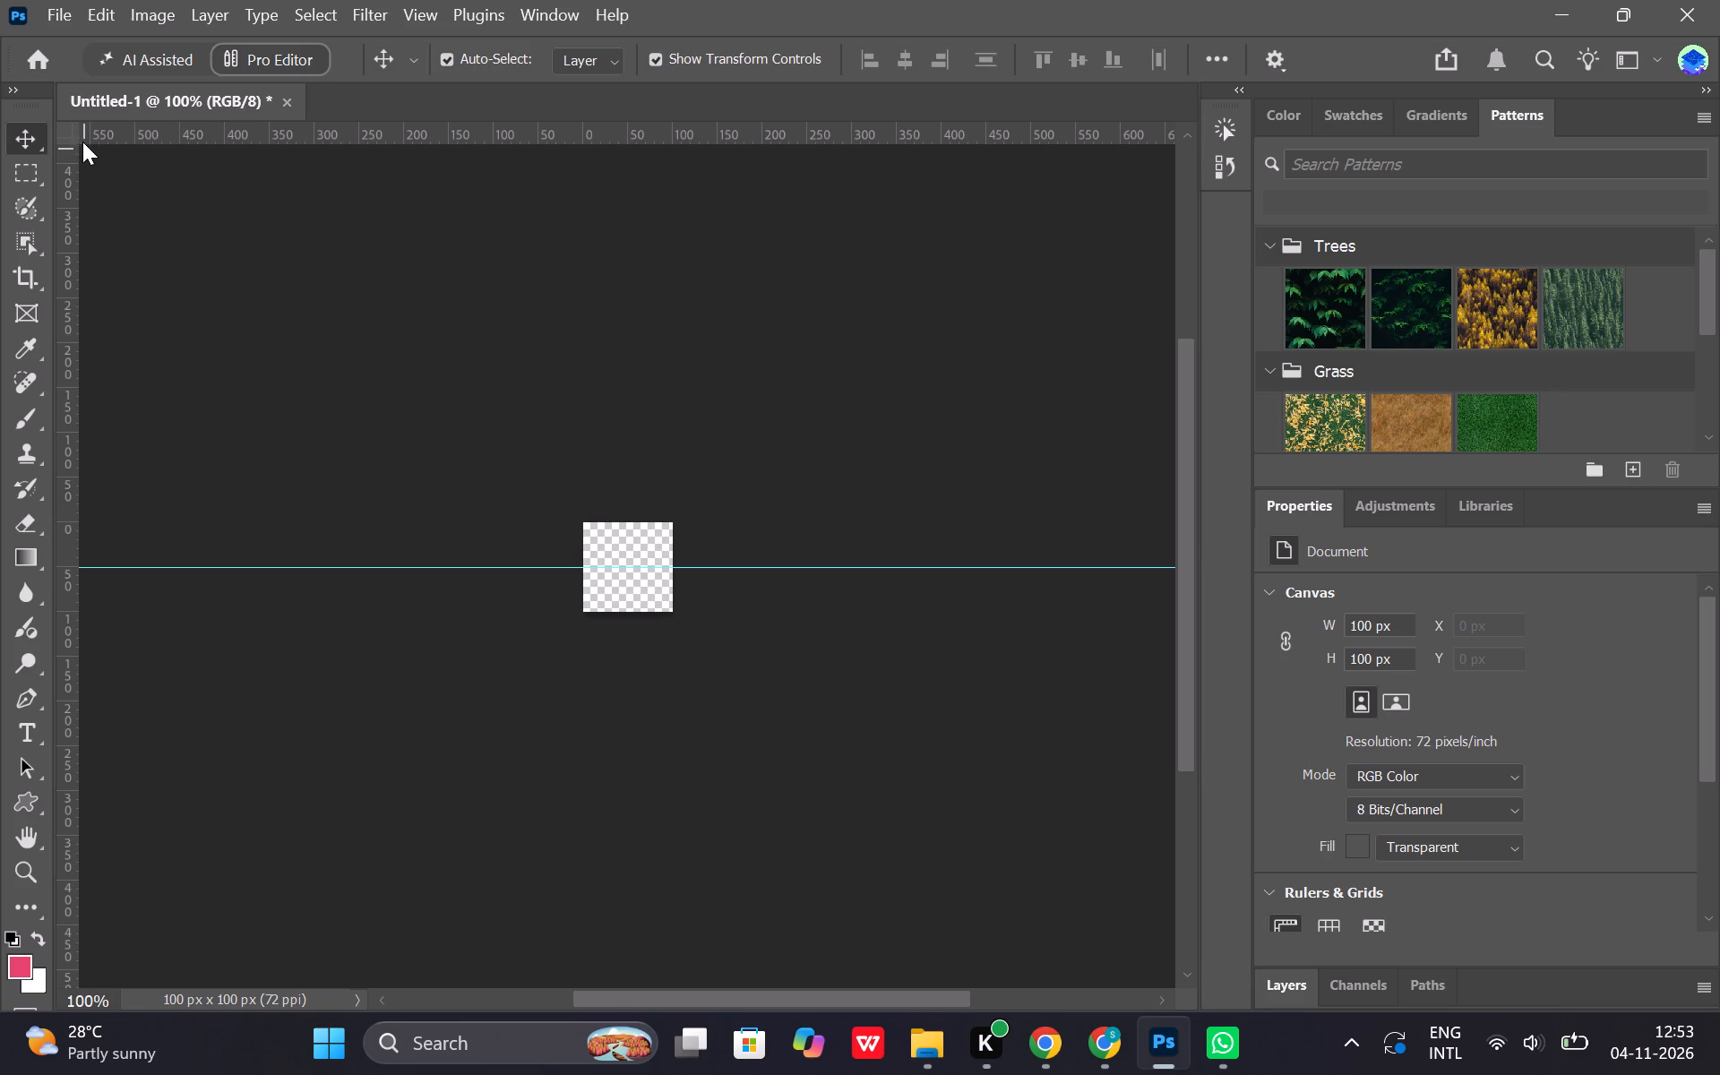
left_click_drag(82, 143, 365, 139)
left_click_drag(69, 740, 656, 720)
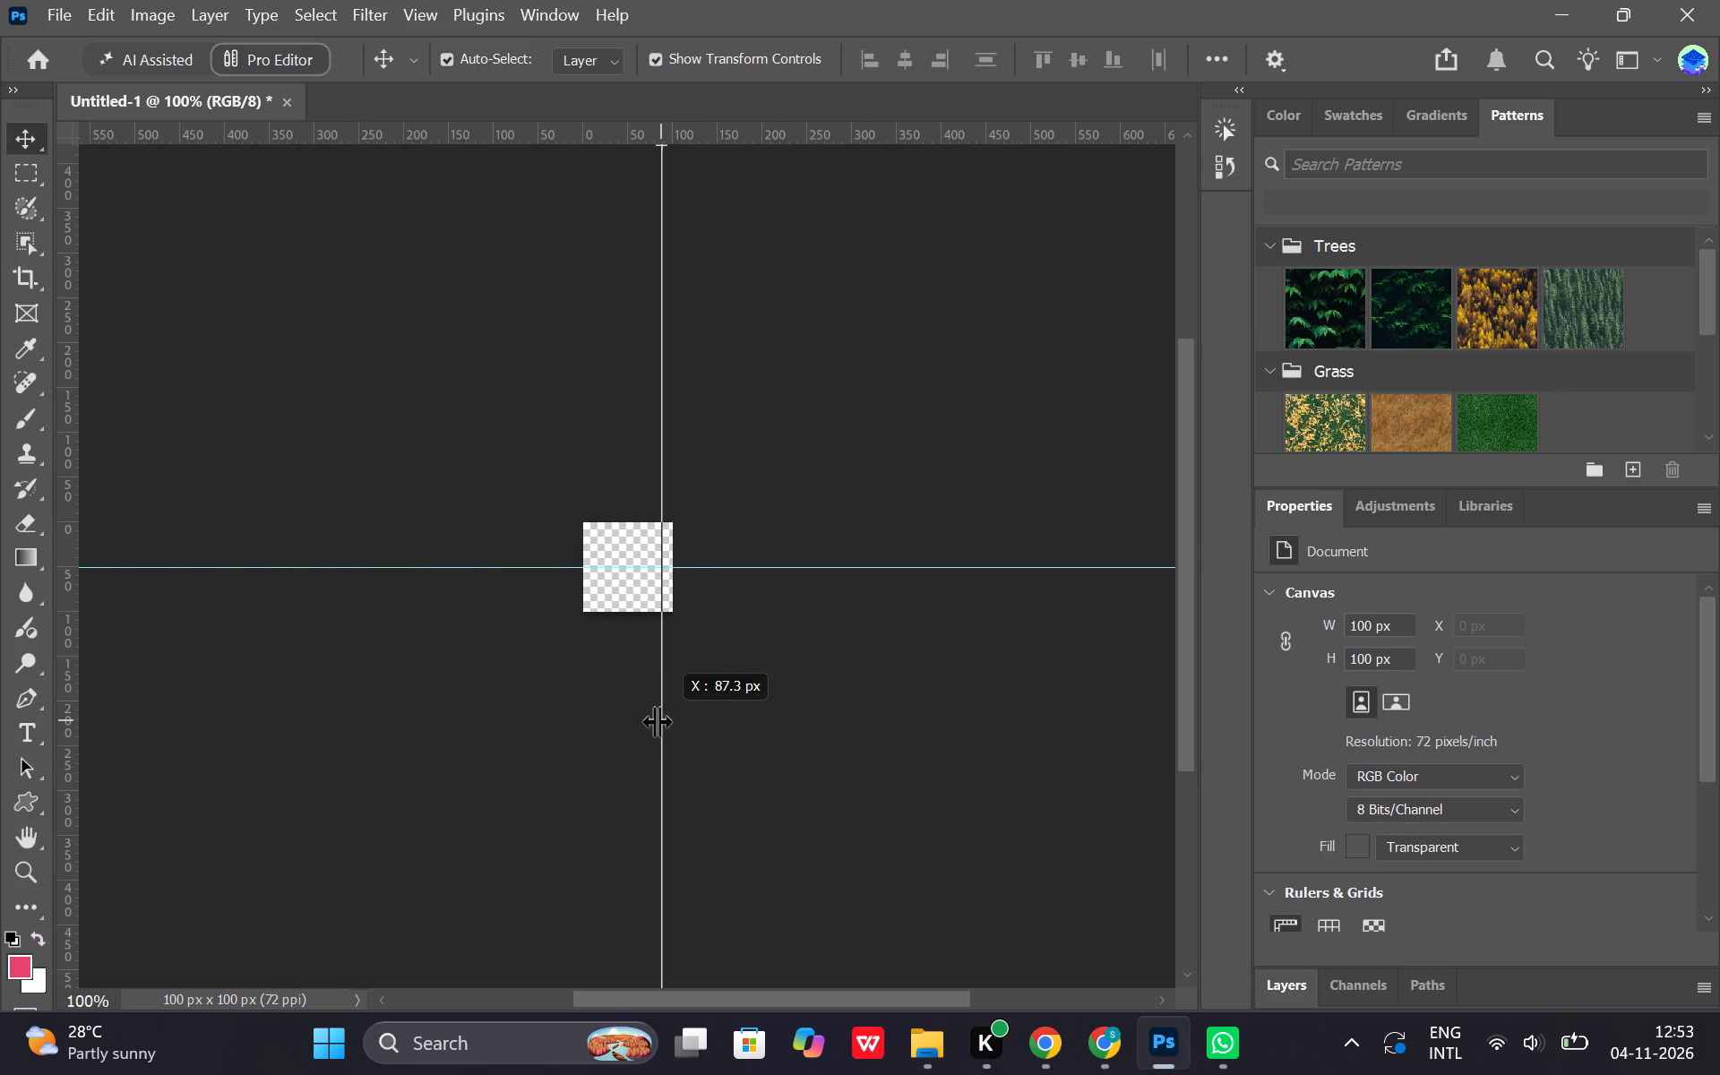
left_click_drag(656, 720, 635, 720)
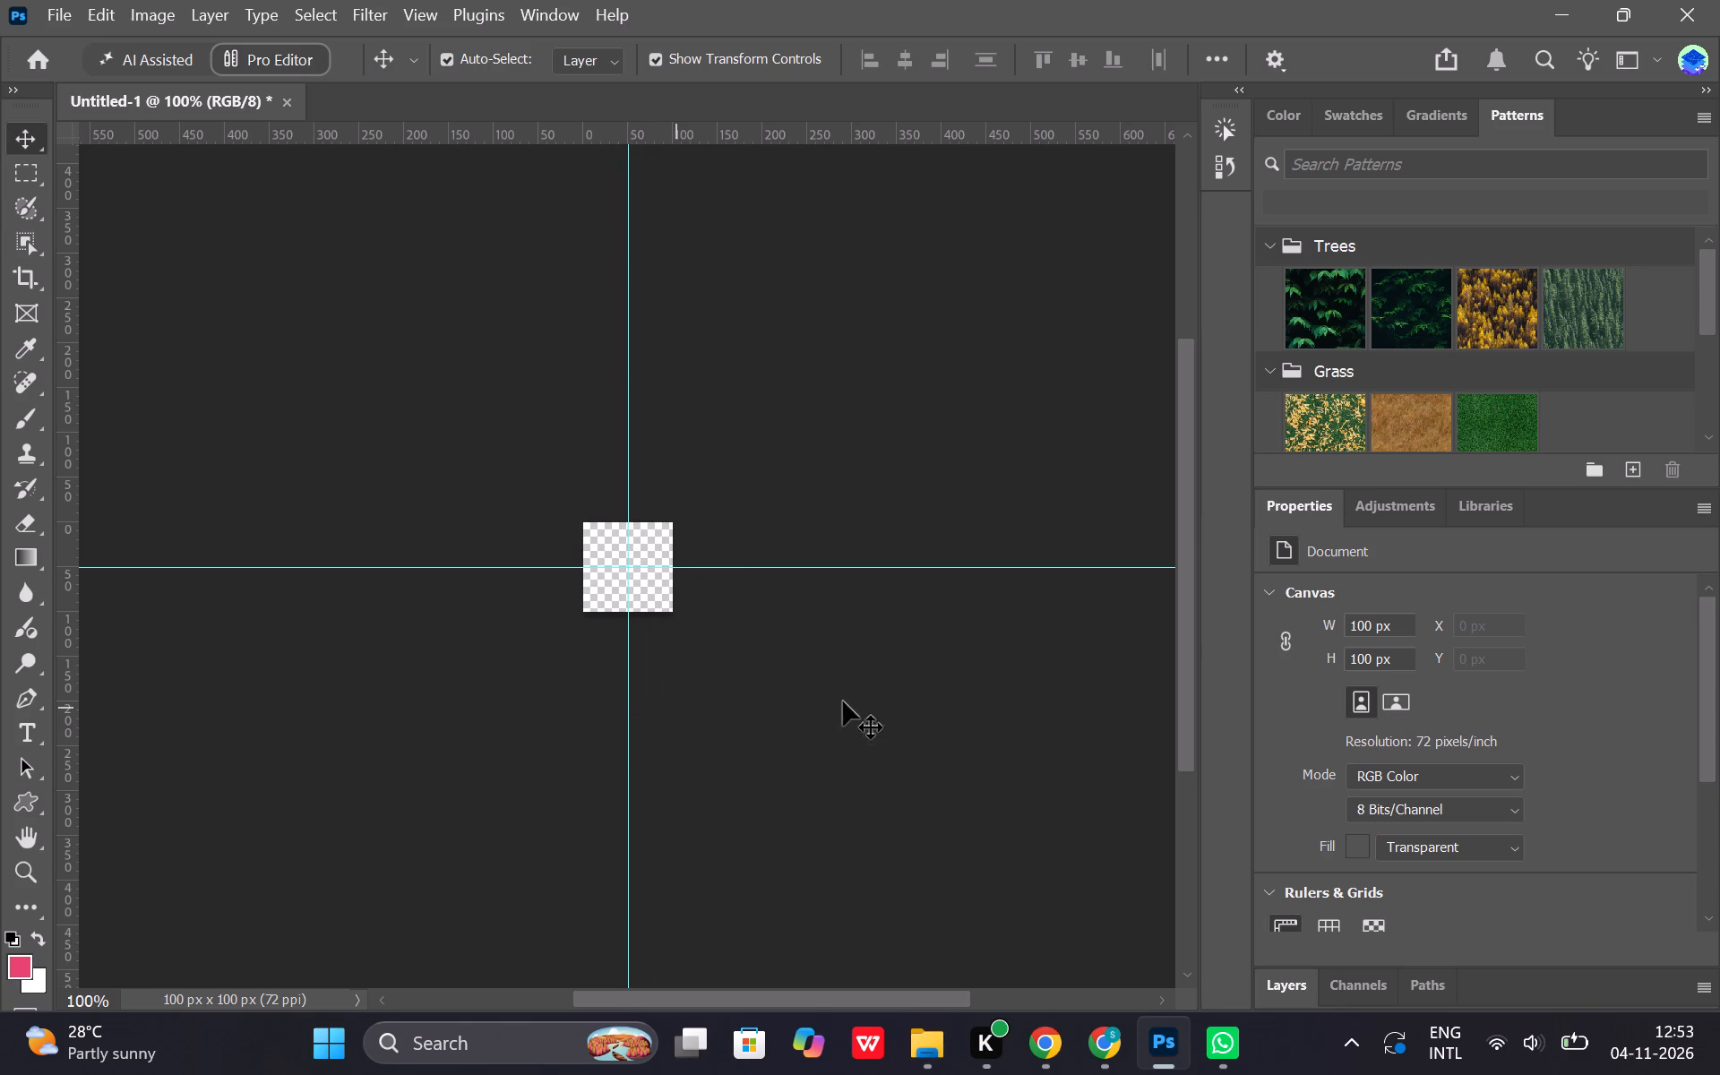
Switch to Chrome and resume the tutorial from the point after the guides are placed.
left_click(1122, 1036)
left_click(759, 407)
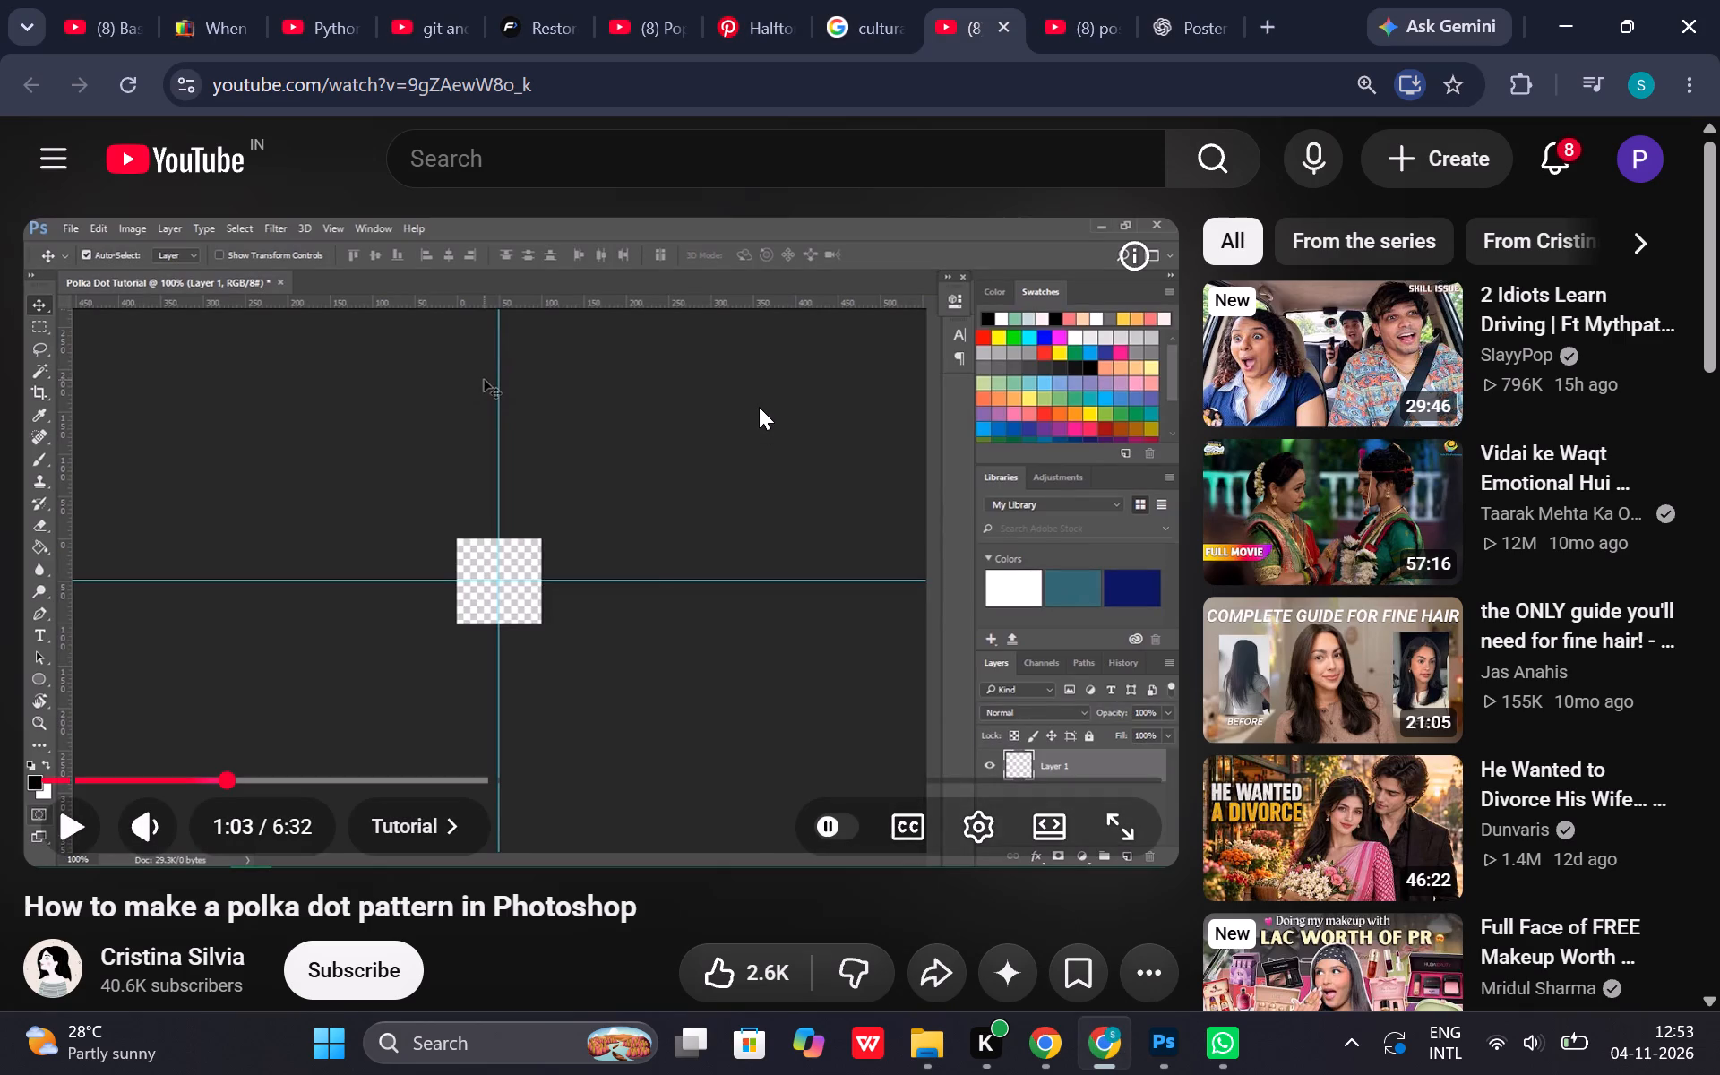
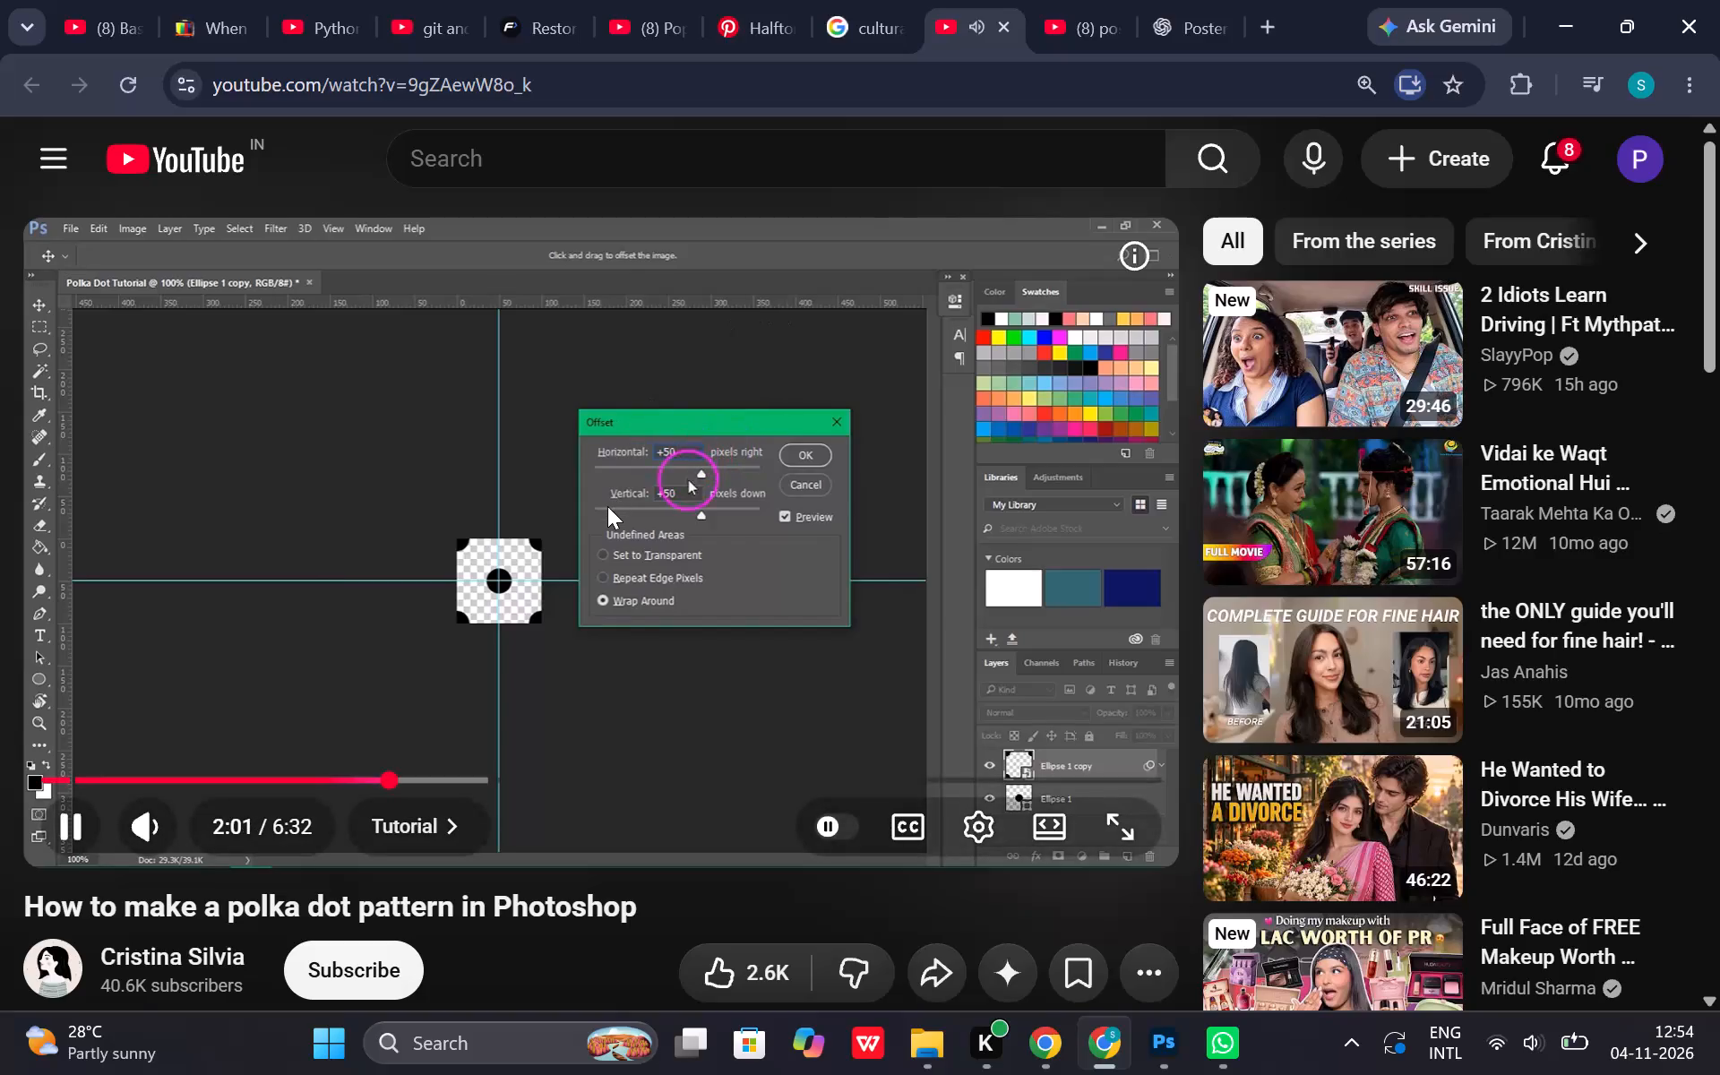
Pause the tutorial, switch to Photoshop and activate the Custom Shape tool.
left_click(607, 509)
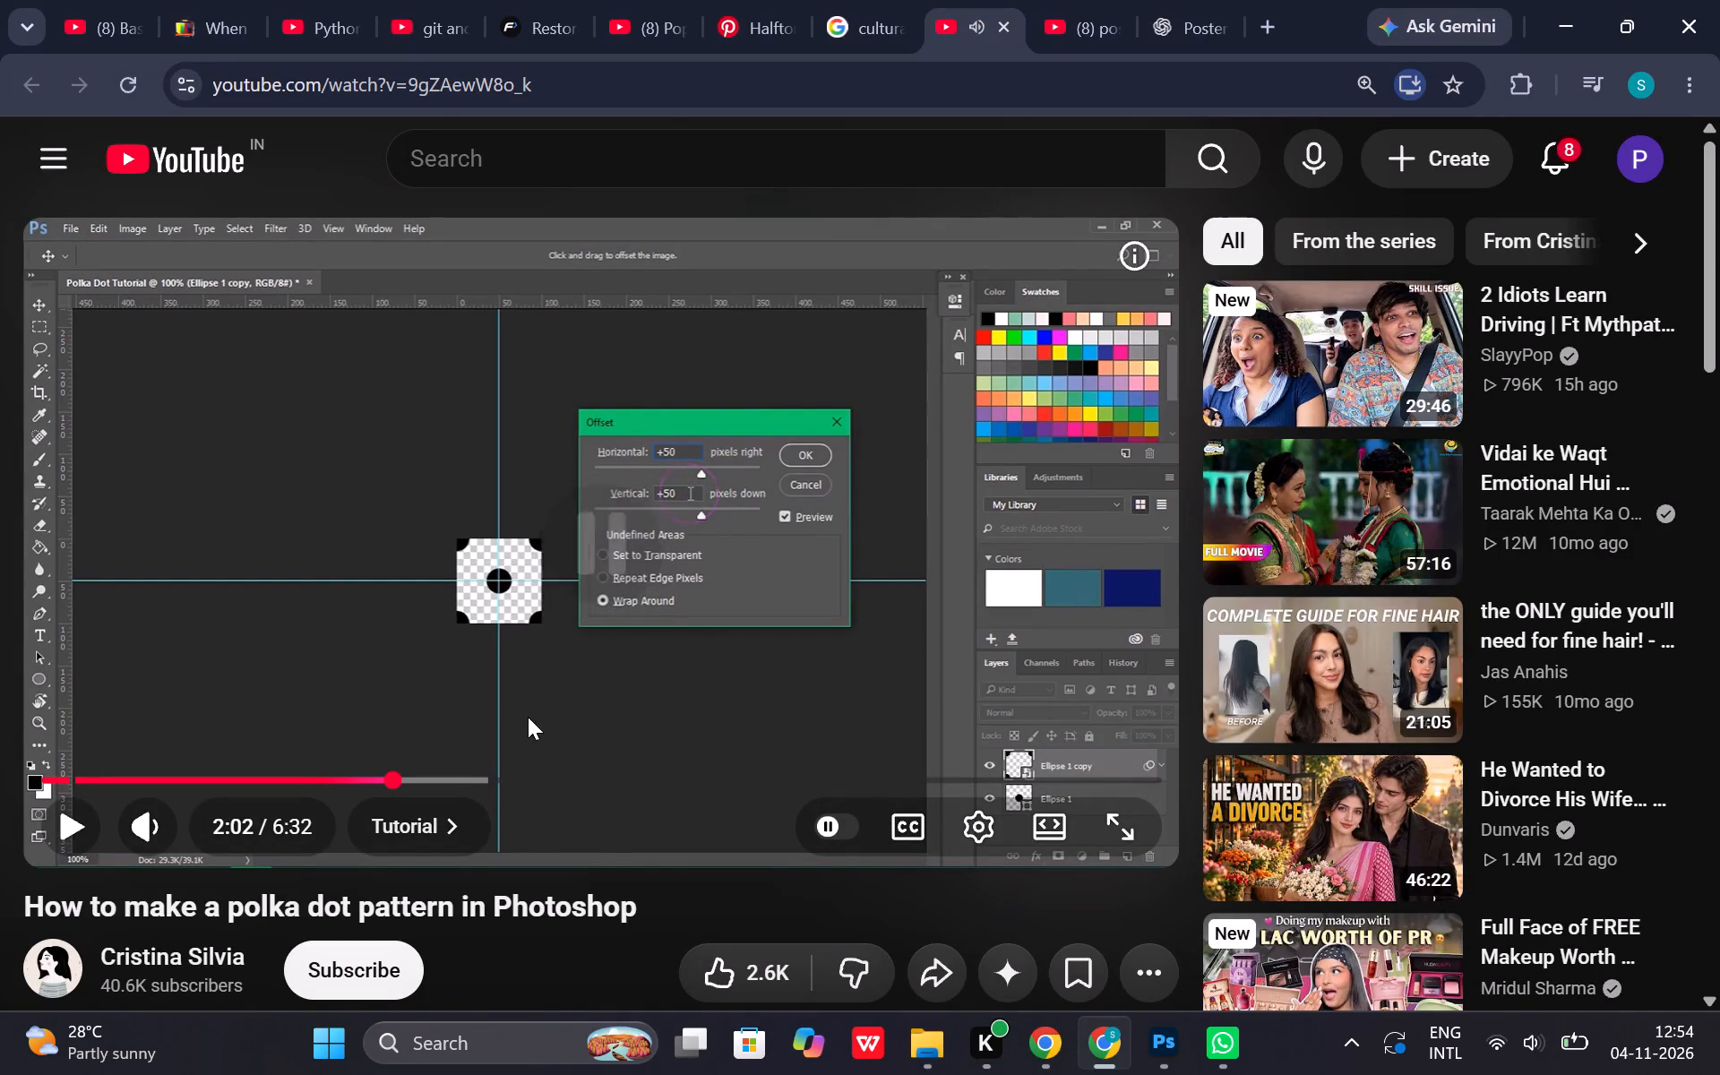
left_click(1182, 1055)
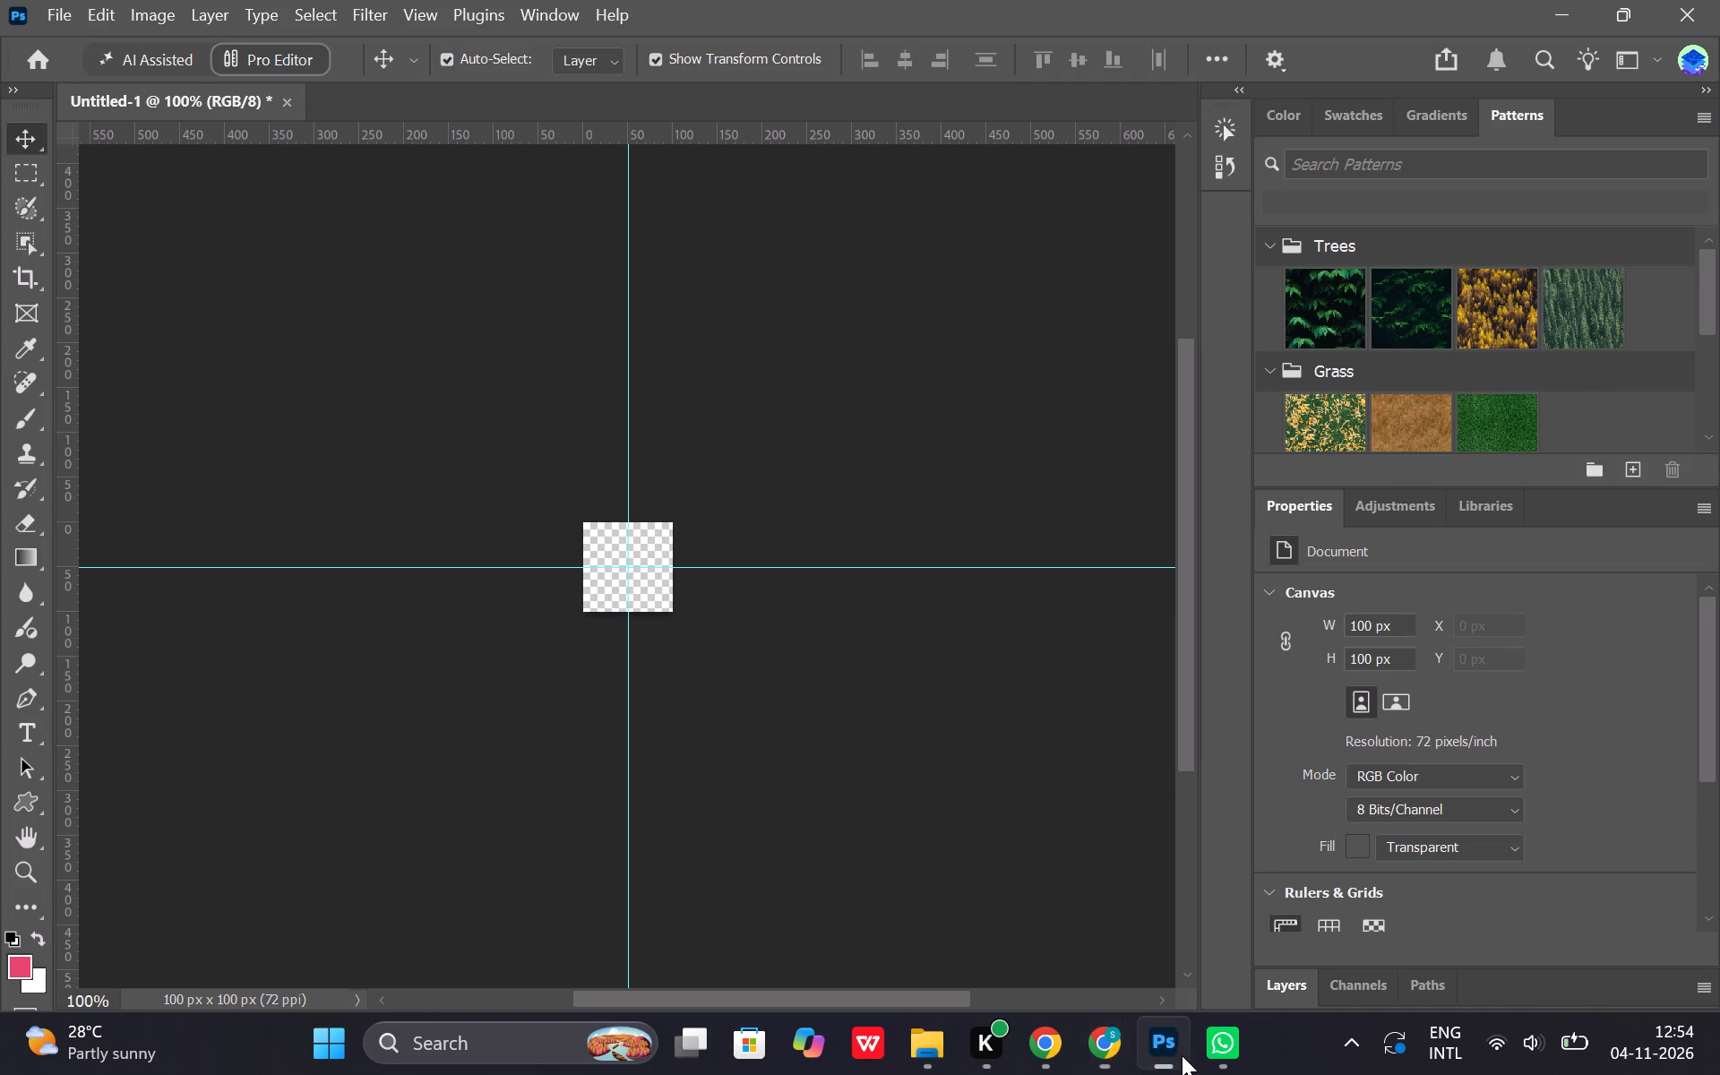
scroll(896, 494, "left", 1)
scroll(245, 929, "left", 1)
left_click(17, 799)
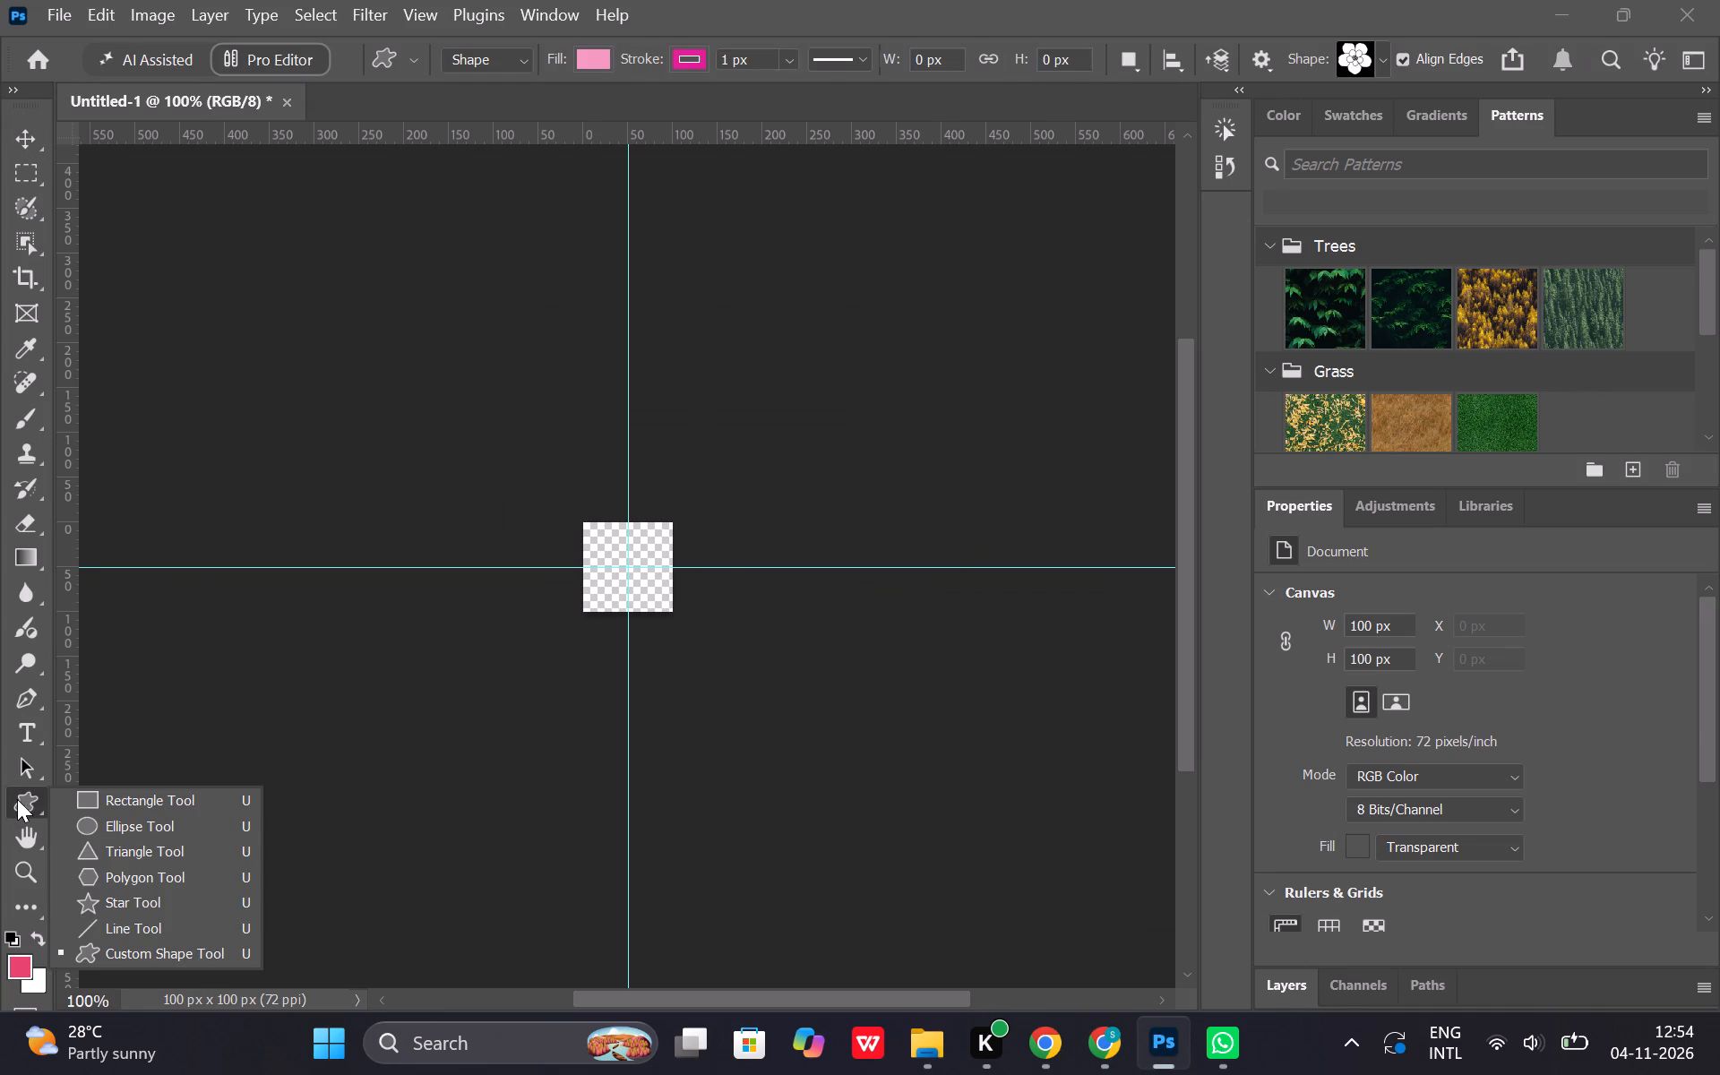
scroll(73, 784, "right", 1)
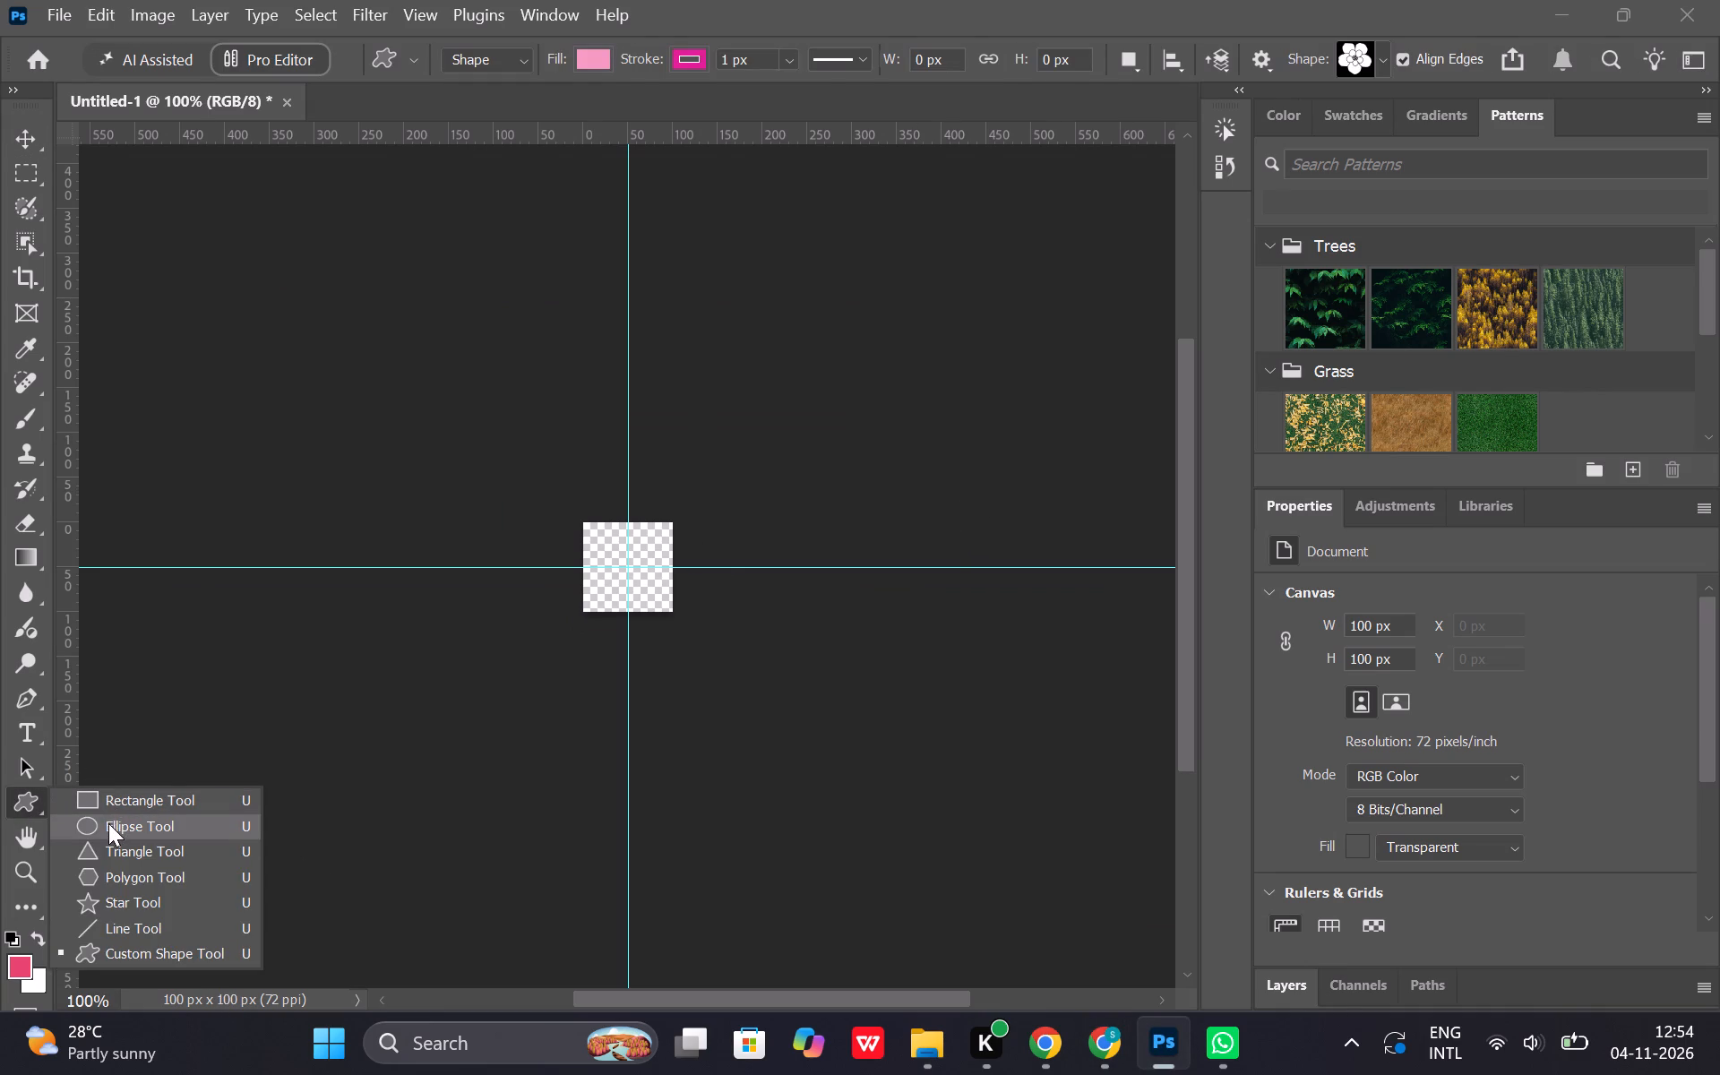
left_click(127, 950)
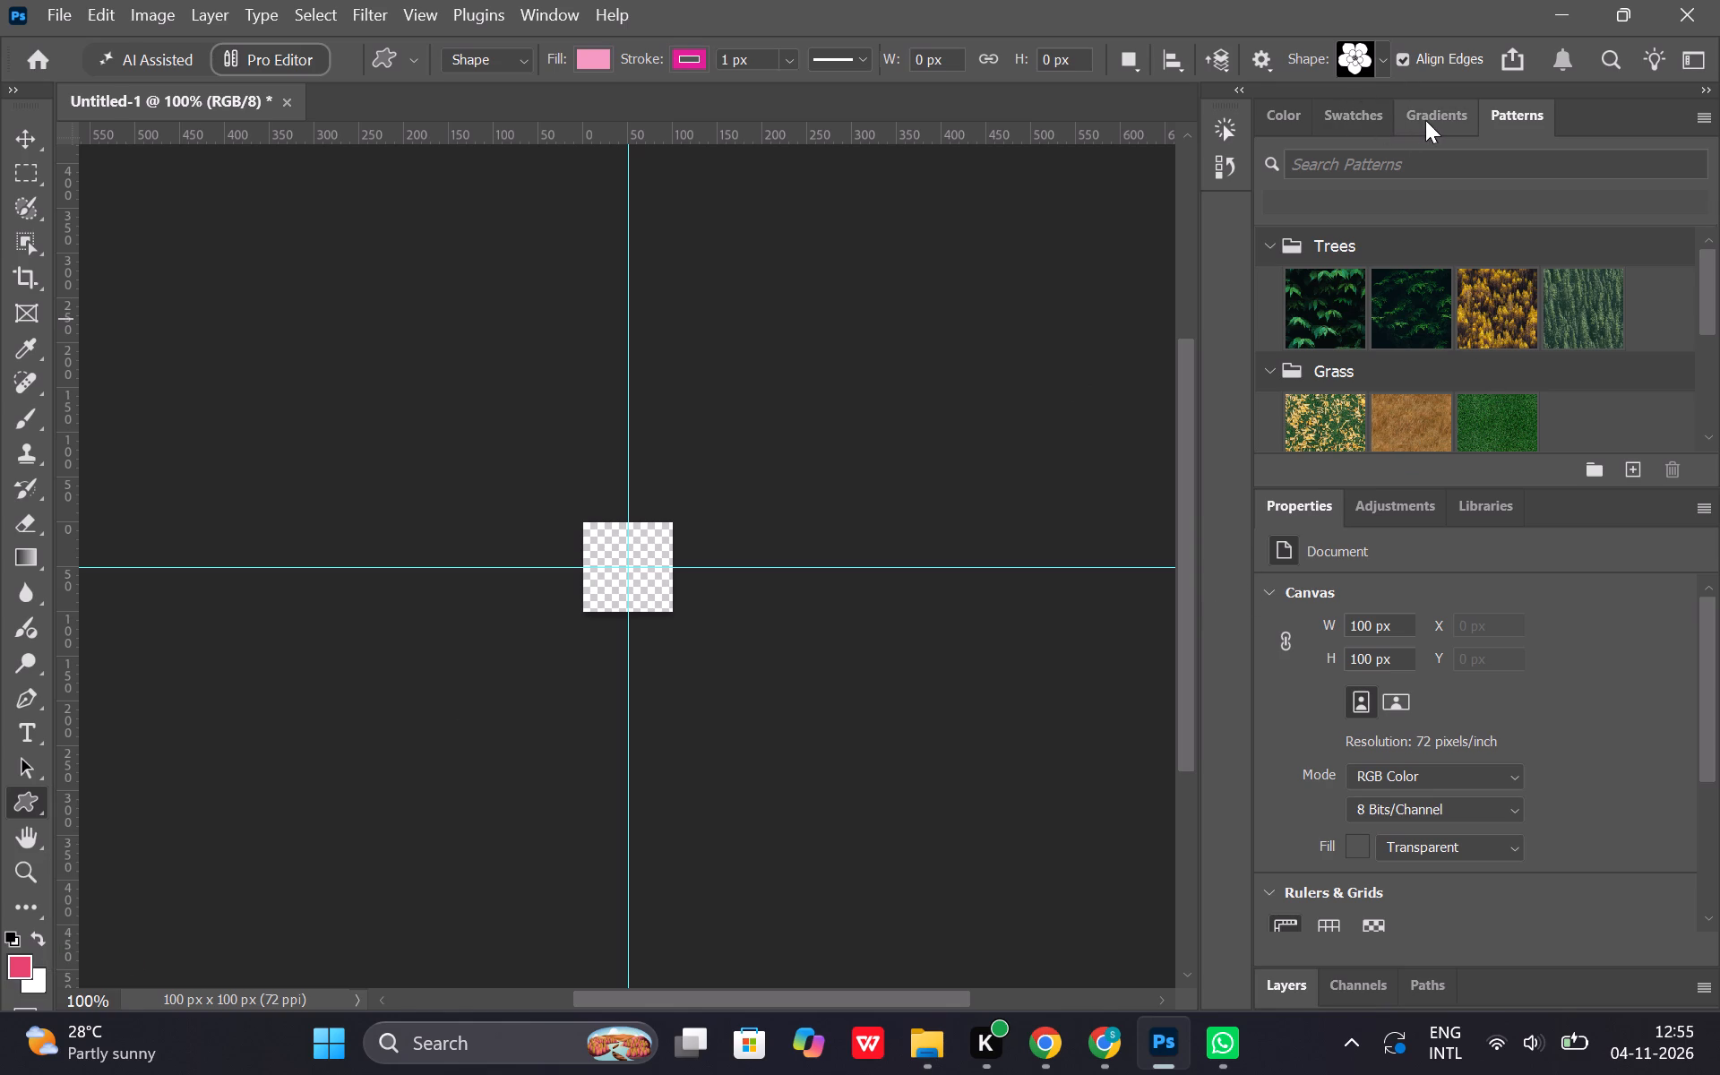
Set the foreground colour to the light pink from the recently used swatches.
scroll(1496, 295, "up", 1)
left_click(1445, 120)
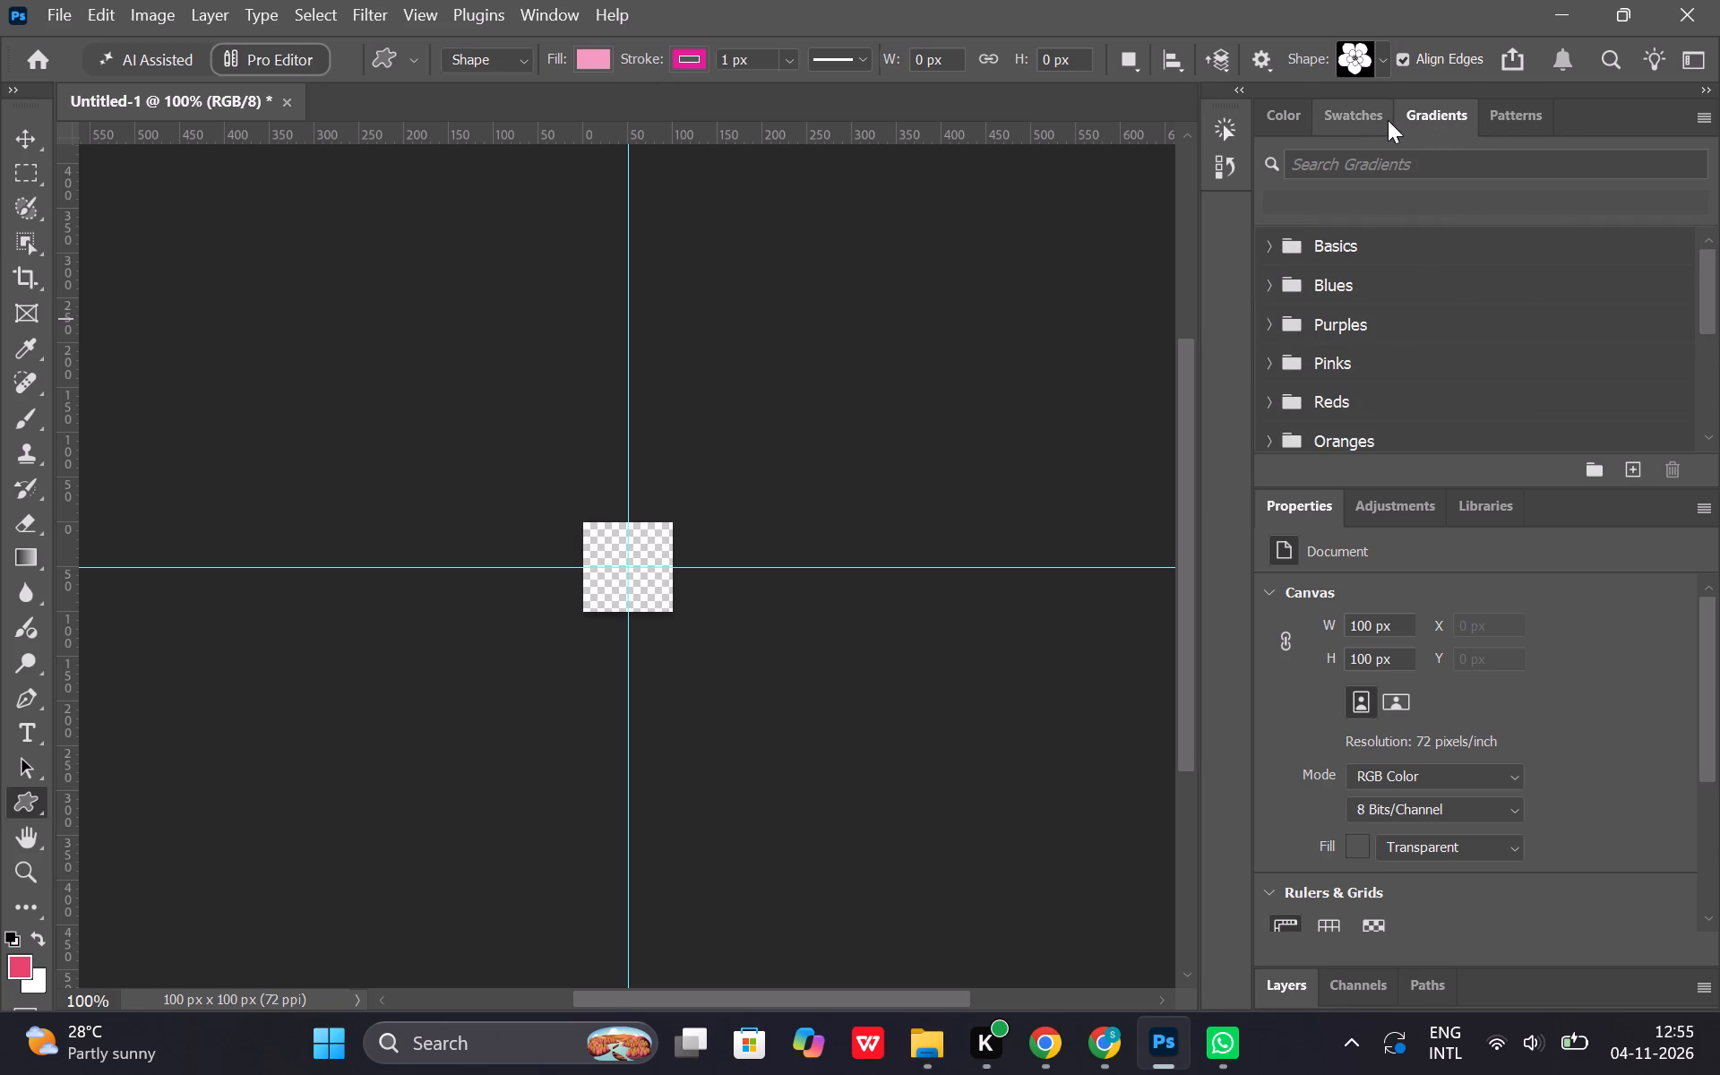
left_click(1352, 108)
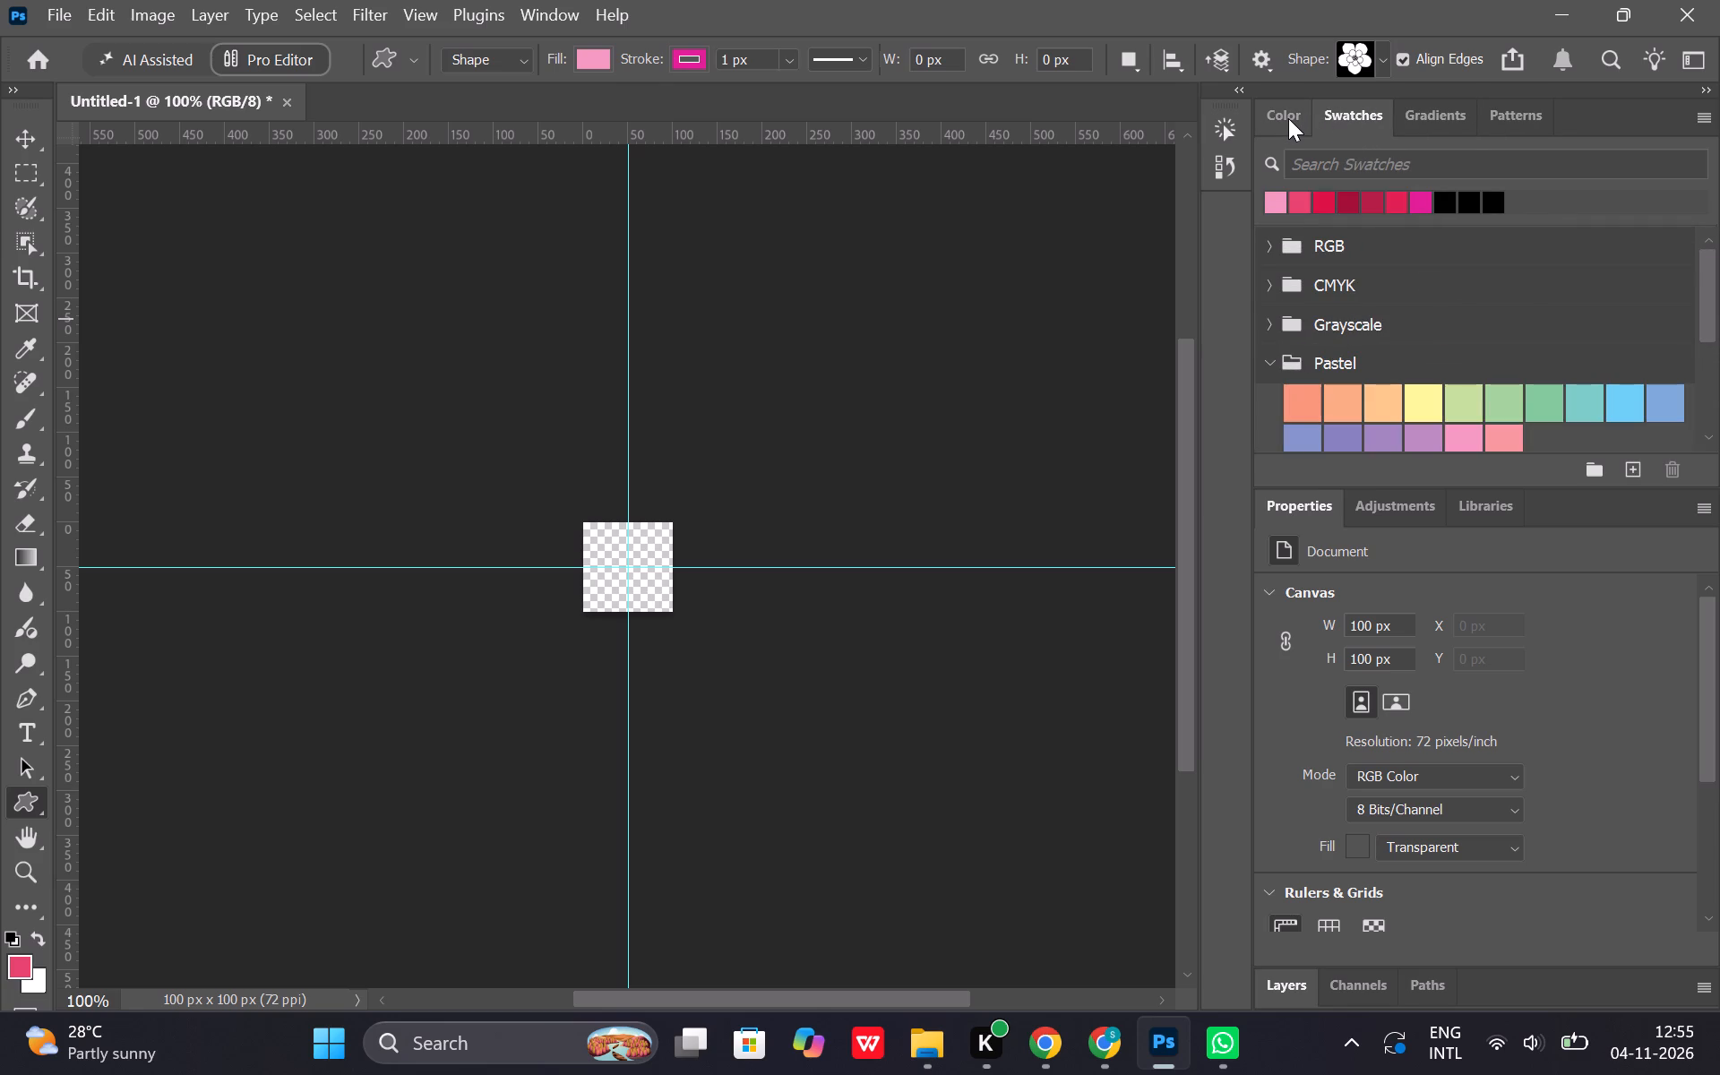
left_click(1273, 209)
Browse the Flowers group of the custom shape presets.
left_click(1381, 56)
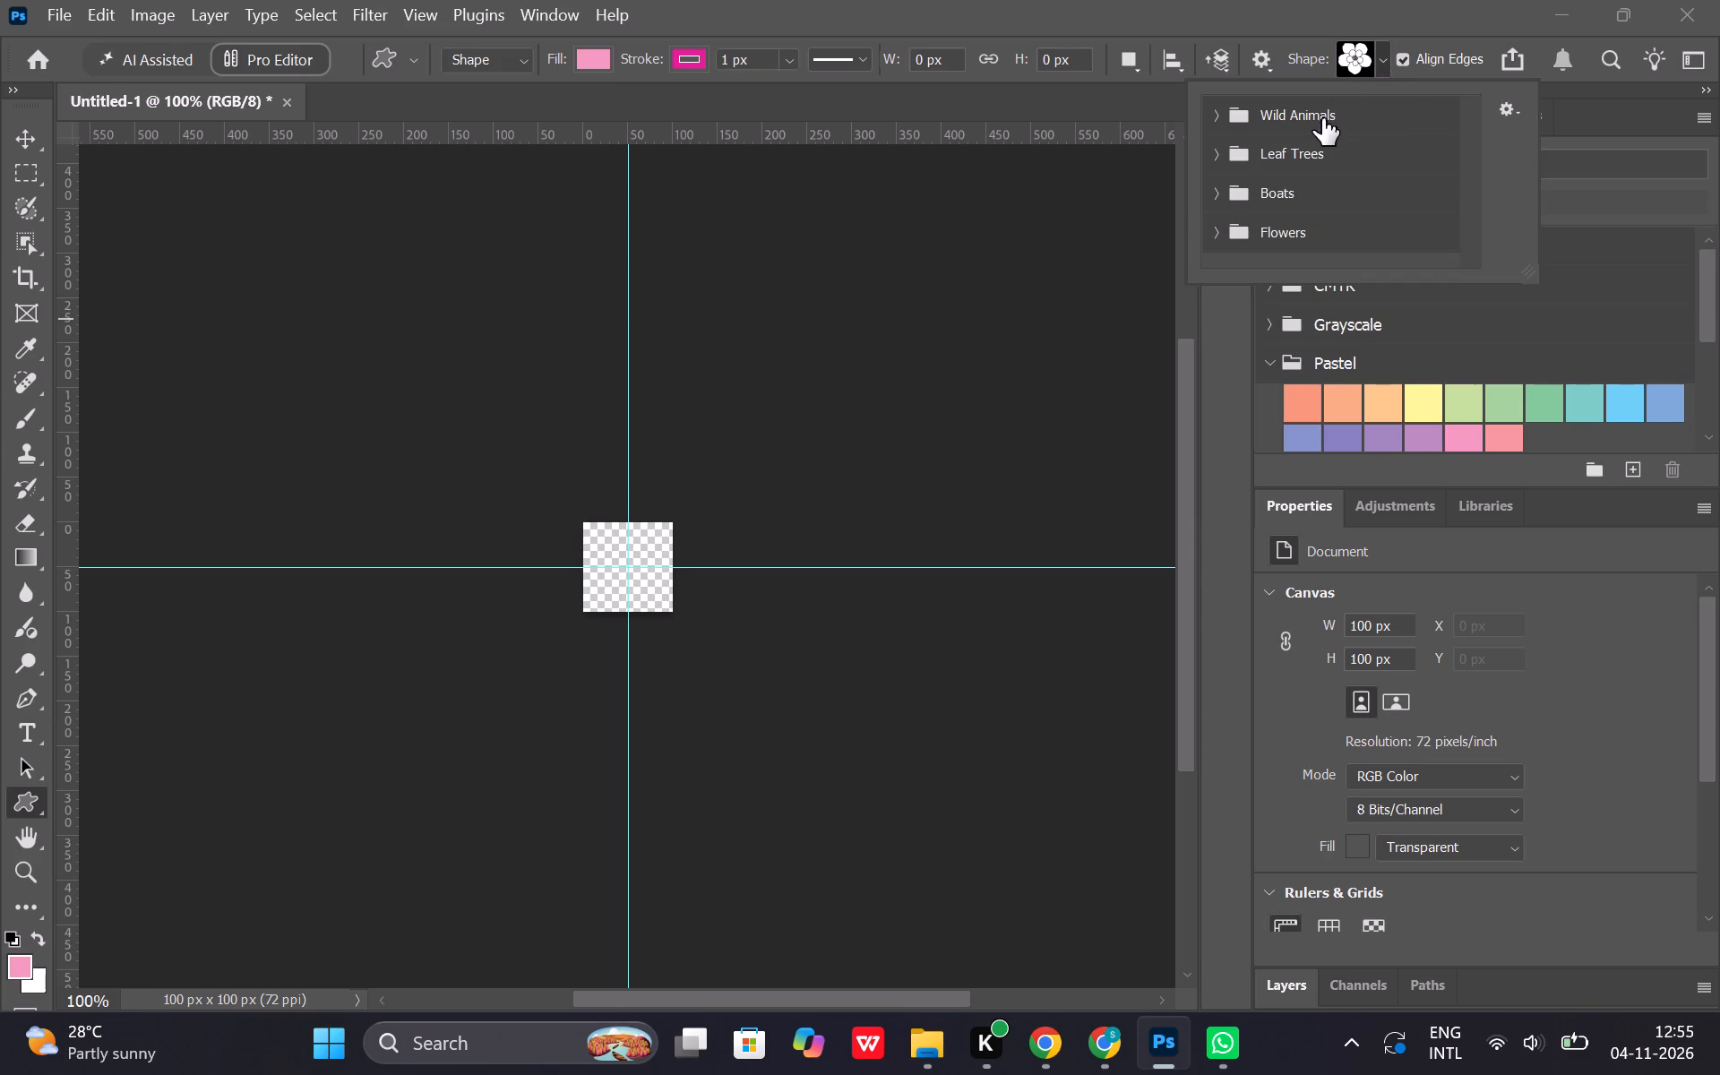
left_click(1320, 232)
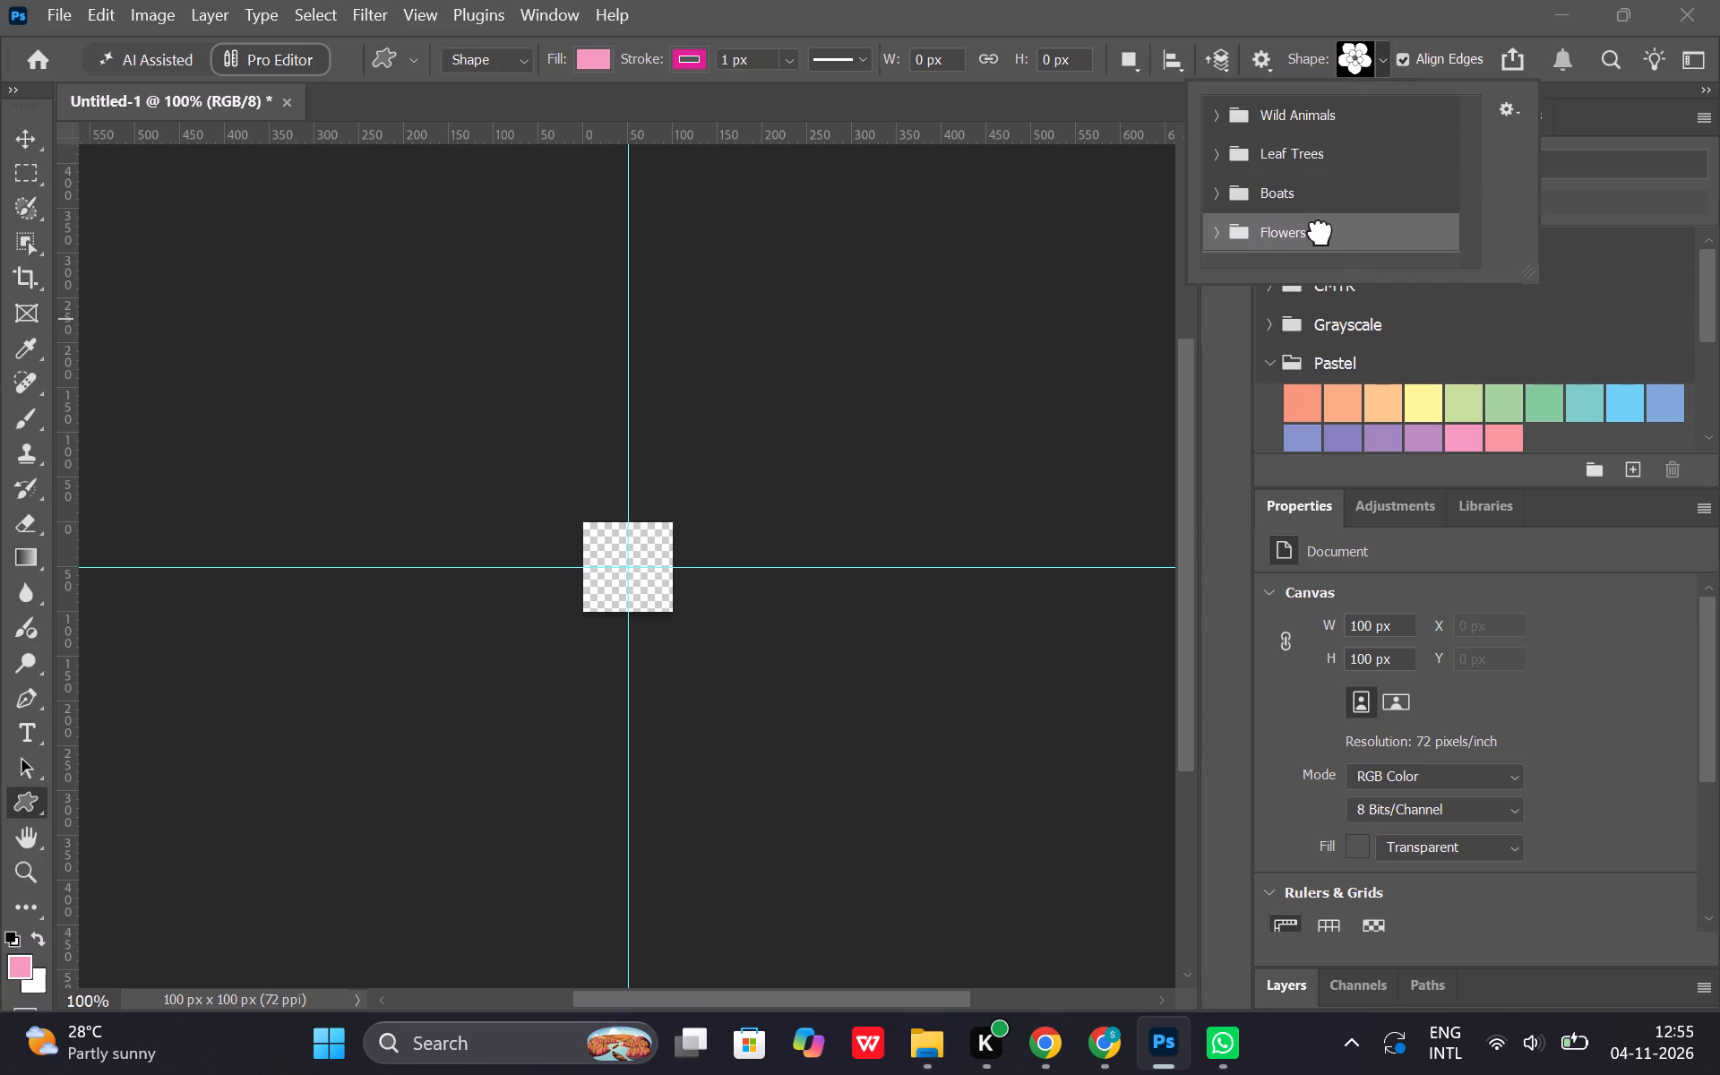
left_click(1215, 233)
scroll(1423, 138, "down", 1)
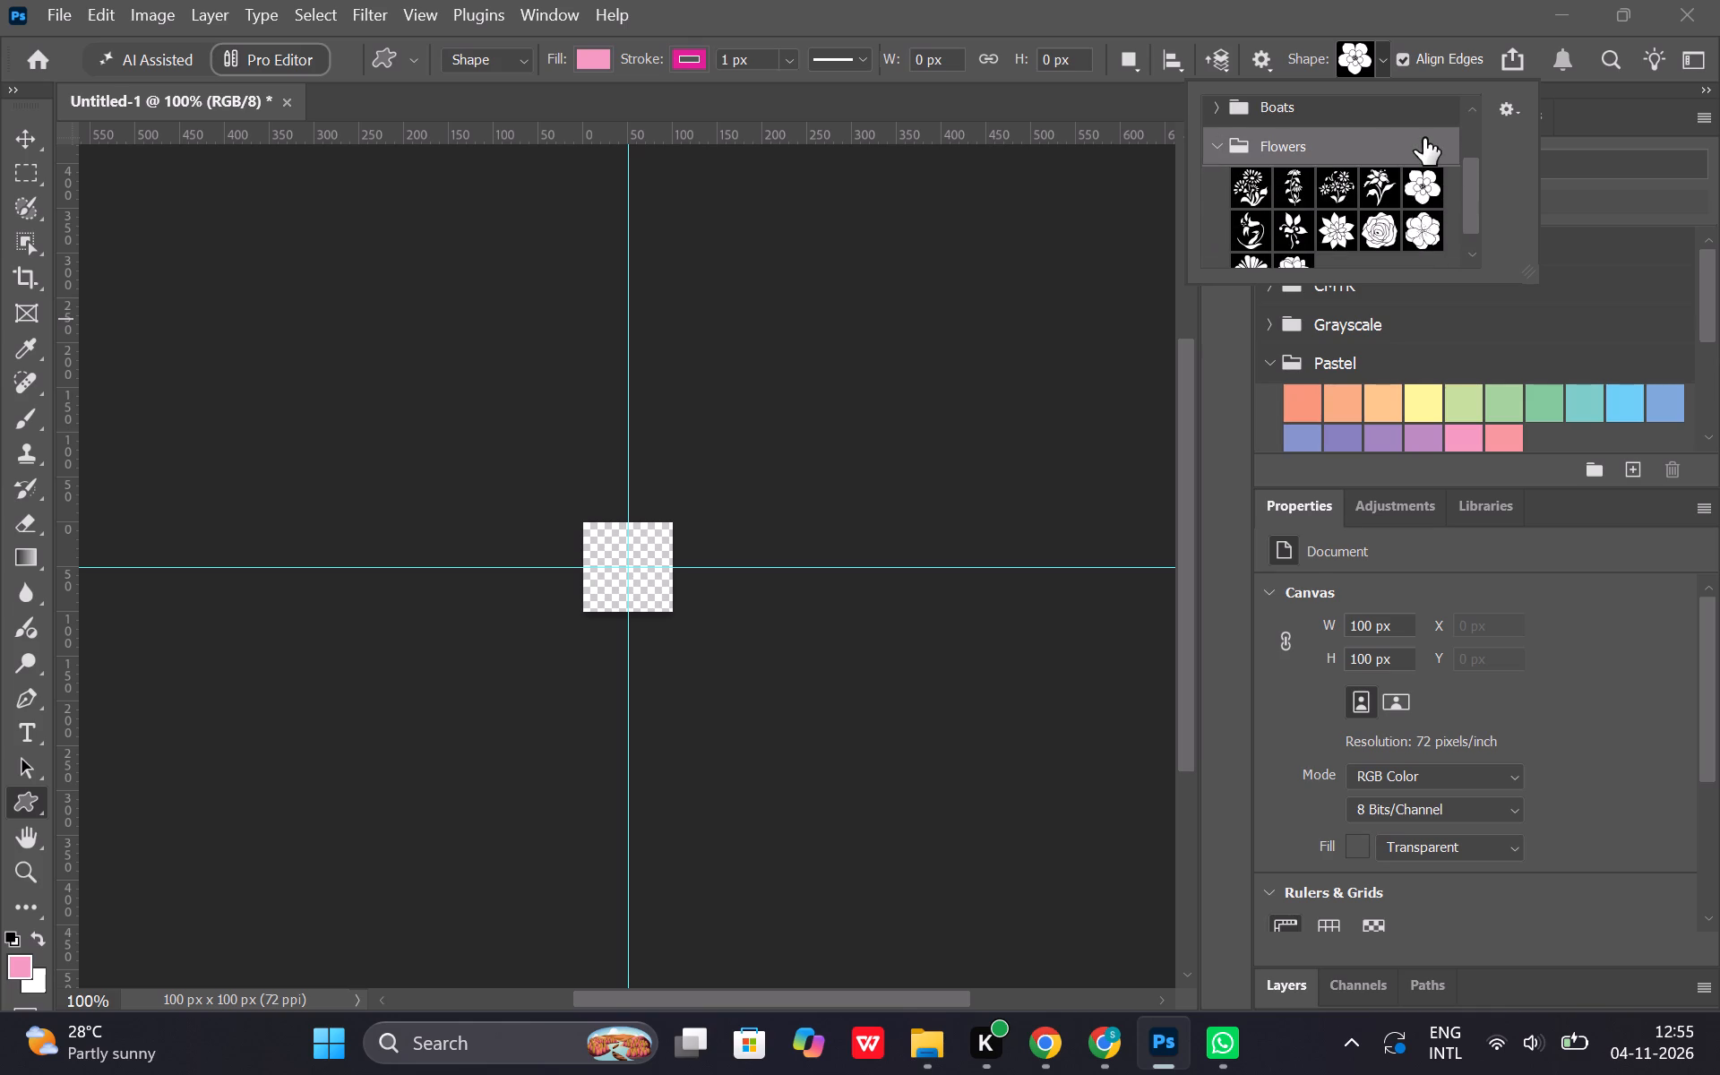
scroll(1423, 138, "down", 1)
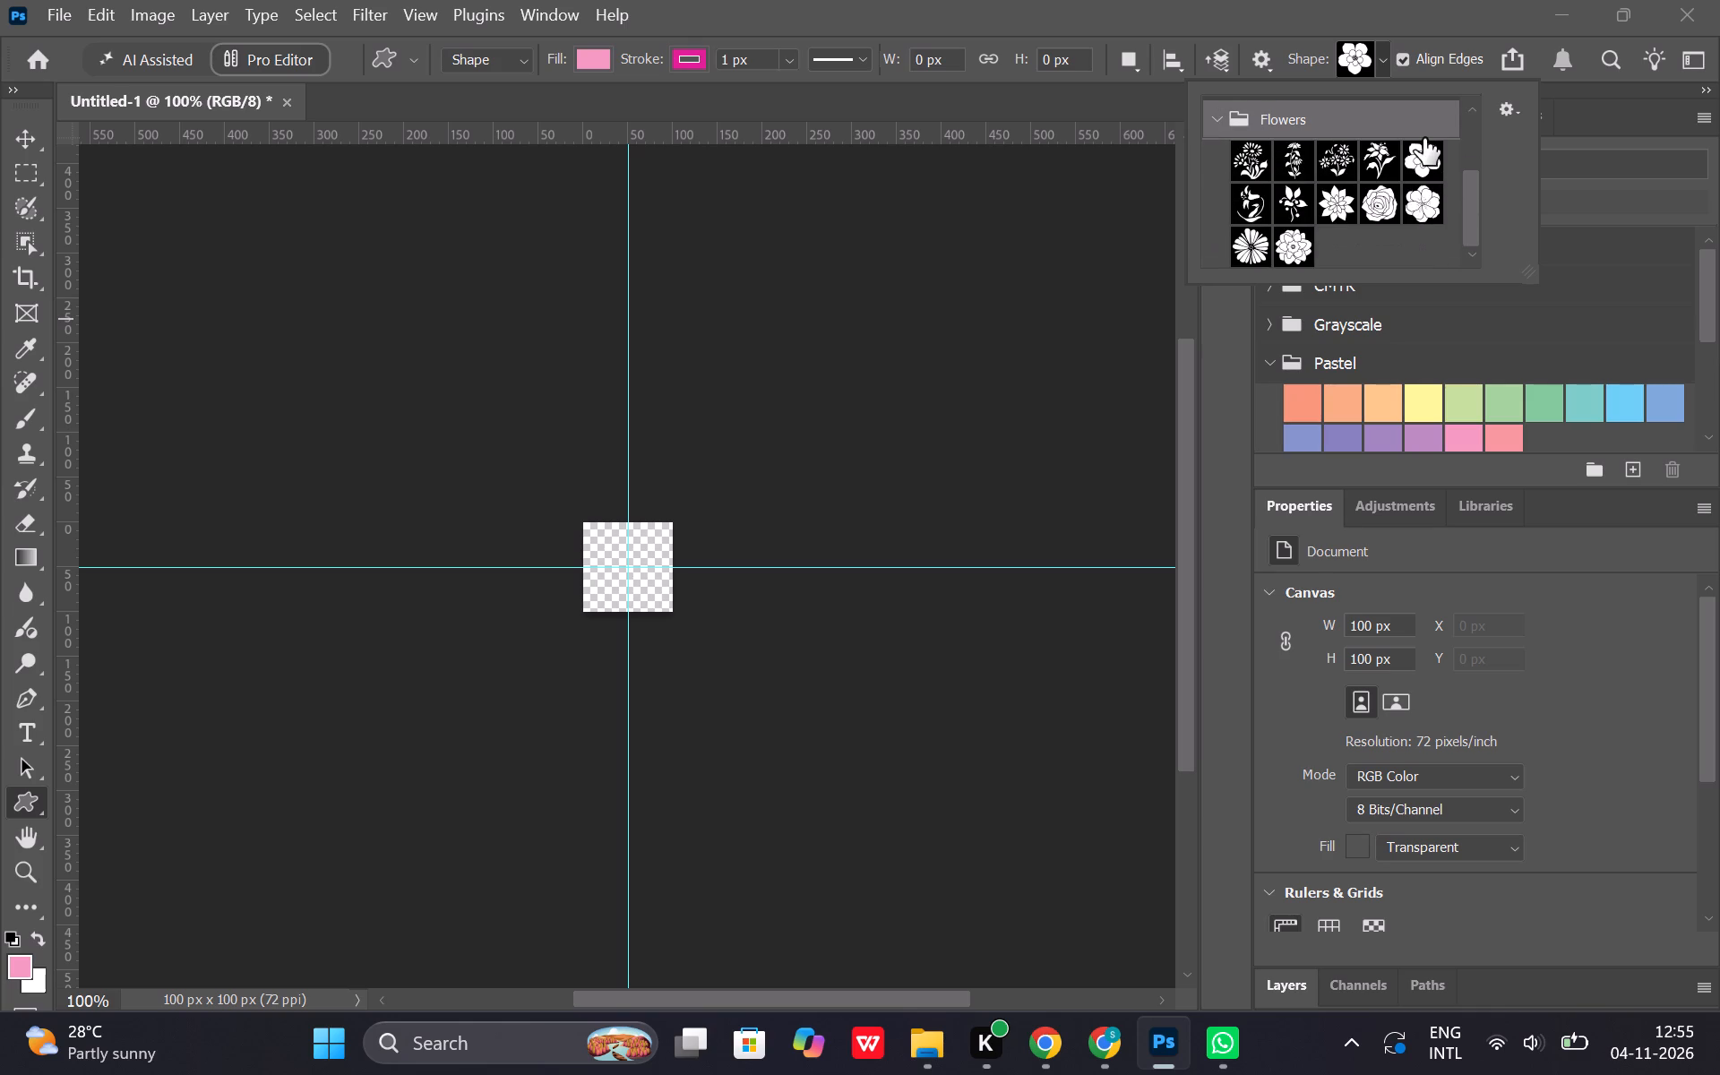
scroll(1423, 138, "down", 1)
left_click(1353, 56)
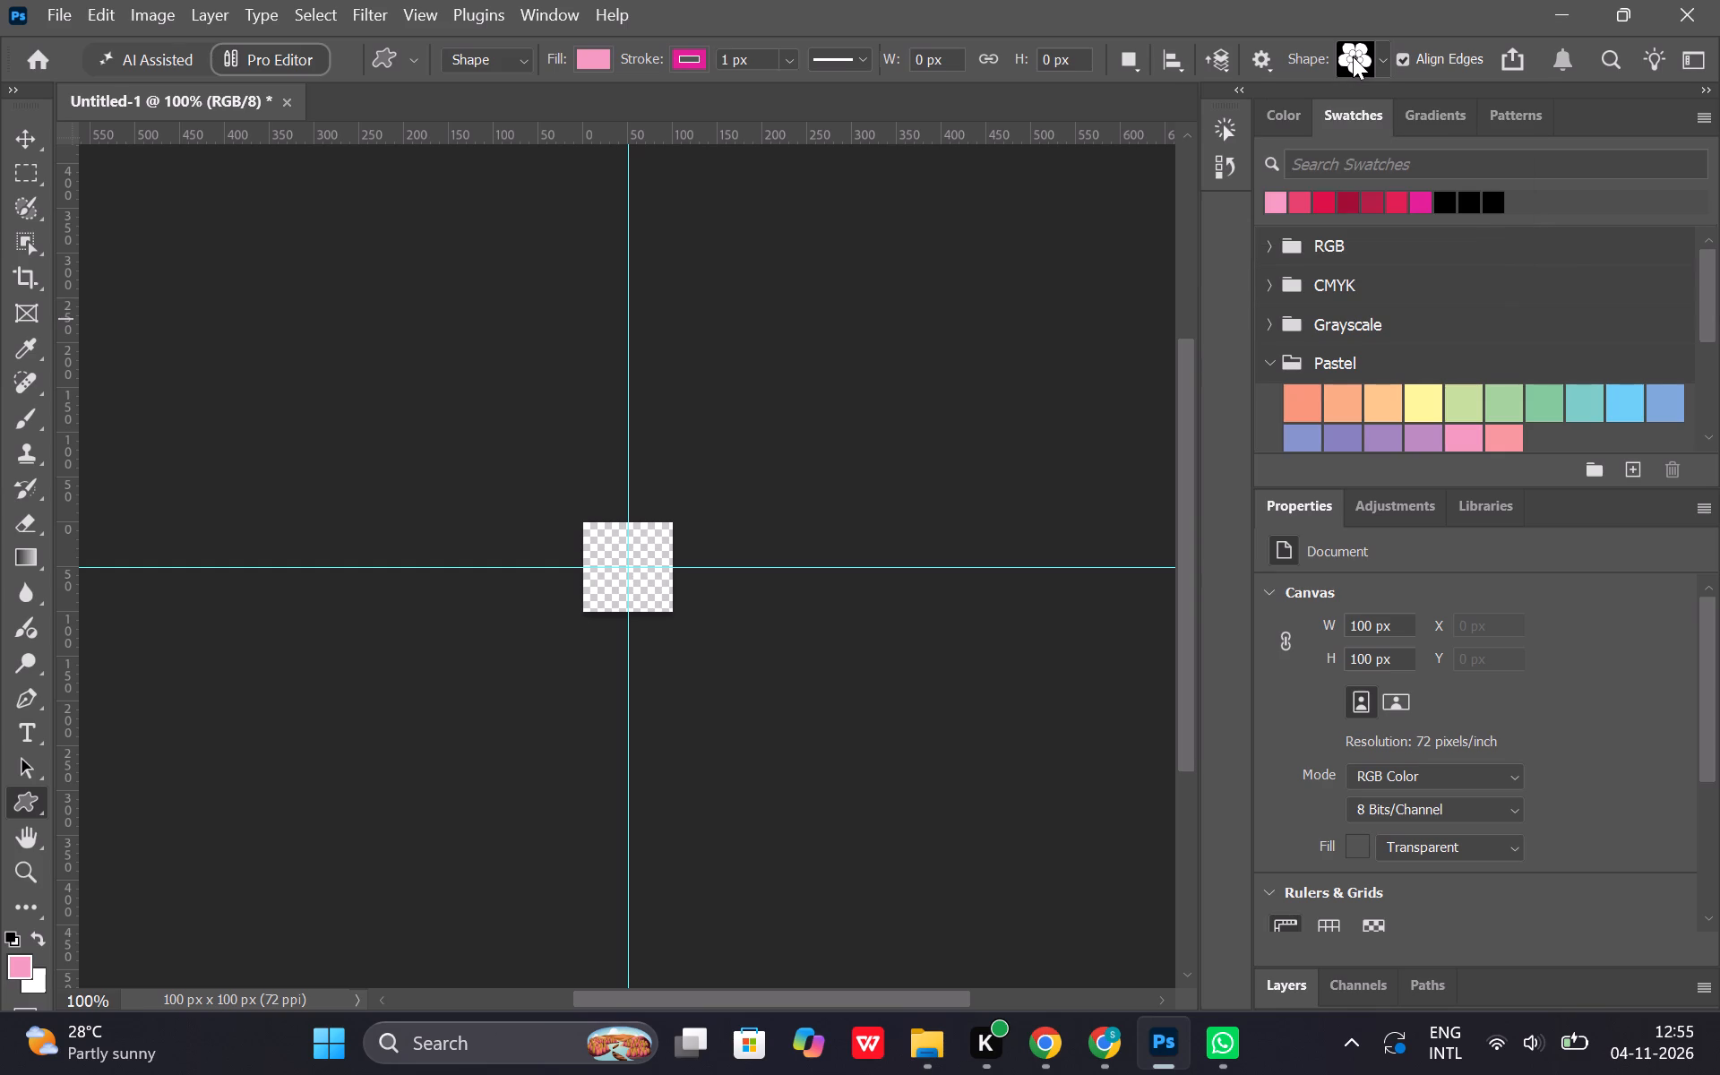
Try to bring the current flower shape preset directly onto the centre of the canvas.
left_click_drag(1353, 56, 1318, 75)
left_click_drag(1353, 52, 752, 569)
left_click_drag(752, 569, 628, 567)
Start a custom flower shape at the guide intersection, opening its size settings.
left_click(628, 567)
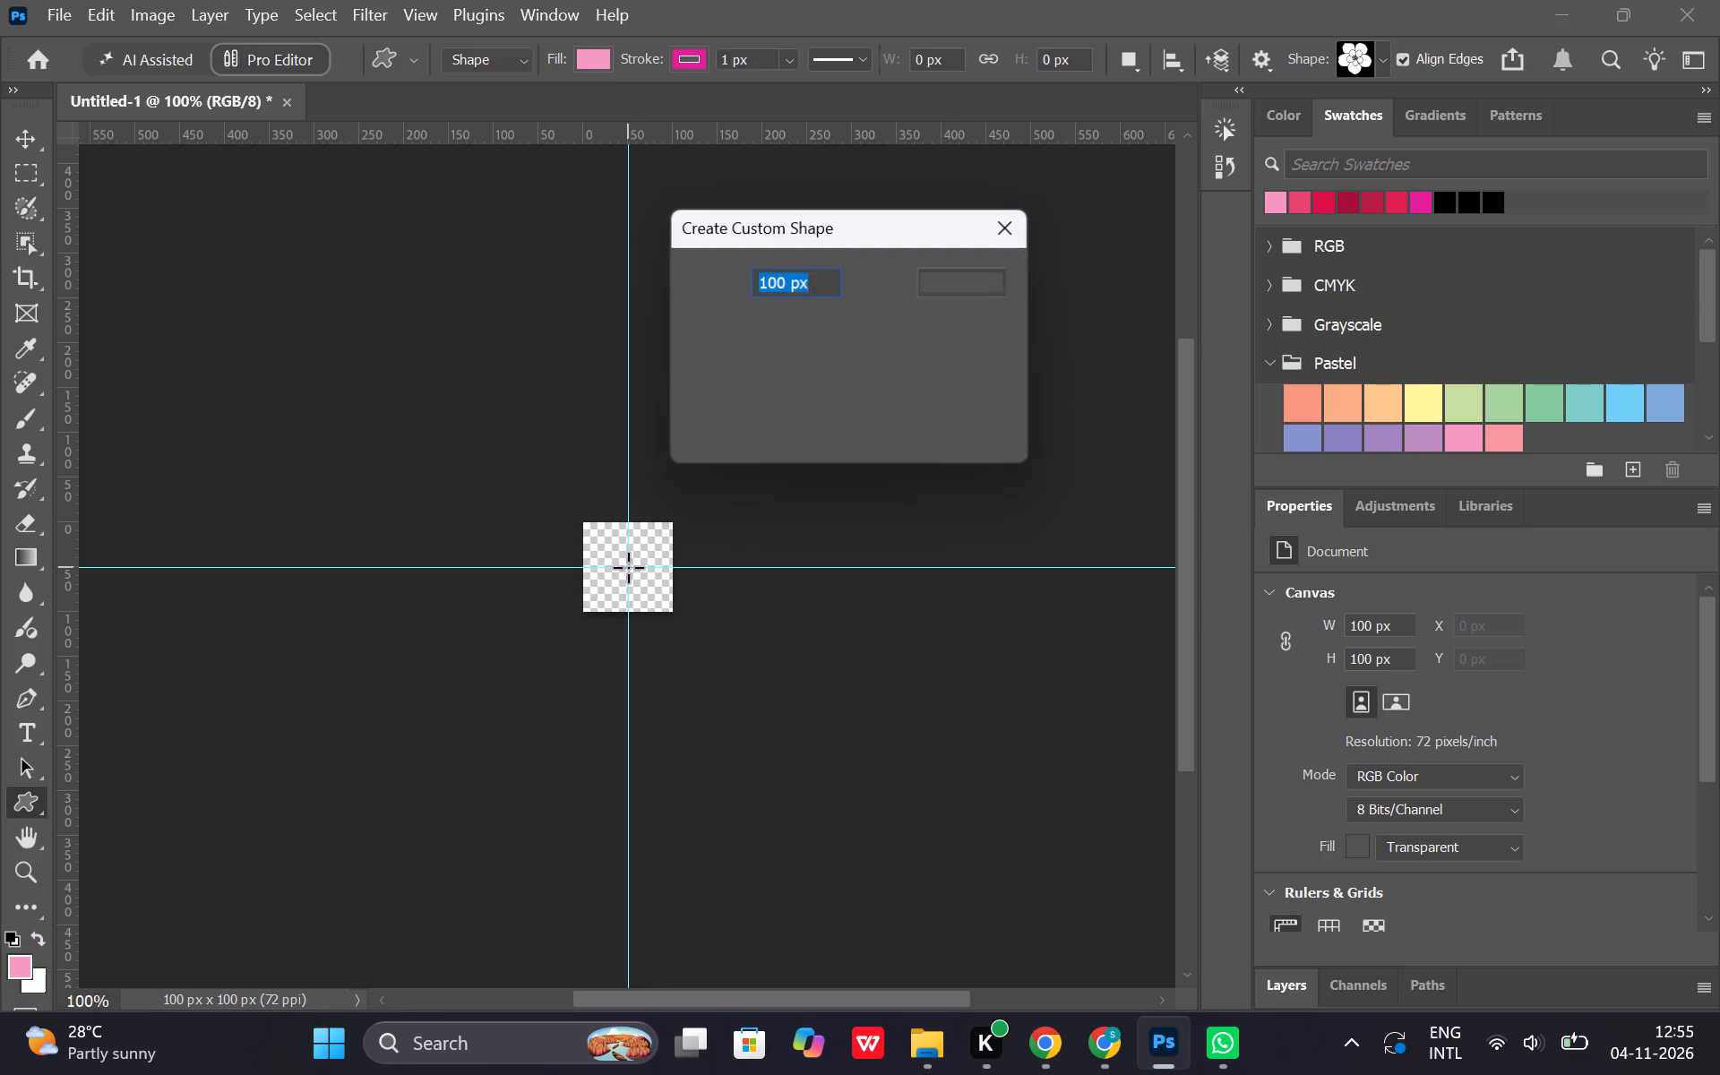
Switch to Chrome, rewind the tutorial and rewatch the part on creating and centring the dot, pausing after it.
left_click(1091, 1058)
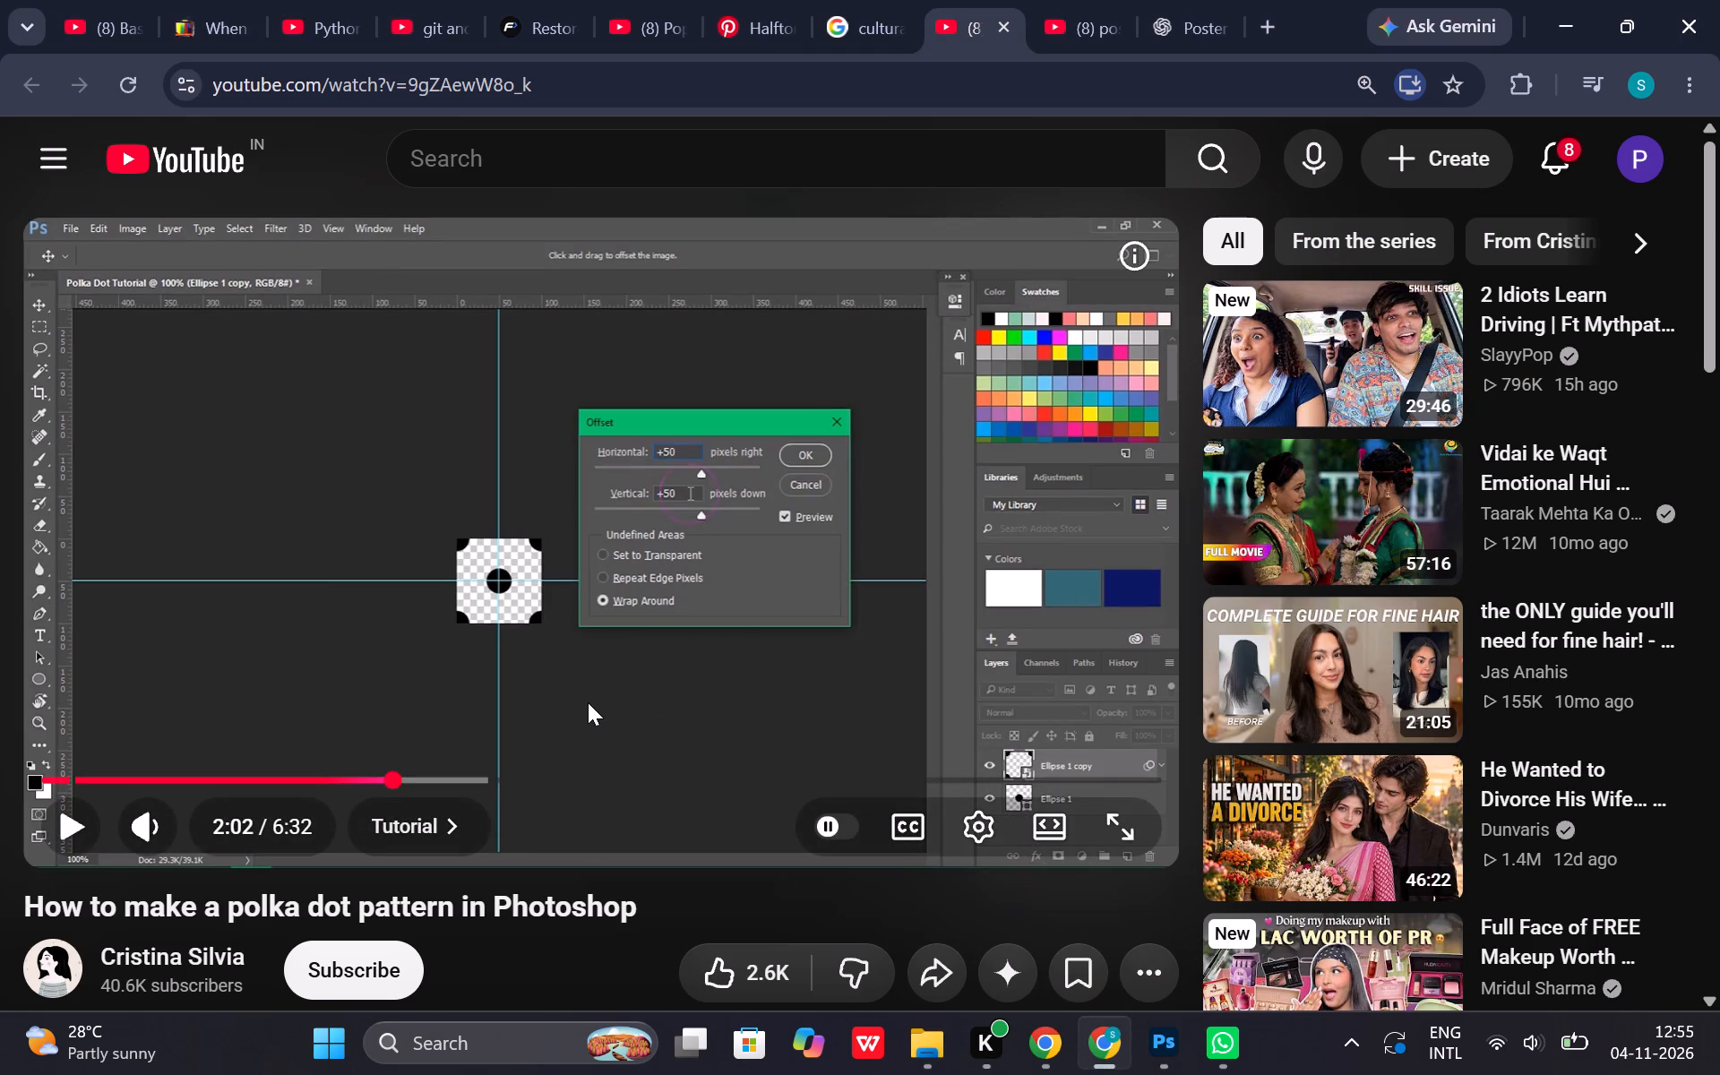
key("Left")
key("Left")
key("Left")
key("Left")
key("Left")
key("Left")
key("Left")
key("Left")
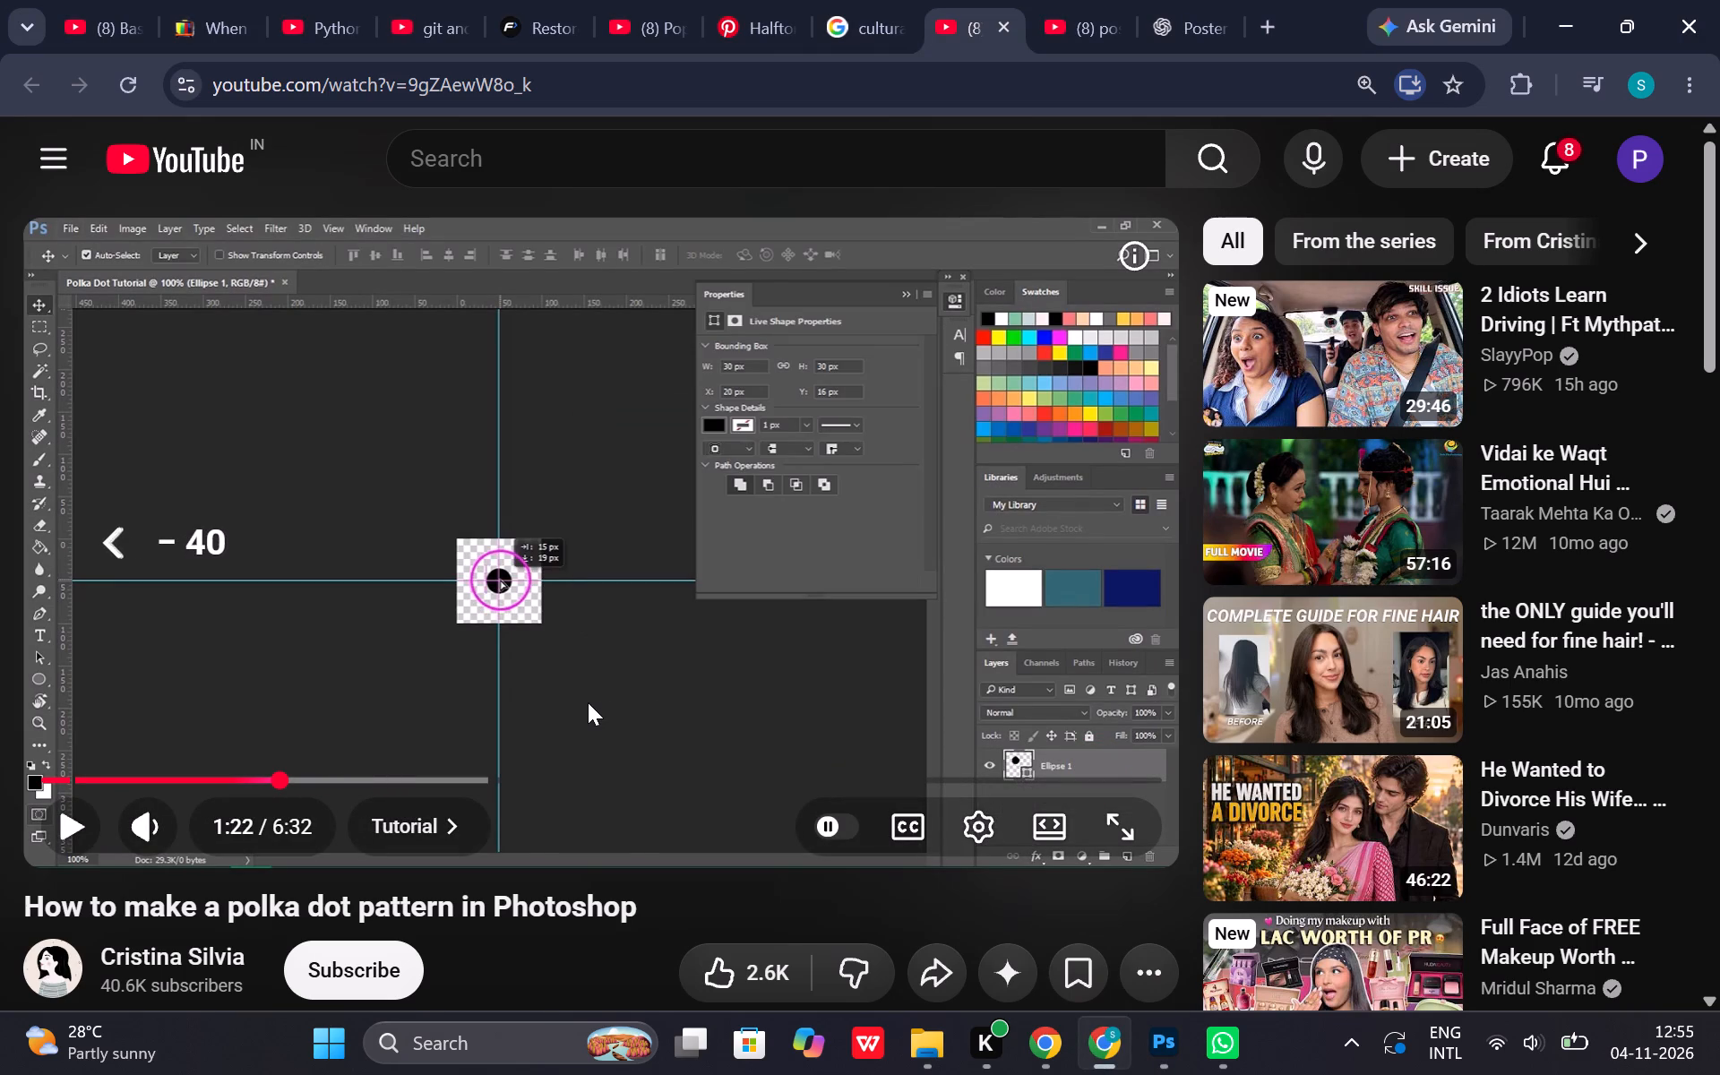
key("Left")
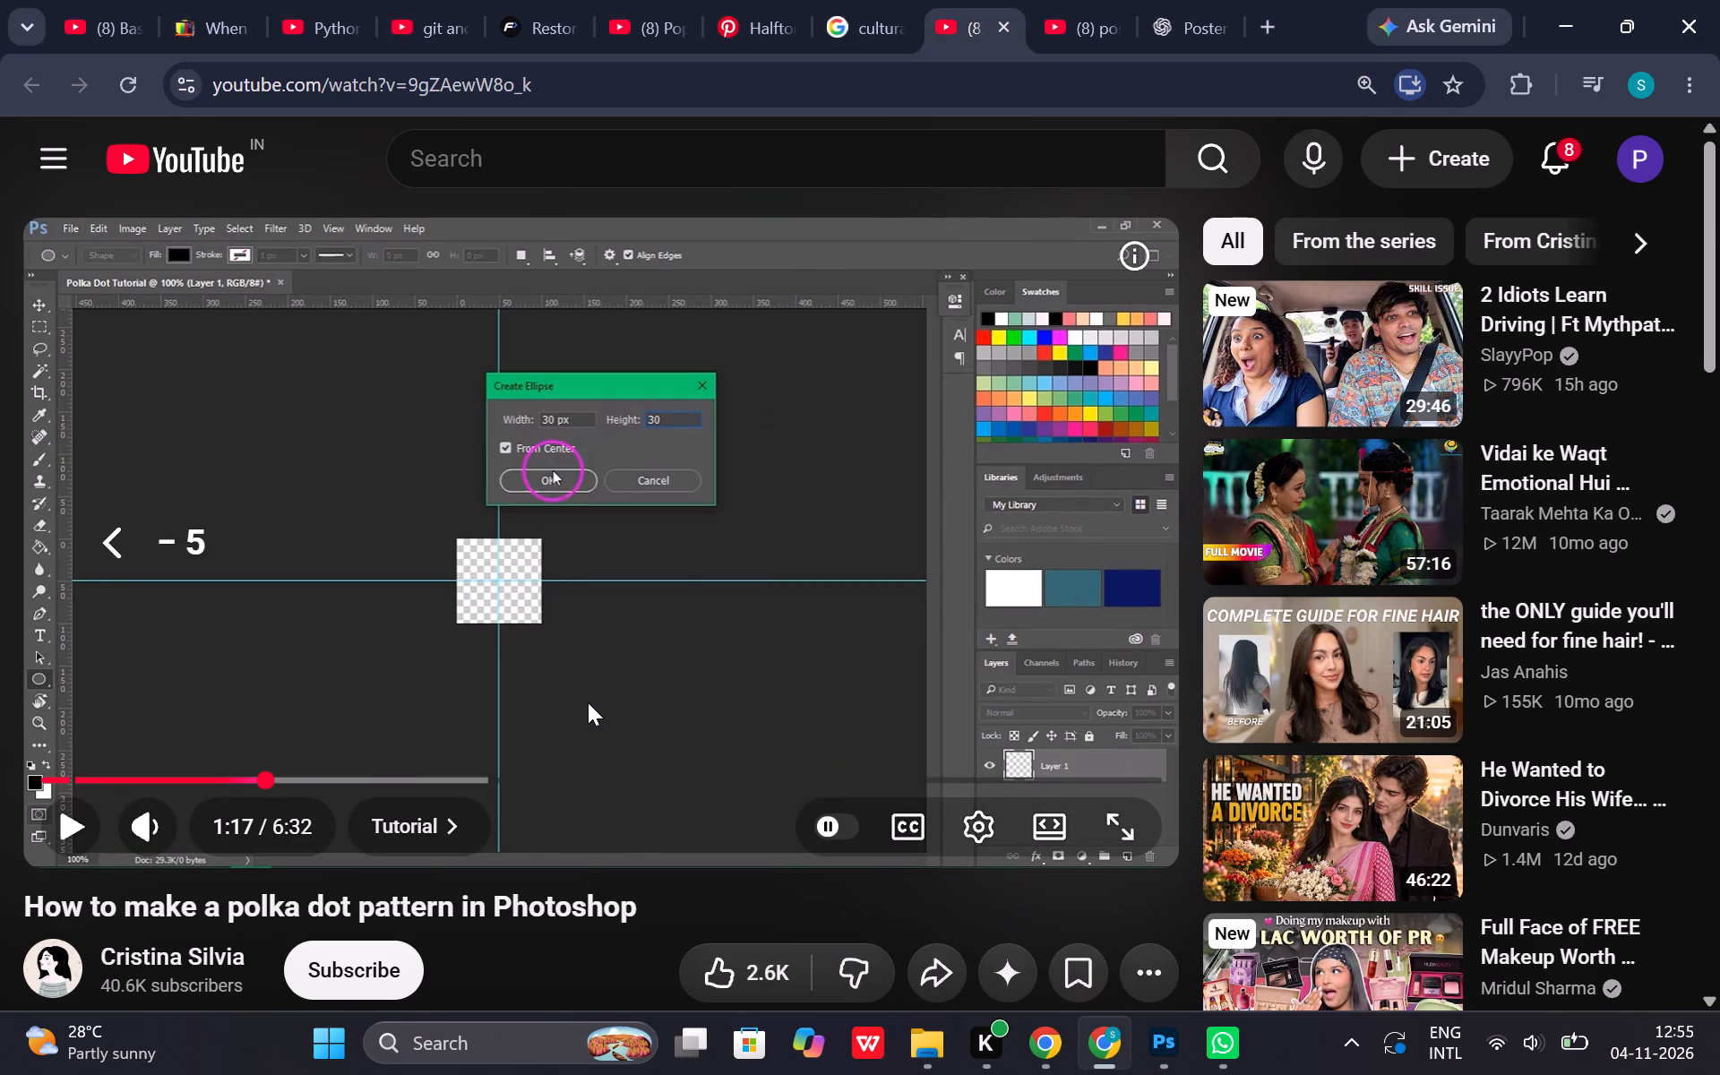
key("Left")
key("Left")
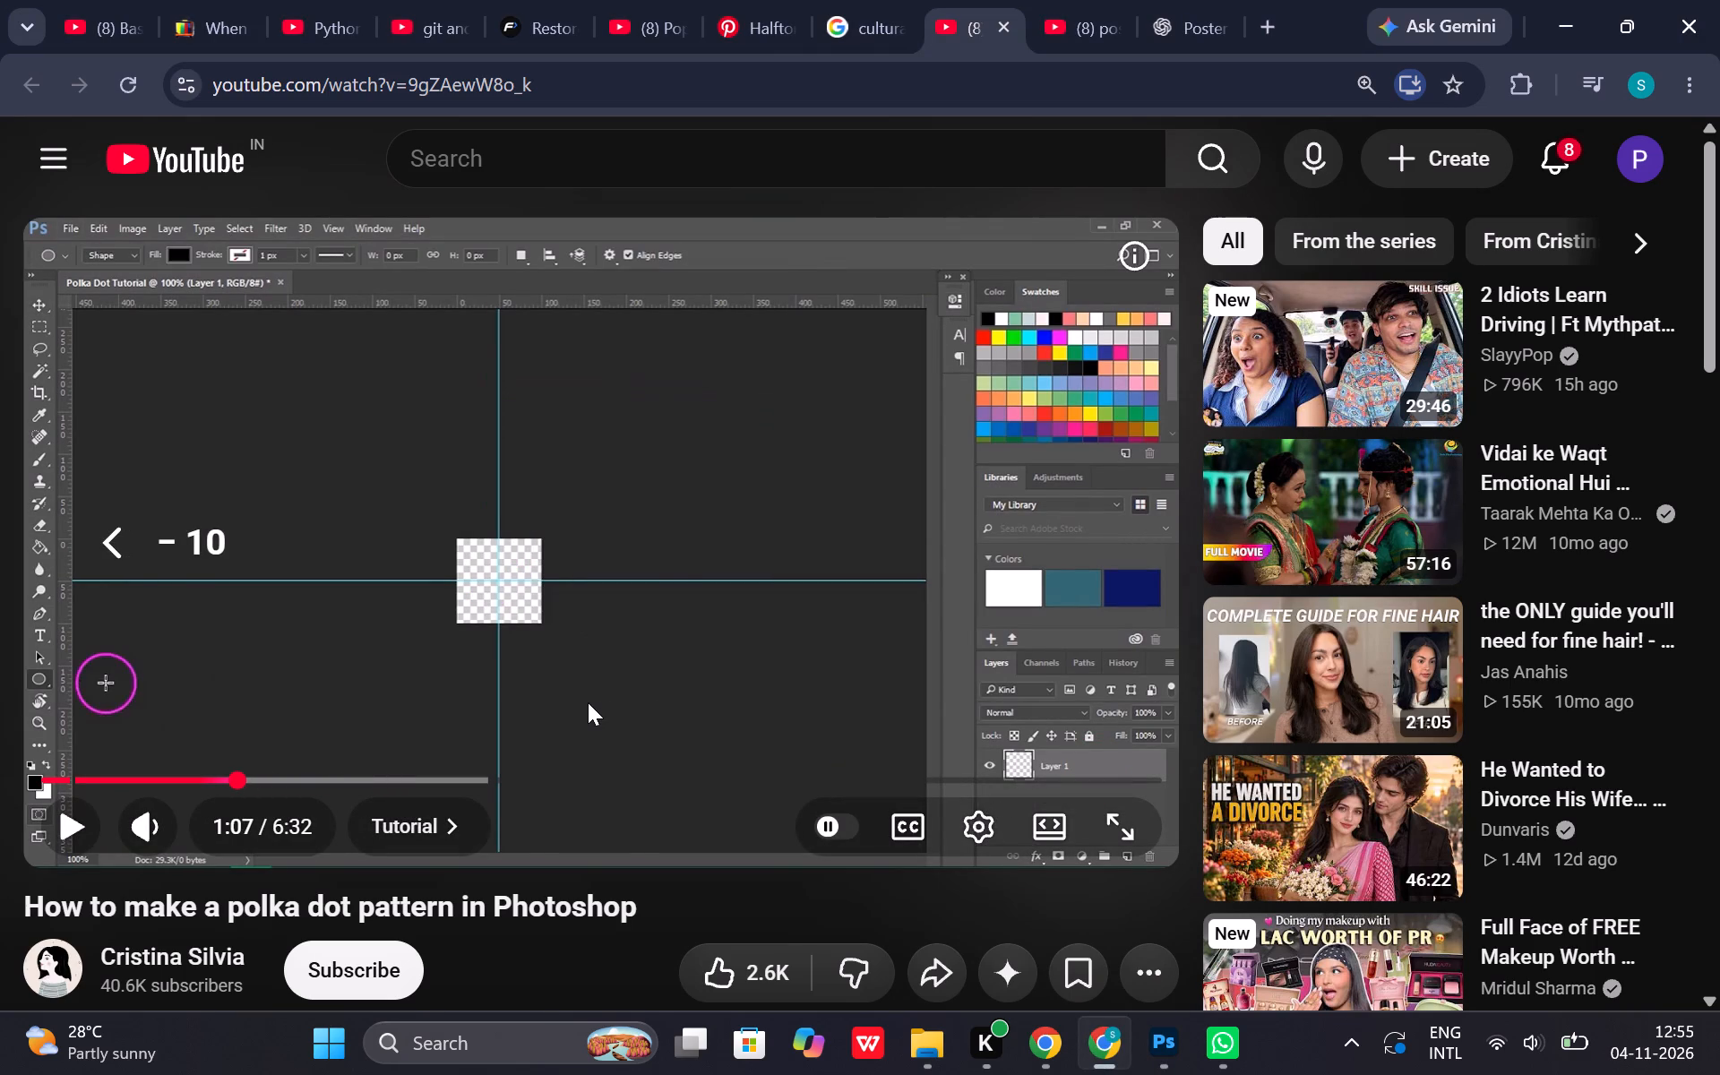
key("space")
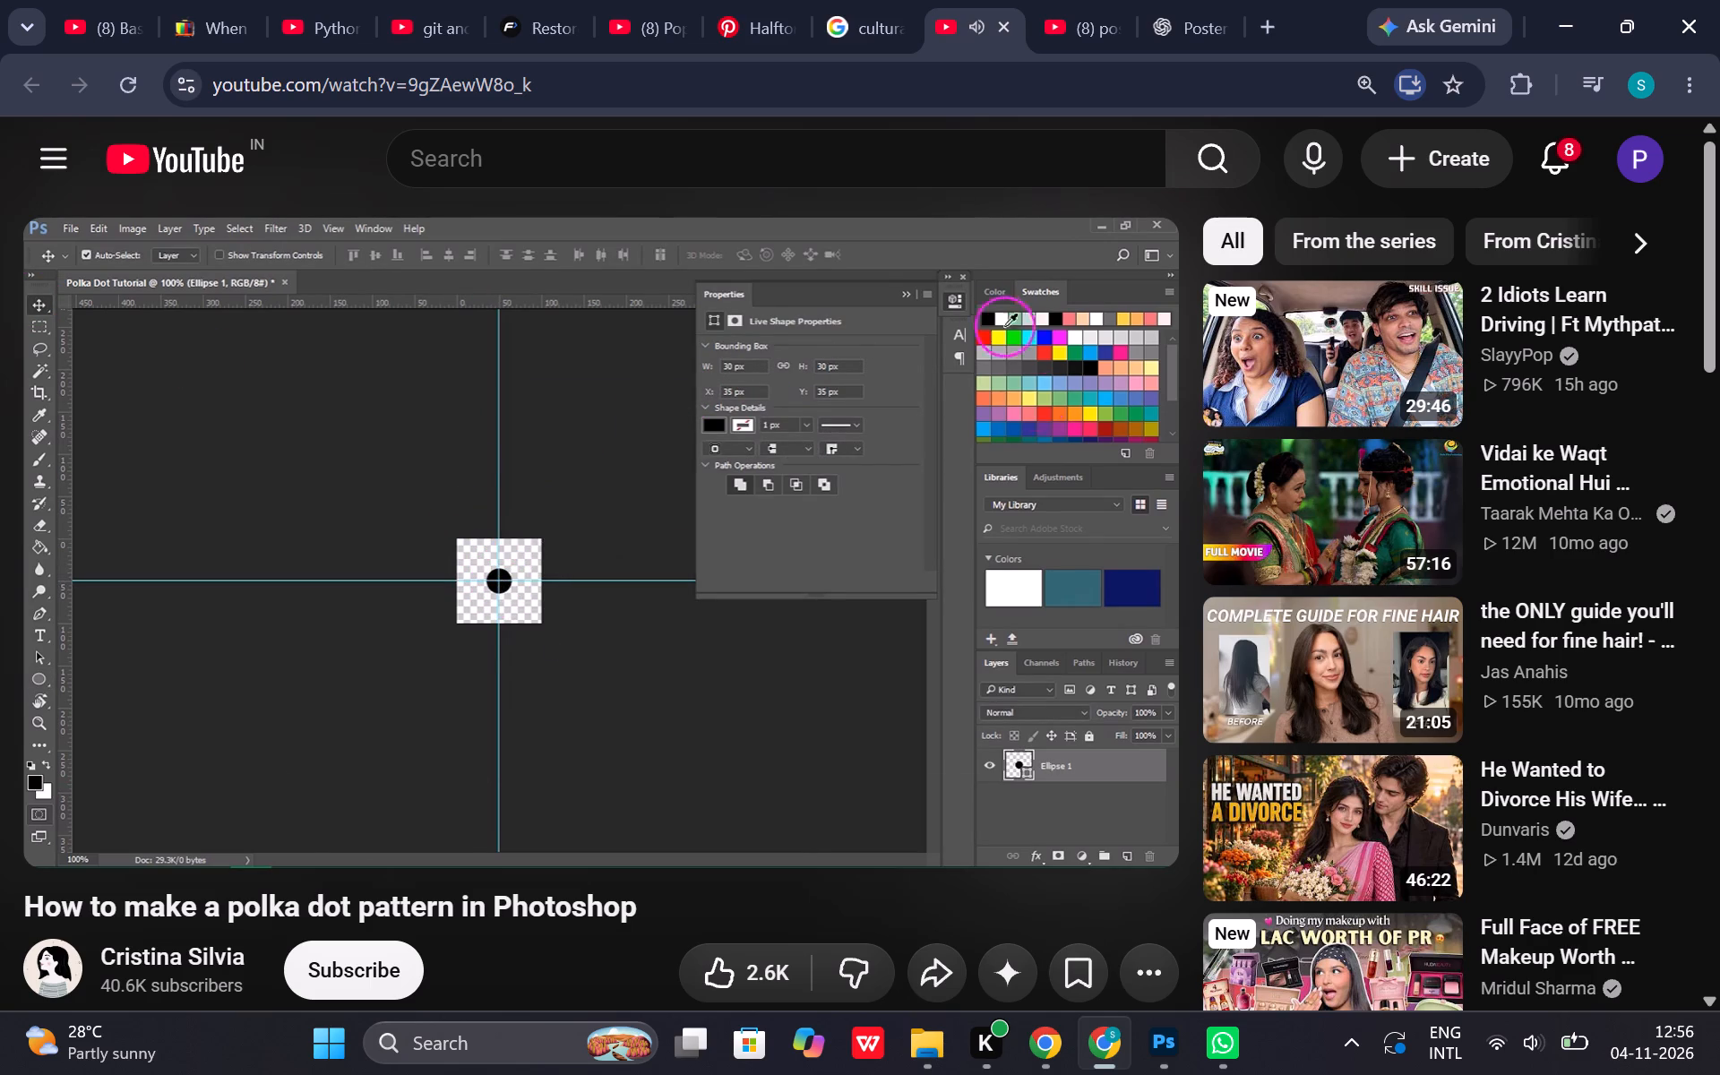
left_click(540, 626)
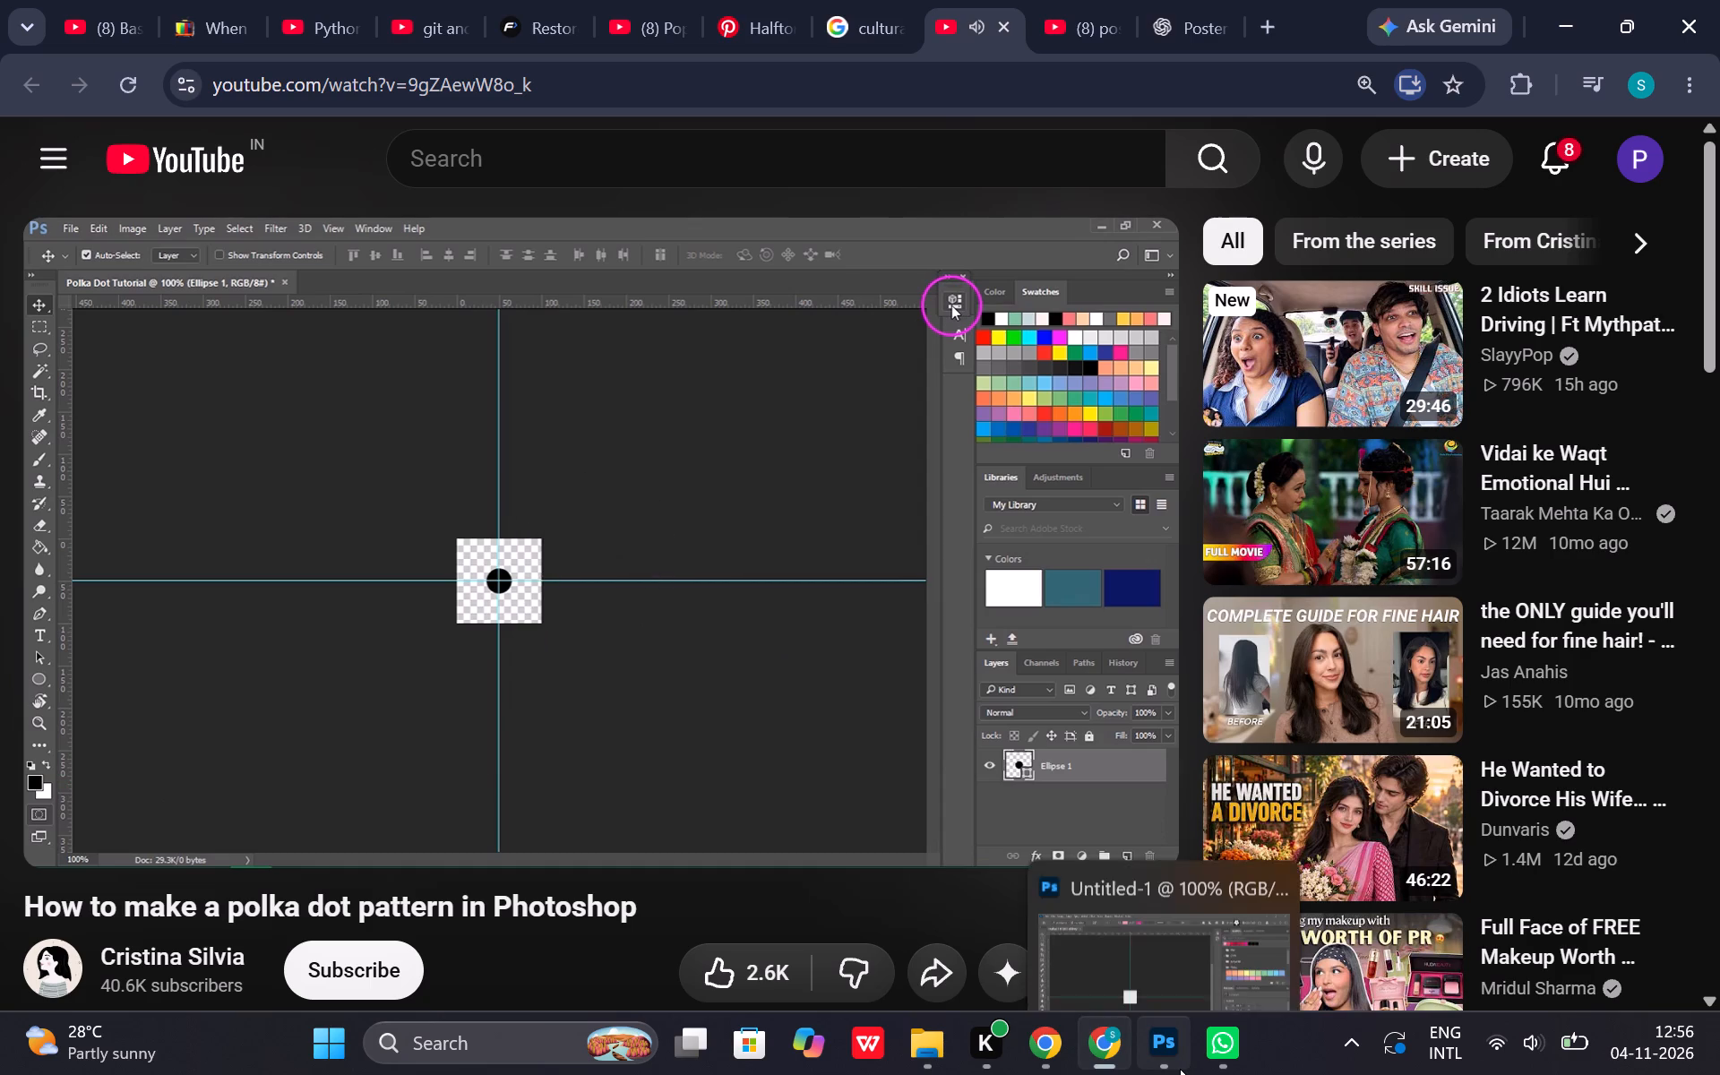
Switch to Photoshop and create the pink flower shape with a width of 30 px and a height of 30 px.
left_click(1180, 1069)
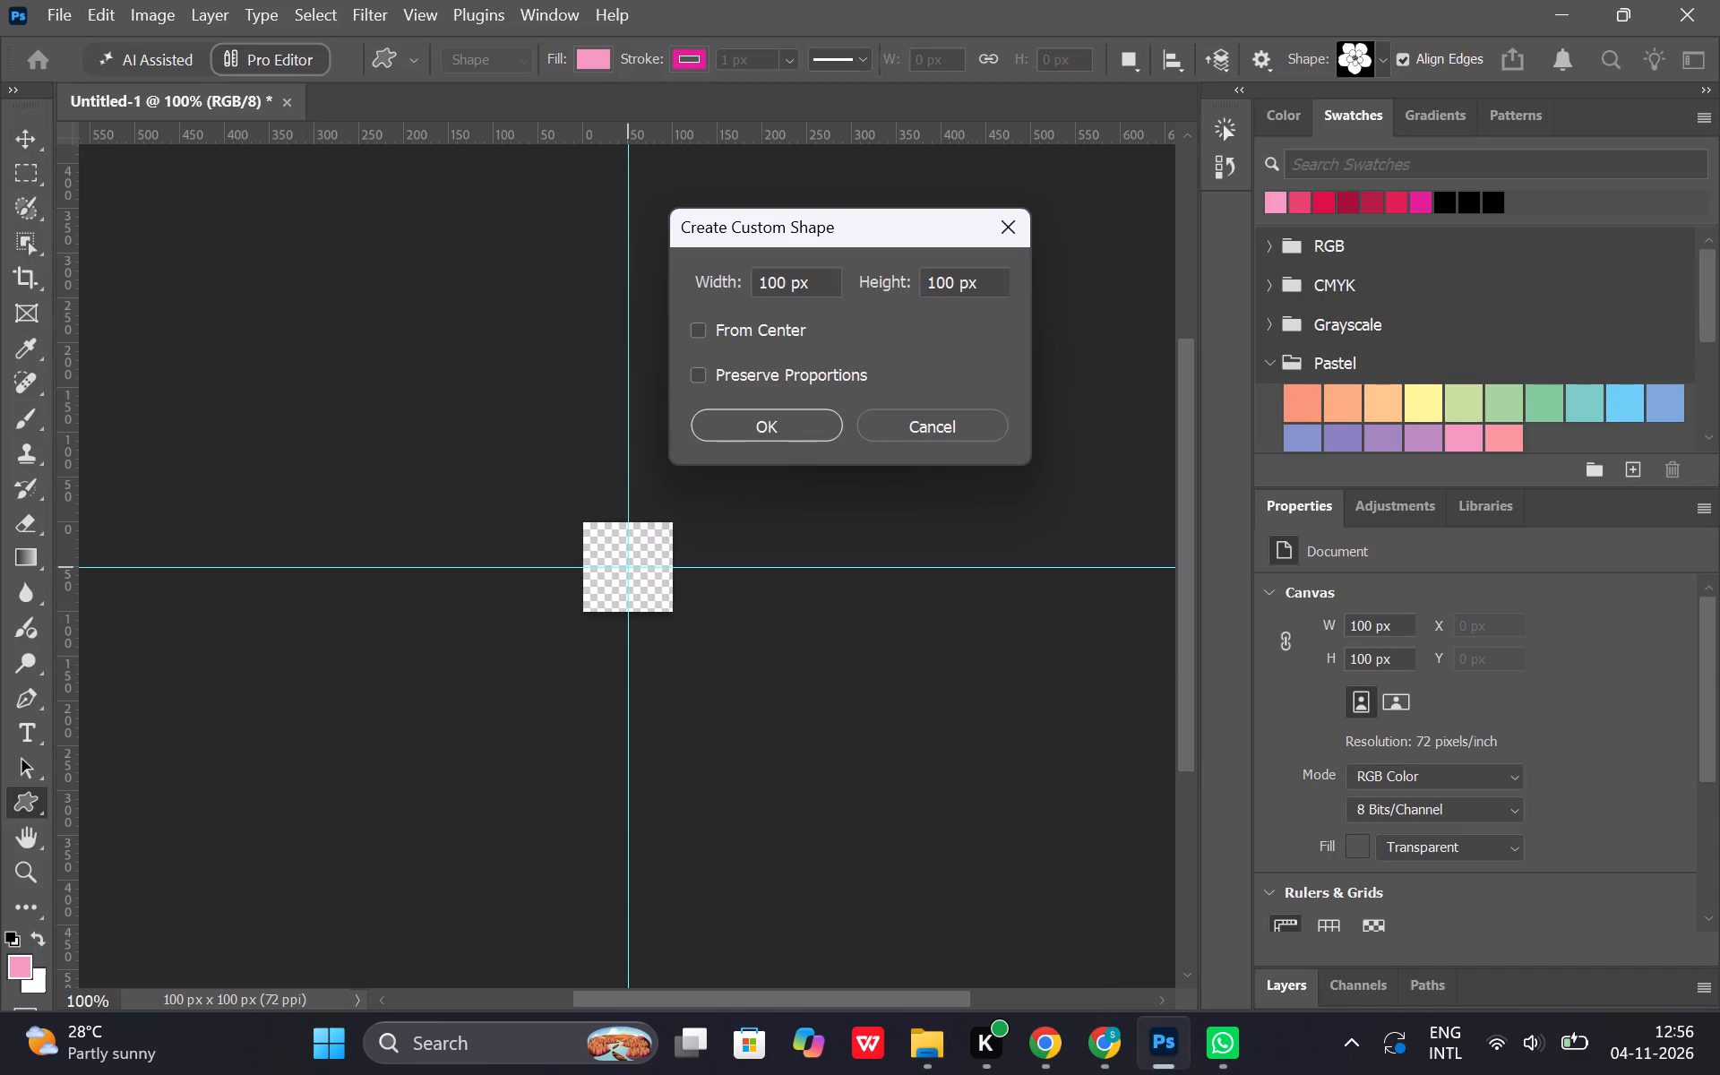
left_click(783, 281)
left_click_drag(782, 281, 761, 283)
key("BackSpace")
type("30")
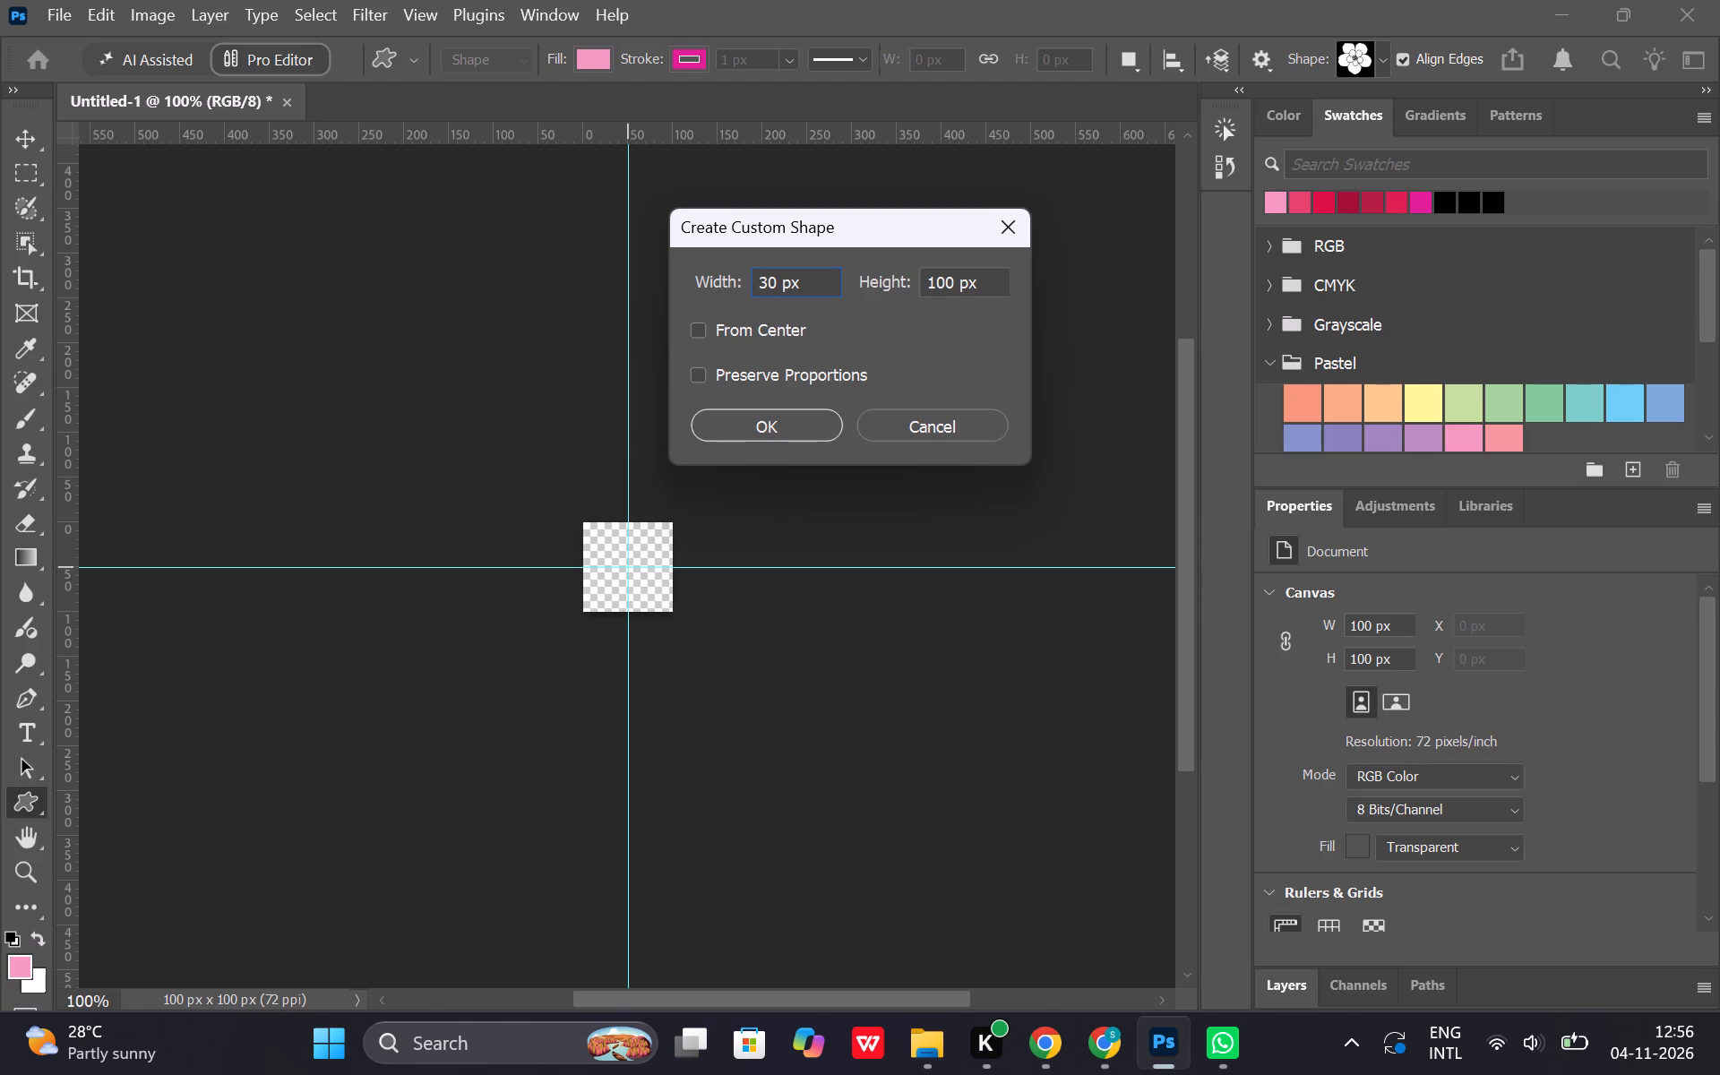
left_click(947, 282)
left_click_drag(952, 281, 917, 277)
key("BackSpace")
type("30")
left_click(763, 425)
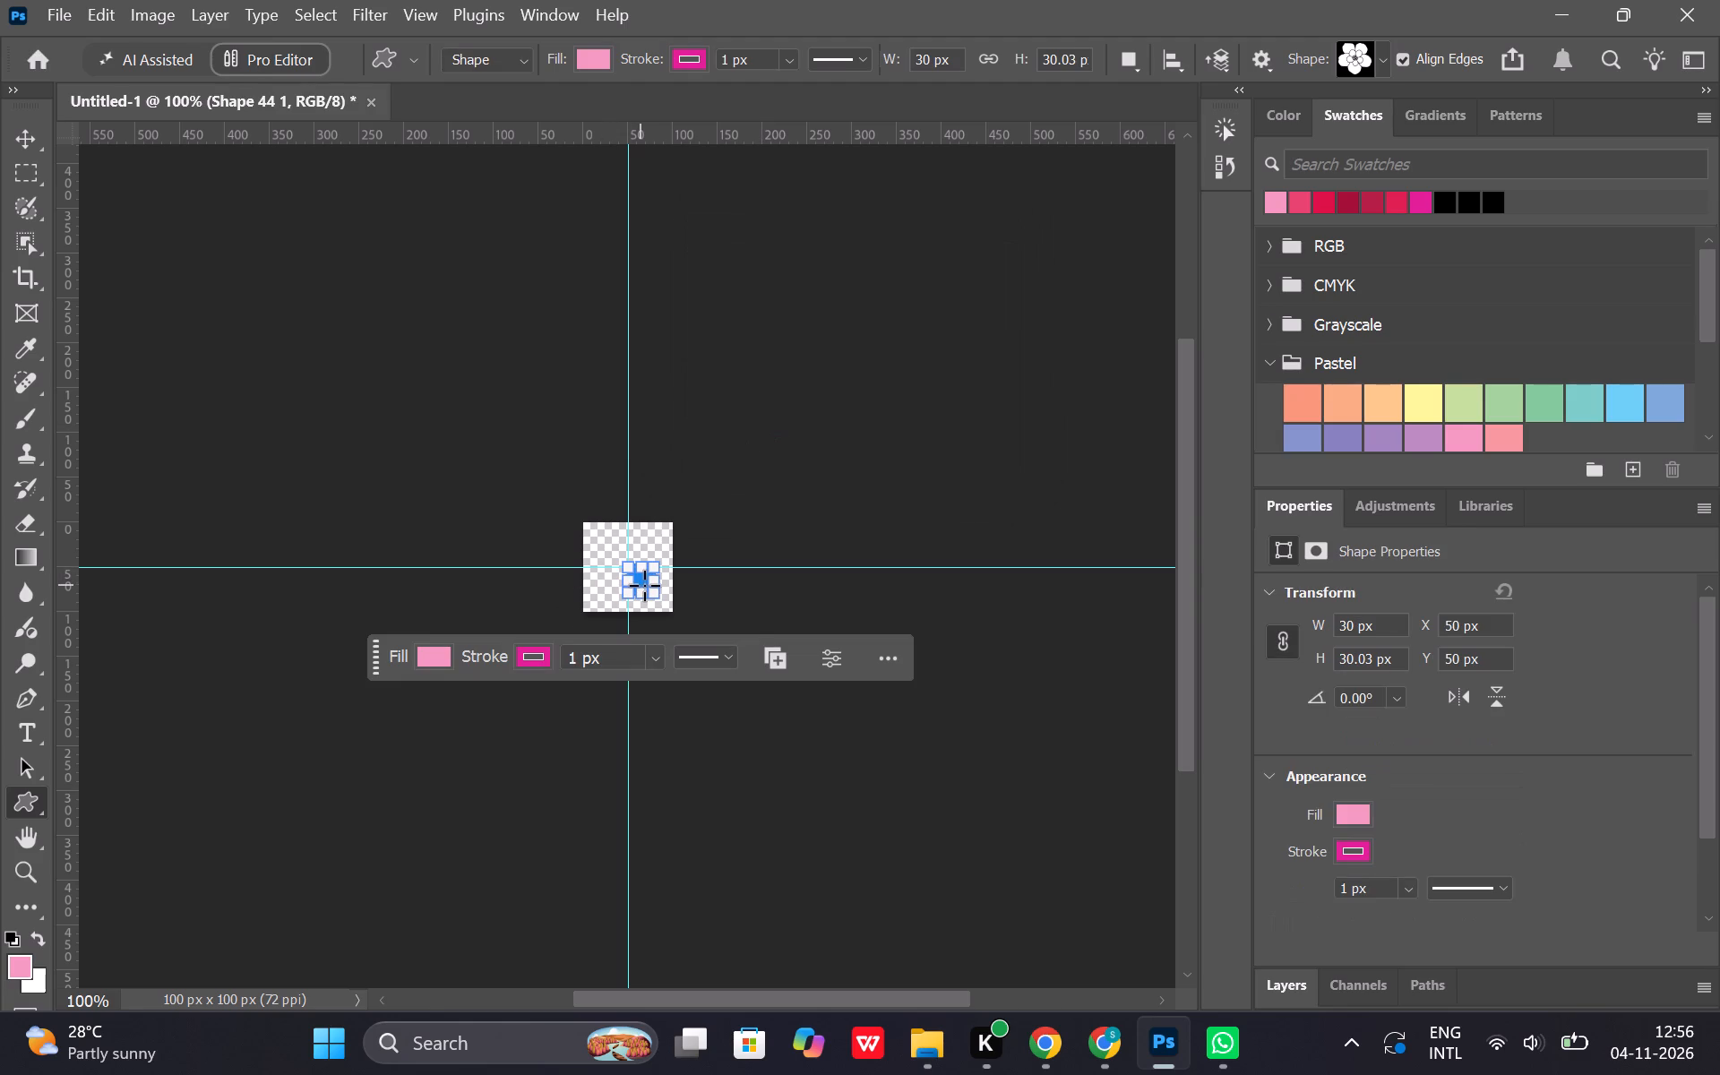
Draw a second flower shape of about 15 x 13 px over the first, at the guide intersection.
left_click(641, 578)
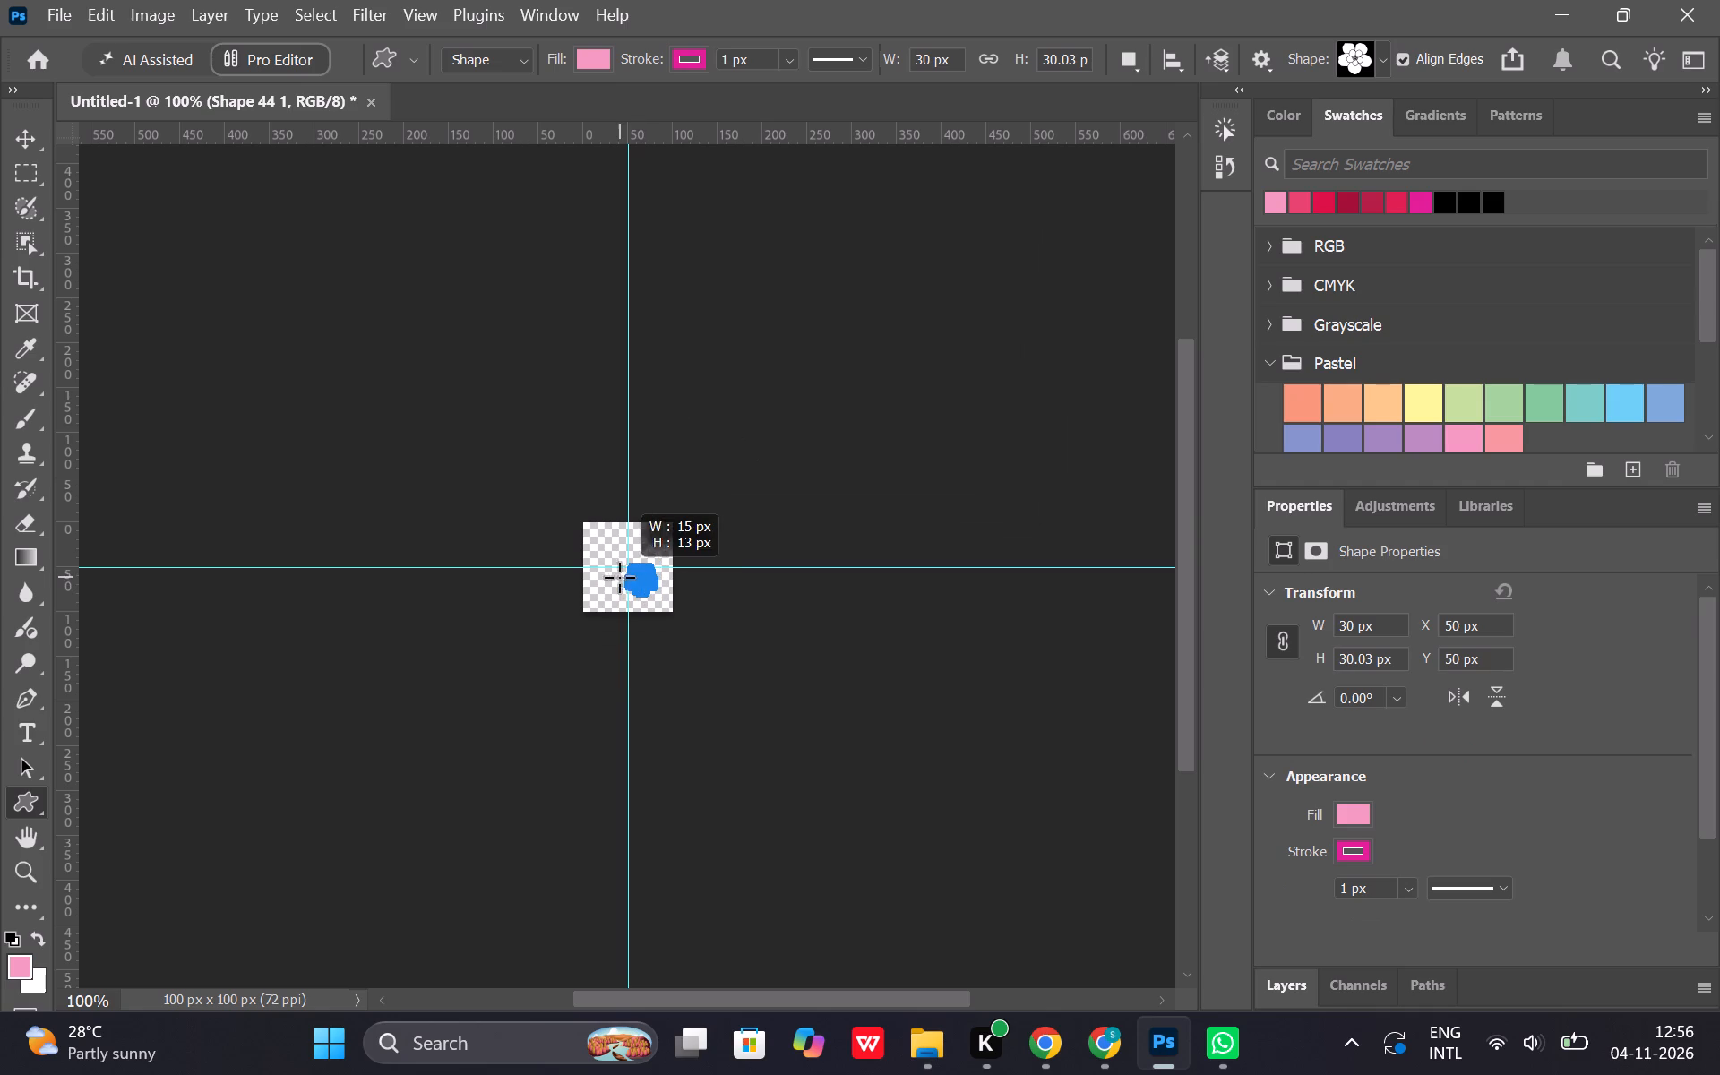
left_click(860, 728)
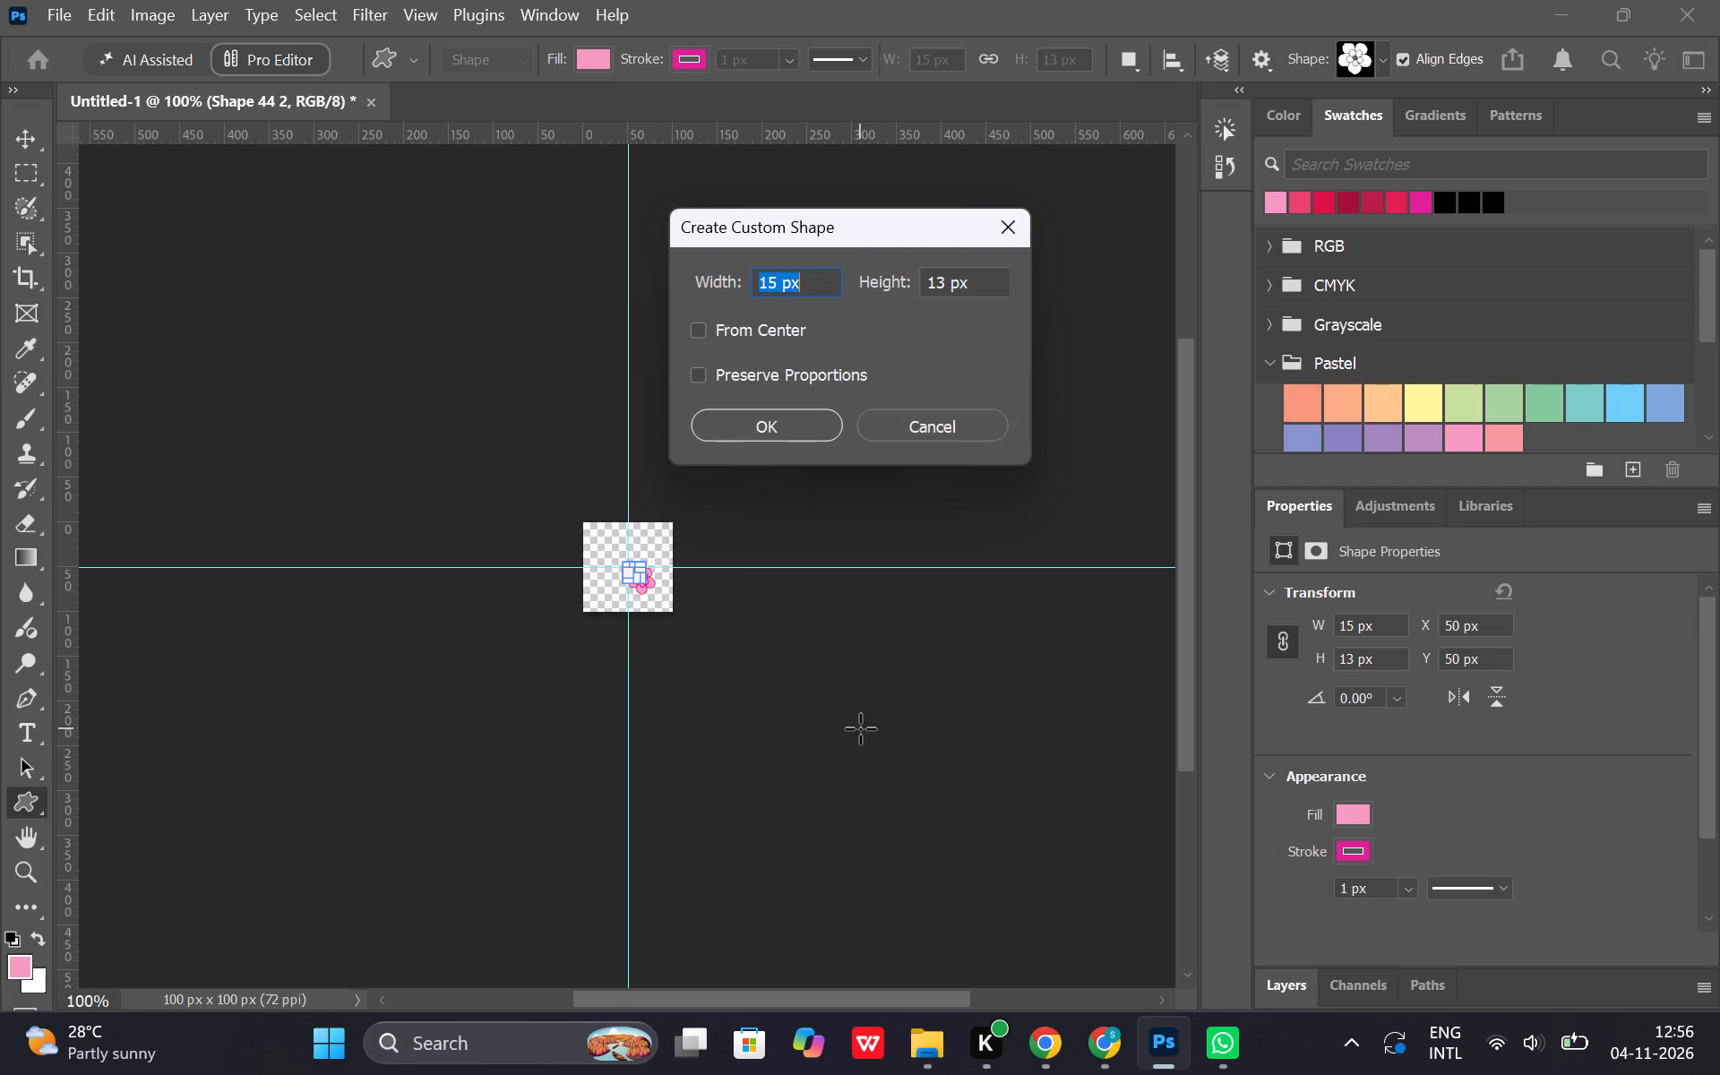
left_click(1008, 219)
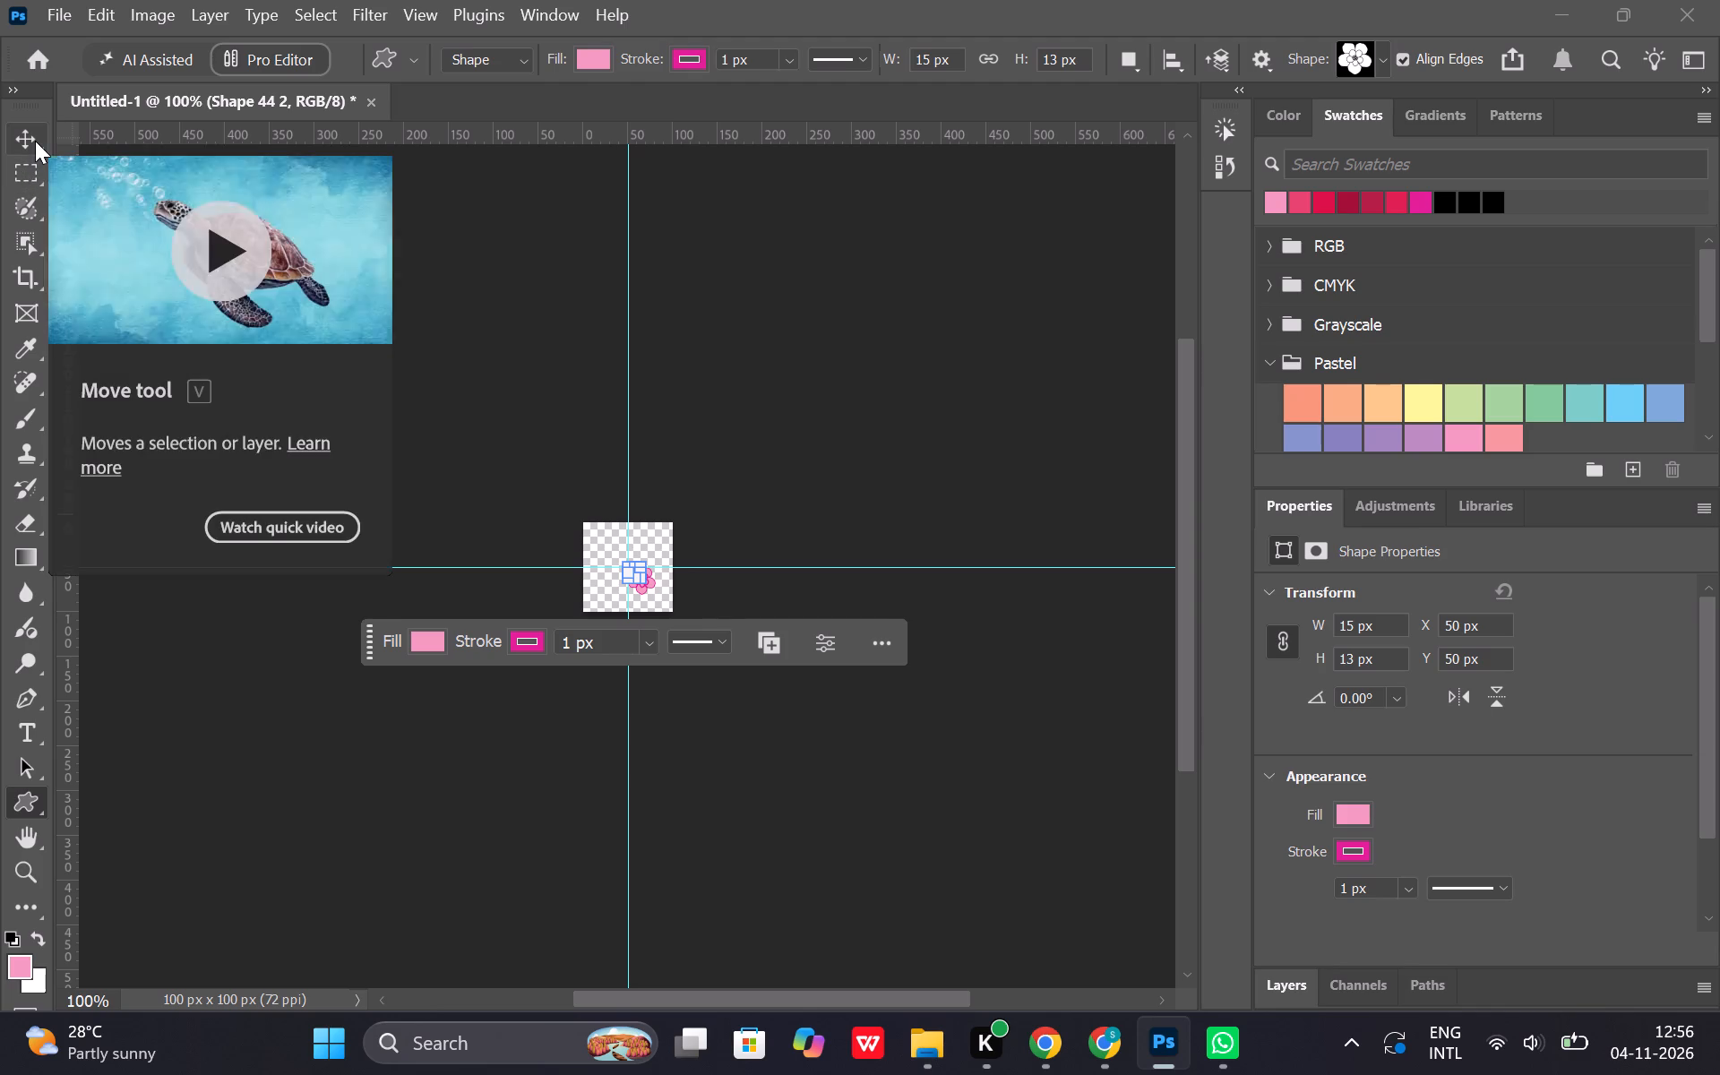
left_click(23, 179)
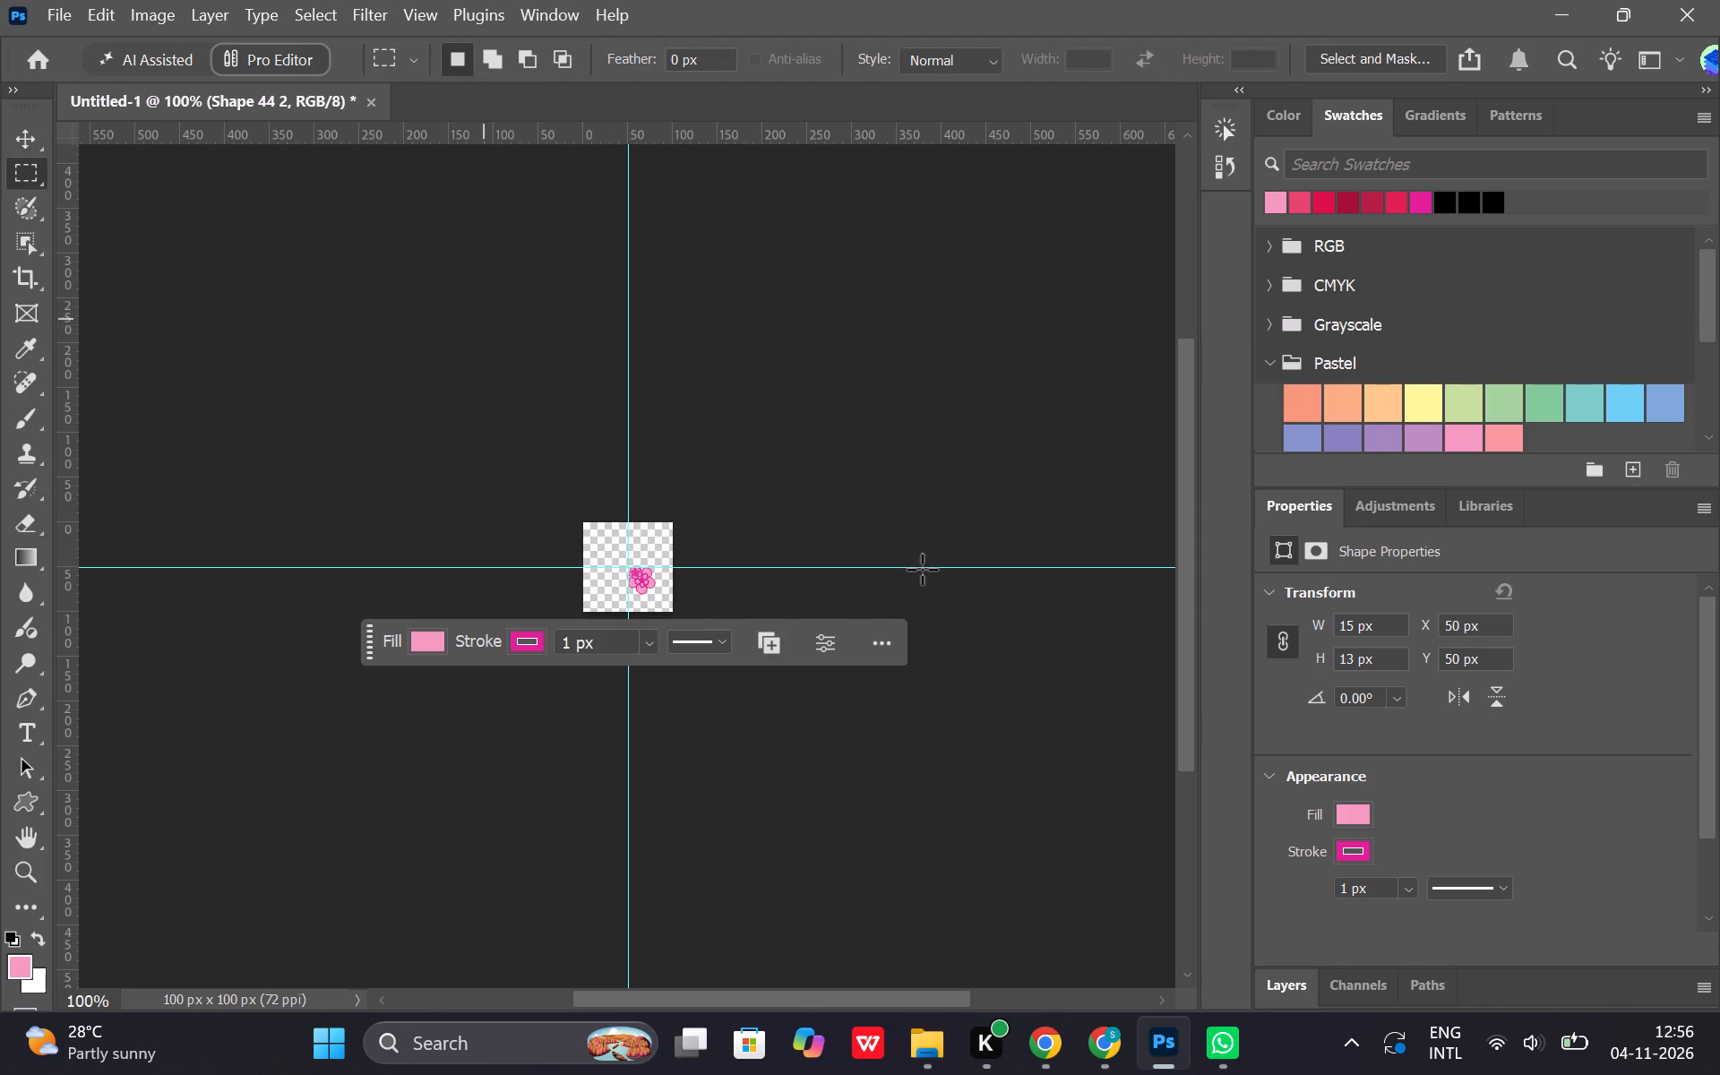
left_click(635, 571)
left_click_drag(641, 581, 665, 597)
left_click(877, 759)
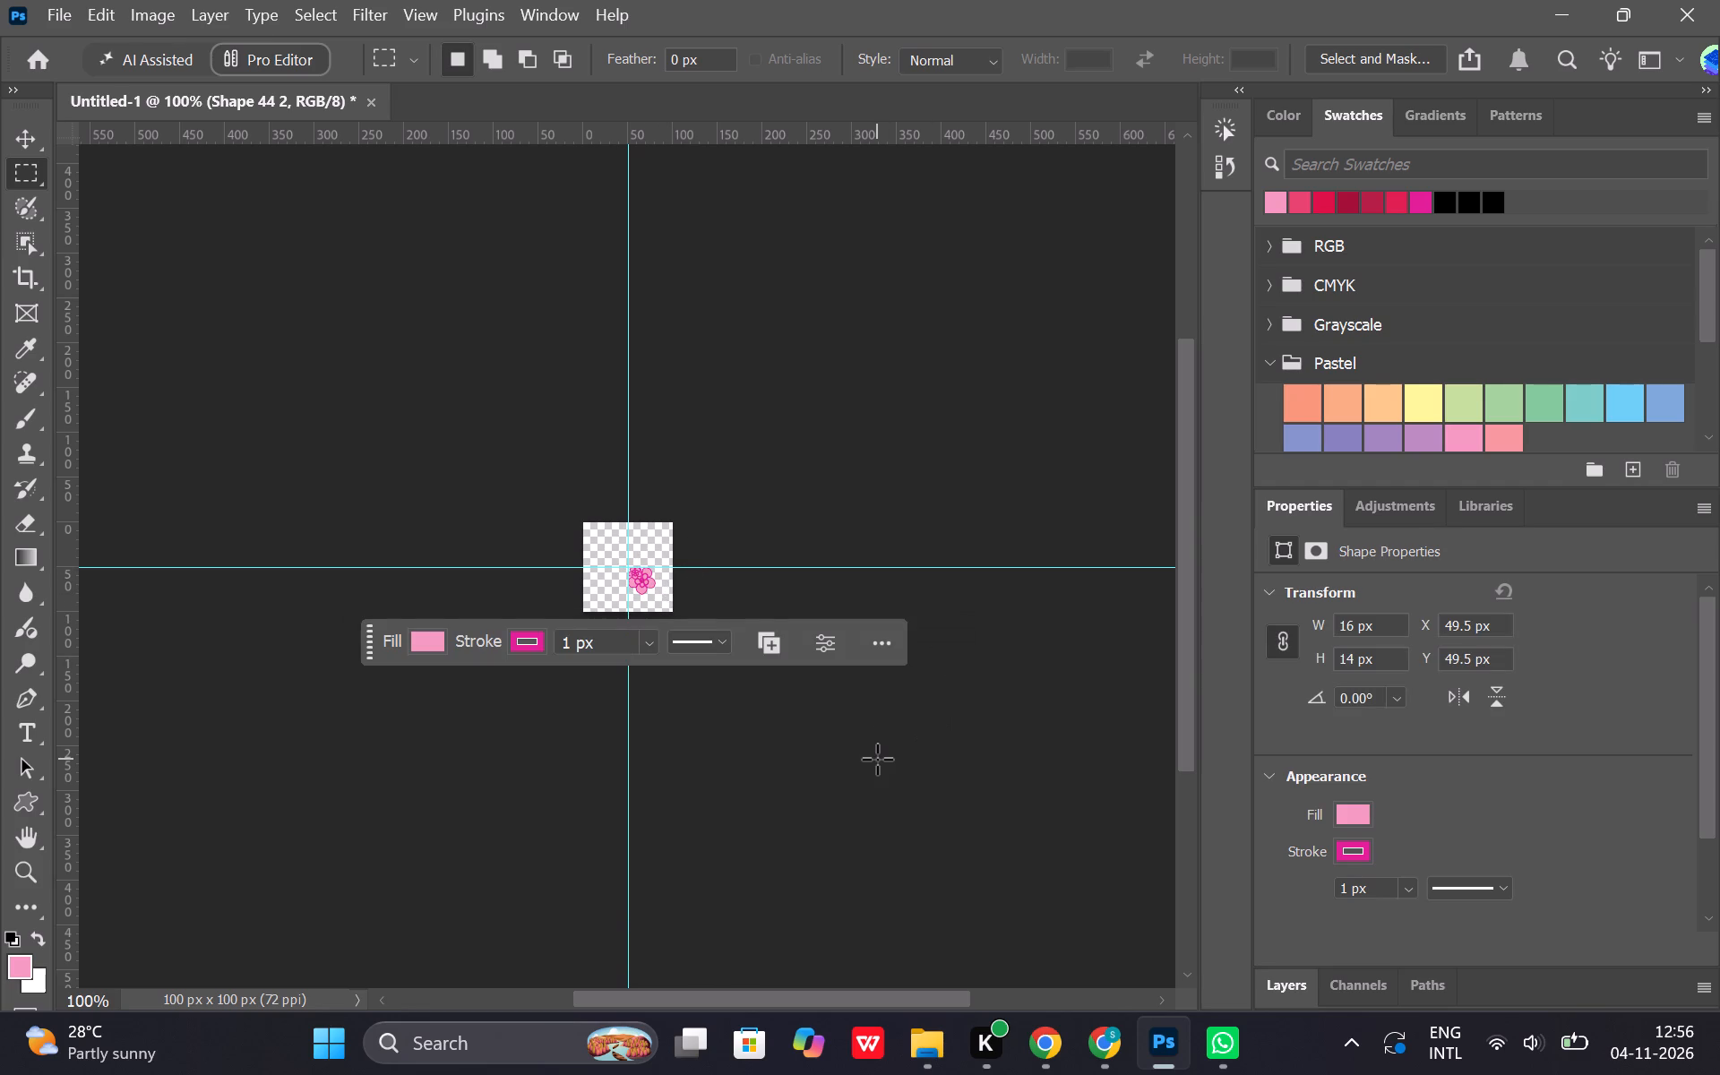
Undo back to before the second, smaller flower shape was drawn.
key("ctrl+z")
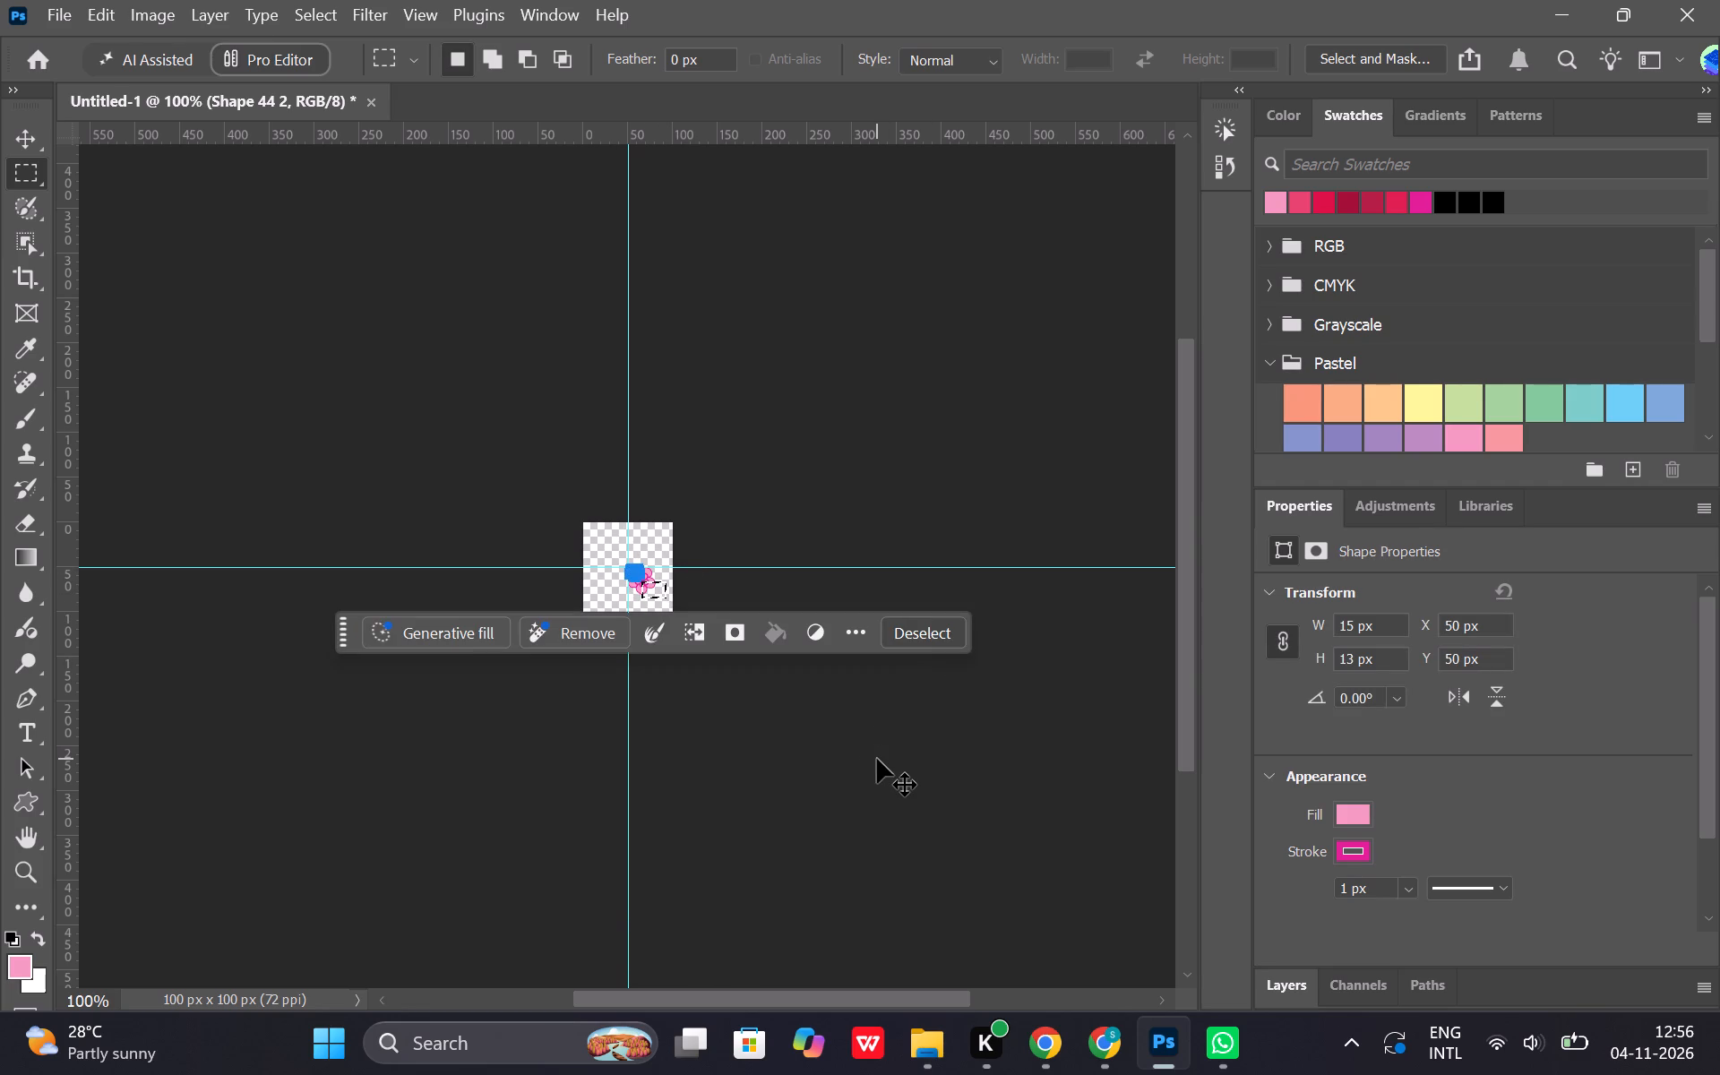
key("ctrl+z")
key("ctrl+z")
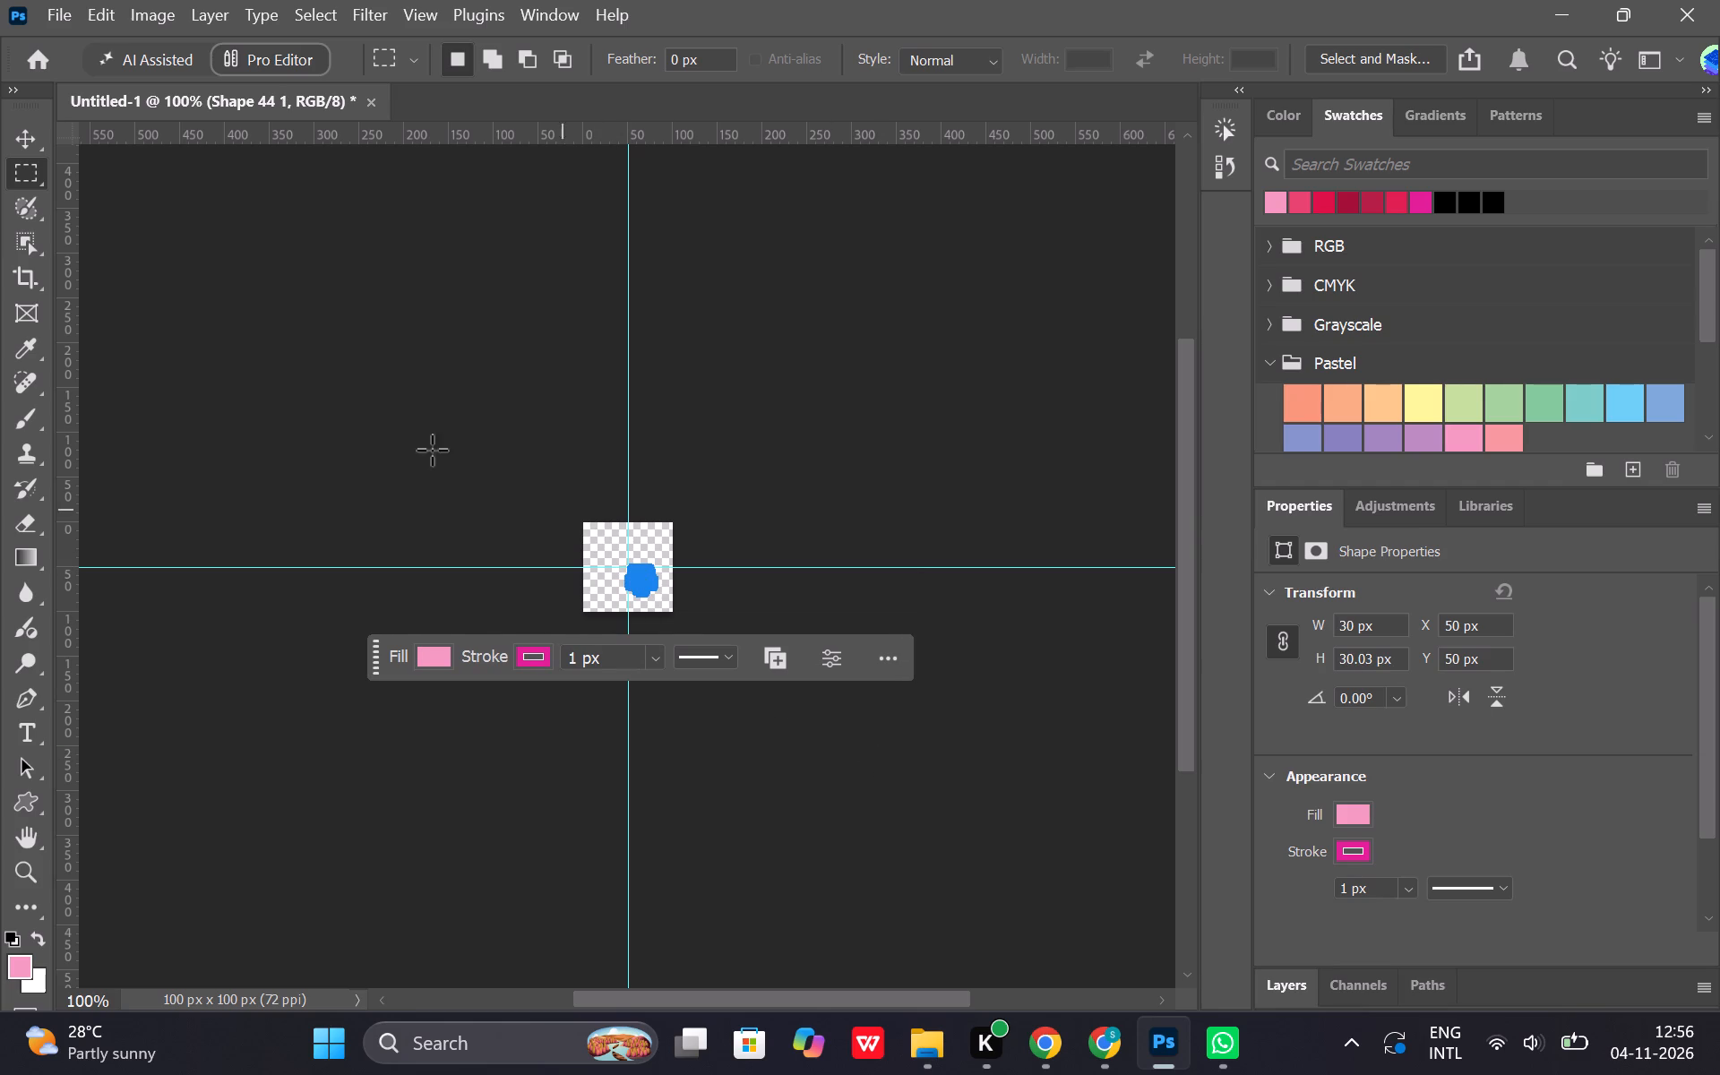
Enlarge the remaining flower shape to about 49 x 49 px and centre it on the guide intersection.
left_click(28, 129)
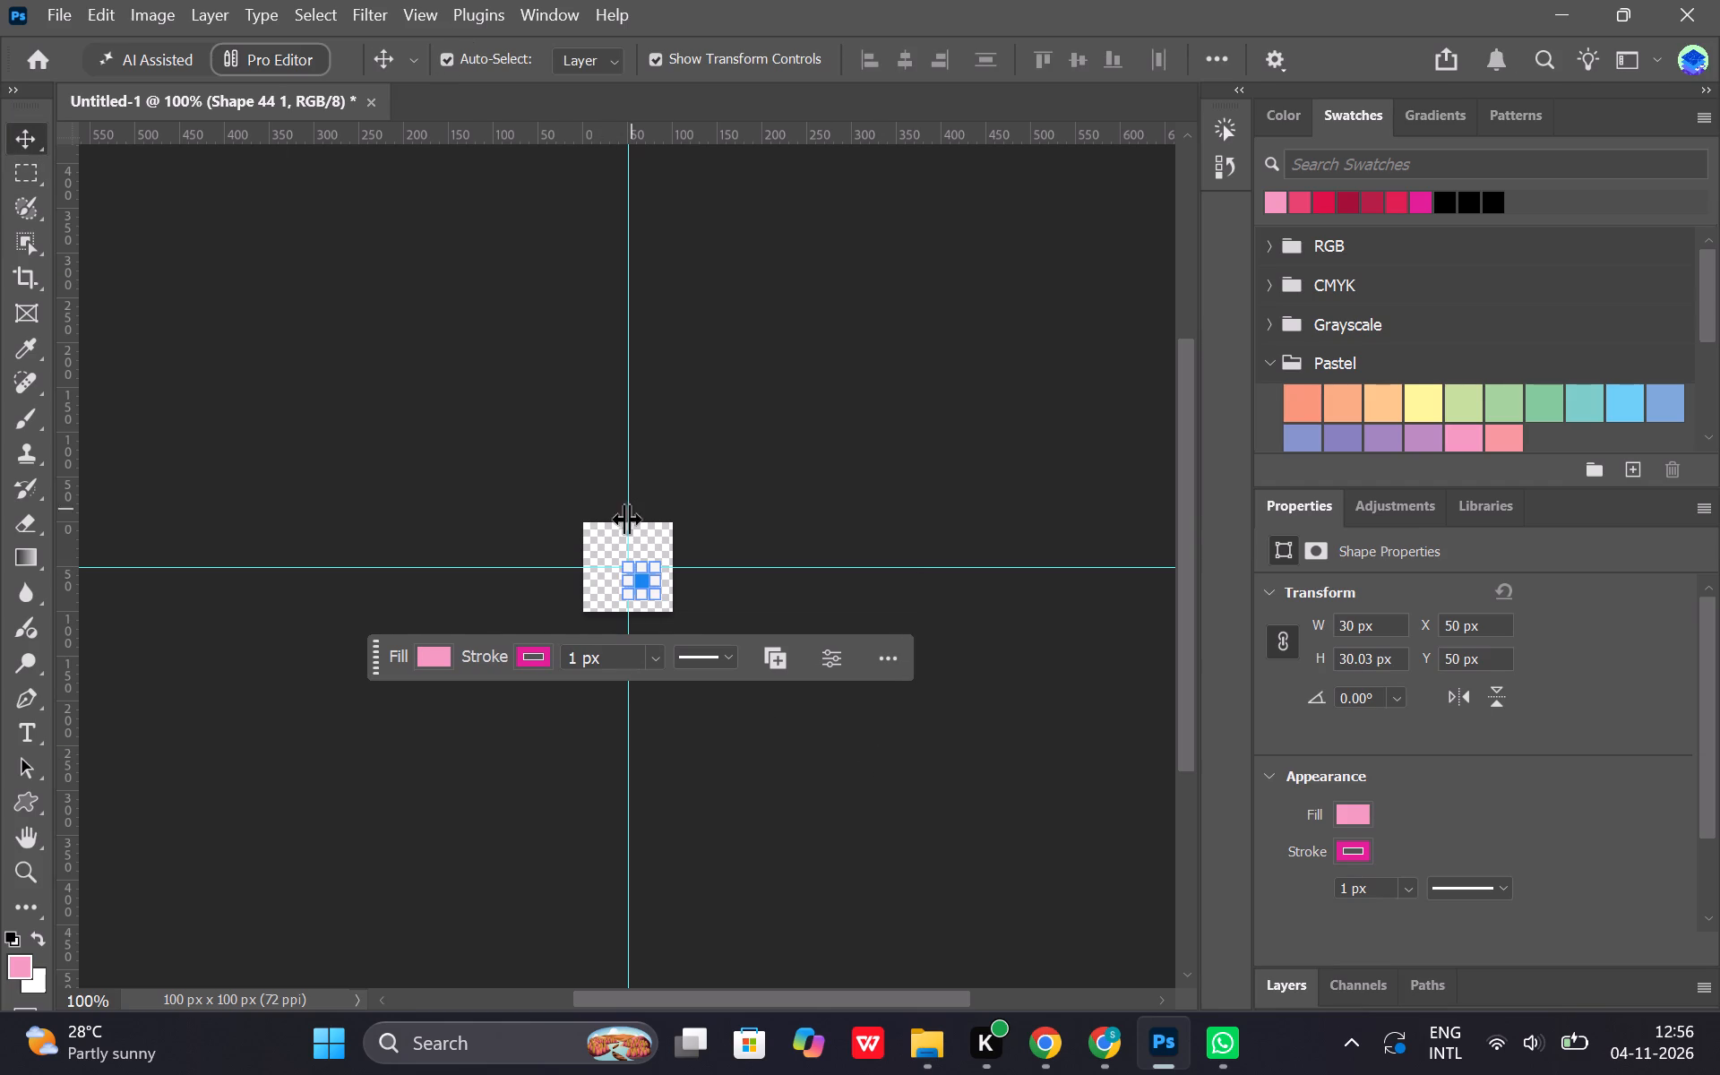
left_click(646, 580)
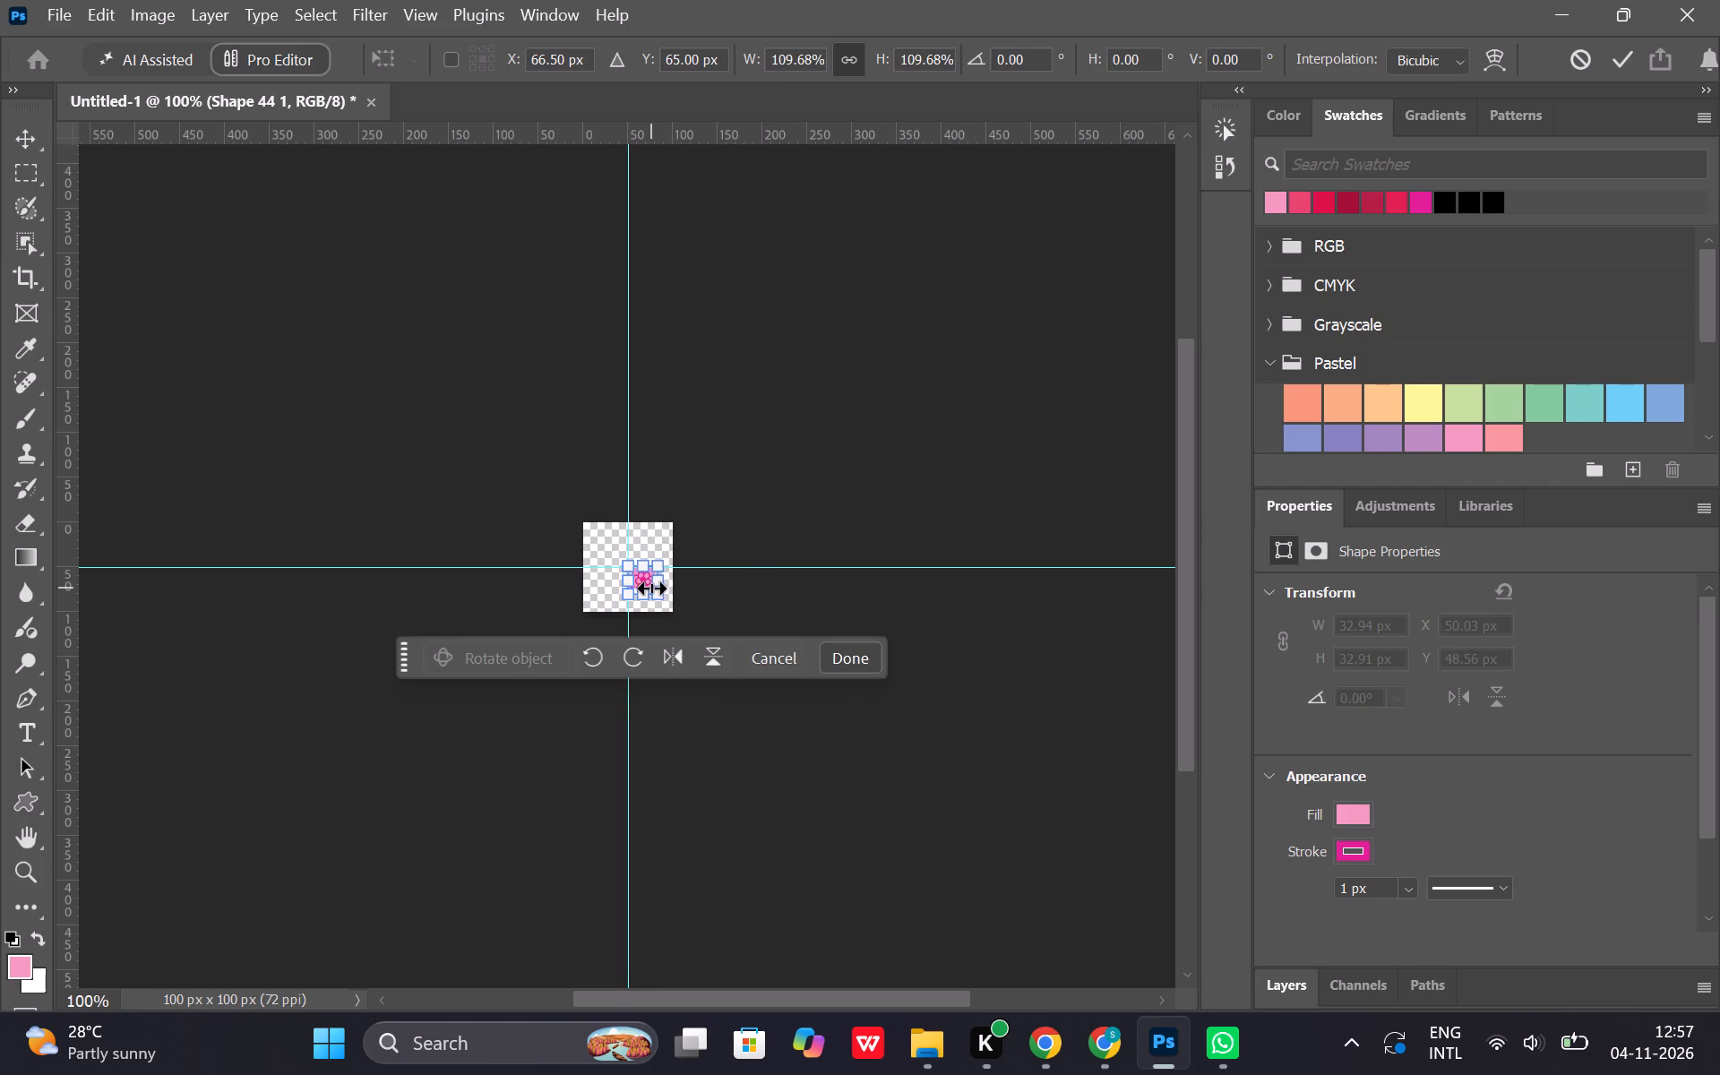
left_click(651, 584)
left_click(858, 658)
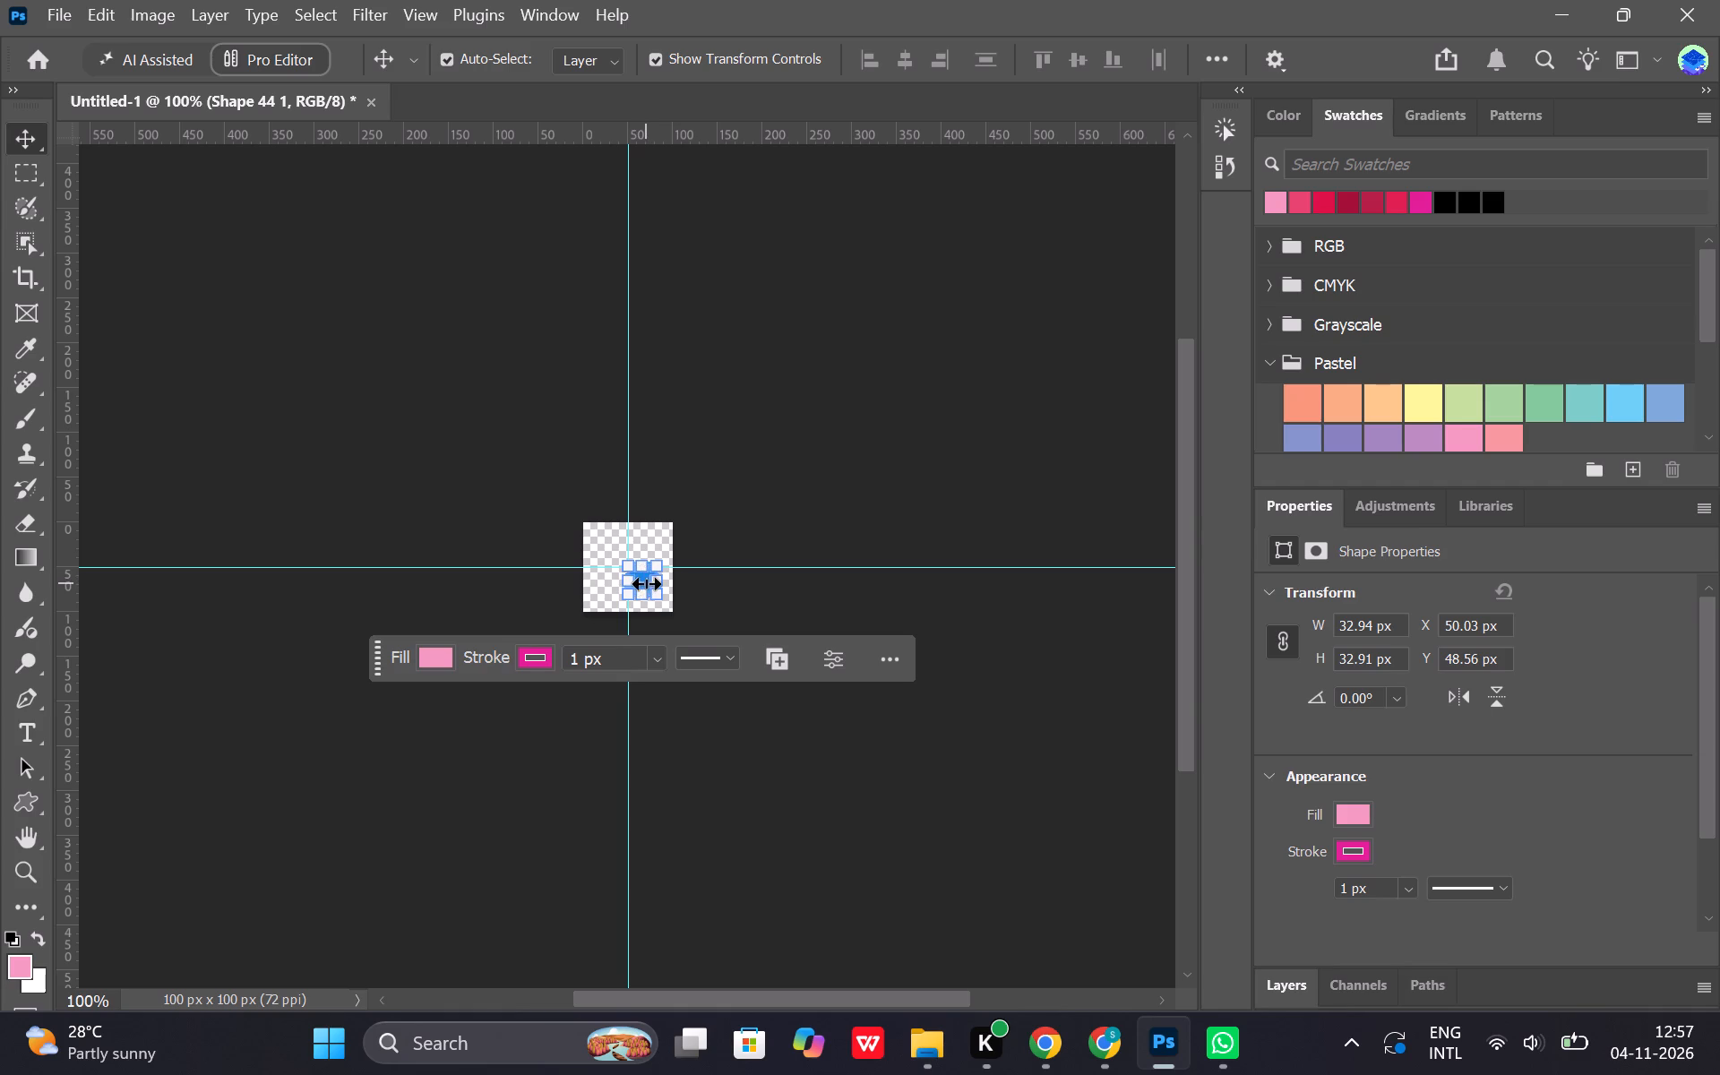
left_click(643, 580)
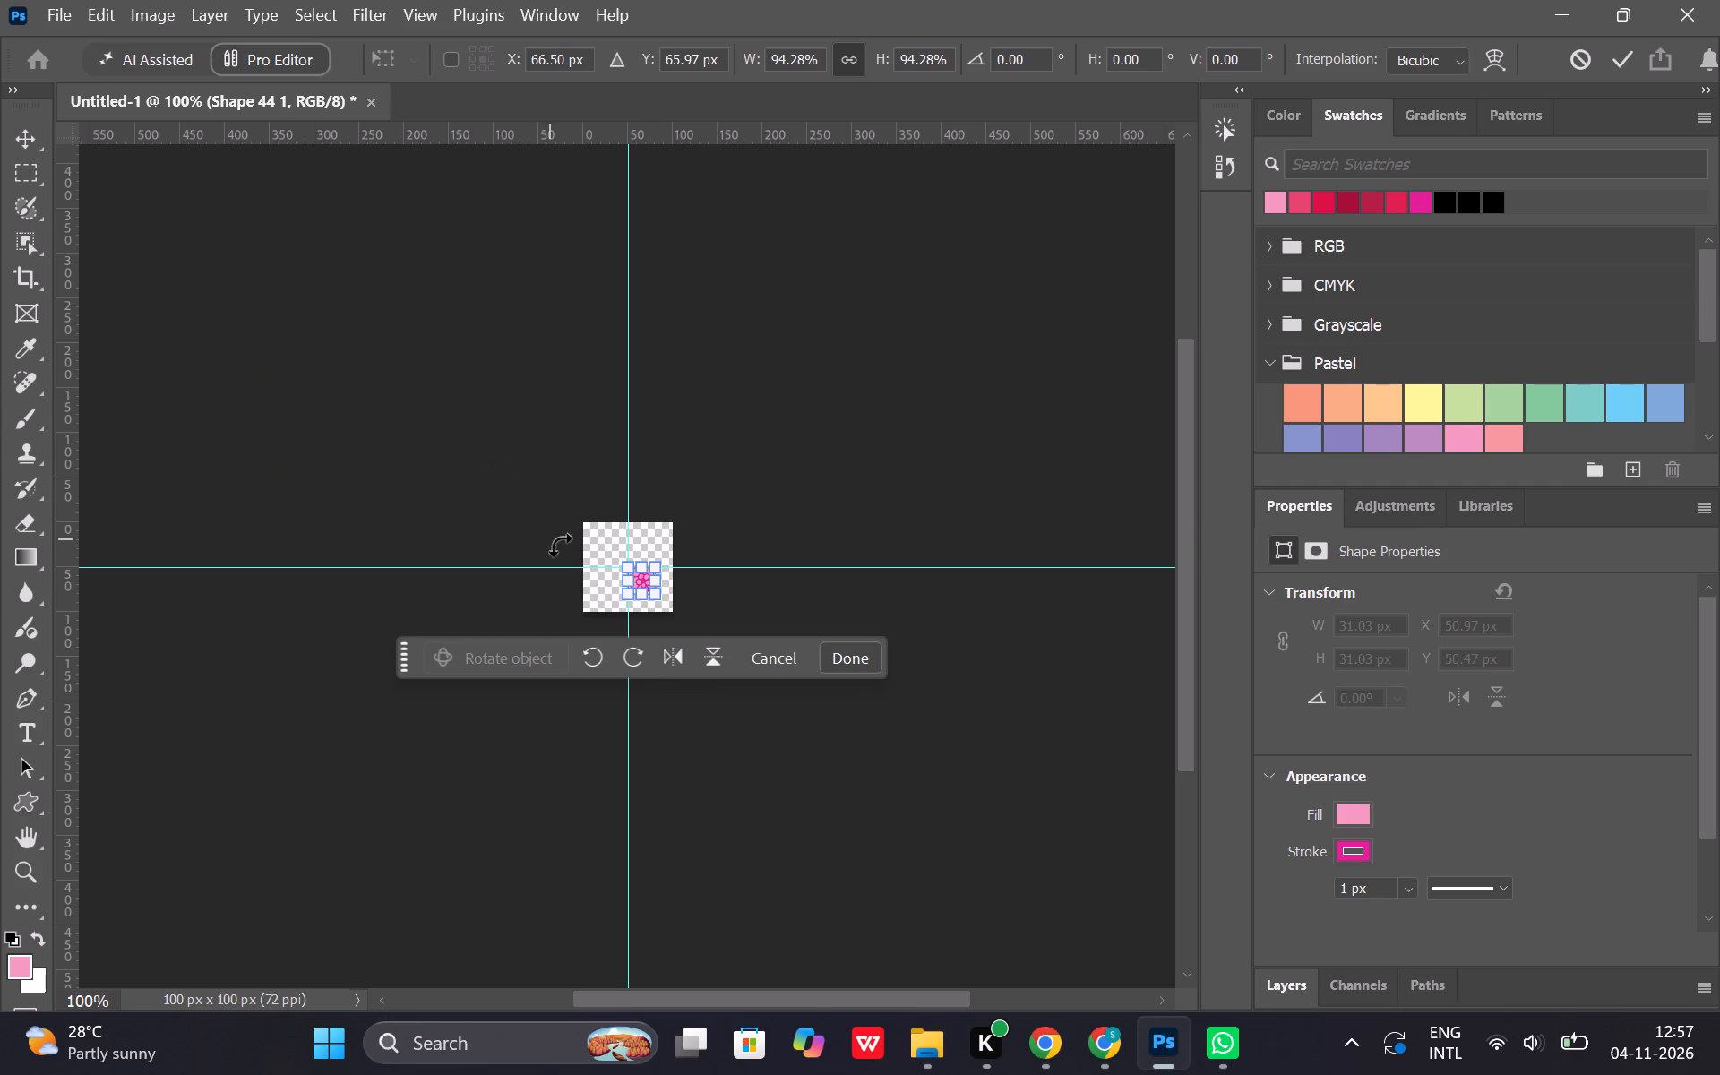
left_click_drag(645, 584, 617, 574)
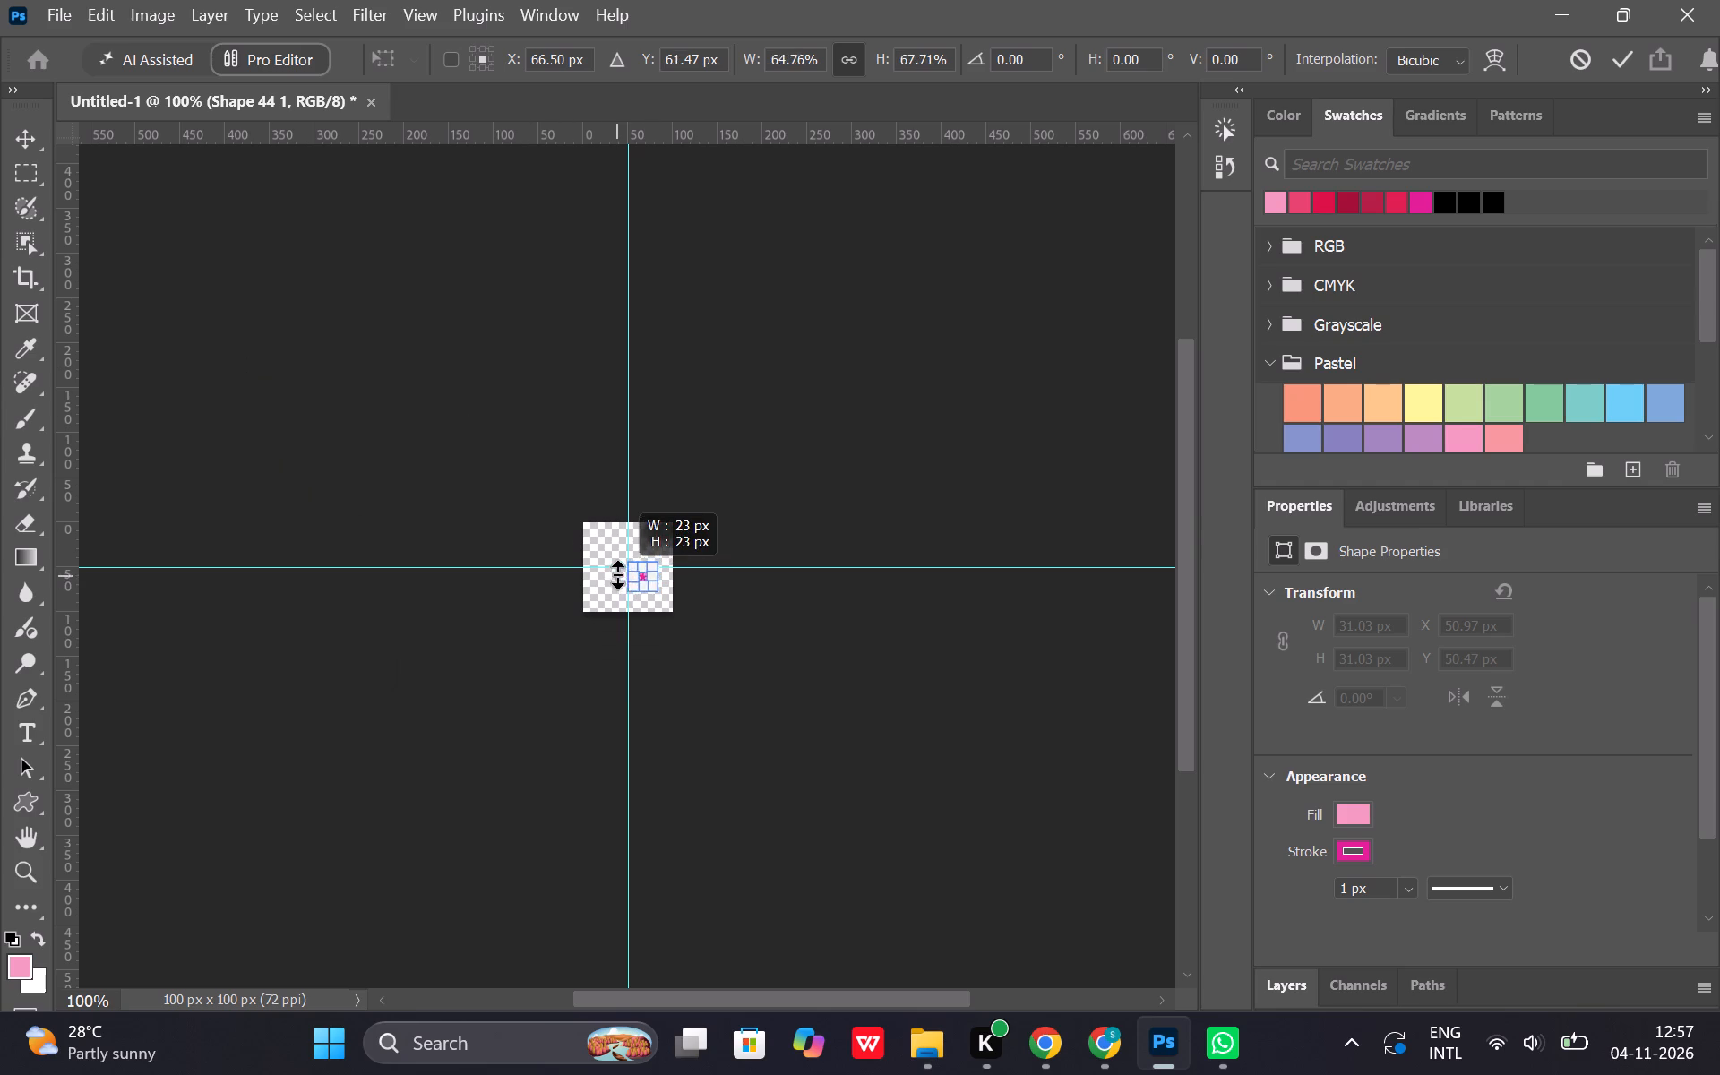
left_click_drag(617, 574, 598, 591)
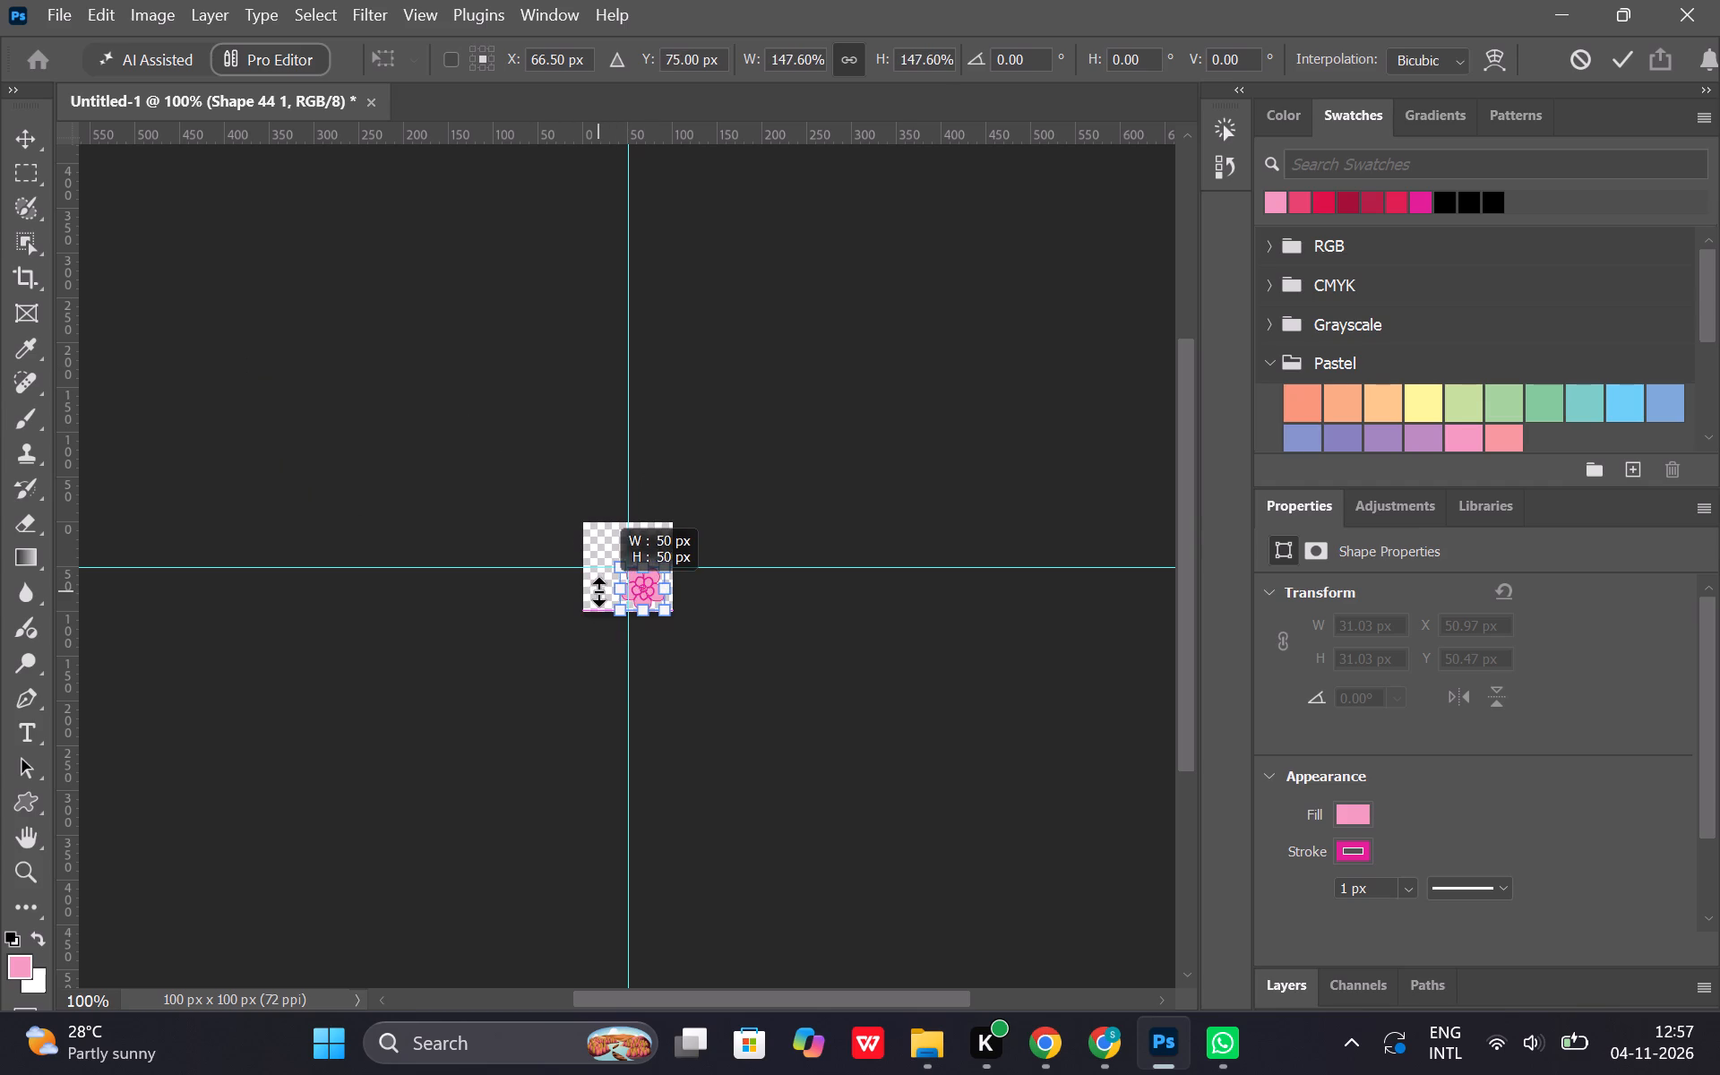
left_click_drag(598, 591, 608, 595)
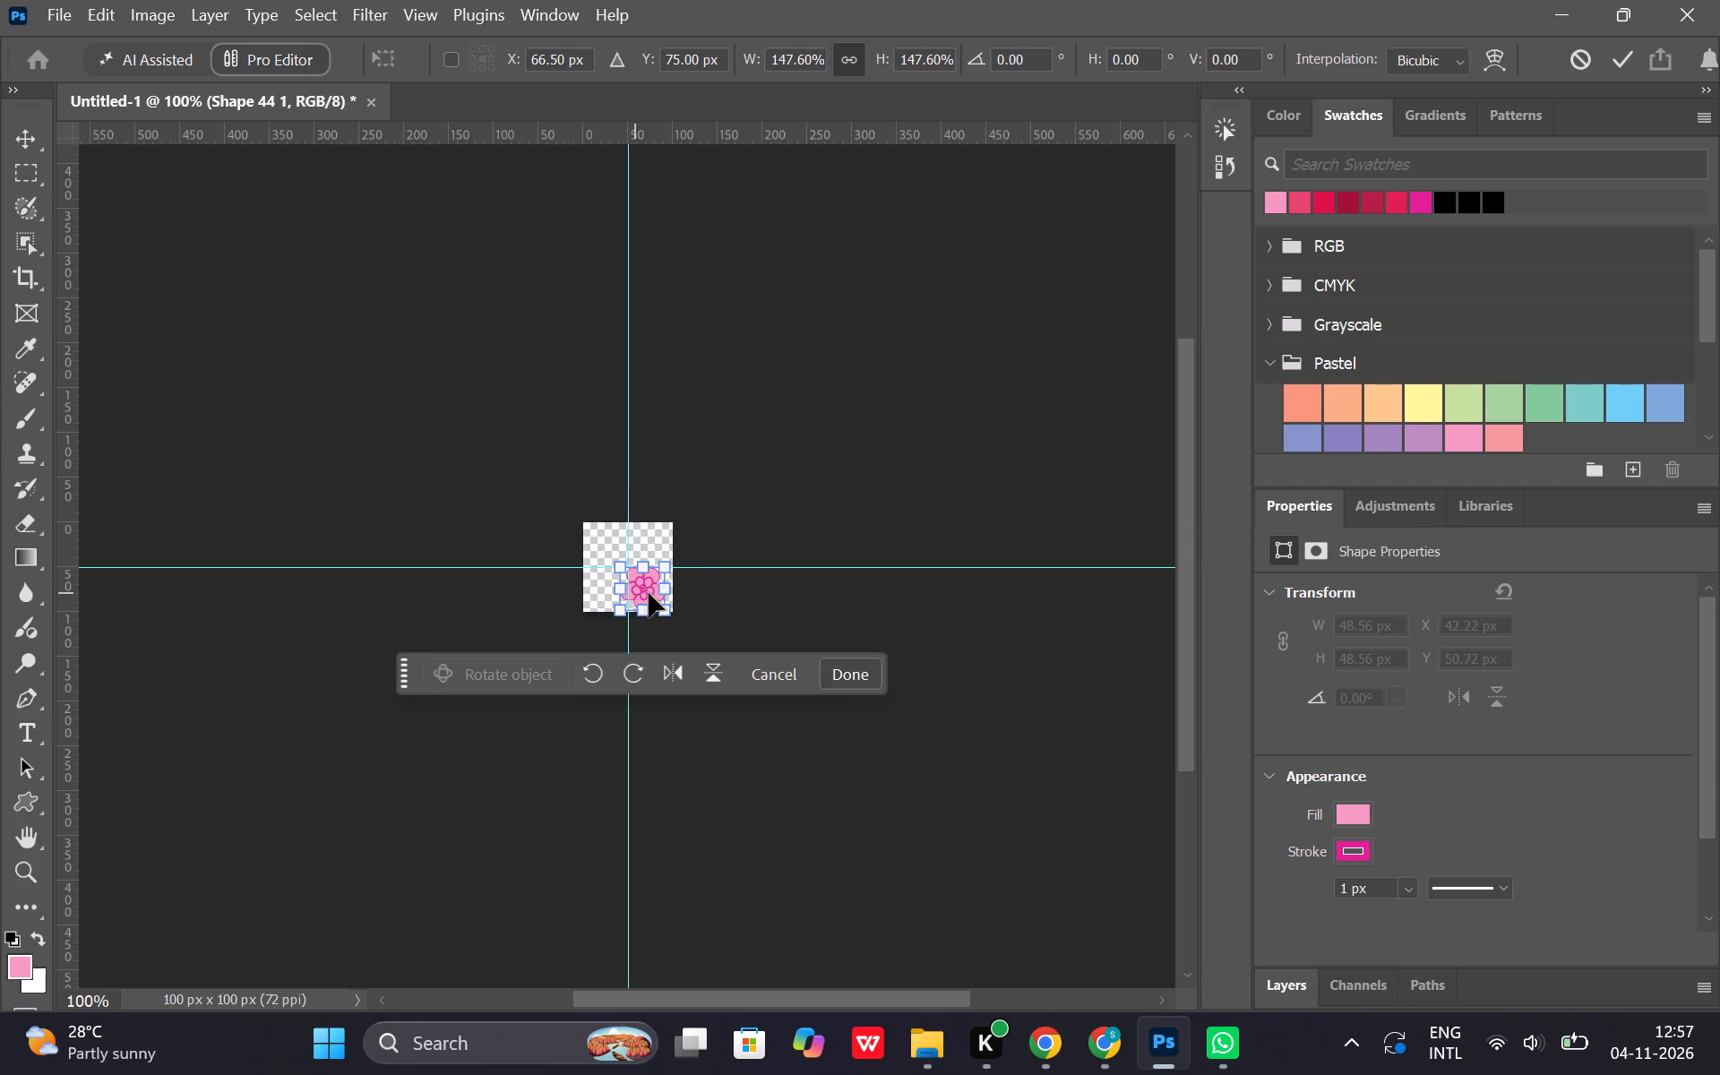
left_click_drag(646, 585, 616, 577)
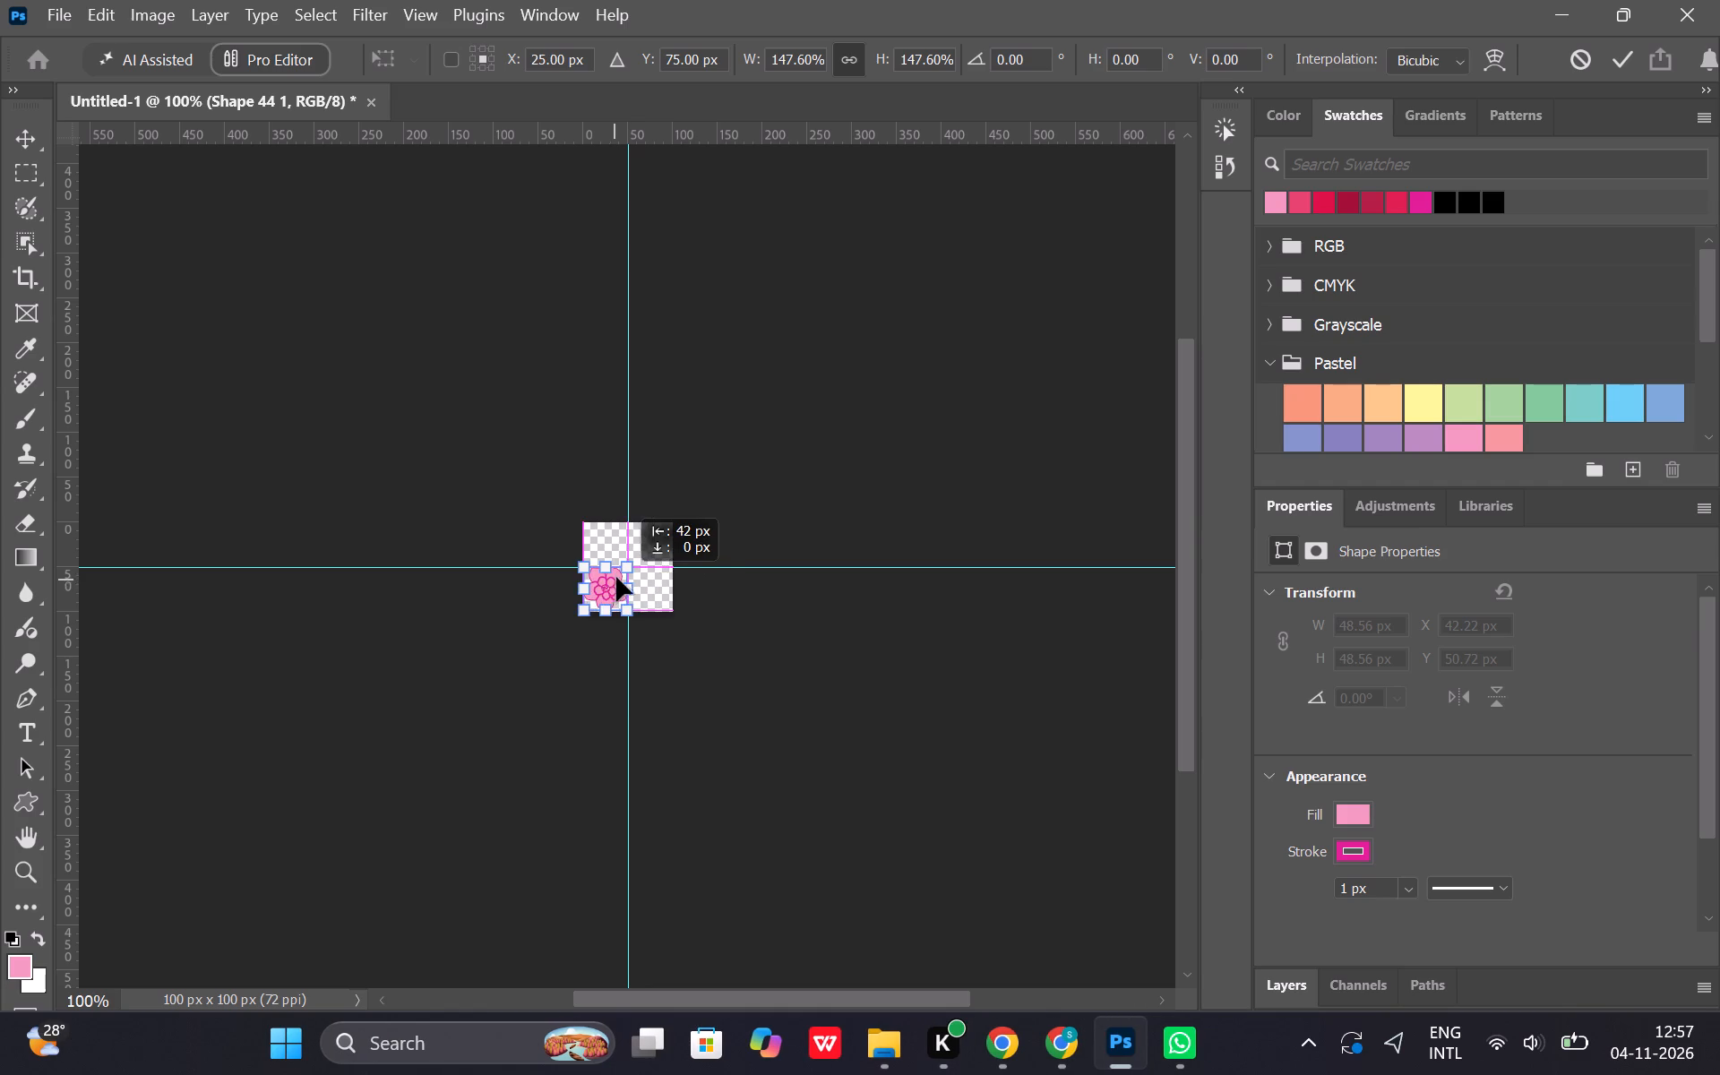
left_click_drag(616, 577, 632, 571)
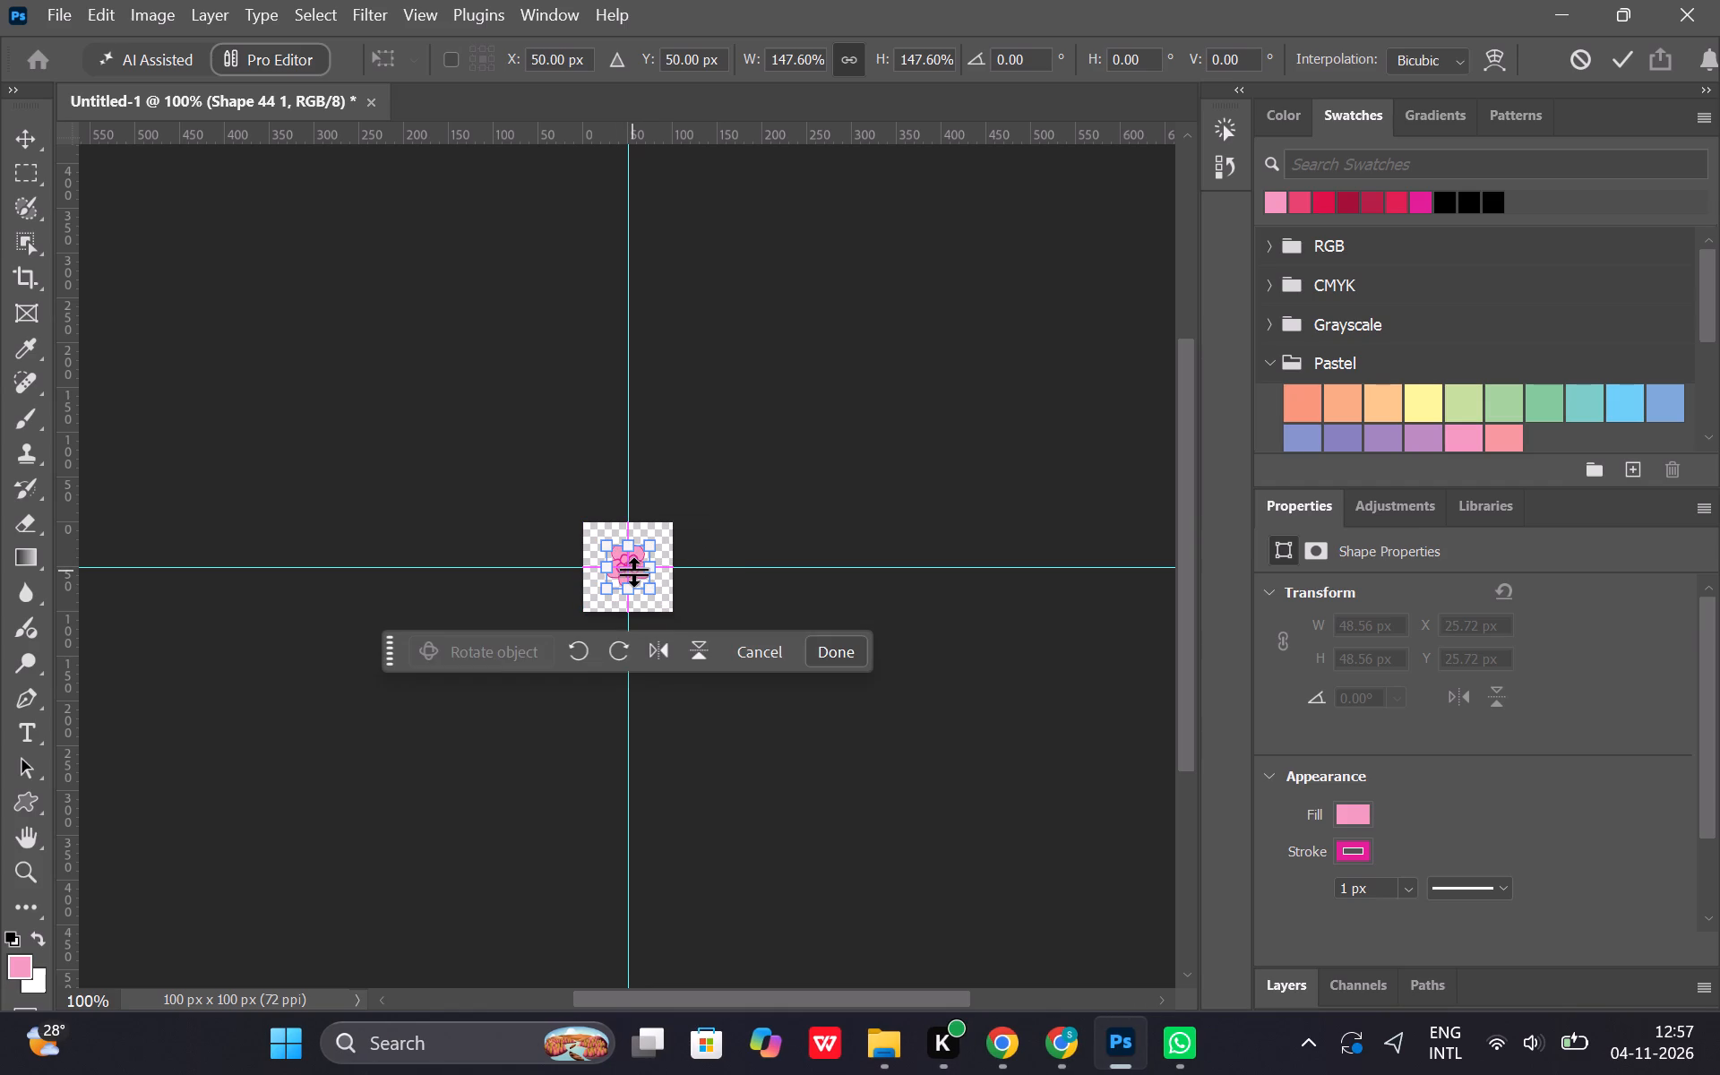
Switch to Chrome and watch the tutorial part on duplicating the dot's layer, up to the Duplicate Layer dialog.
left_click(1060, 1053)
left_click(1092, 1052)
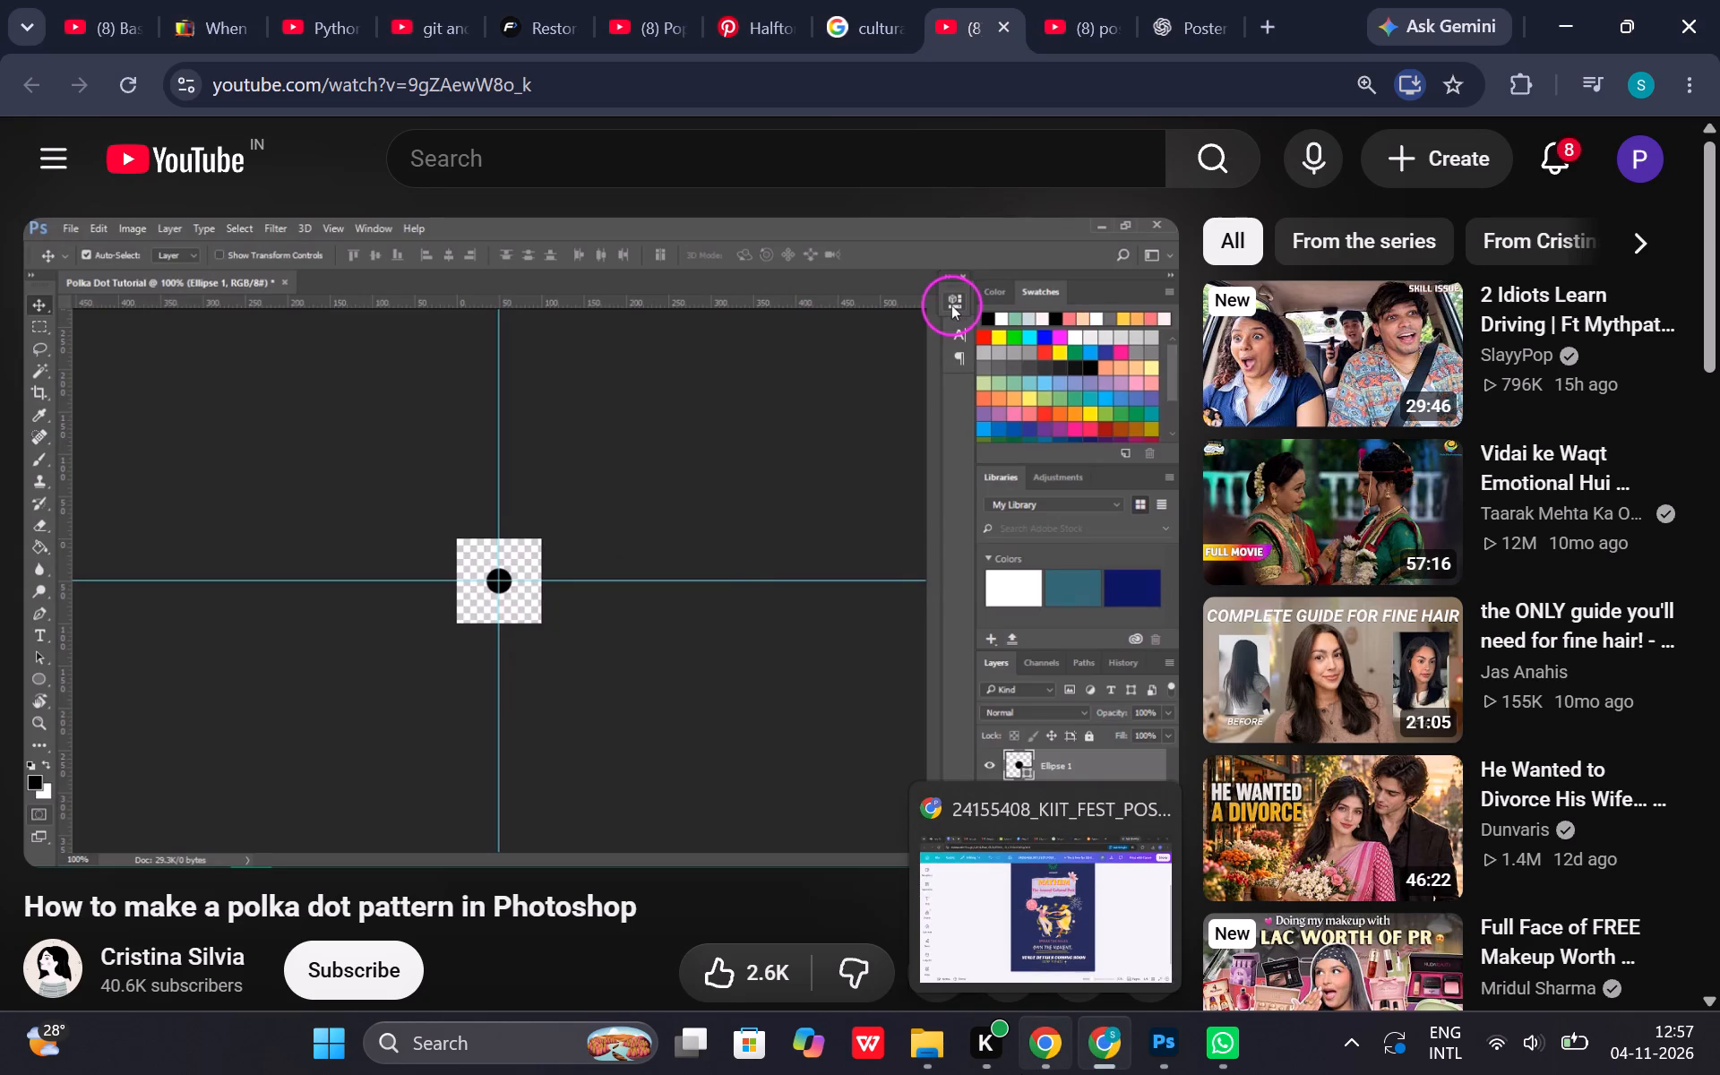
left_click(683, 347)
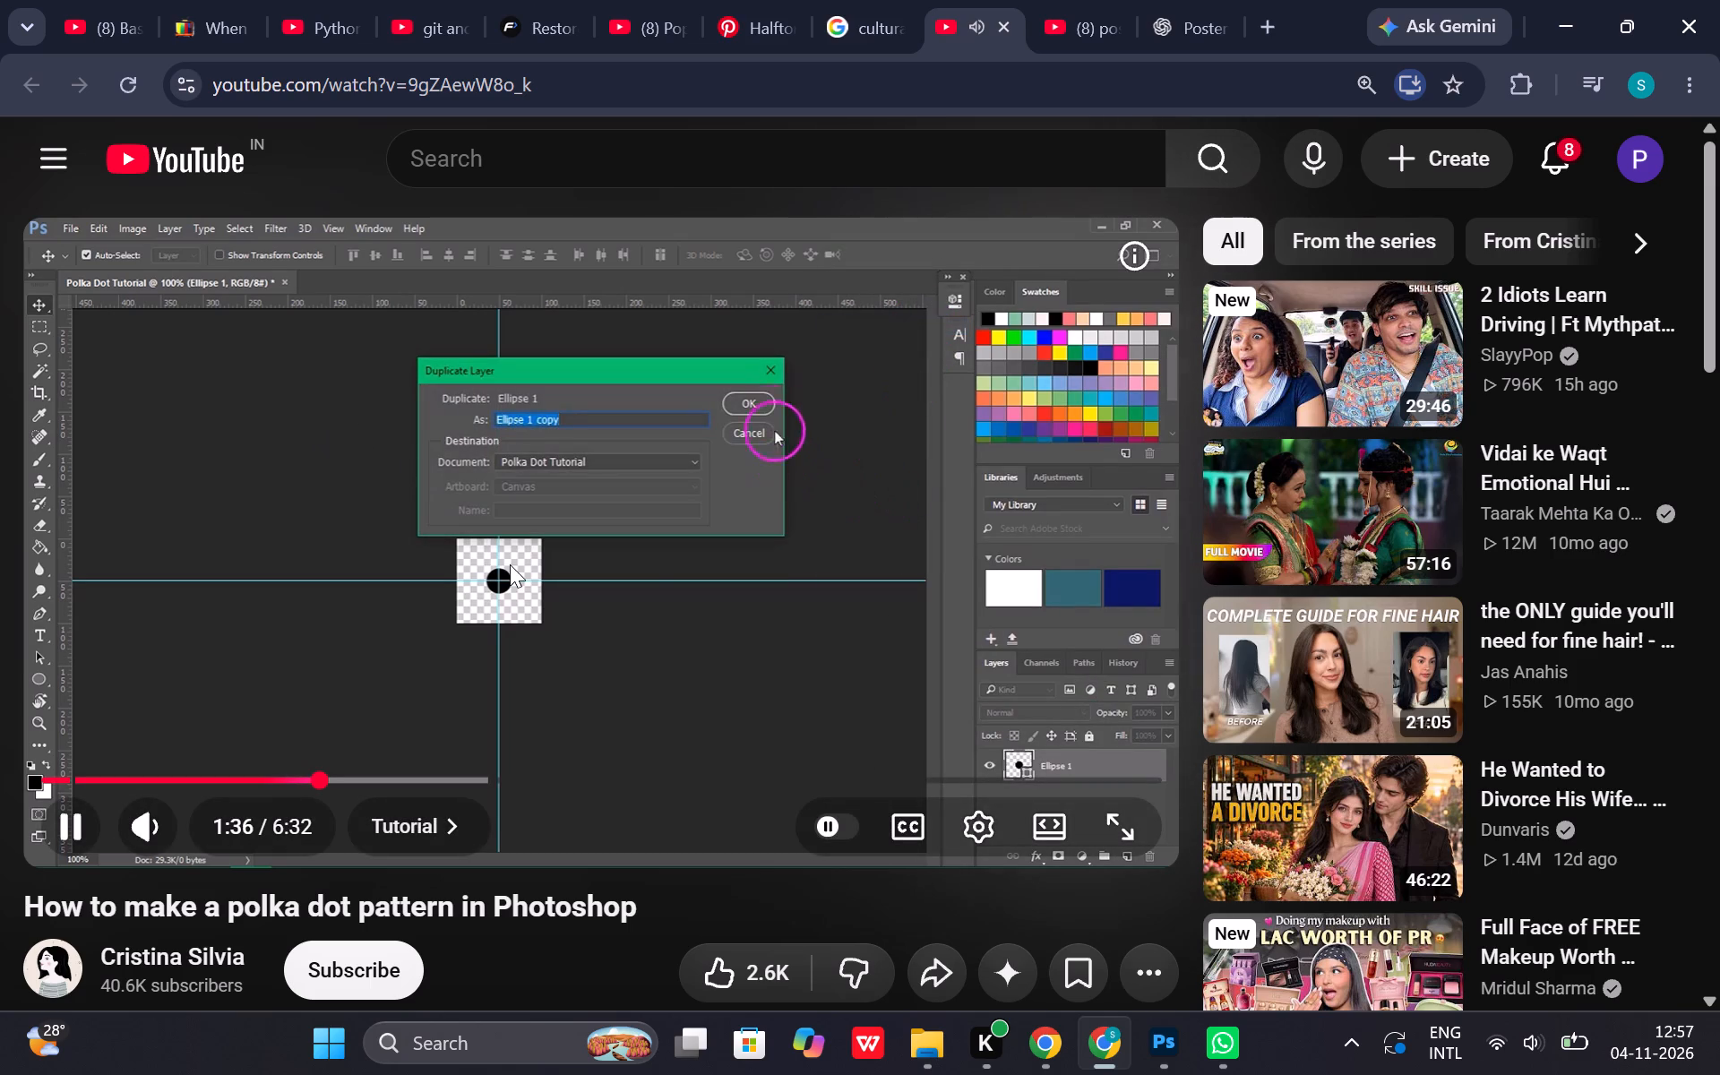
left_click(510, 564)
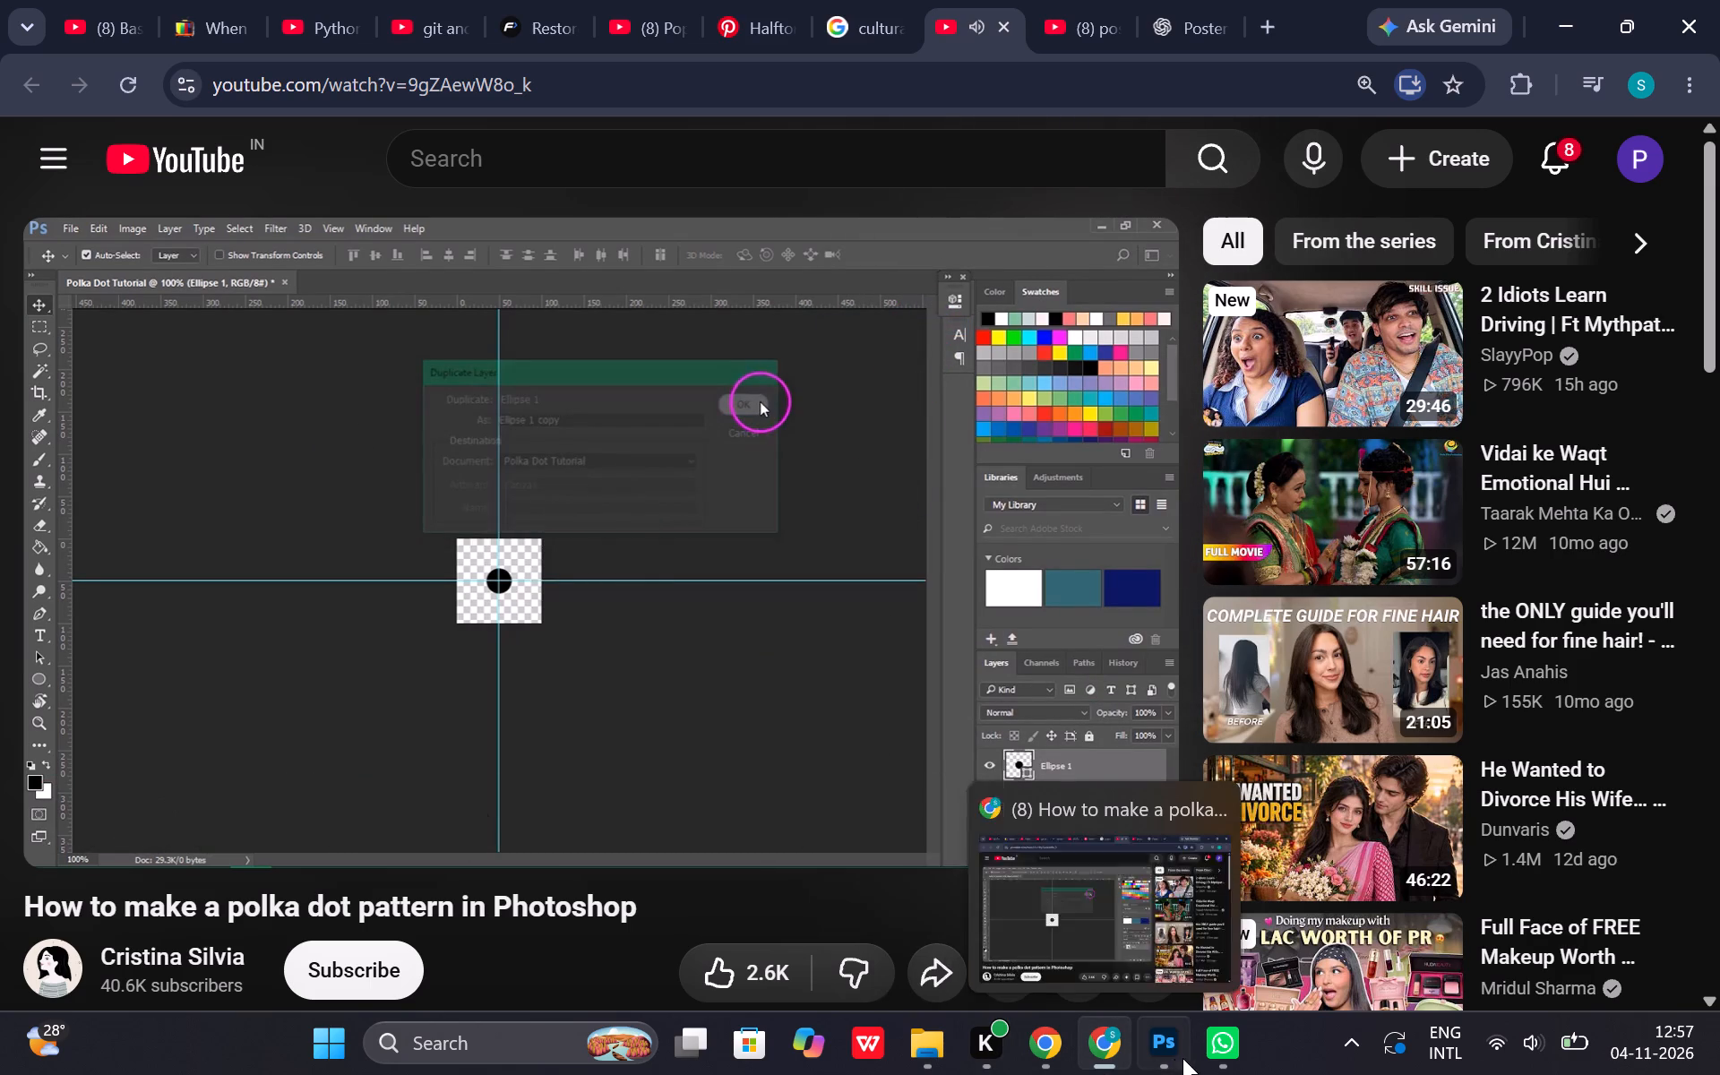
Switch to Photoshop and look through the flower's transform options, shape properties, adjustments, libraries and channels for a way to duplicate its layer.
left_click(1154, 1062)
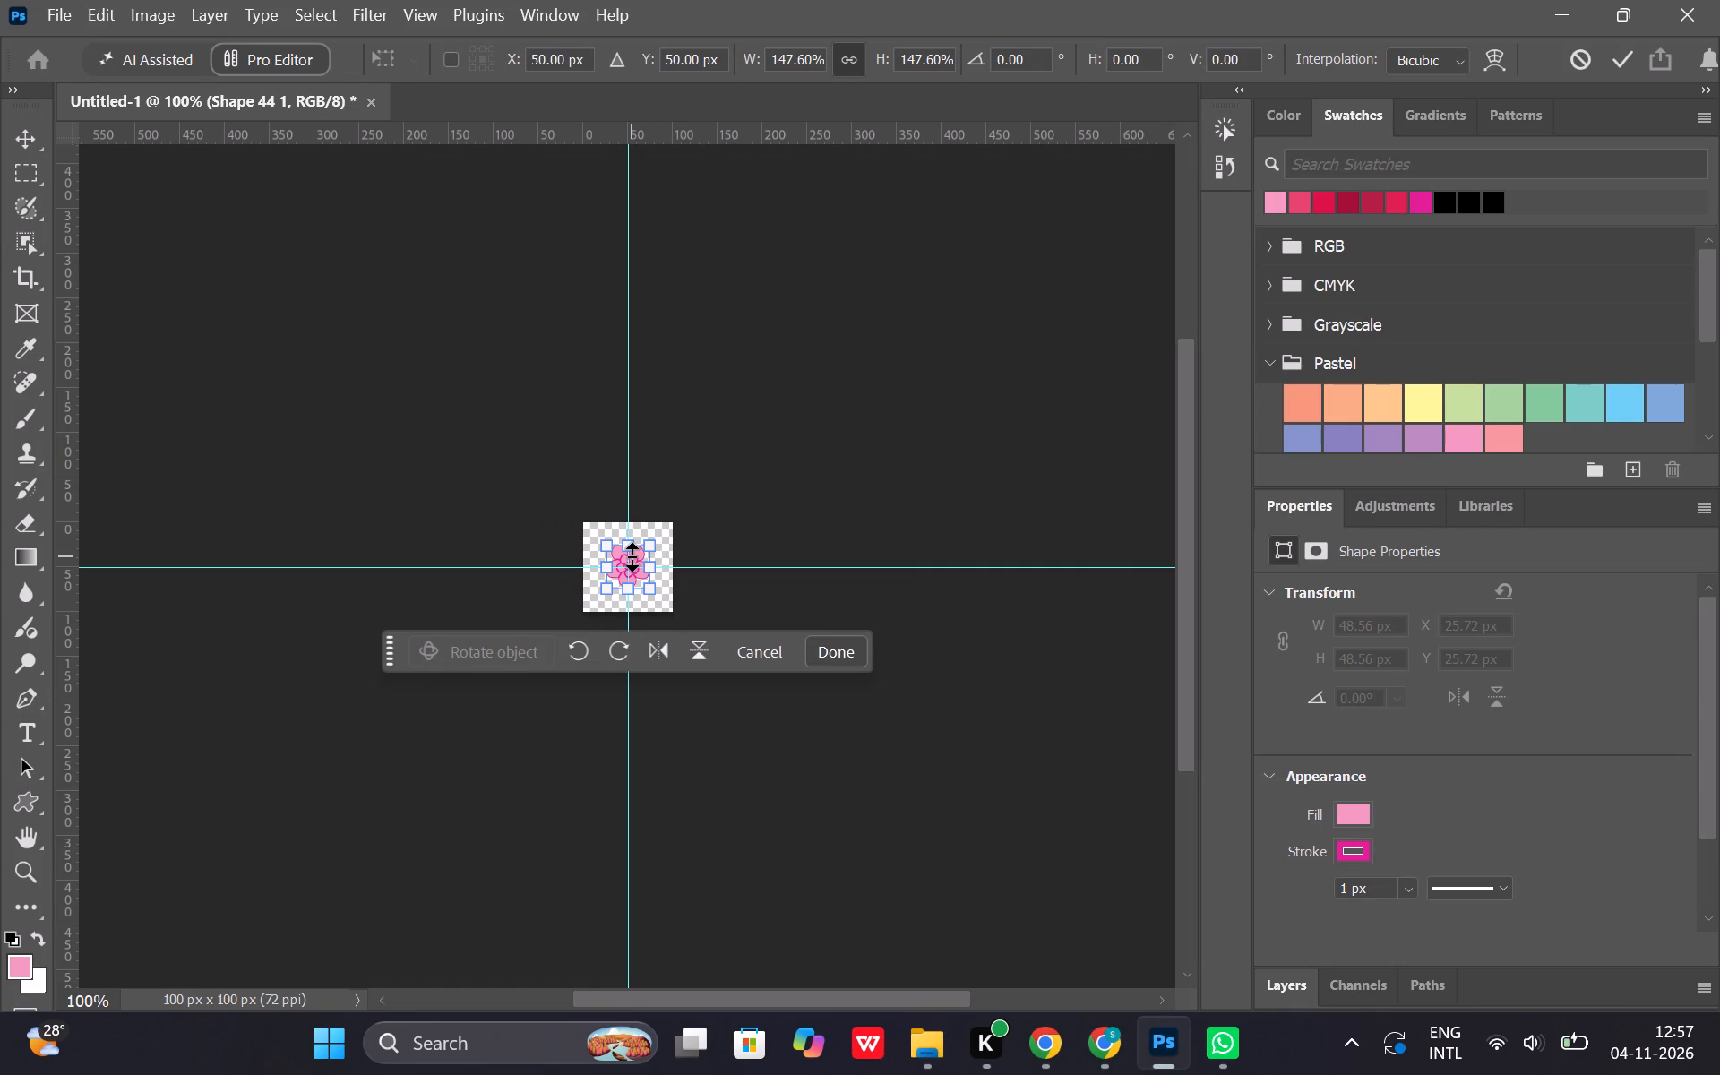
right_click(632, 556)
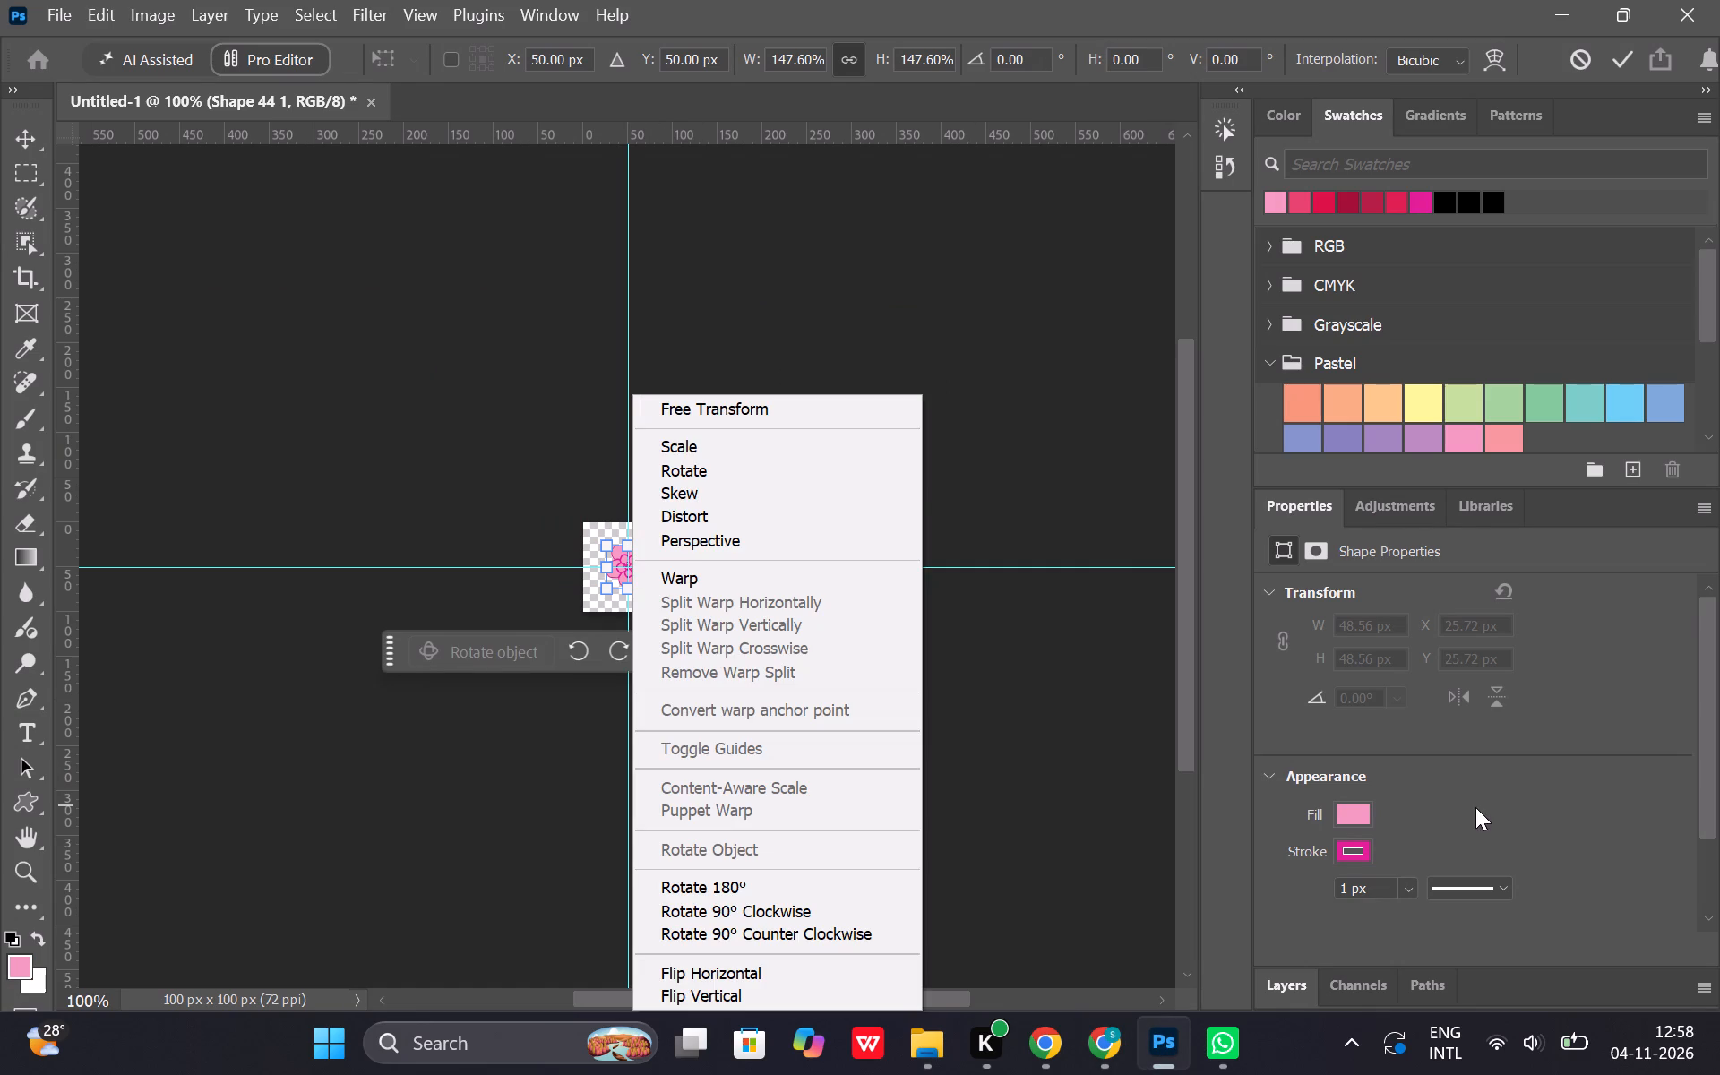
left_click_drag(1709, 650, 1719, 741)
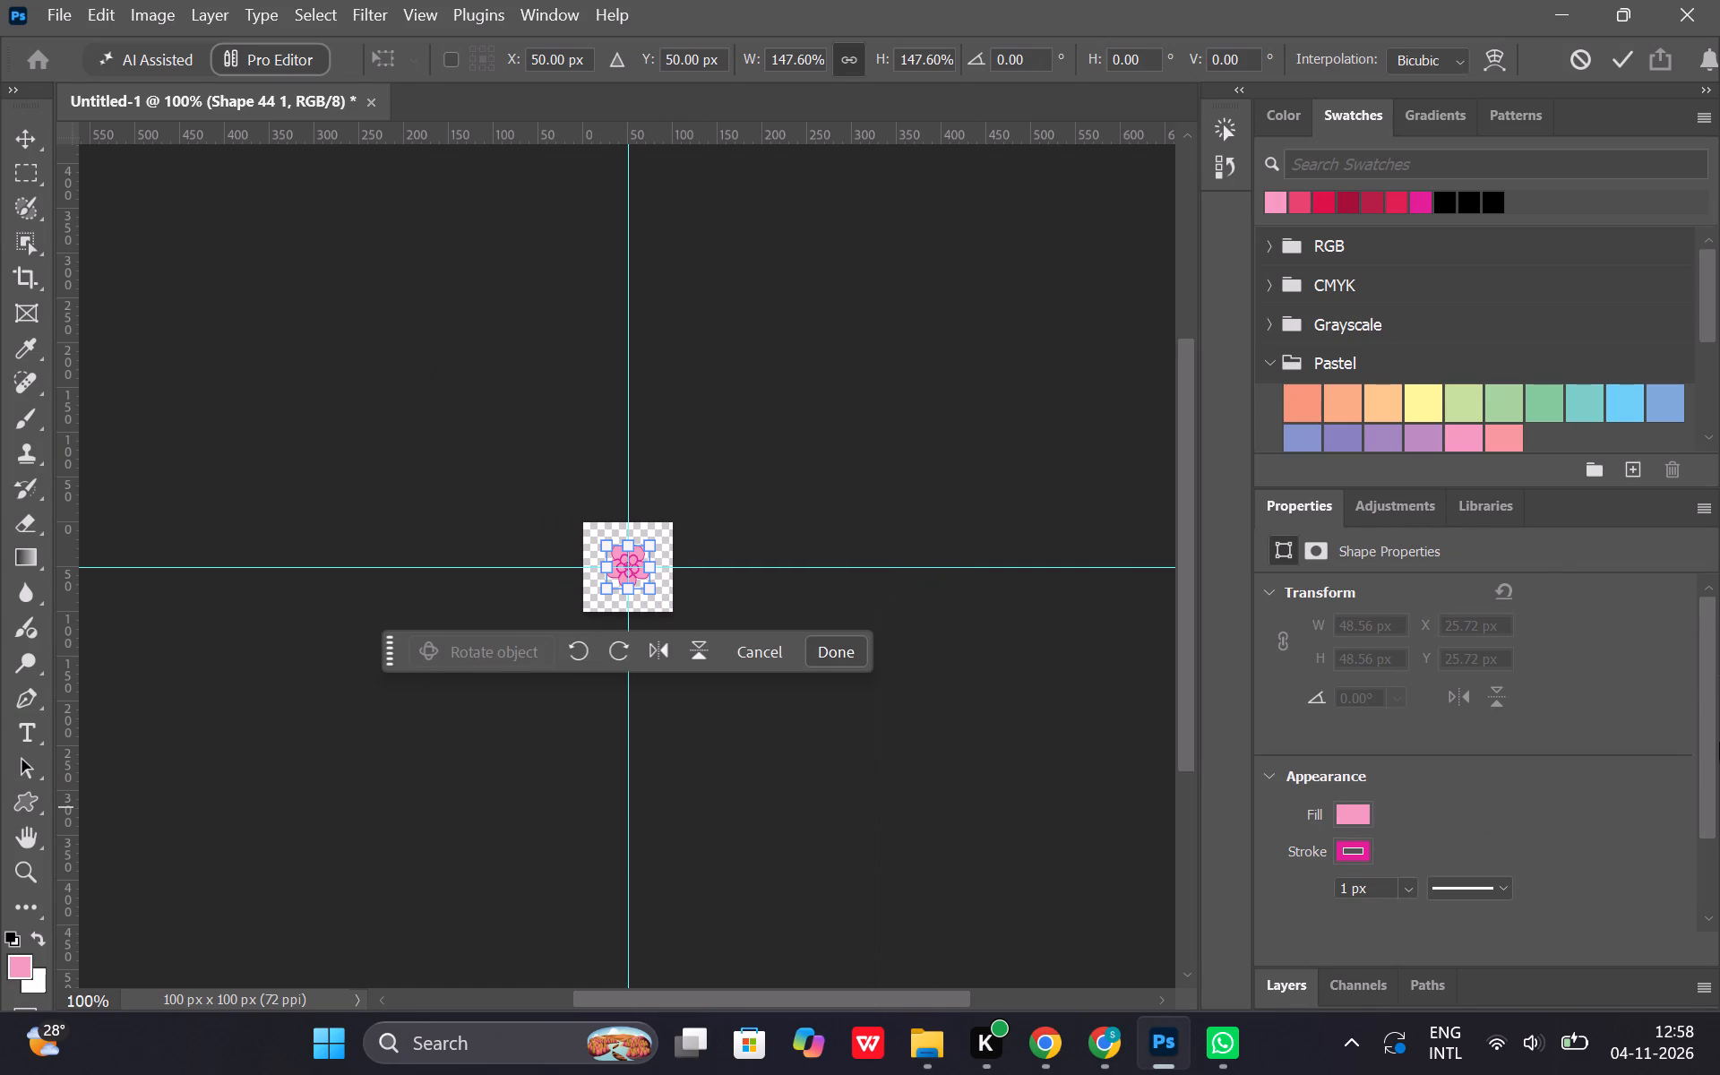
left_click_drag(1719, 741, 1717, 802)
left_click(1395, 518)
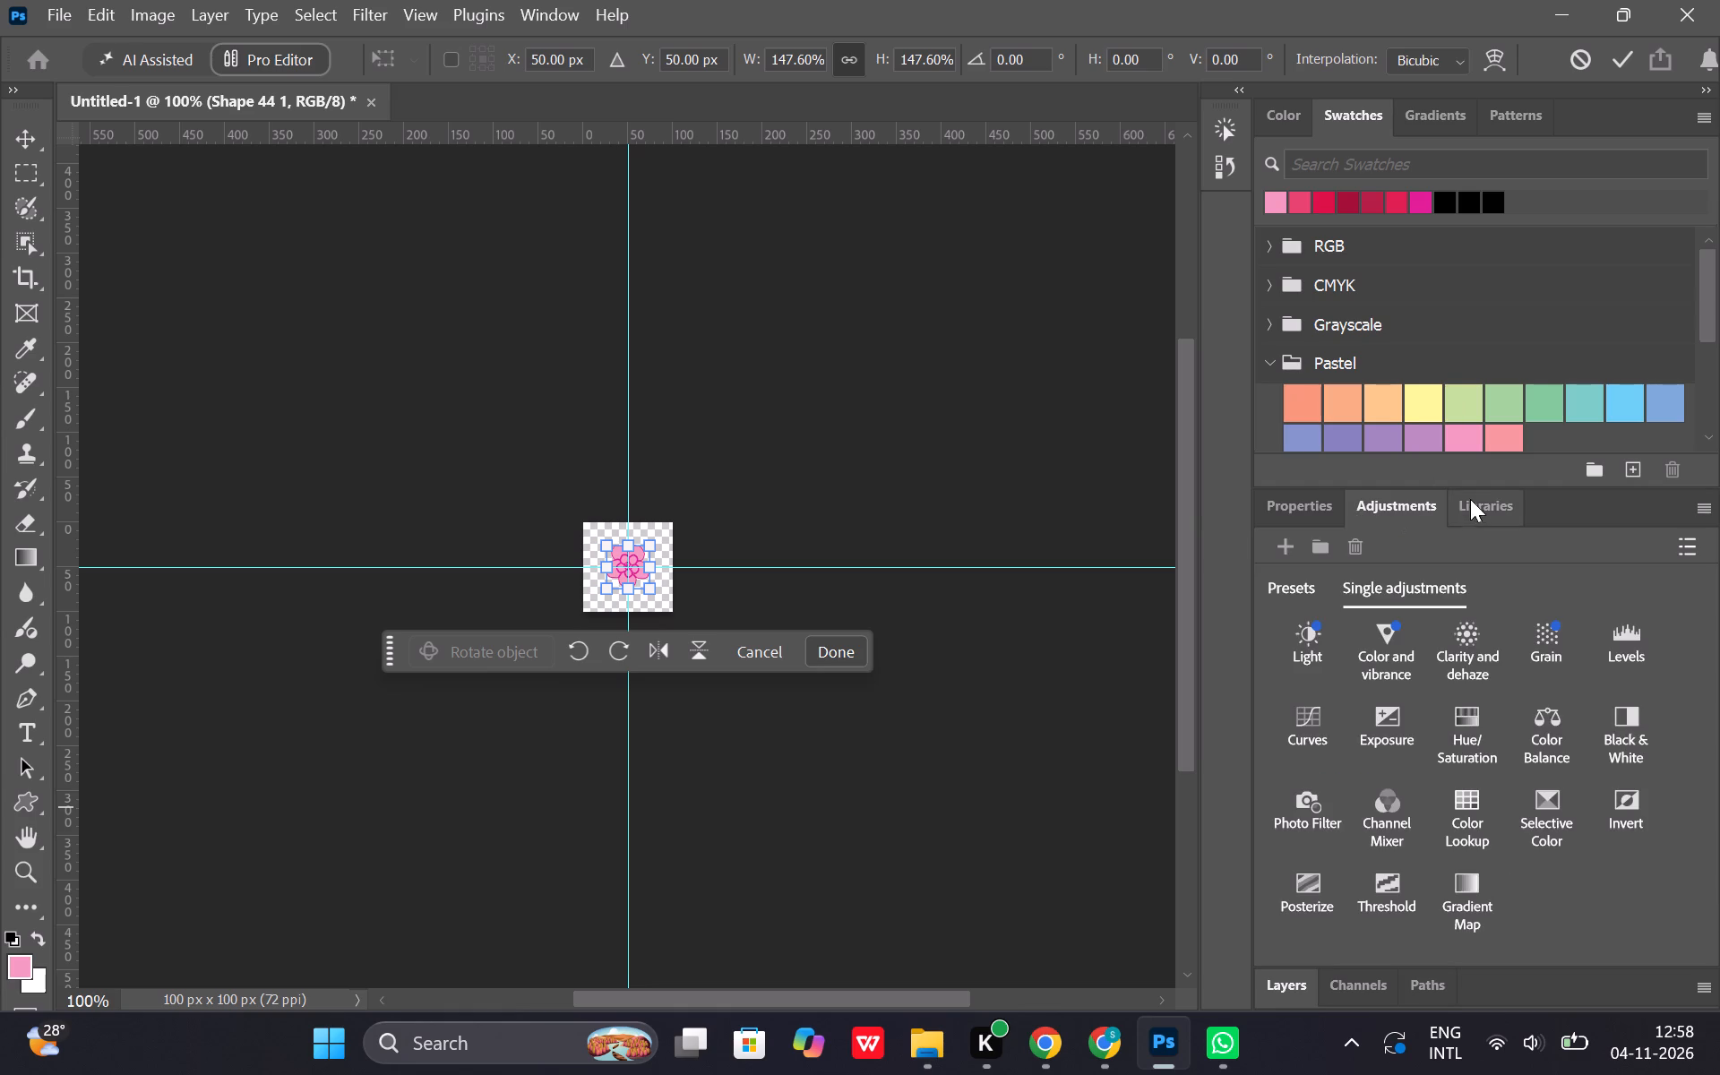
left_click(1471, 501)
left_click(1286, 512)
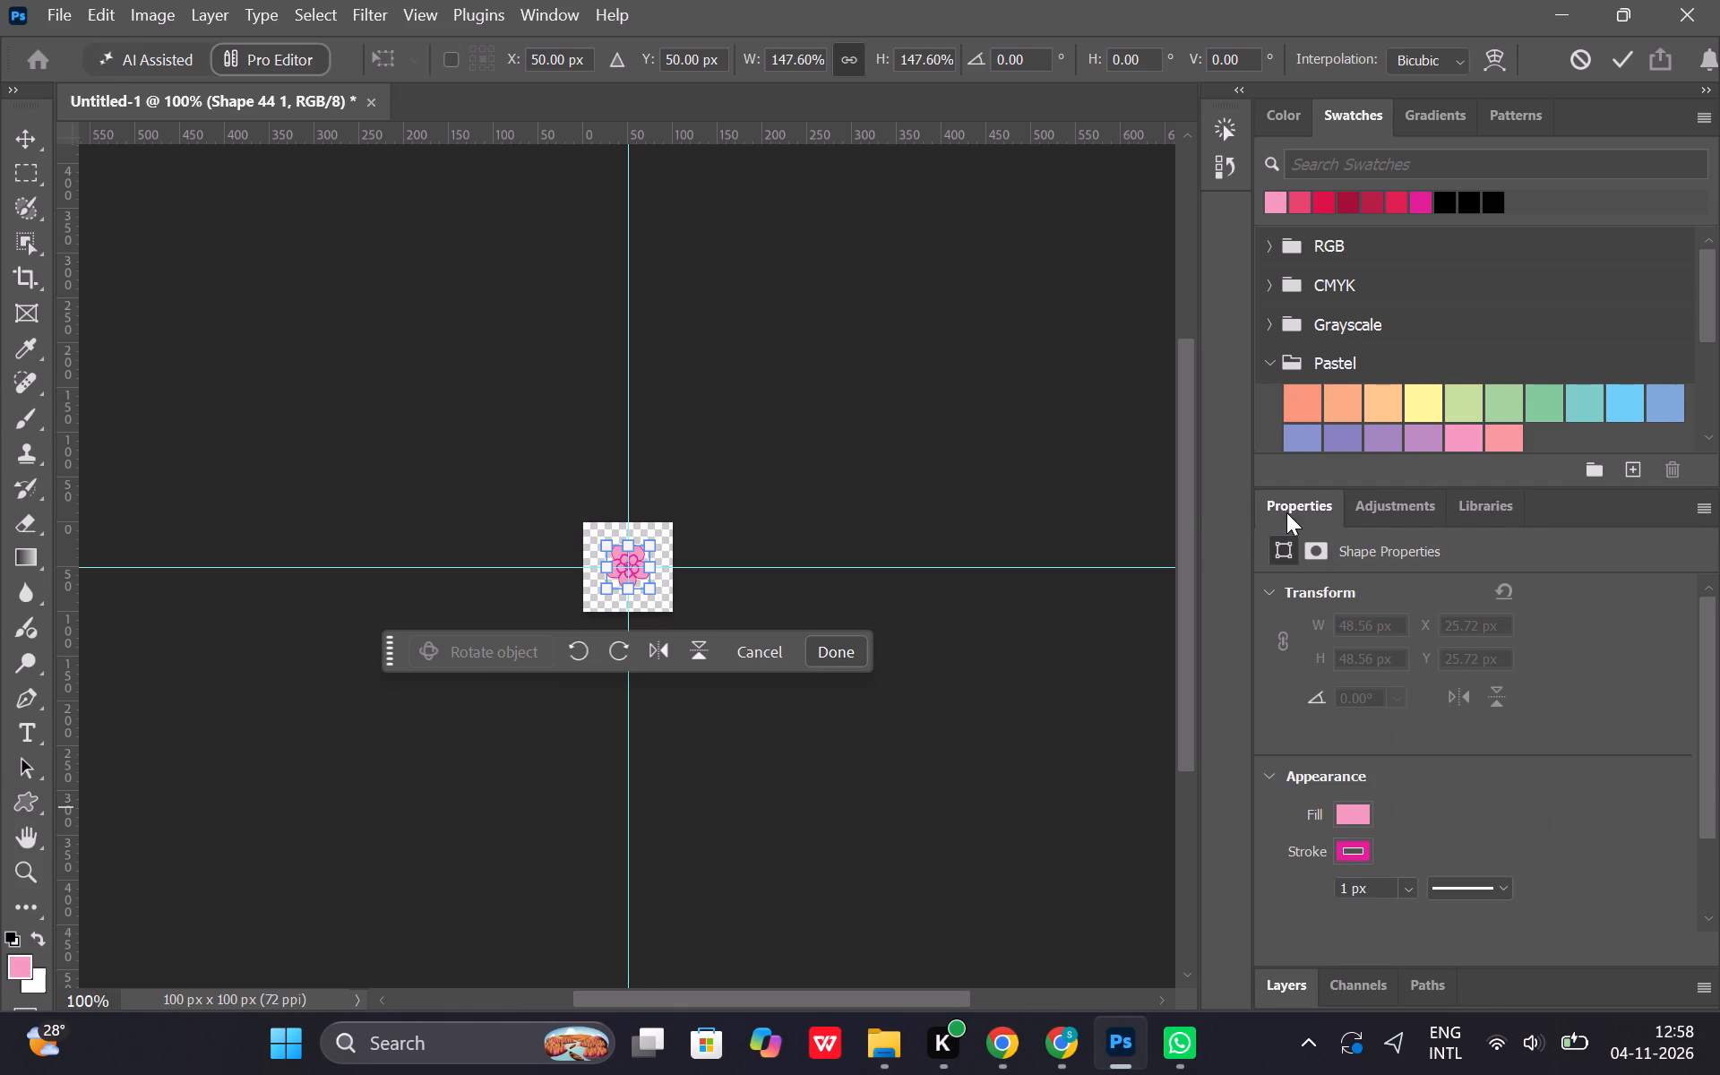
left_click(1709, 917)
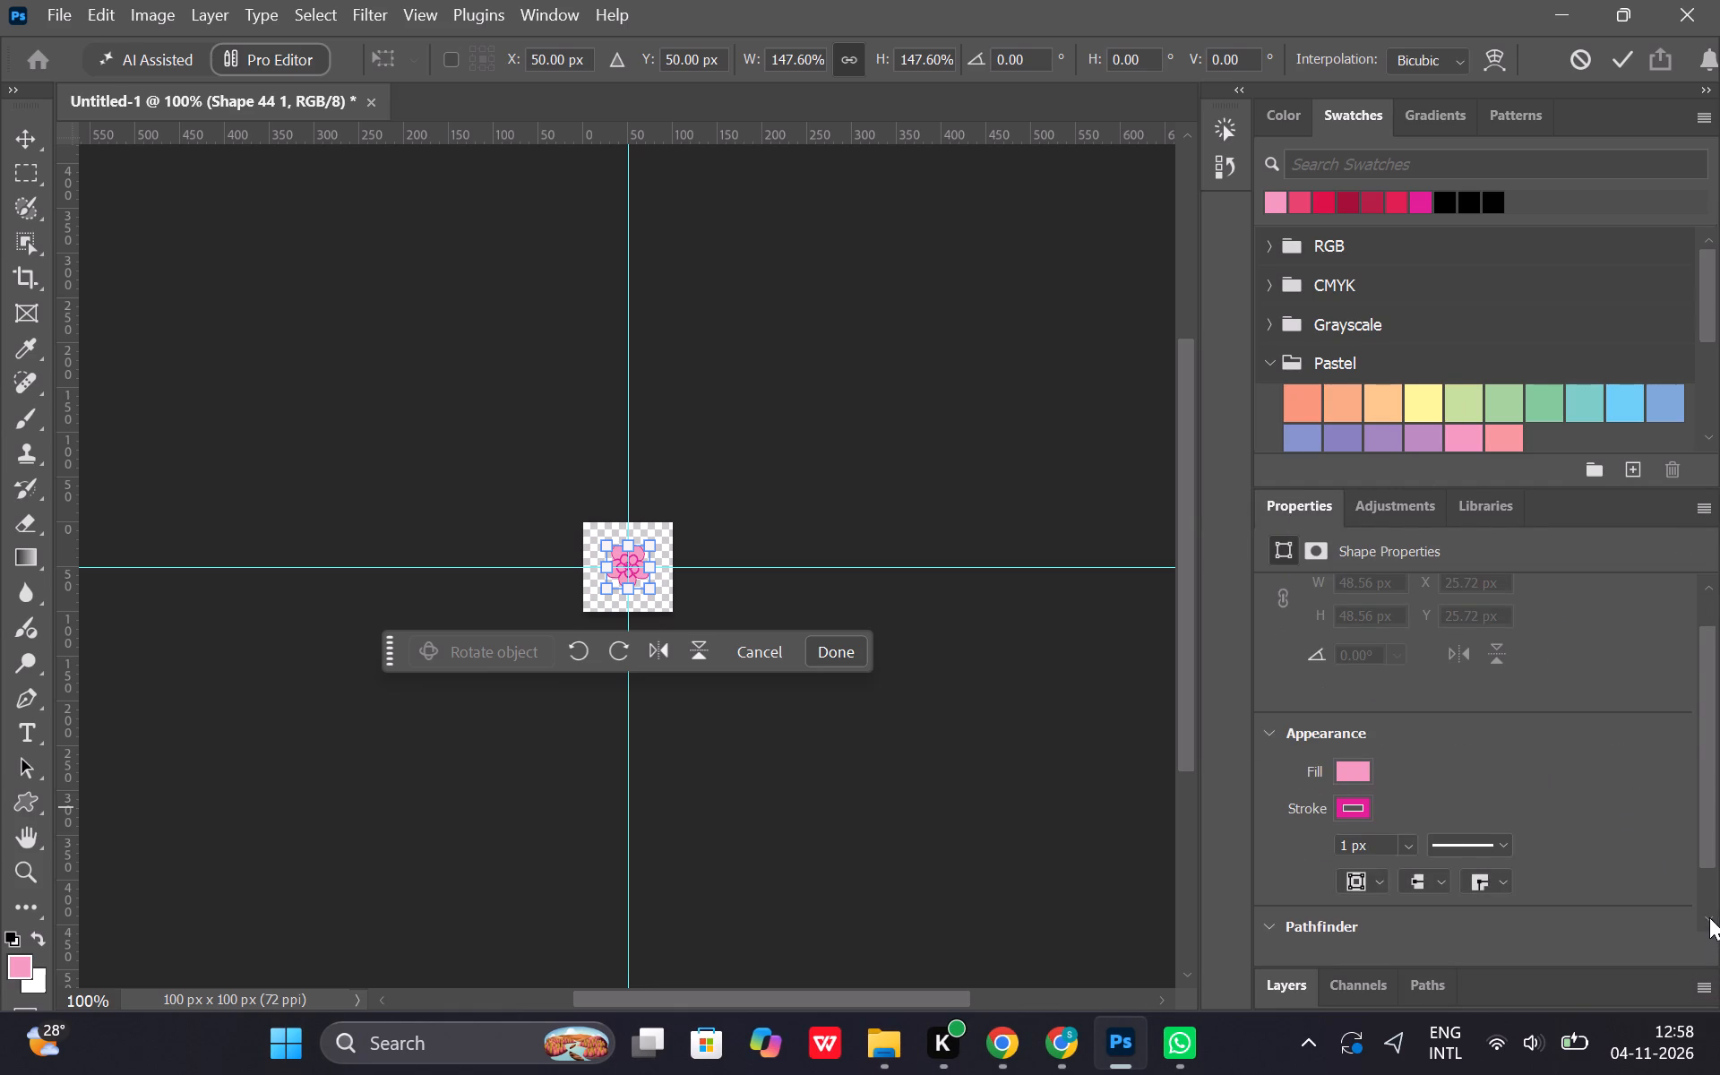
left_click(1354, 985)
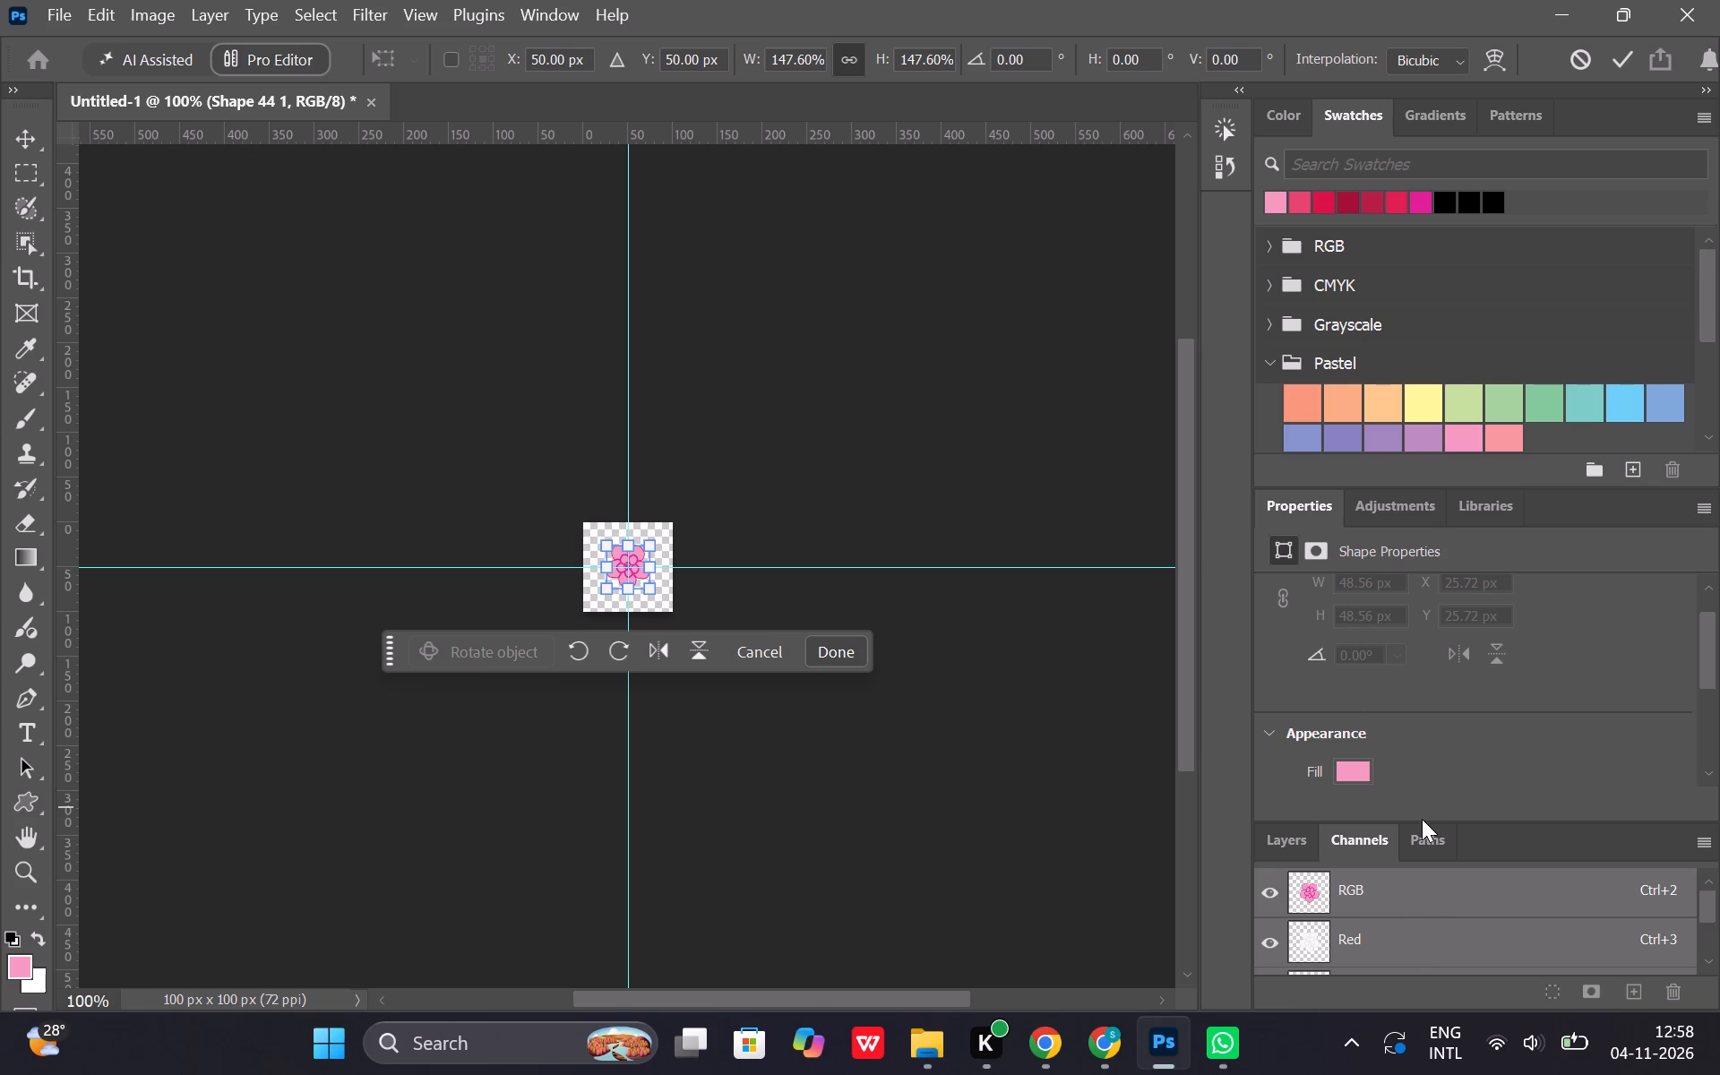
scroll(1422, 819, "down", 6)
scroll(1376, 909, "down", 6)
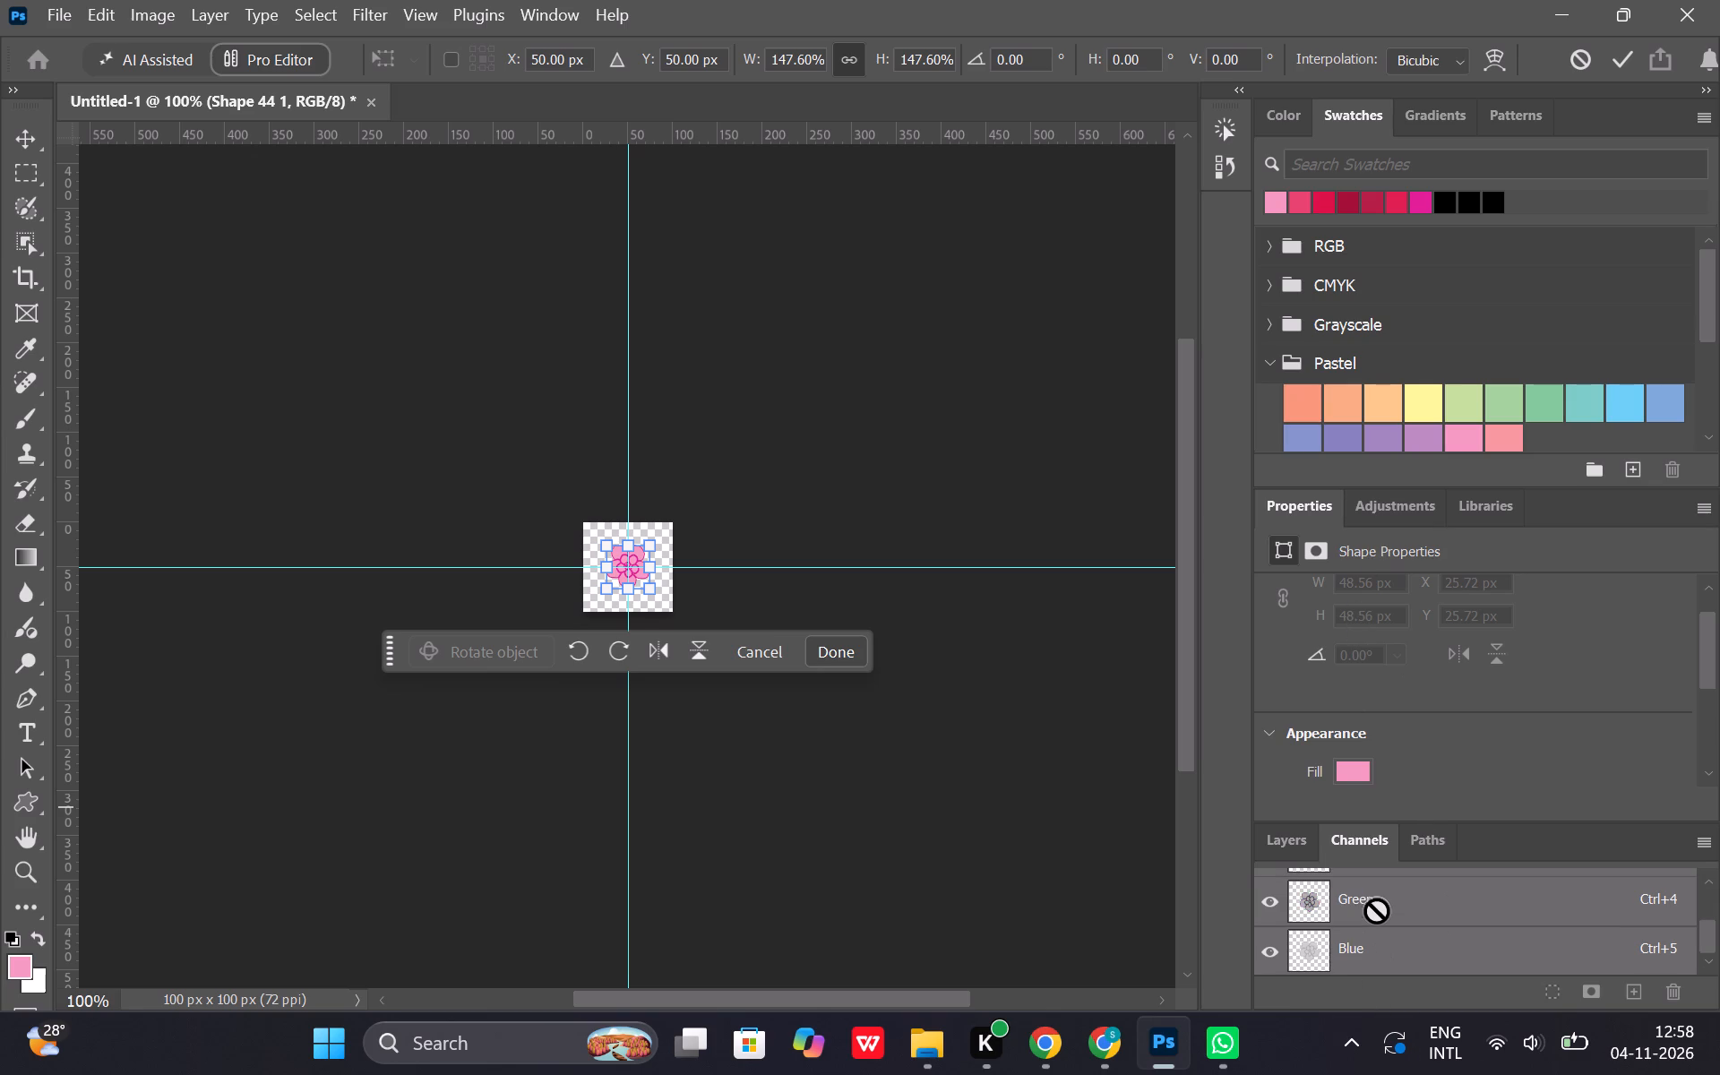
scroll(1376, 909, "up", 6)
left_click(1406, 550)
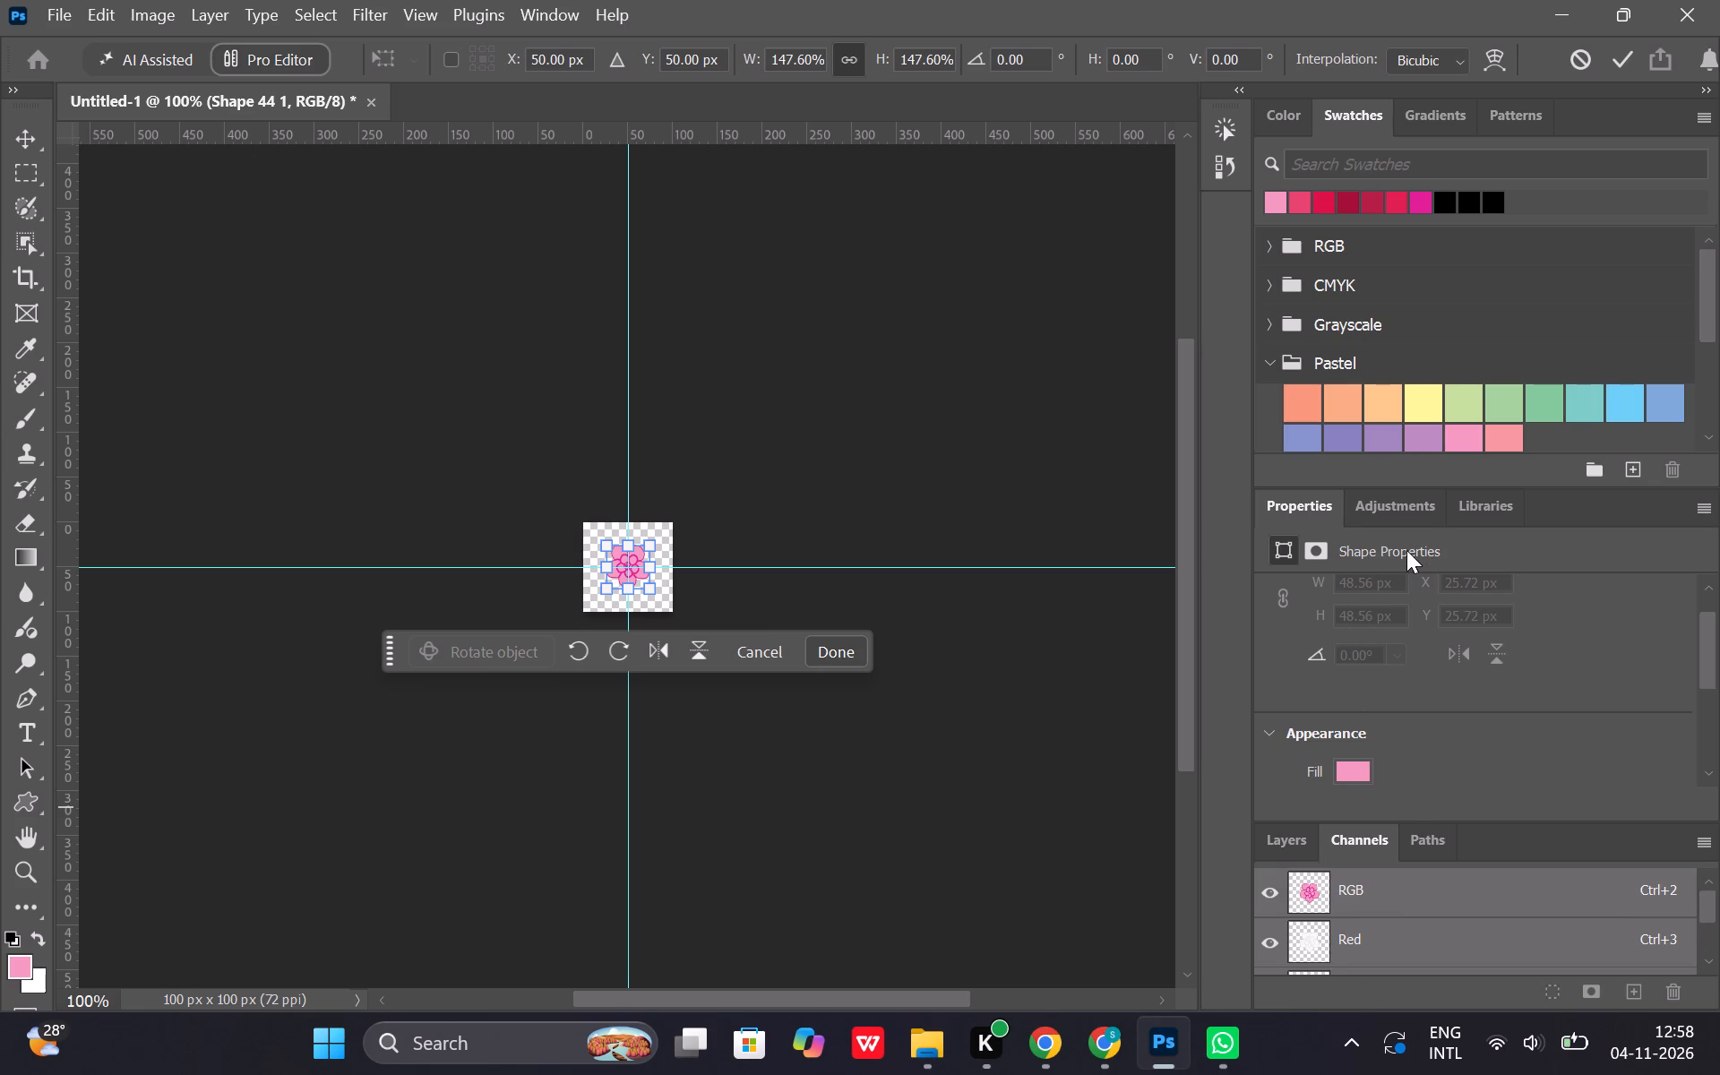
left_click(1317, 541)
Apply the flower's pending transform.
left_click(643, 570)
left_click(838, 653)
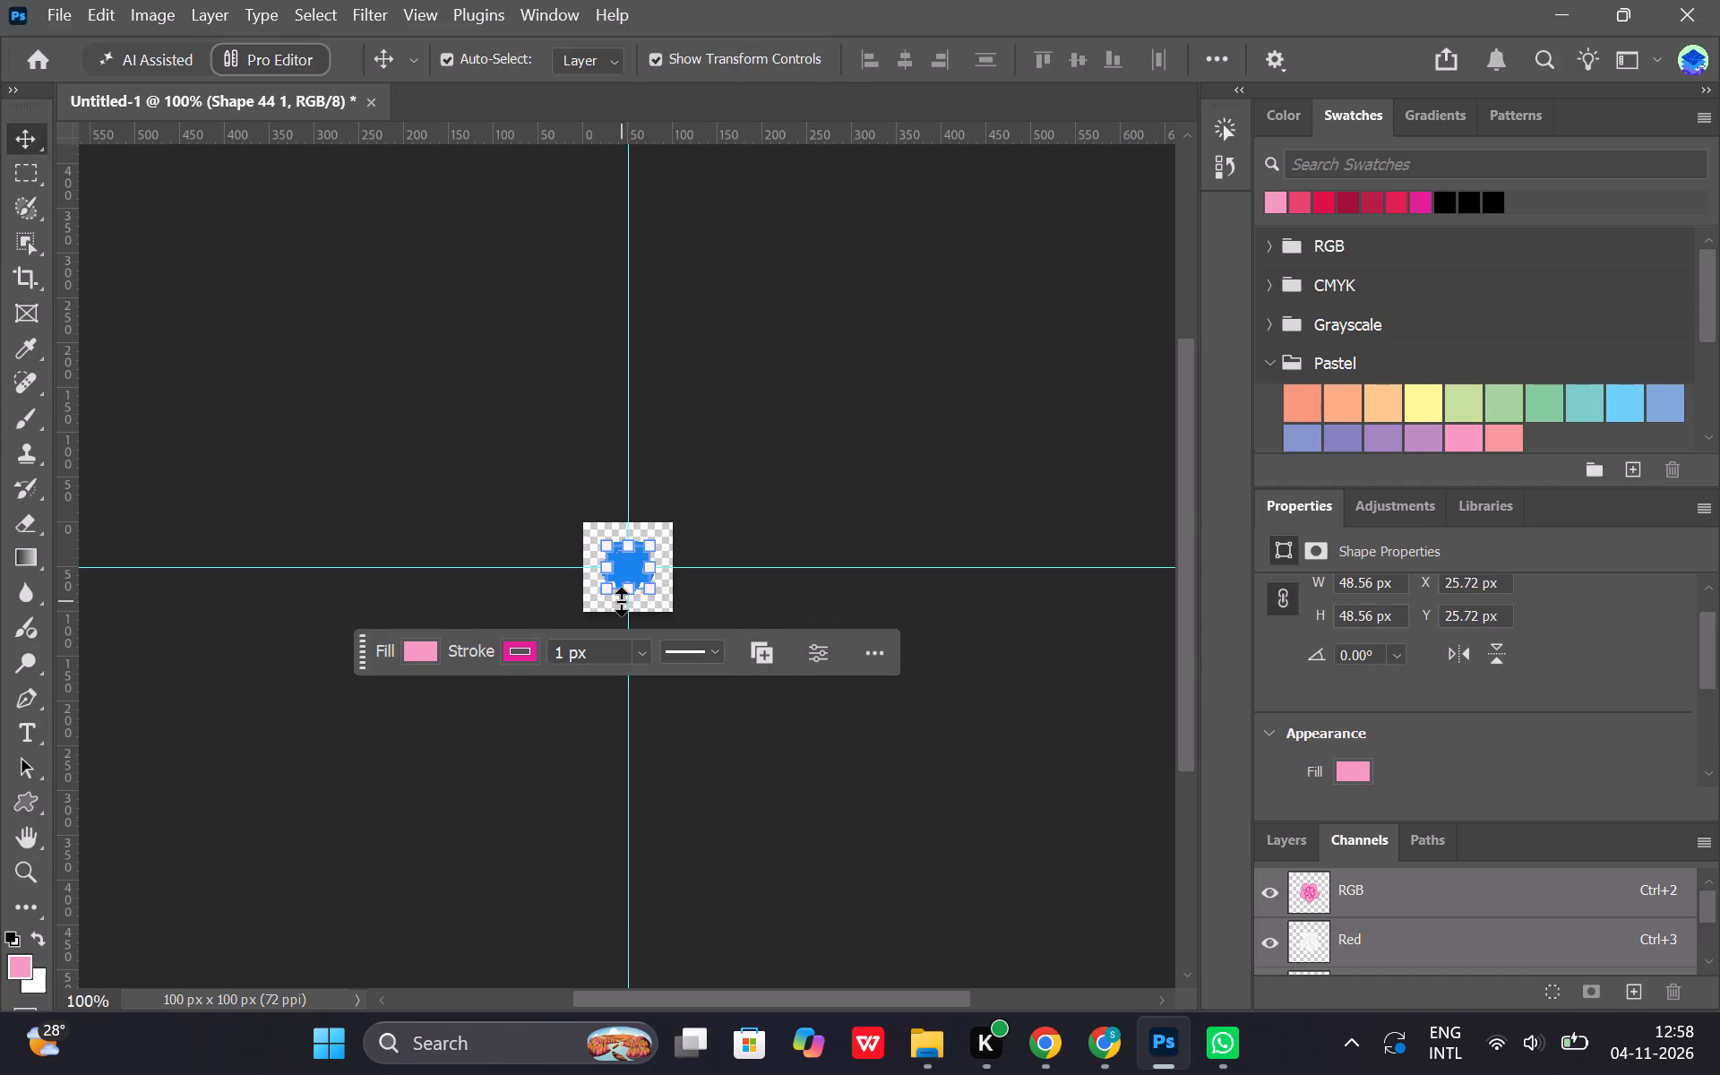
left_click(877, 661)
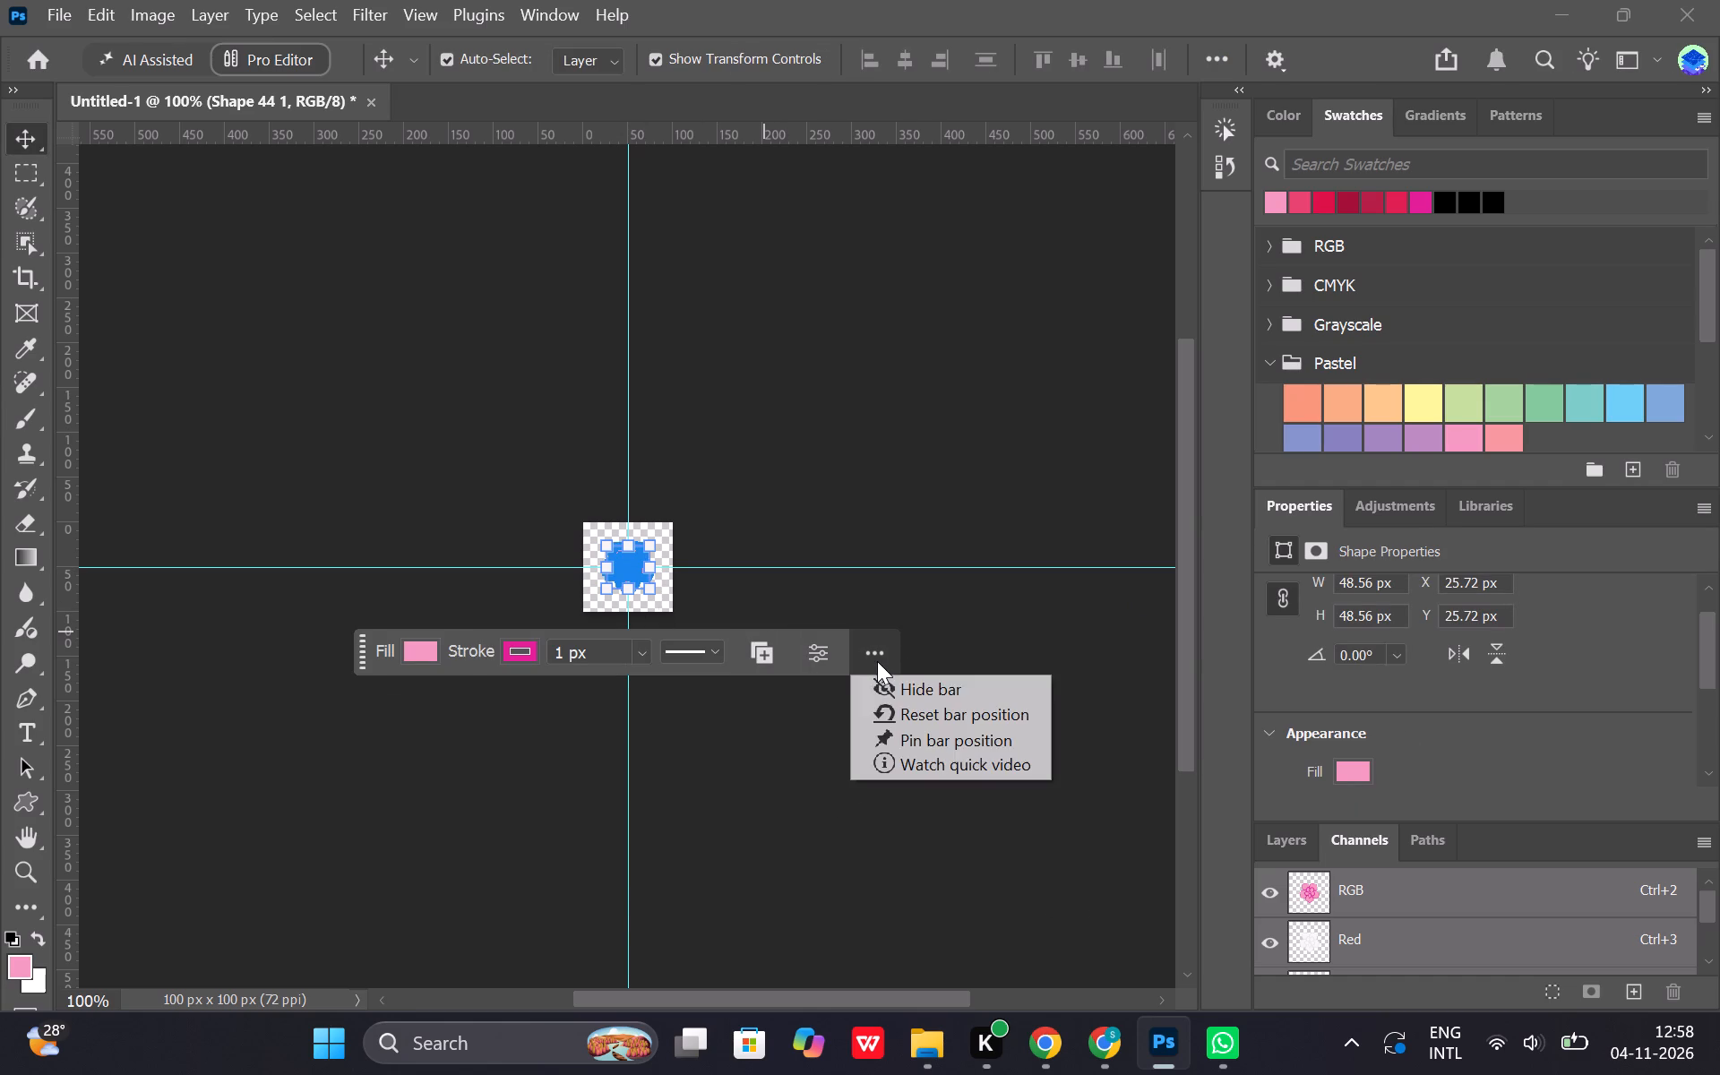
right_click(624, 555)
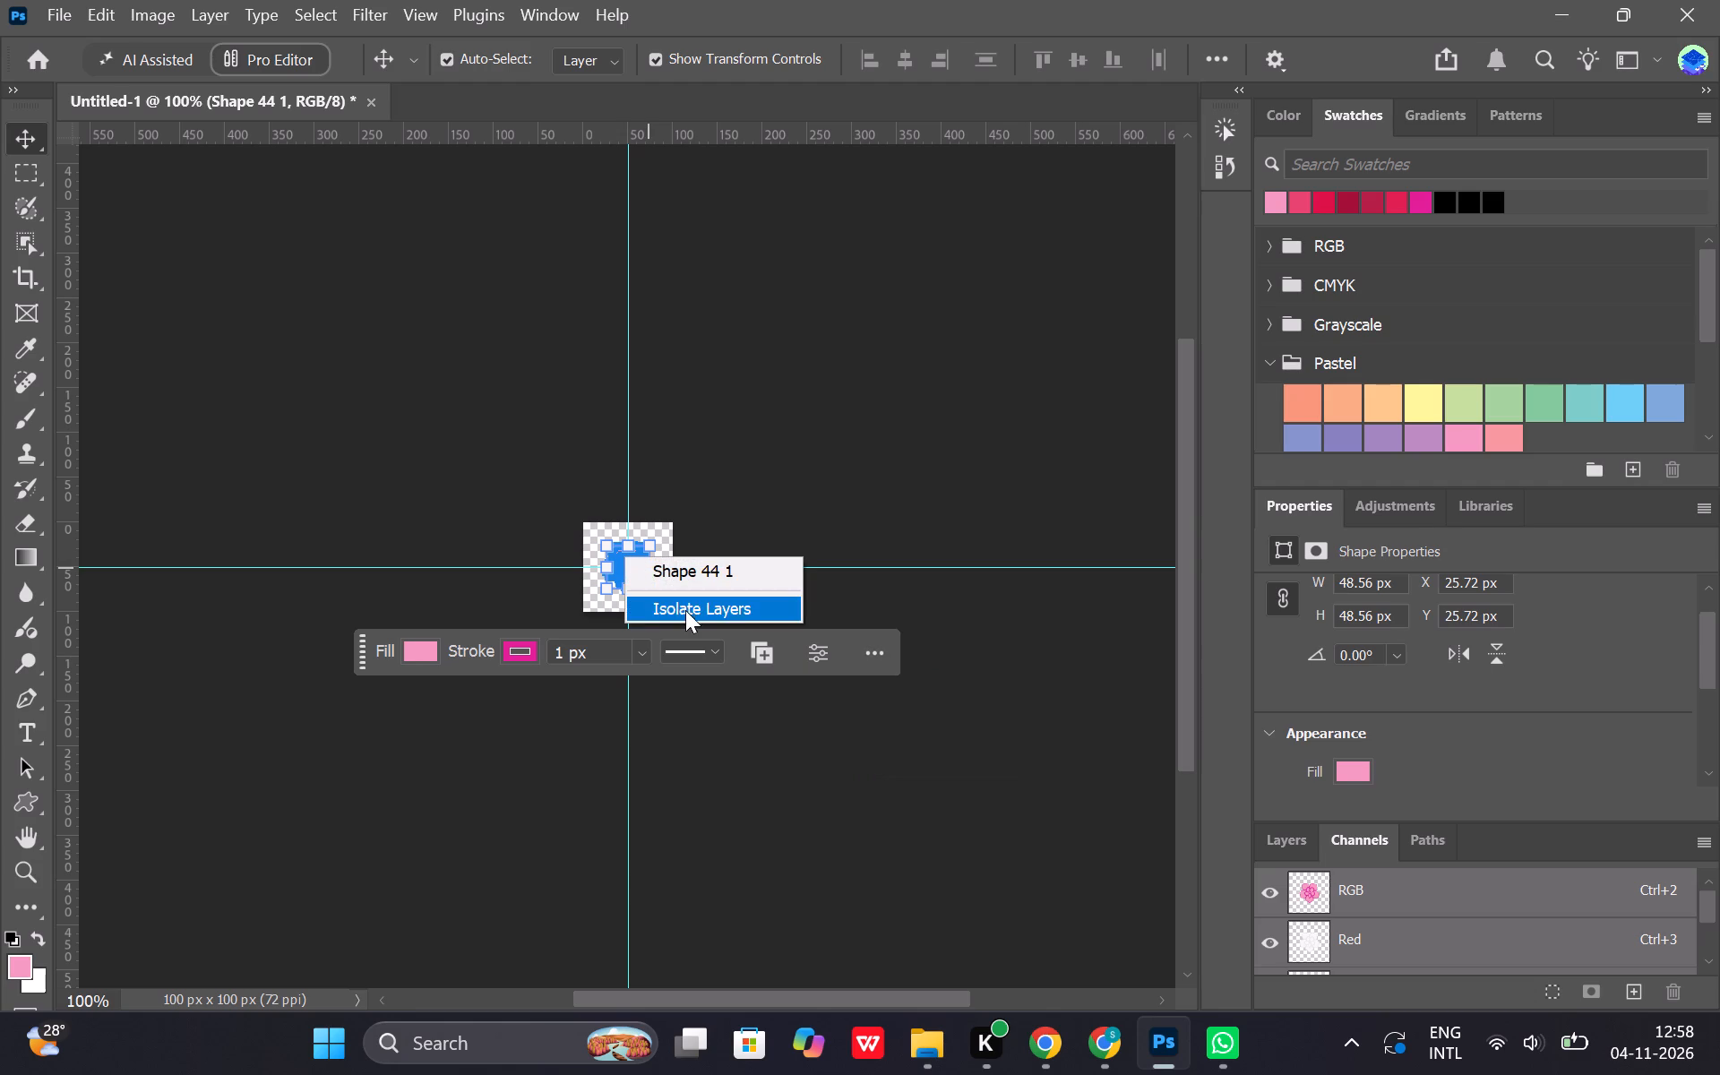
Close the Properties panel.
left_click(1698, 517)
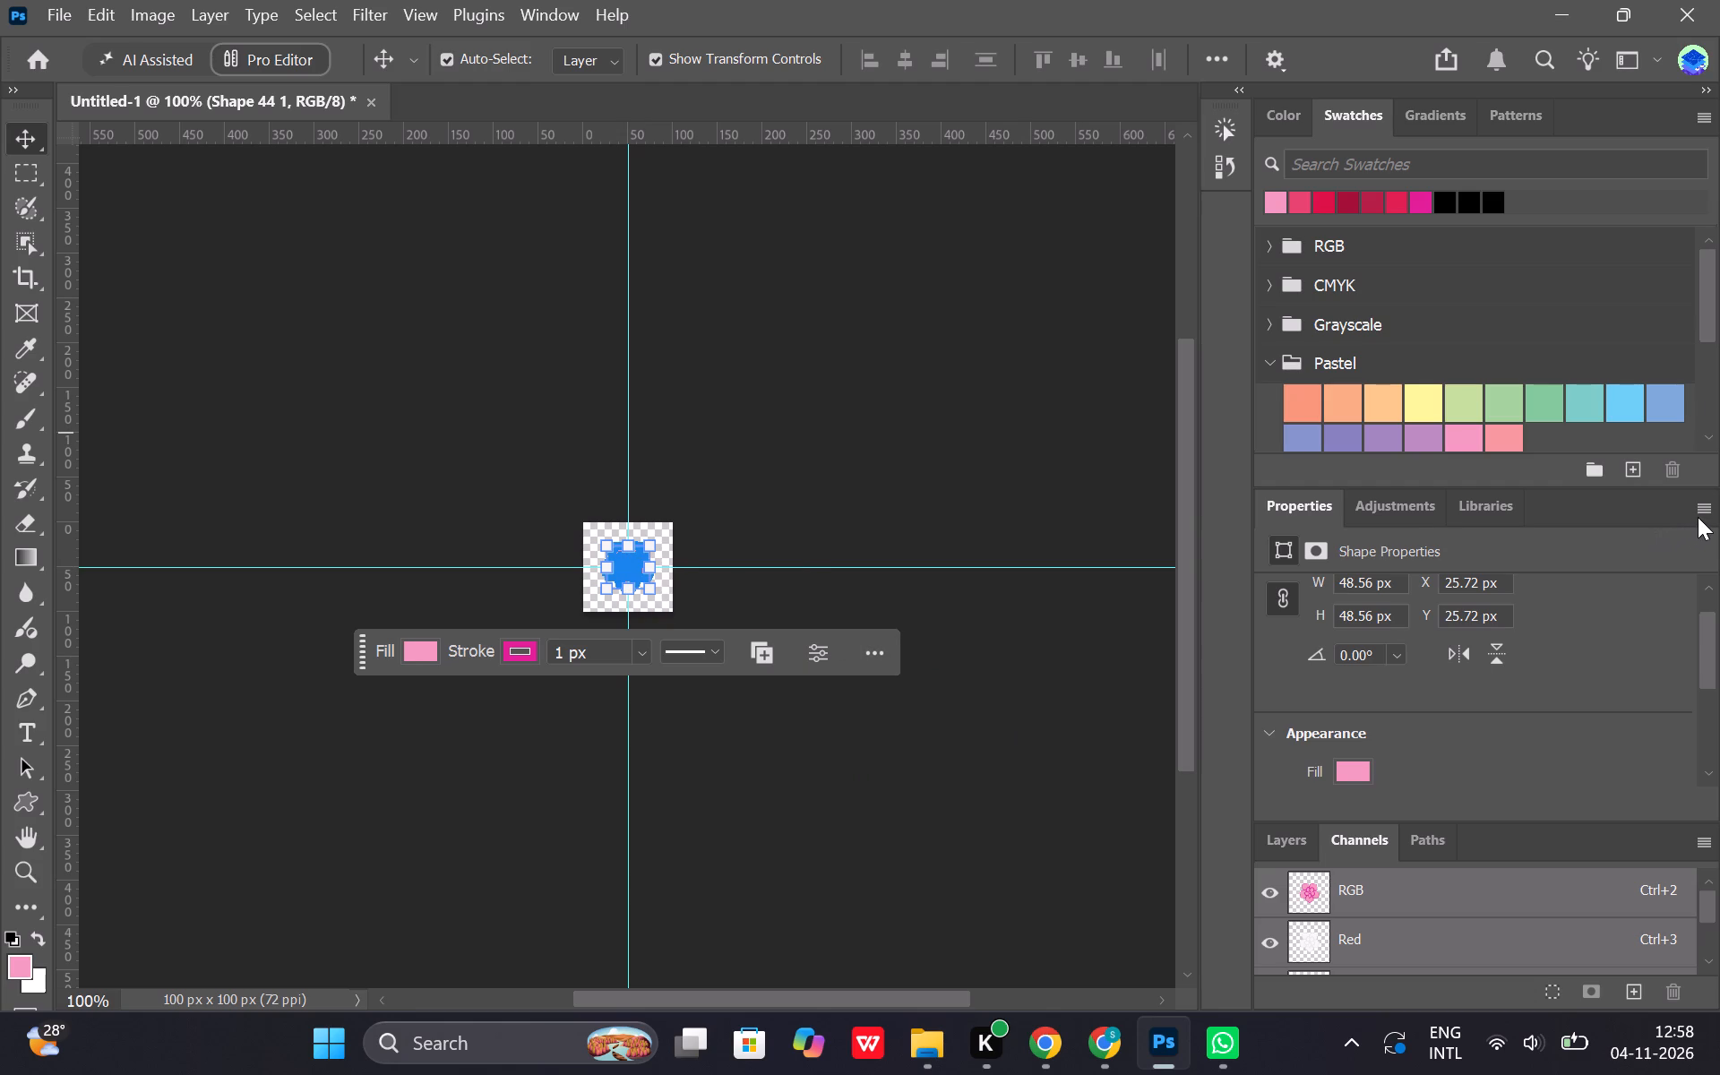
left_click(1698, 510)
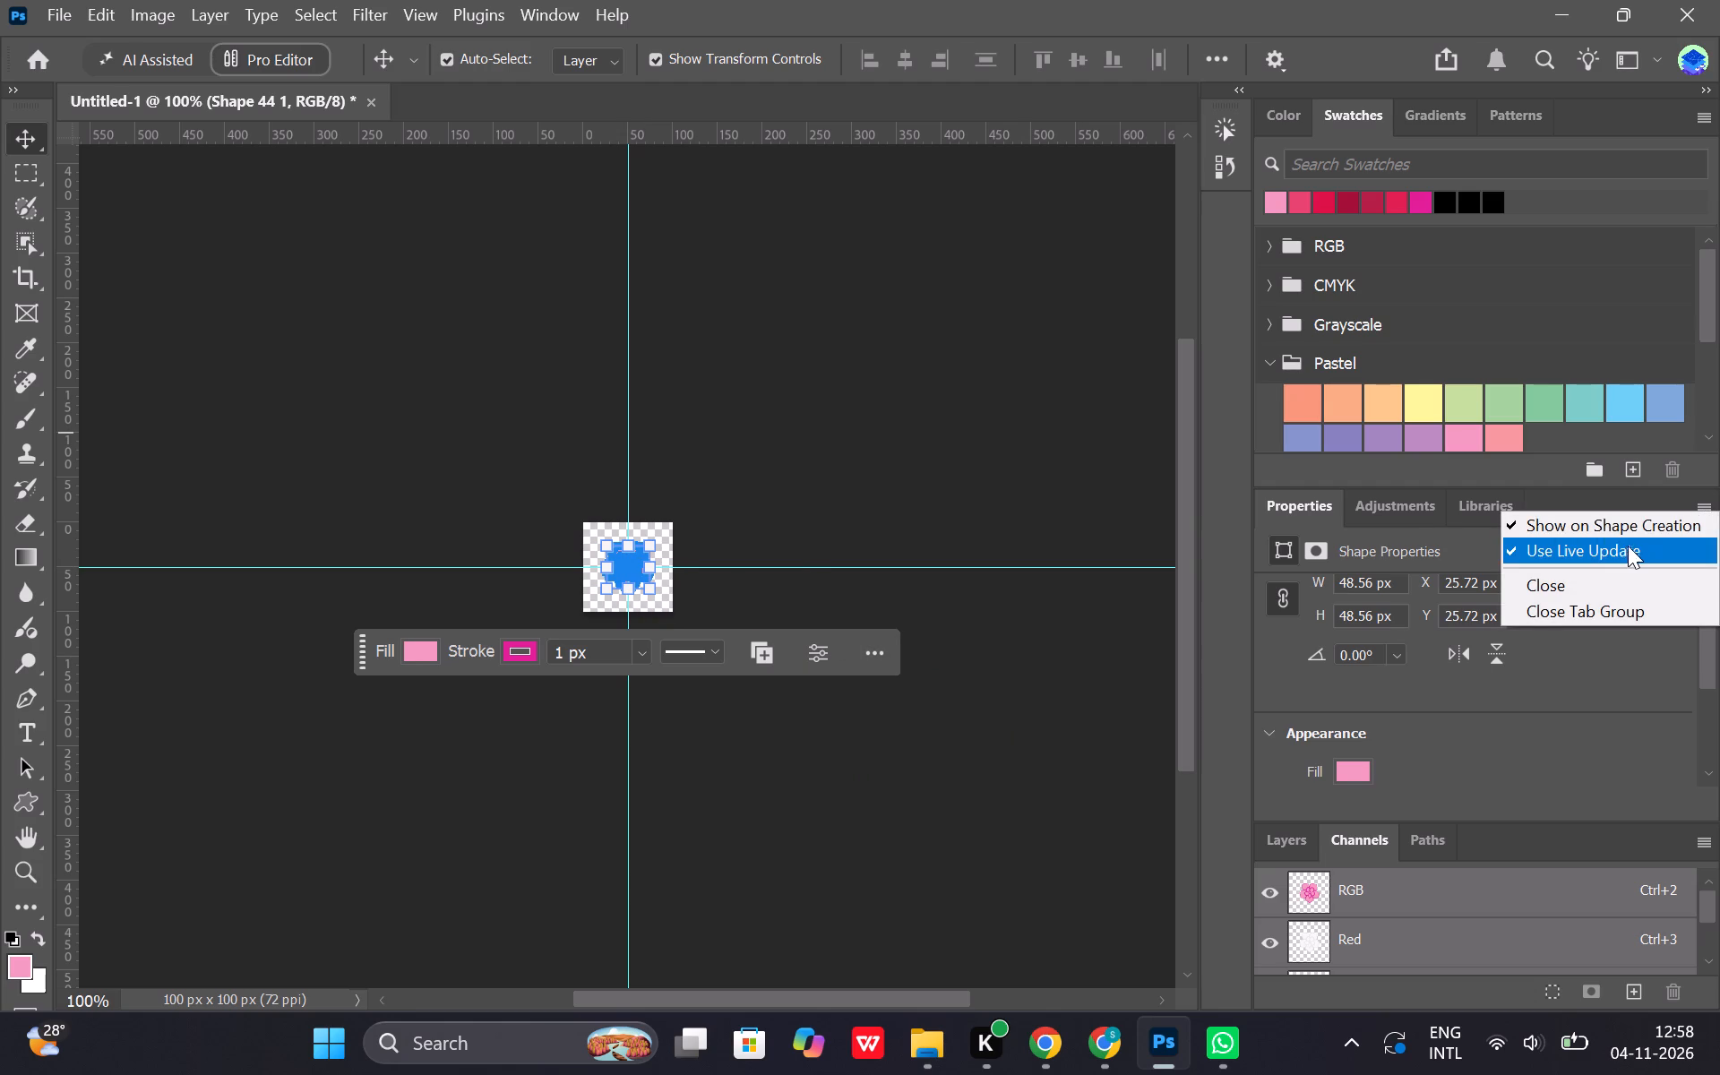
left_click(1598, 582)
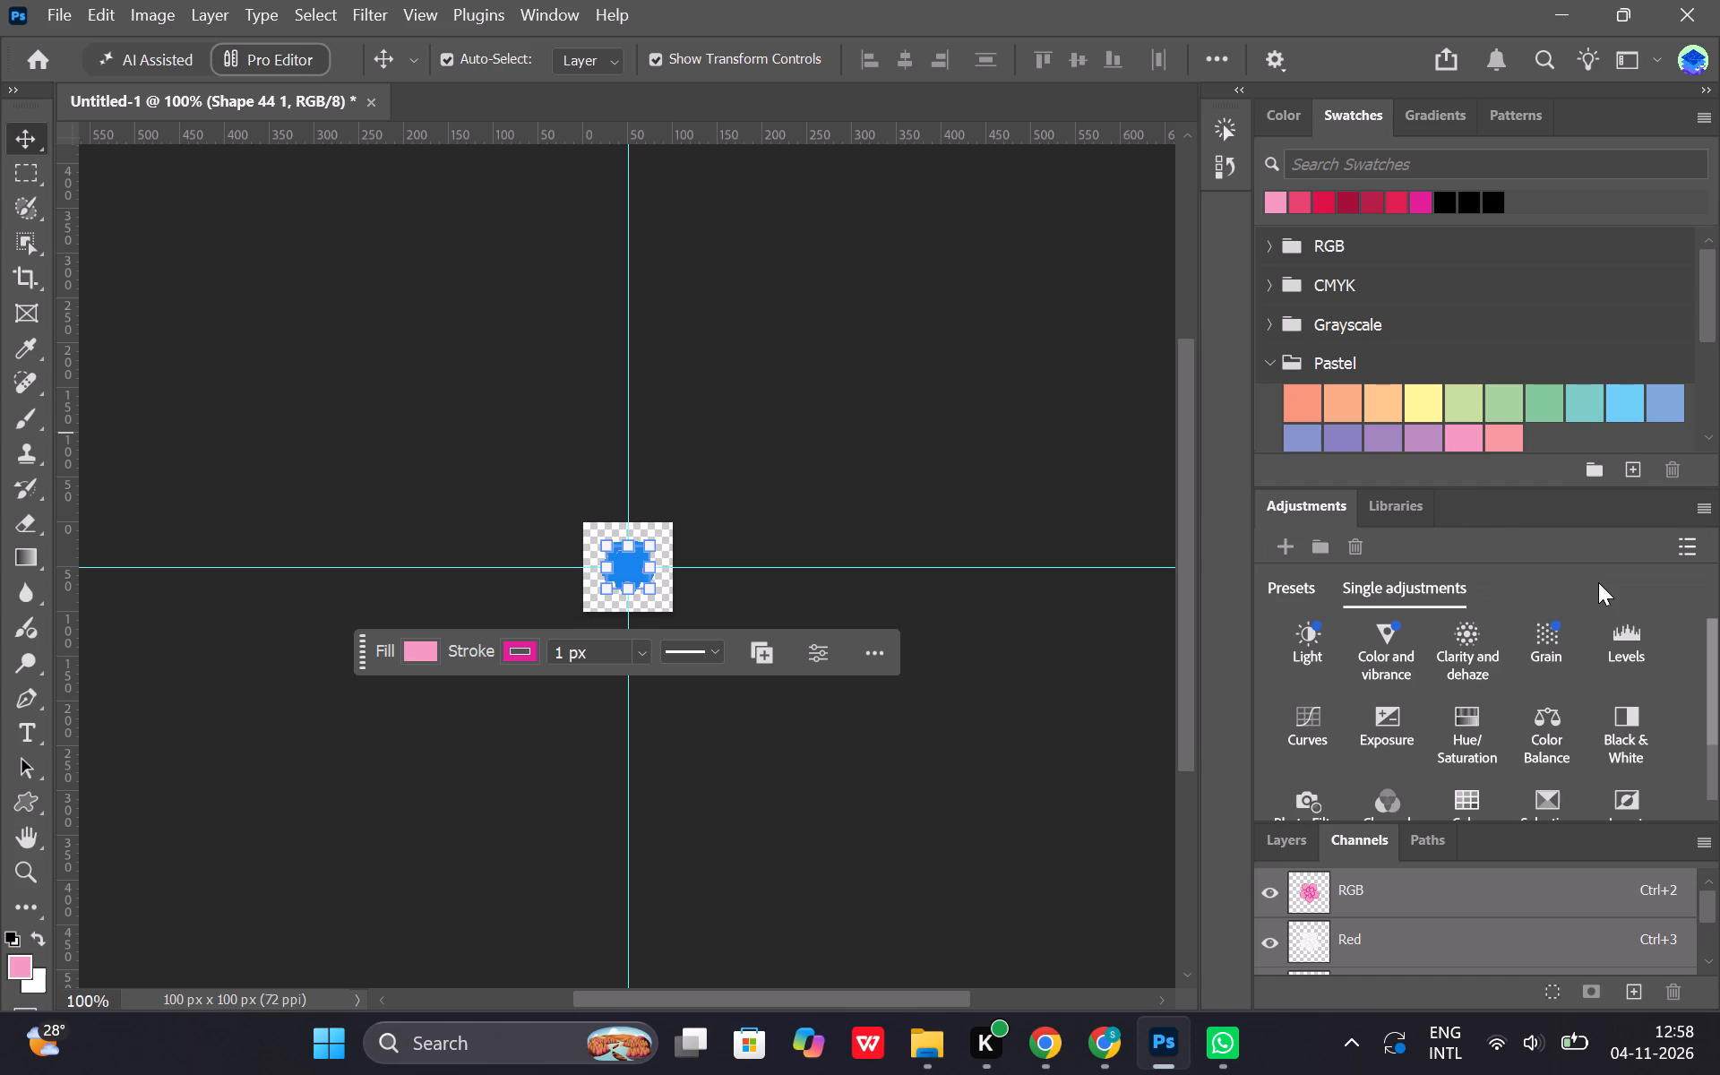
Duplicate the flower's Shape 44 1 layer within the same document, keeping the suggested copy name.
left_click(1388, 505)
left_click(1318, 505)
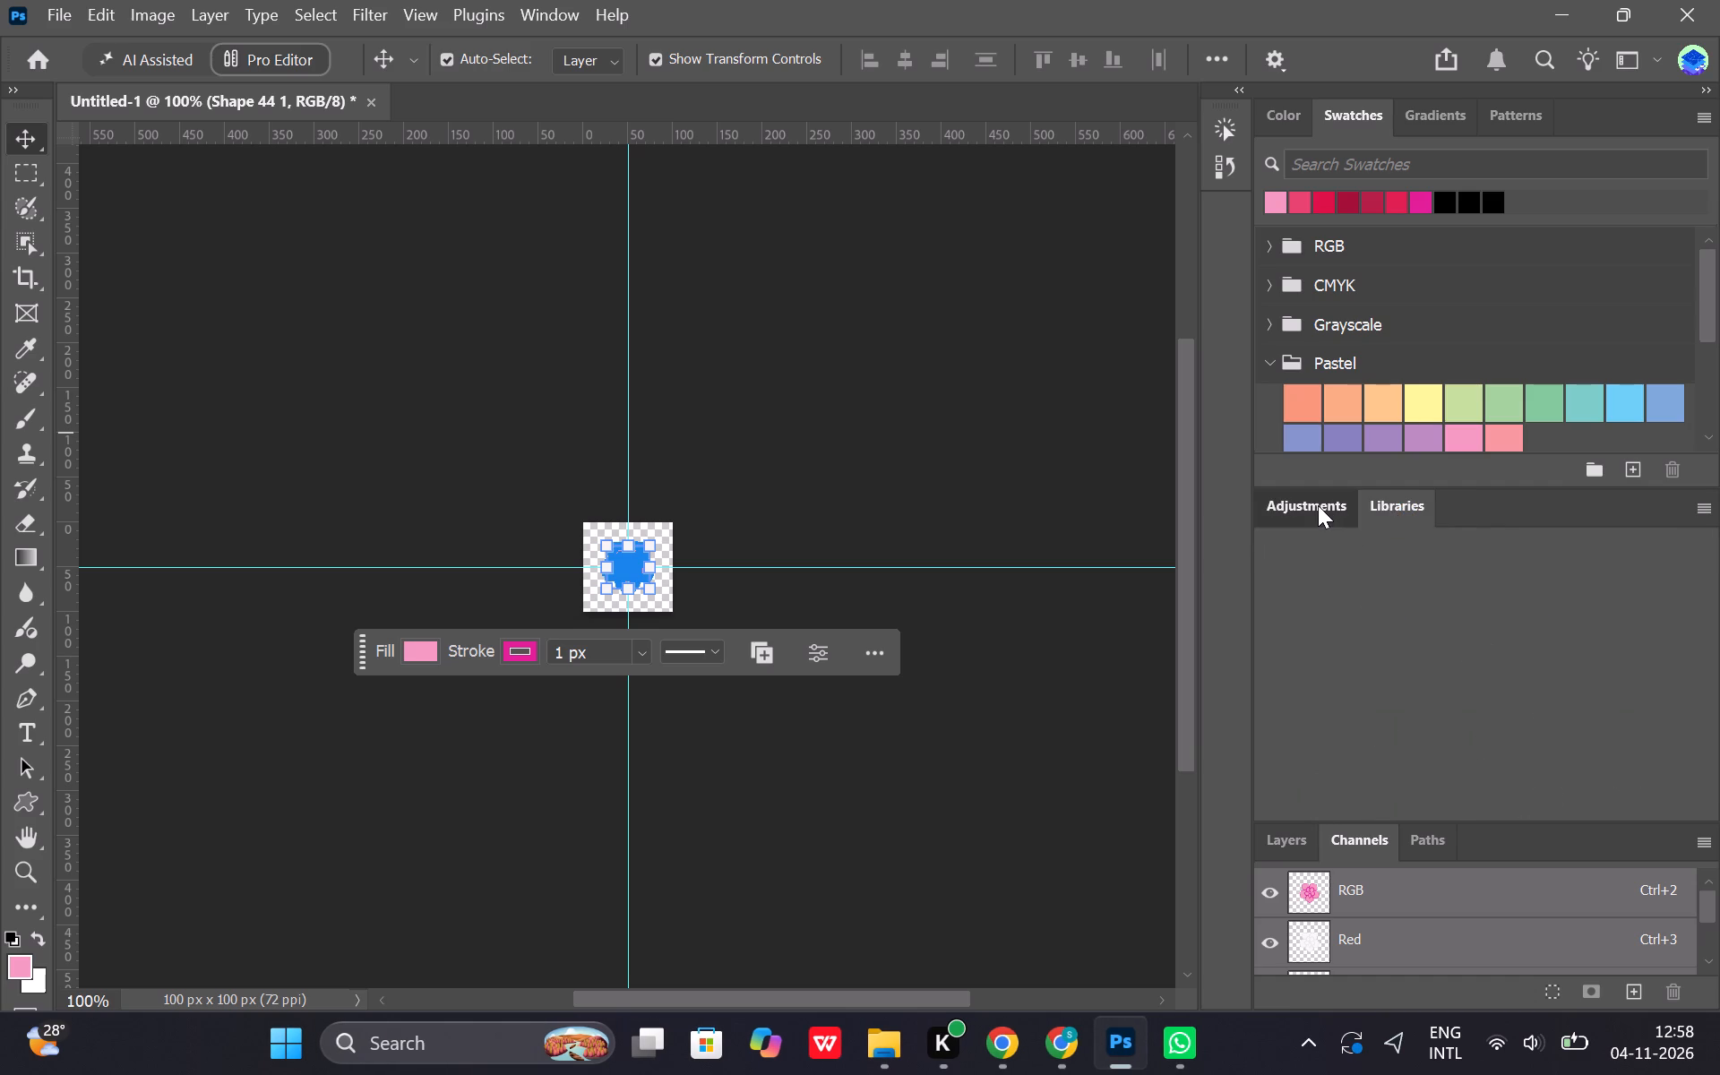
left_click(1707, 847)
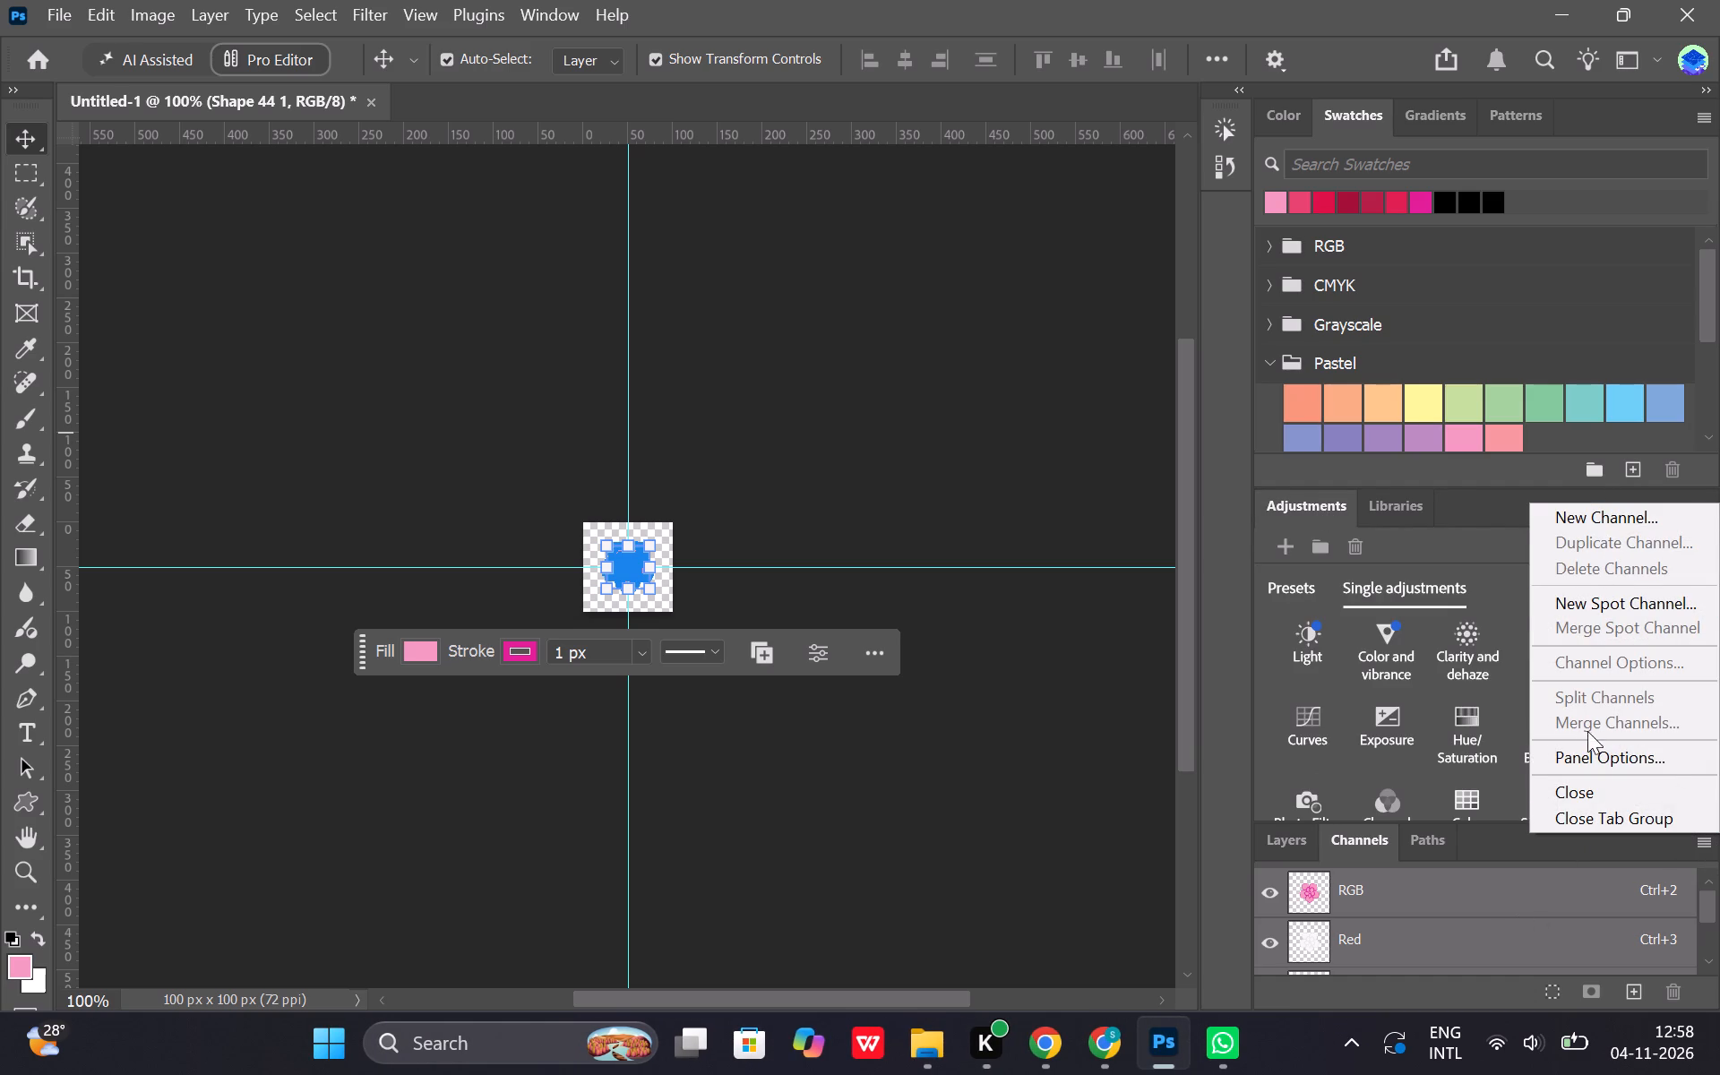
scroll(1341, 894, "down", 5)
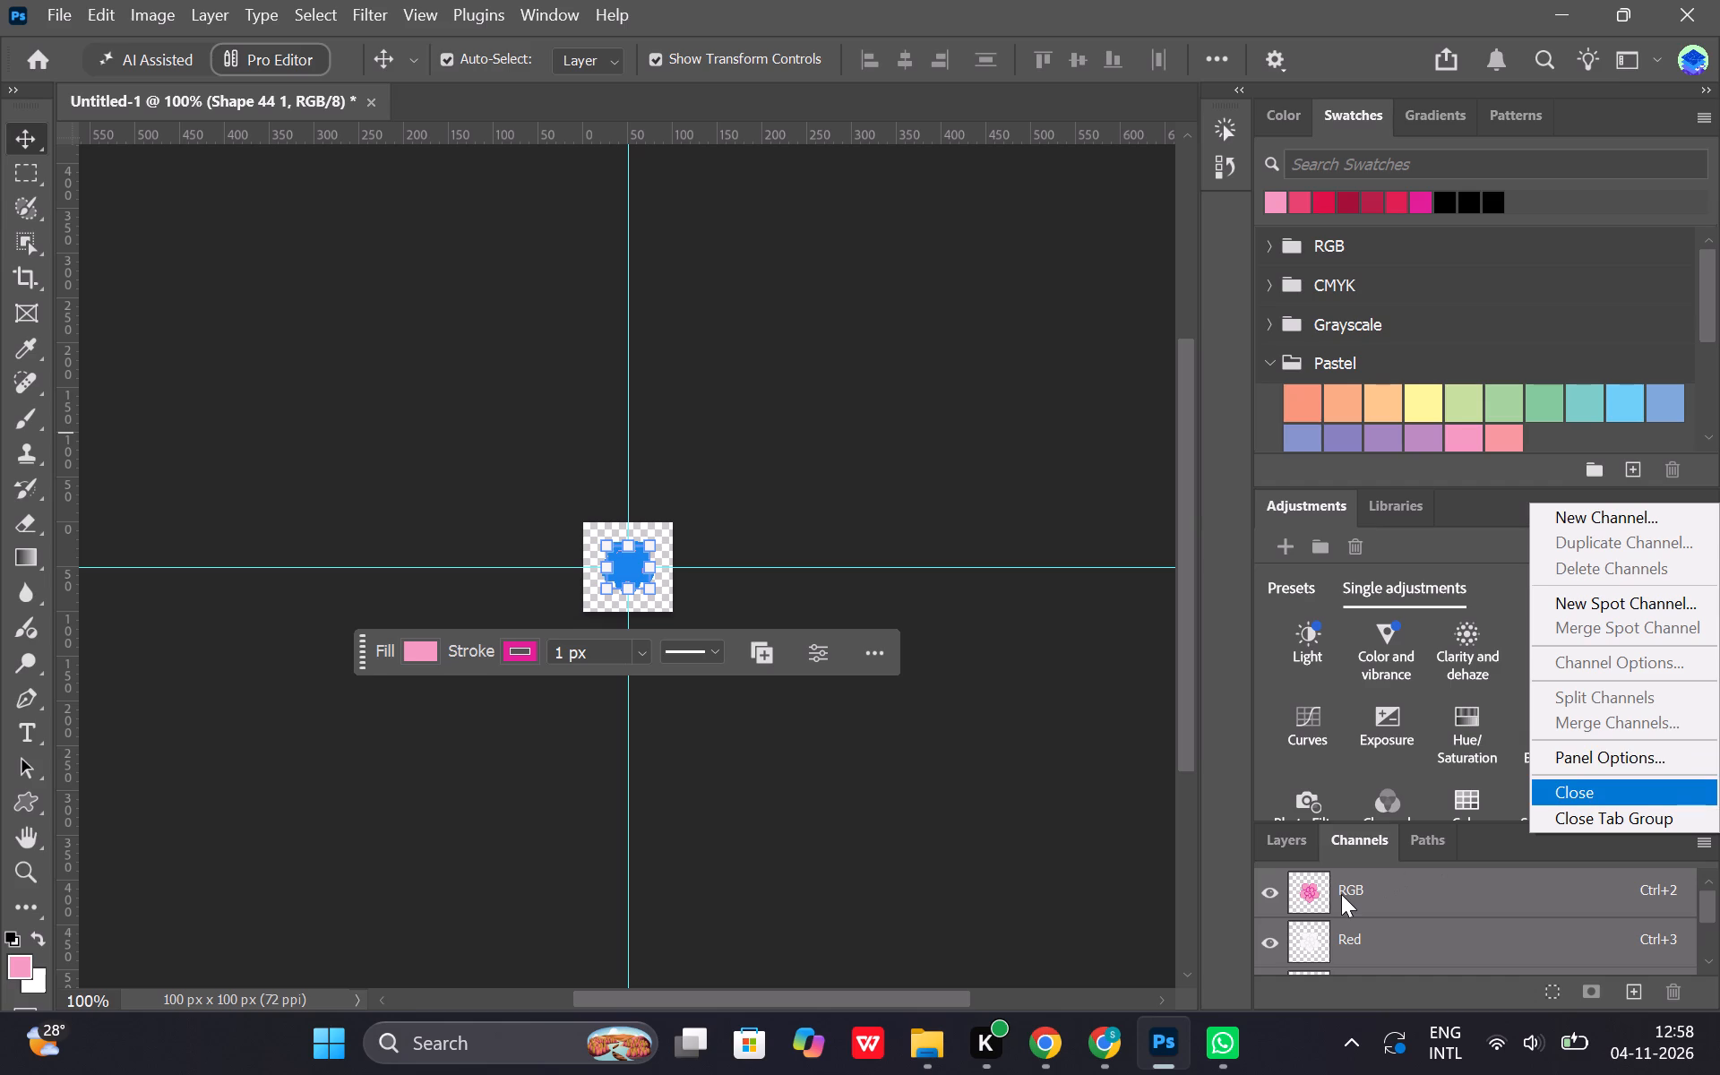
left_click(1296, 840)
left_click(1296, 840)
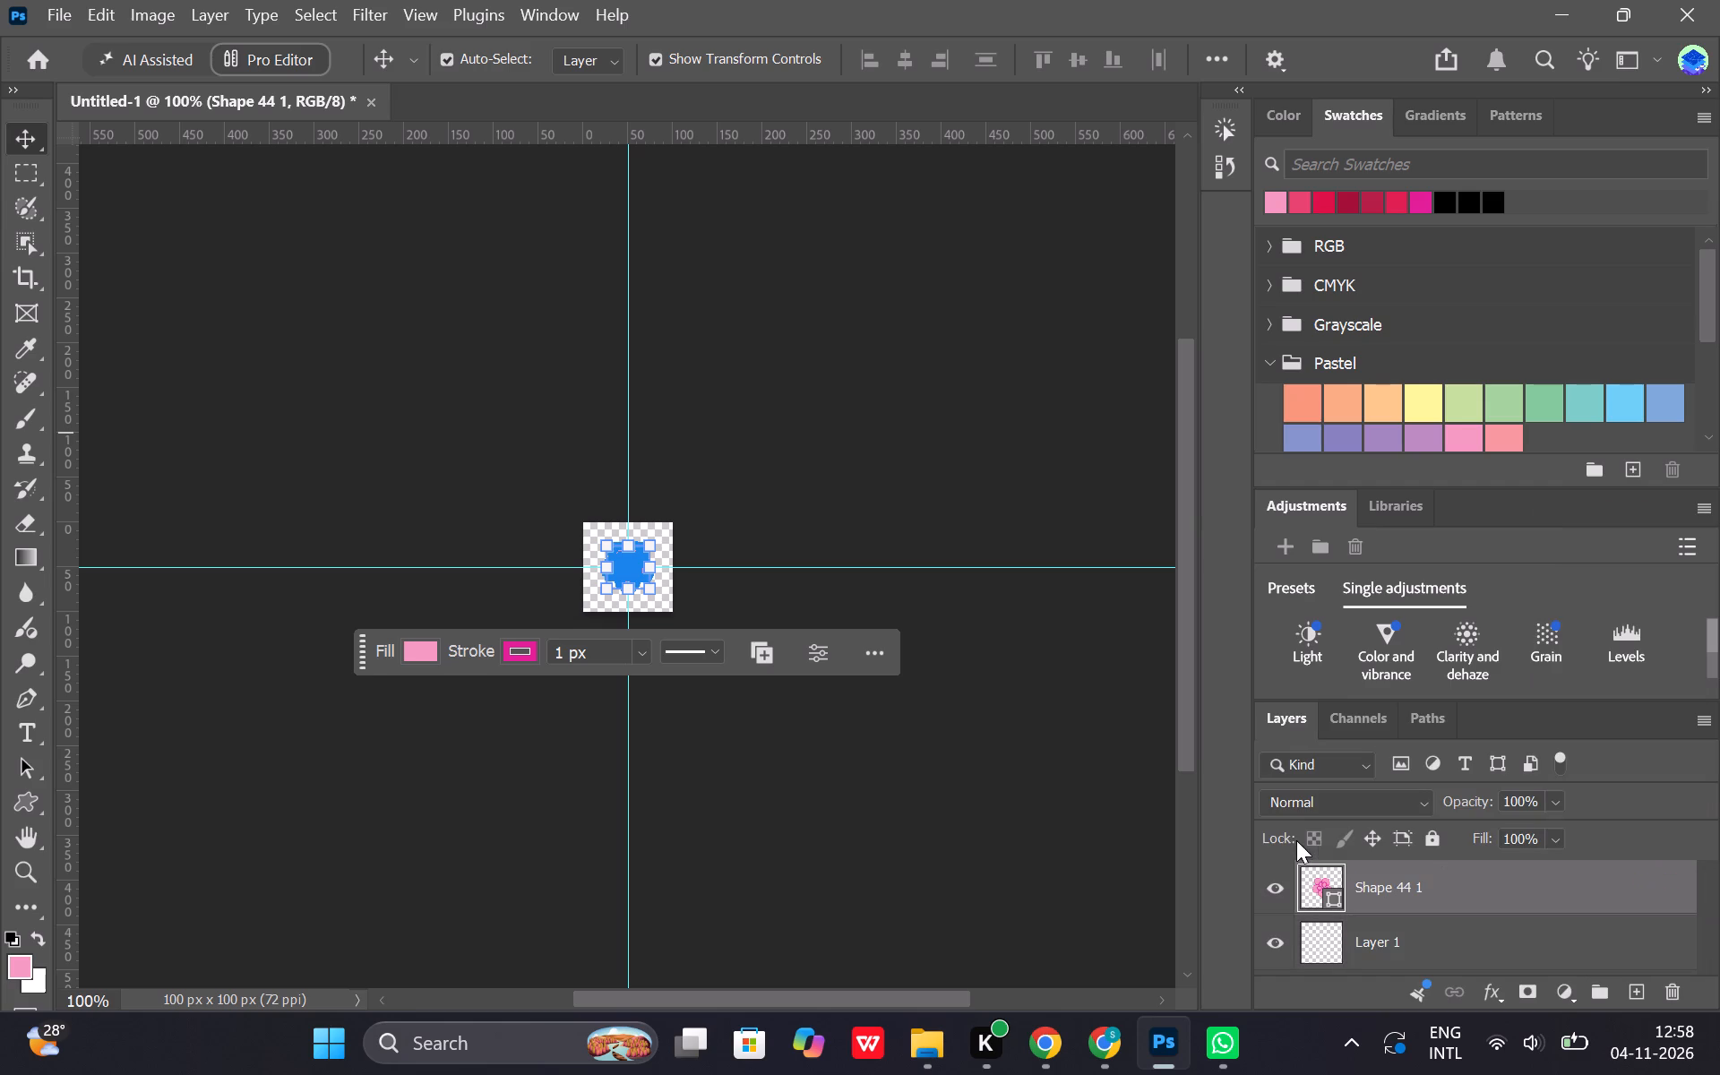
scroll(1604, 842, "down", 3)
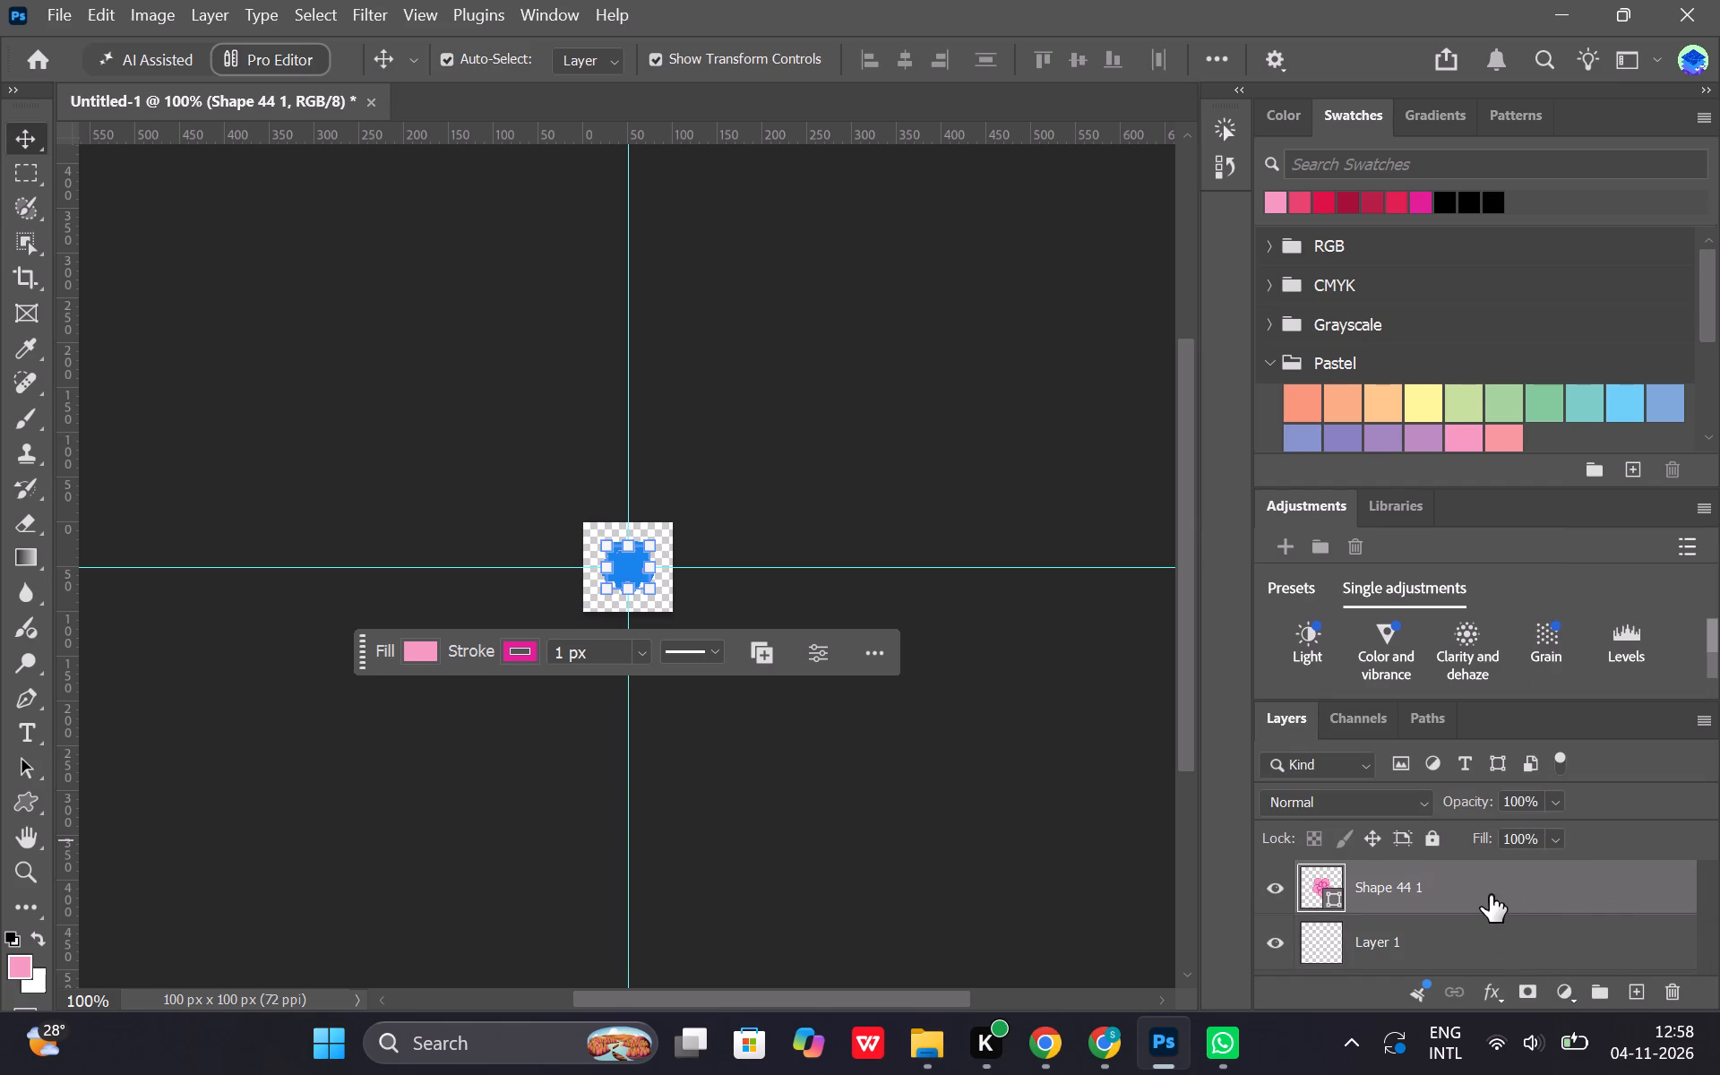
right_click(1488, 886)
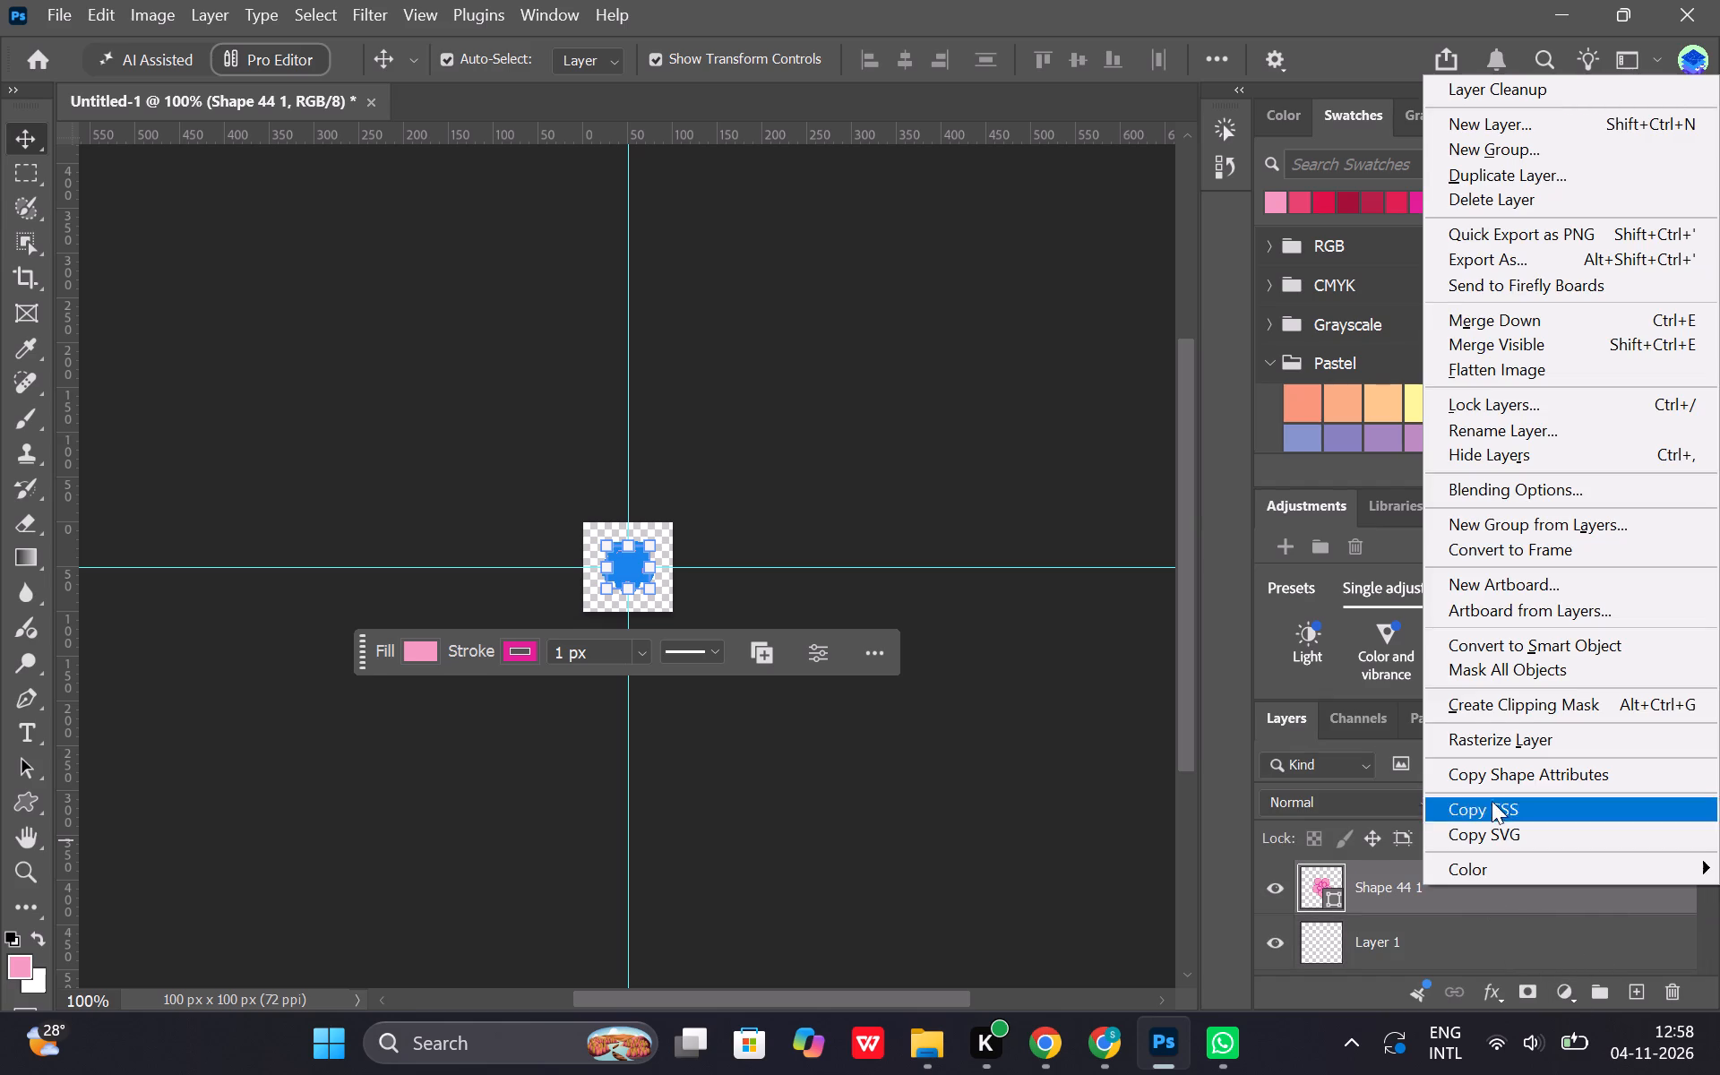
left_click(1532, 179)
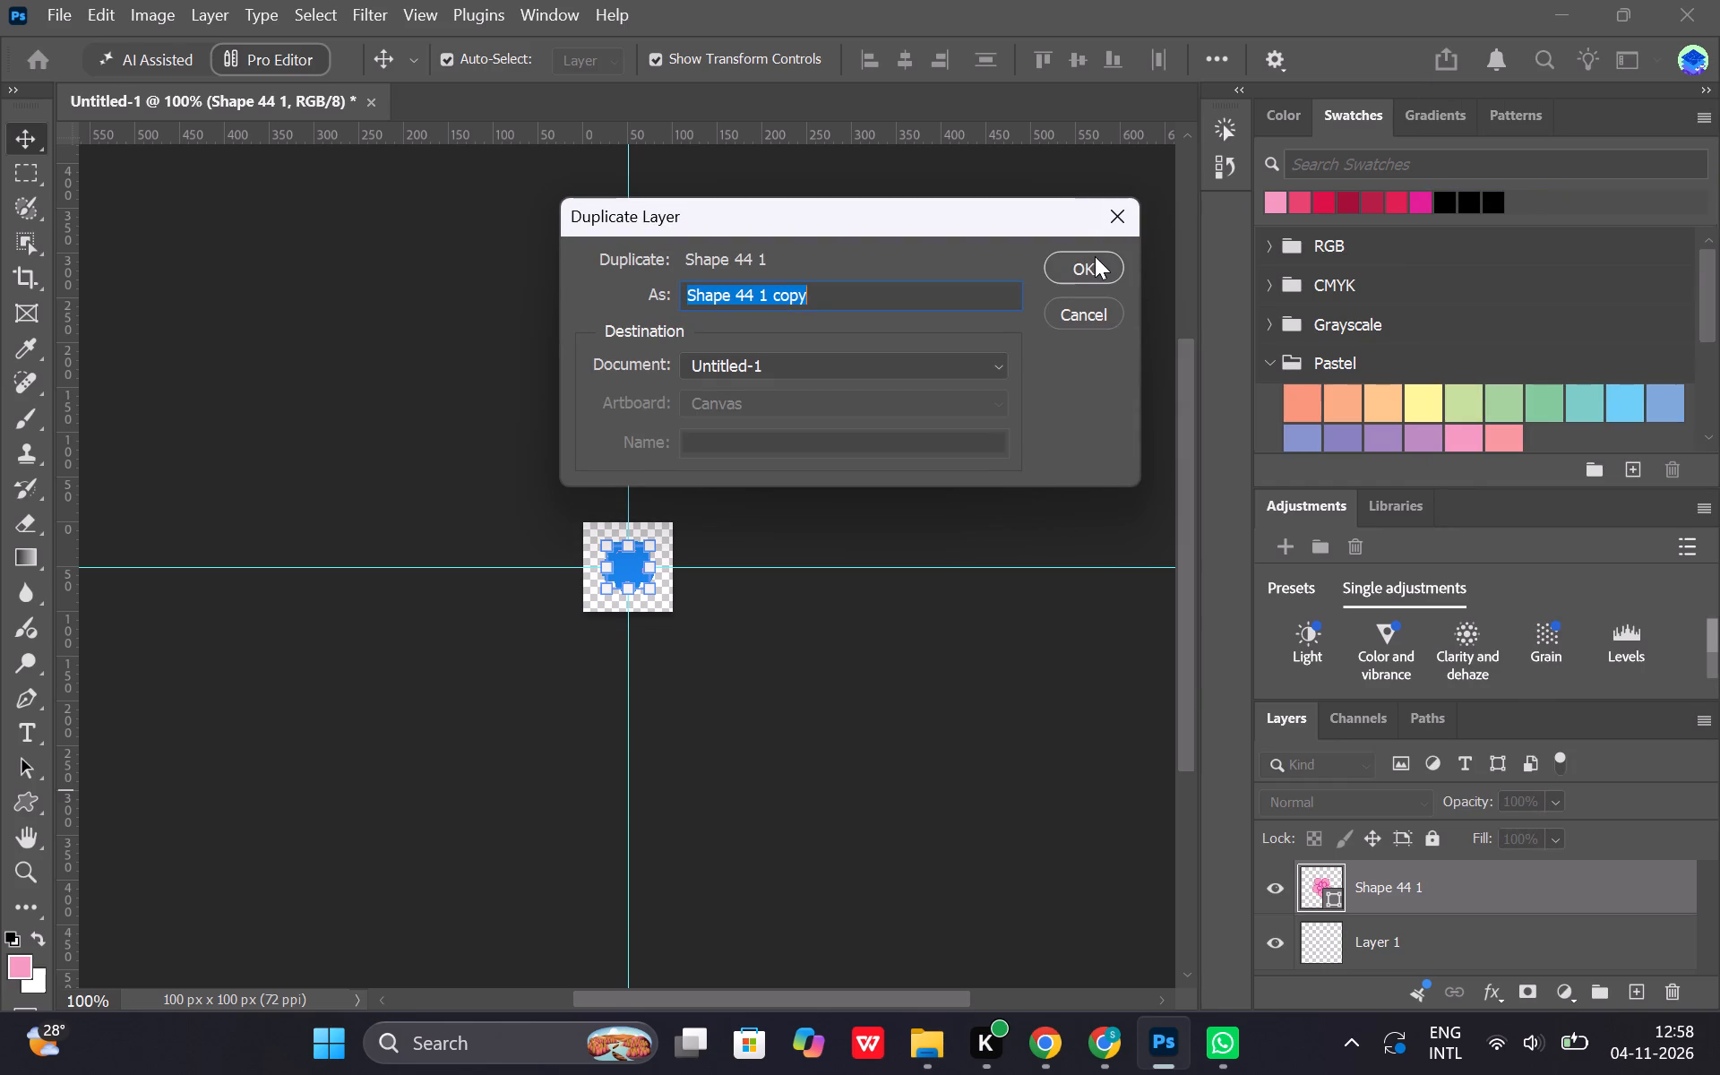
left_click(1082, 267)
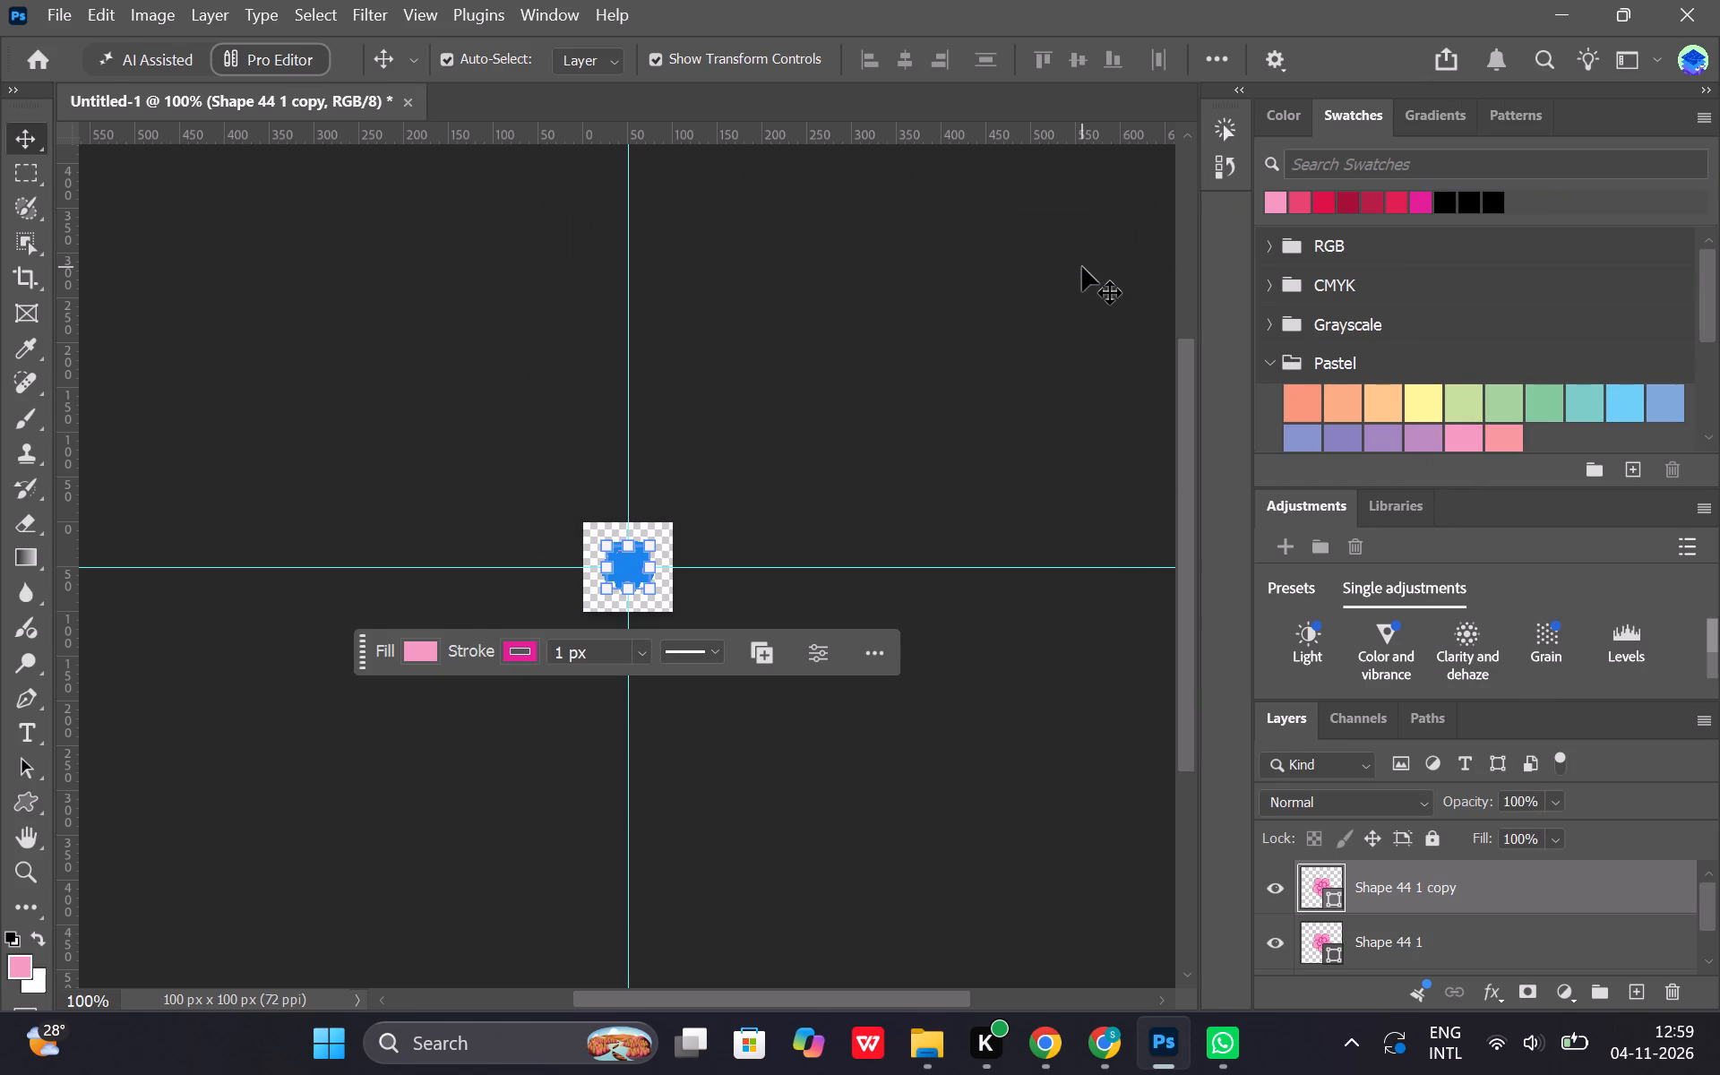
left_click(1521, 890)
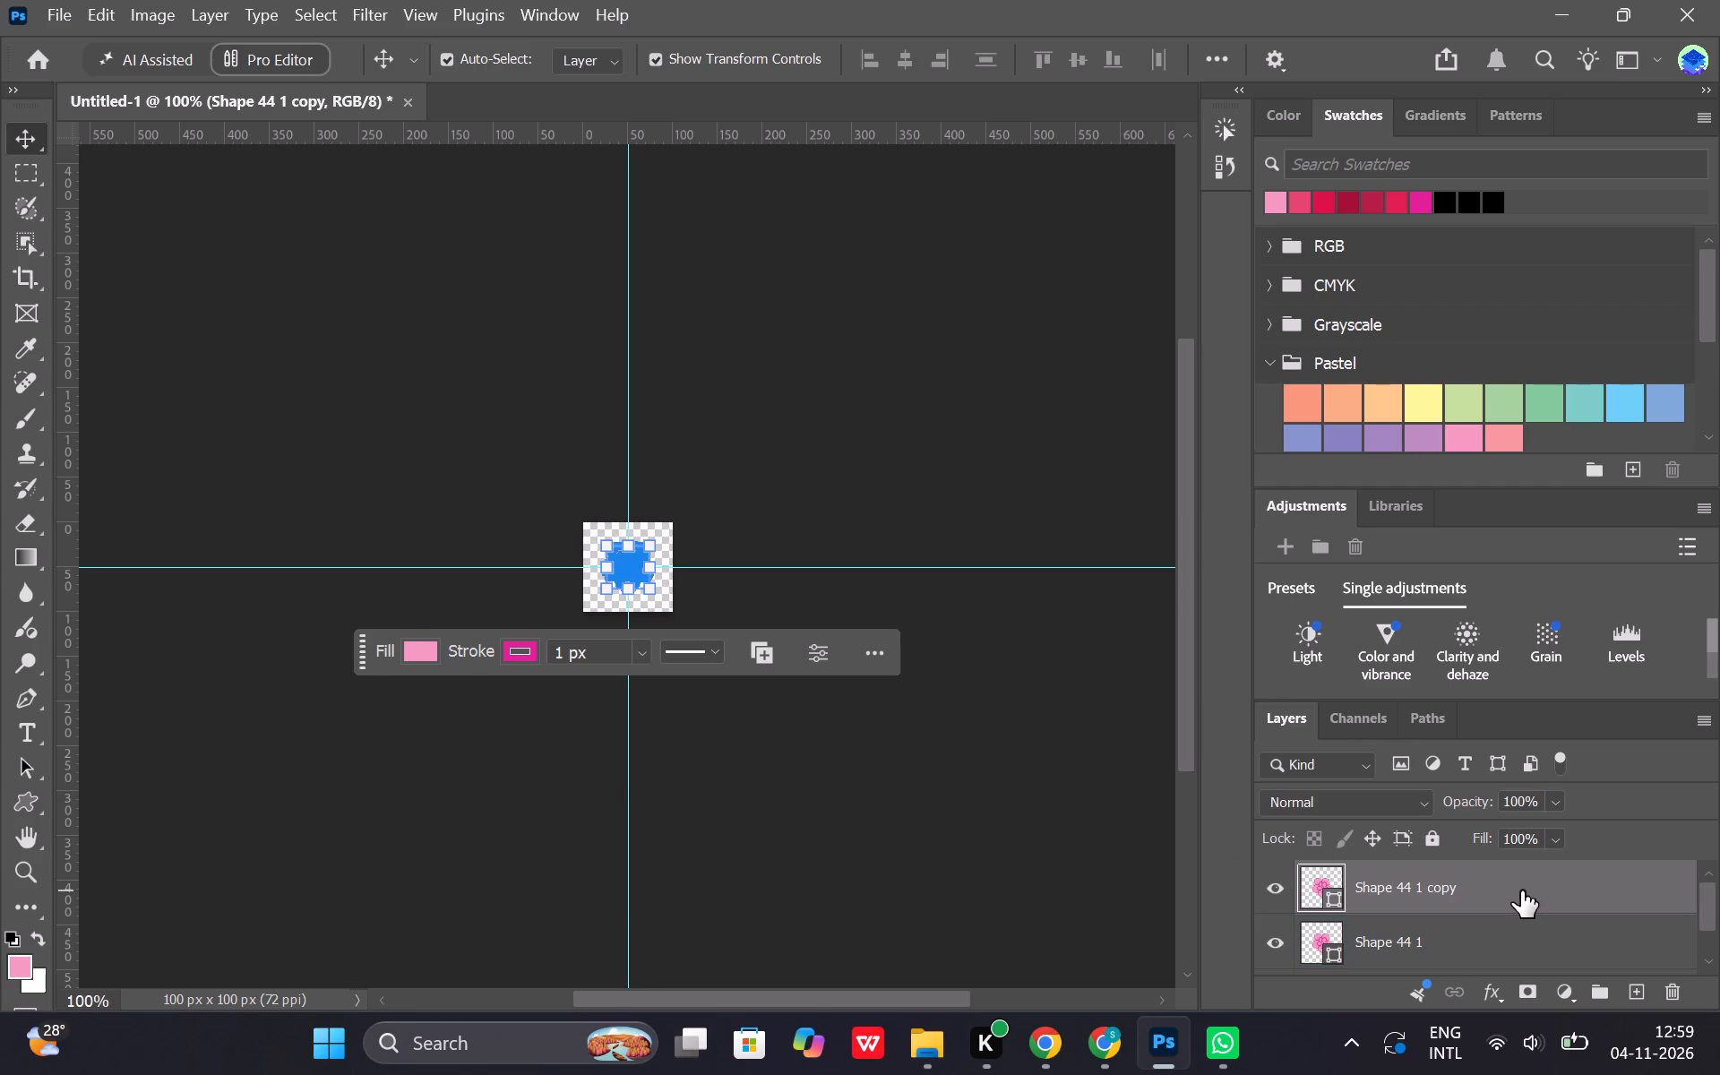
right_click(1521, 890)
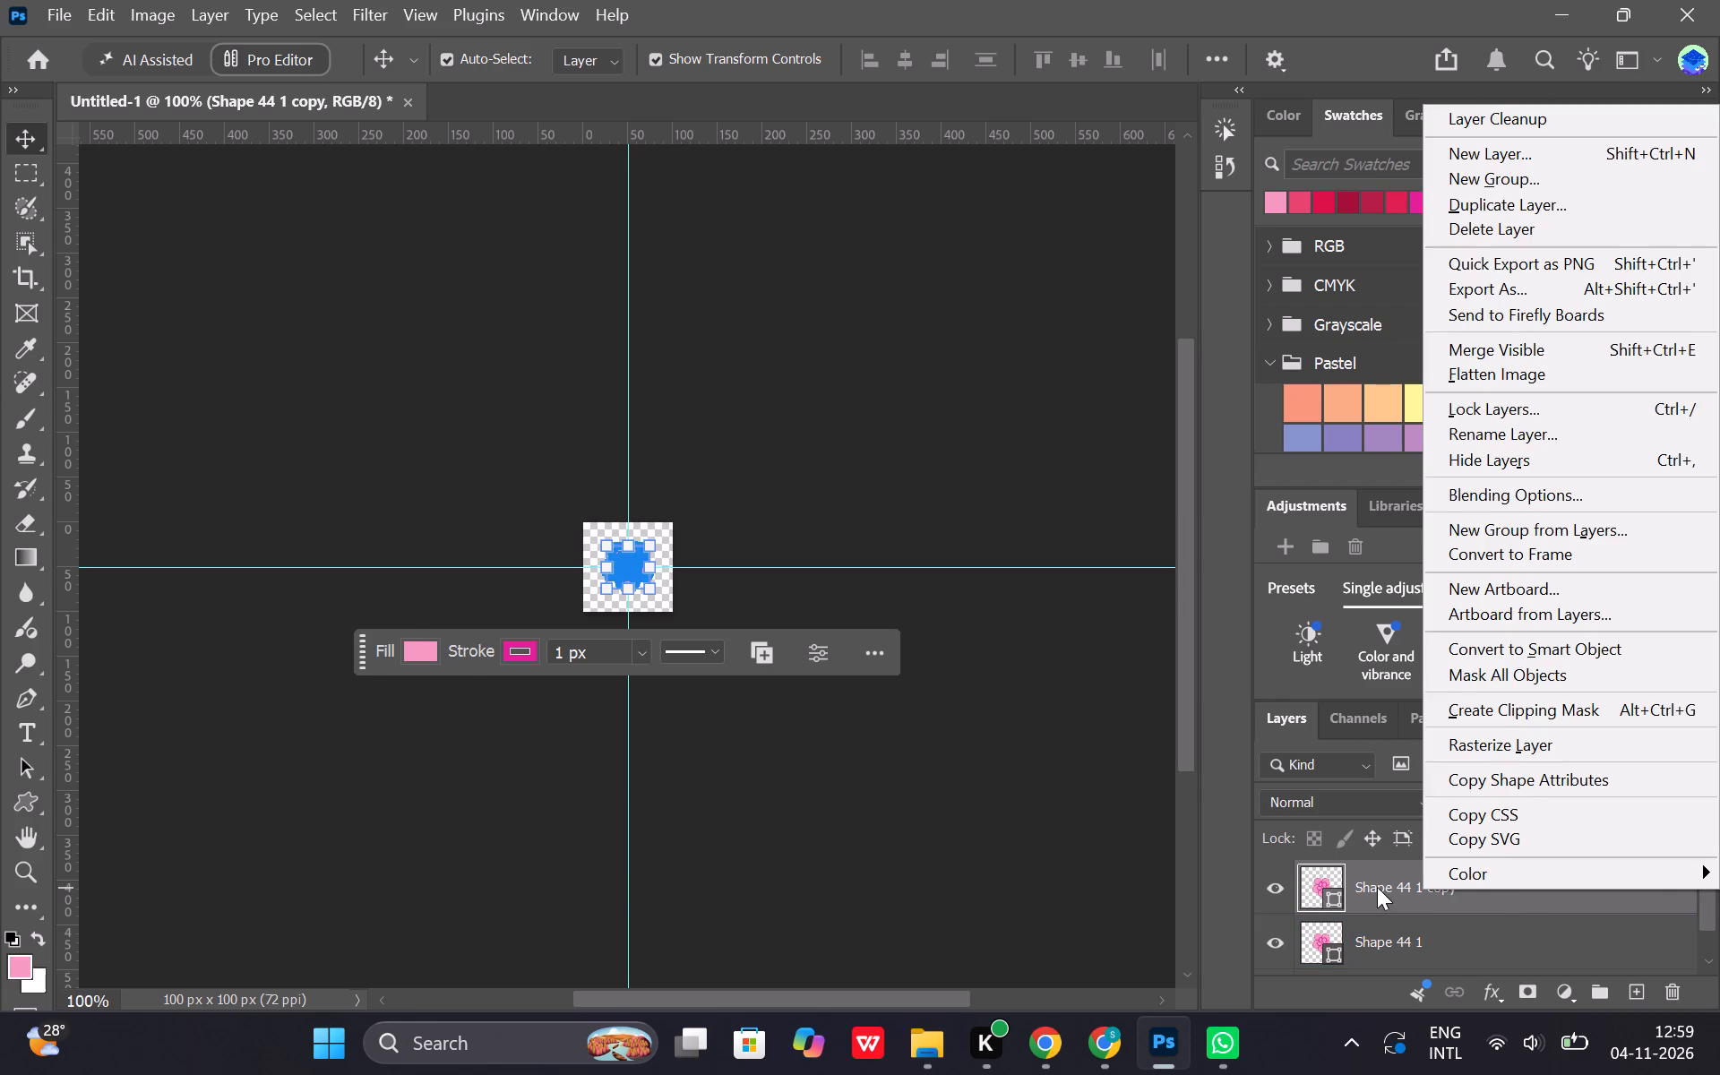
Switch to Chrome and watch the tutorial part on starting the Offset filter on the duplicated layer.
left_click(1121, 1029)
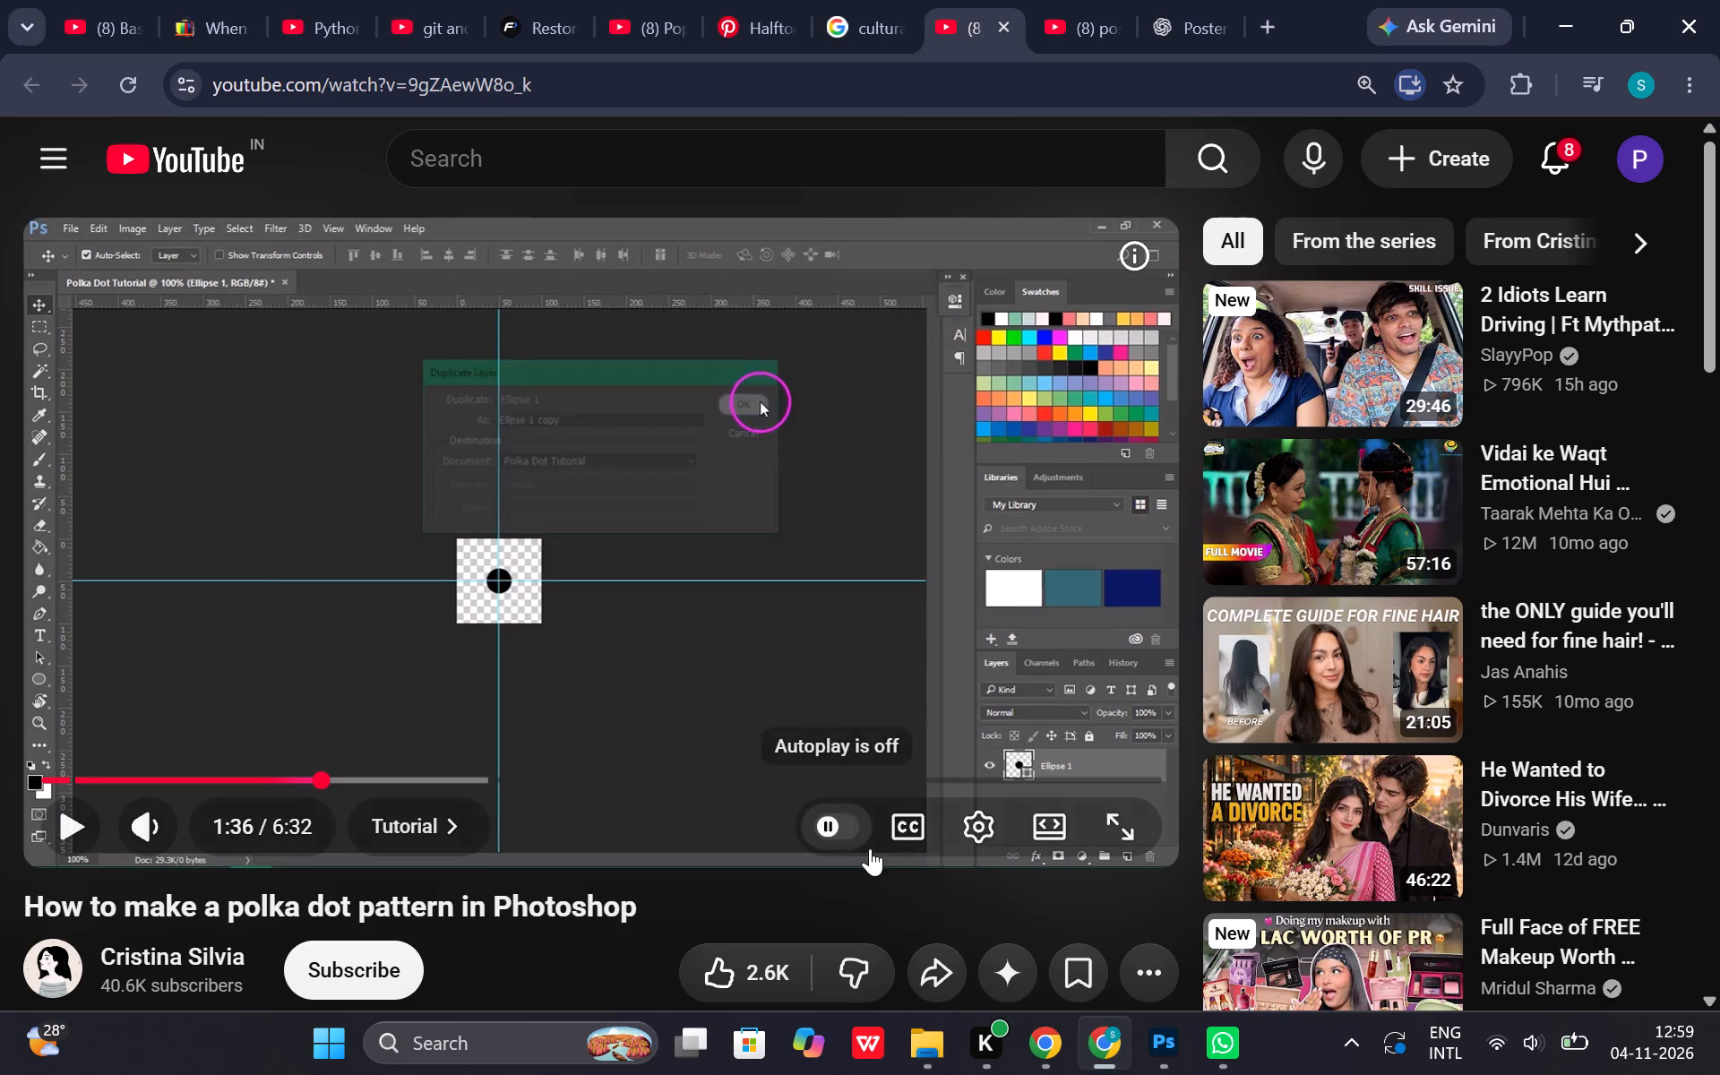
left_click(814, 708)
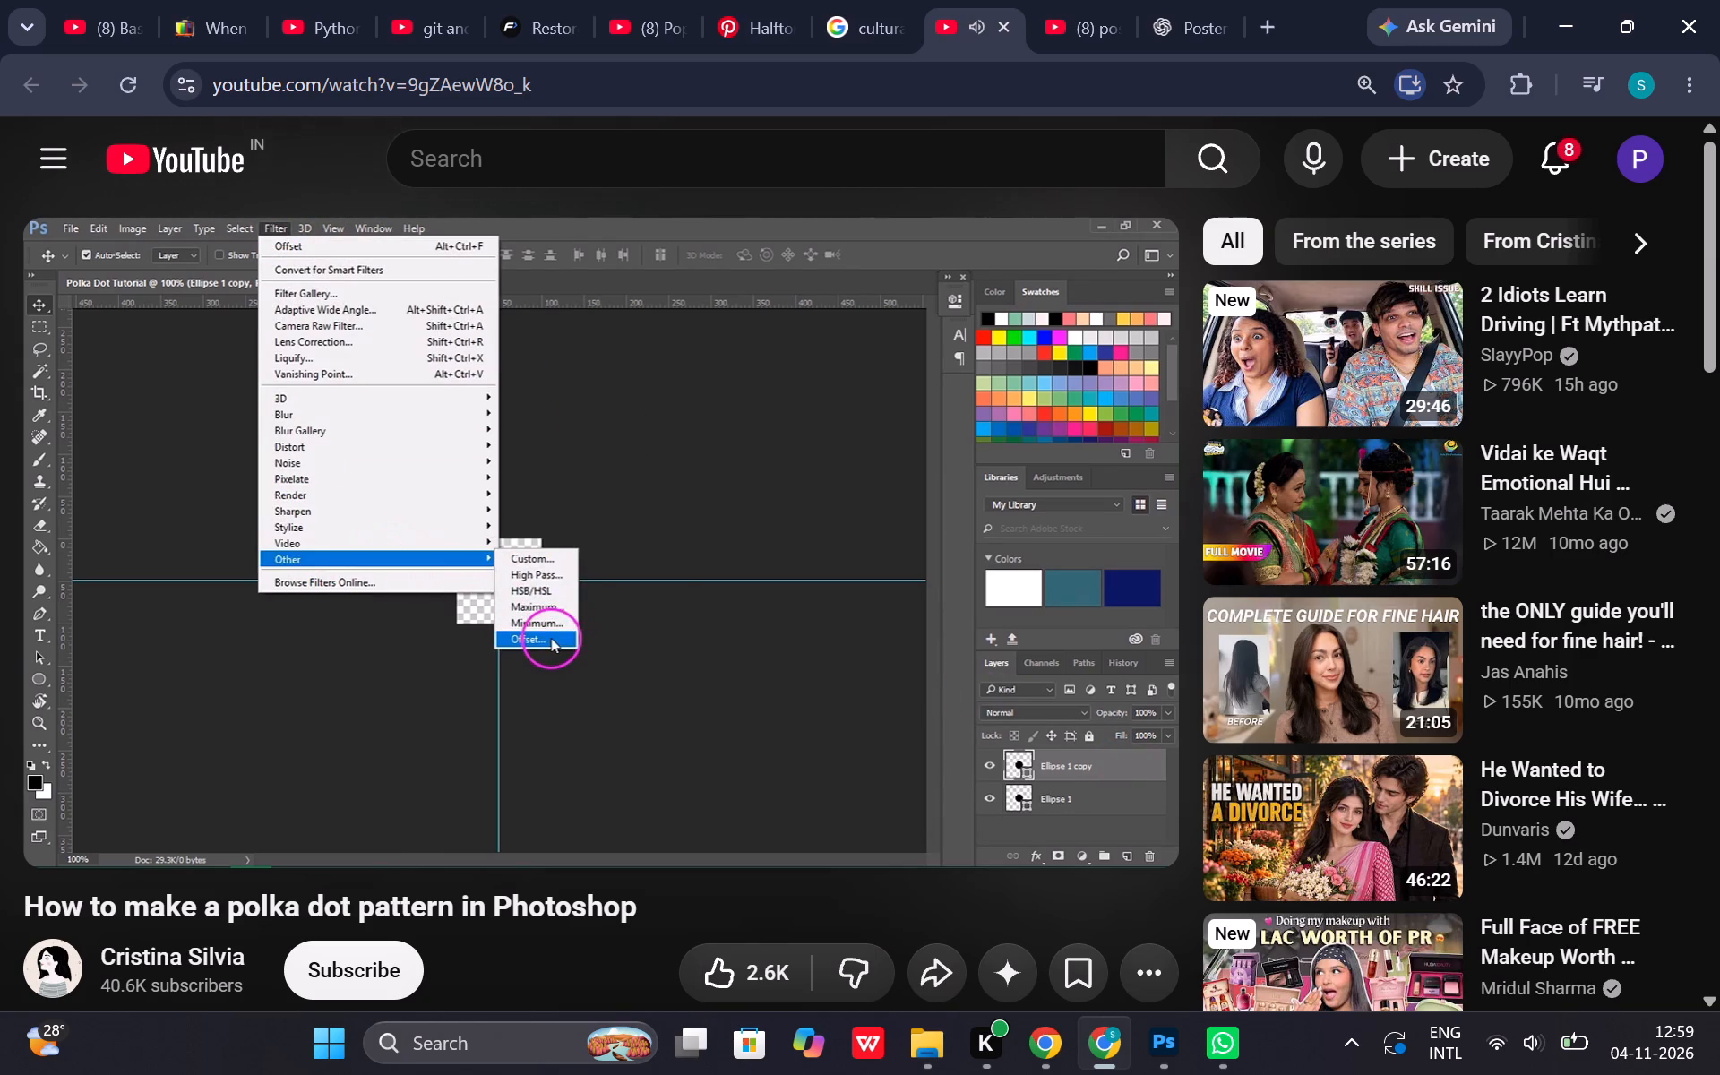
left_click(860, 536)
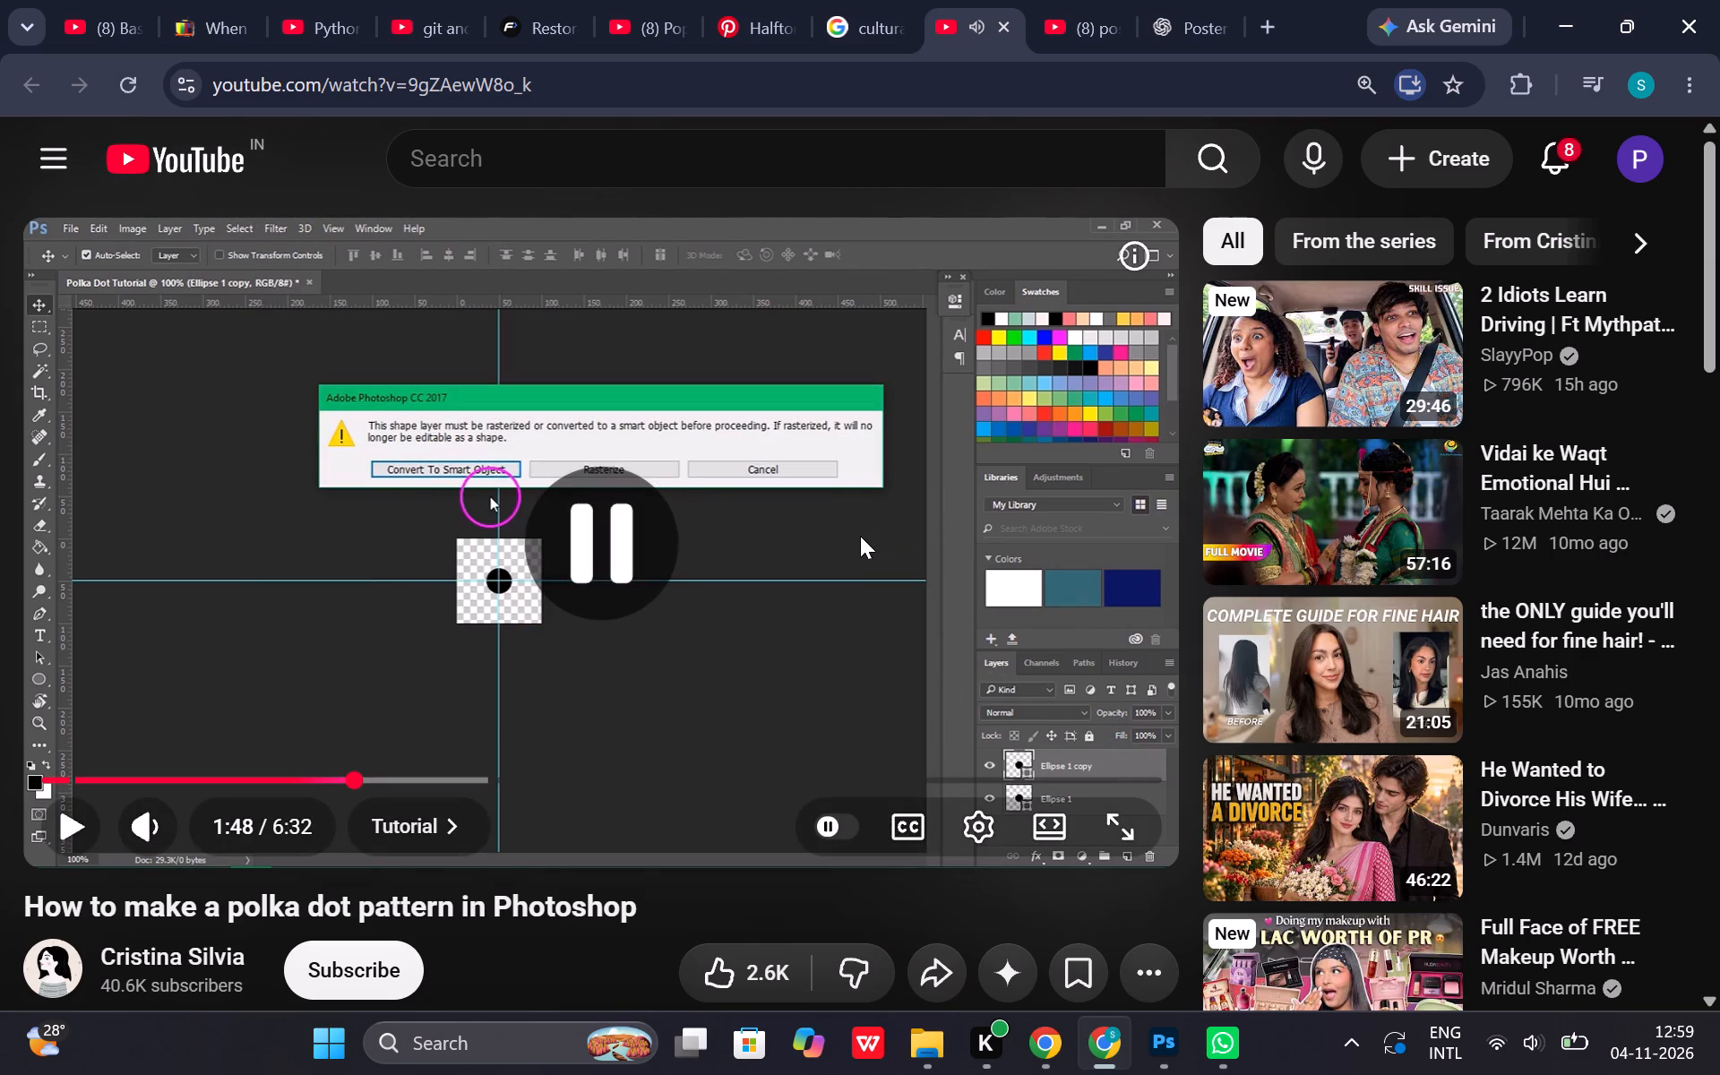
Switch to Photoshop and start the Offset filter on the duplicated flower layer.
left_click(1169, 1063)
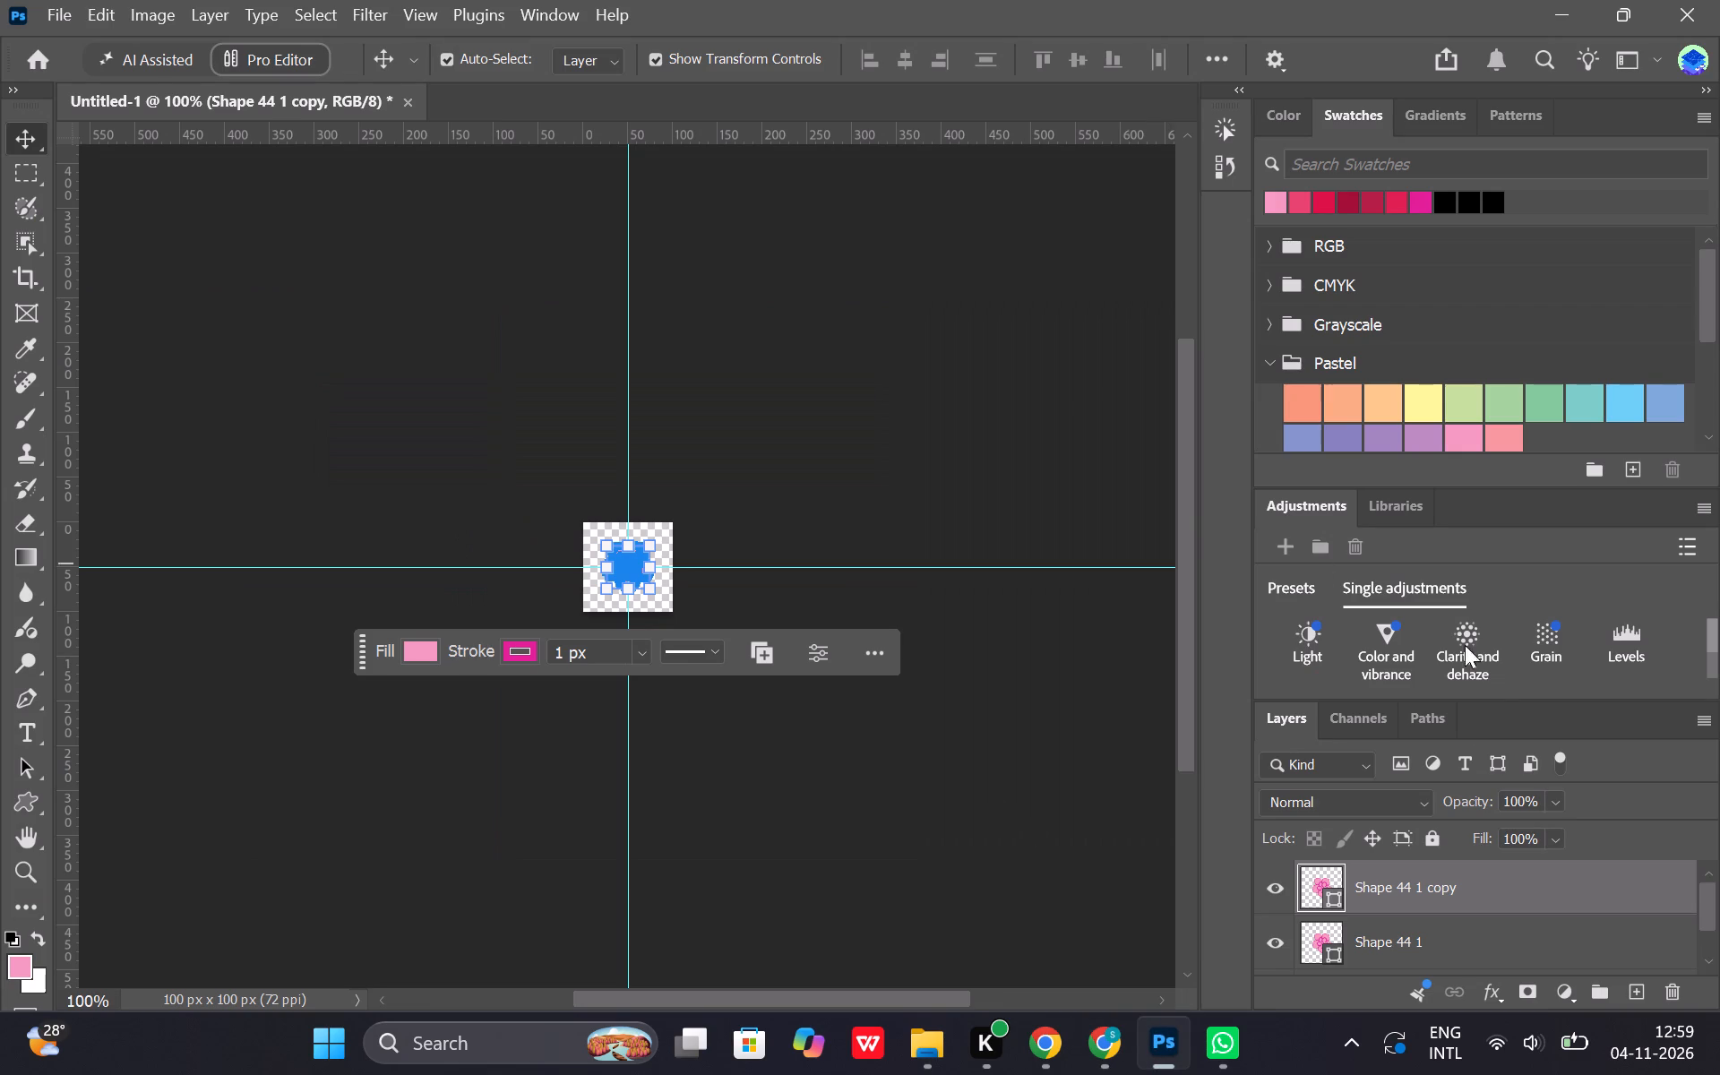
right_click(1412, 886)
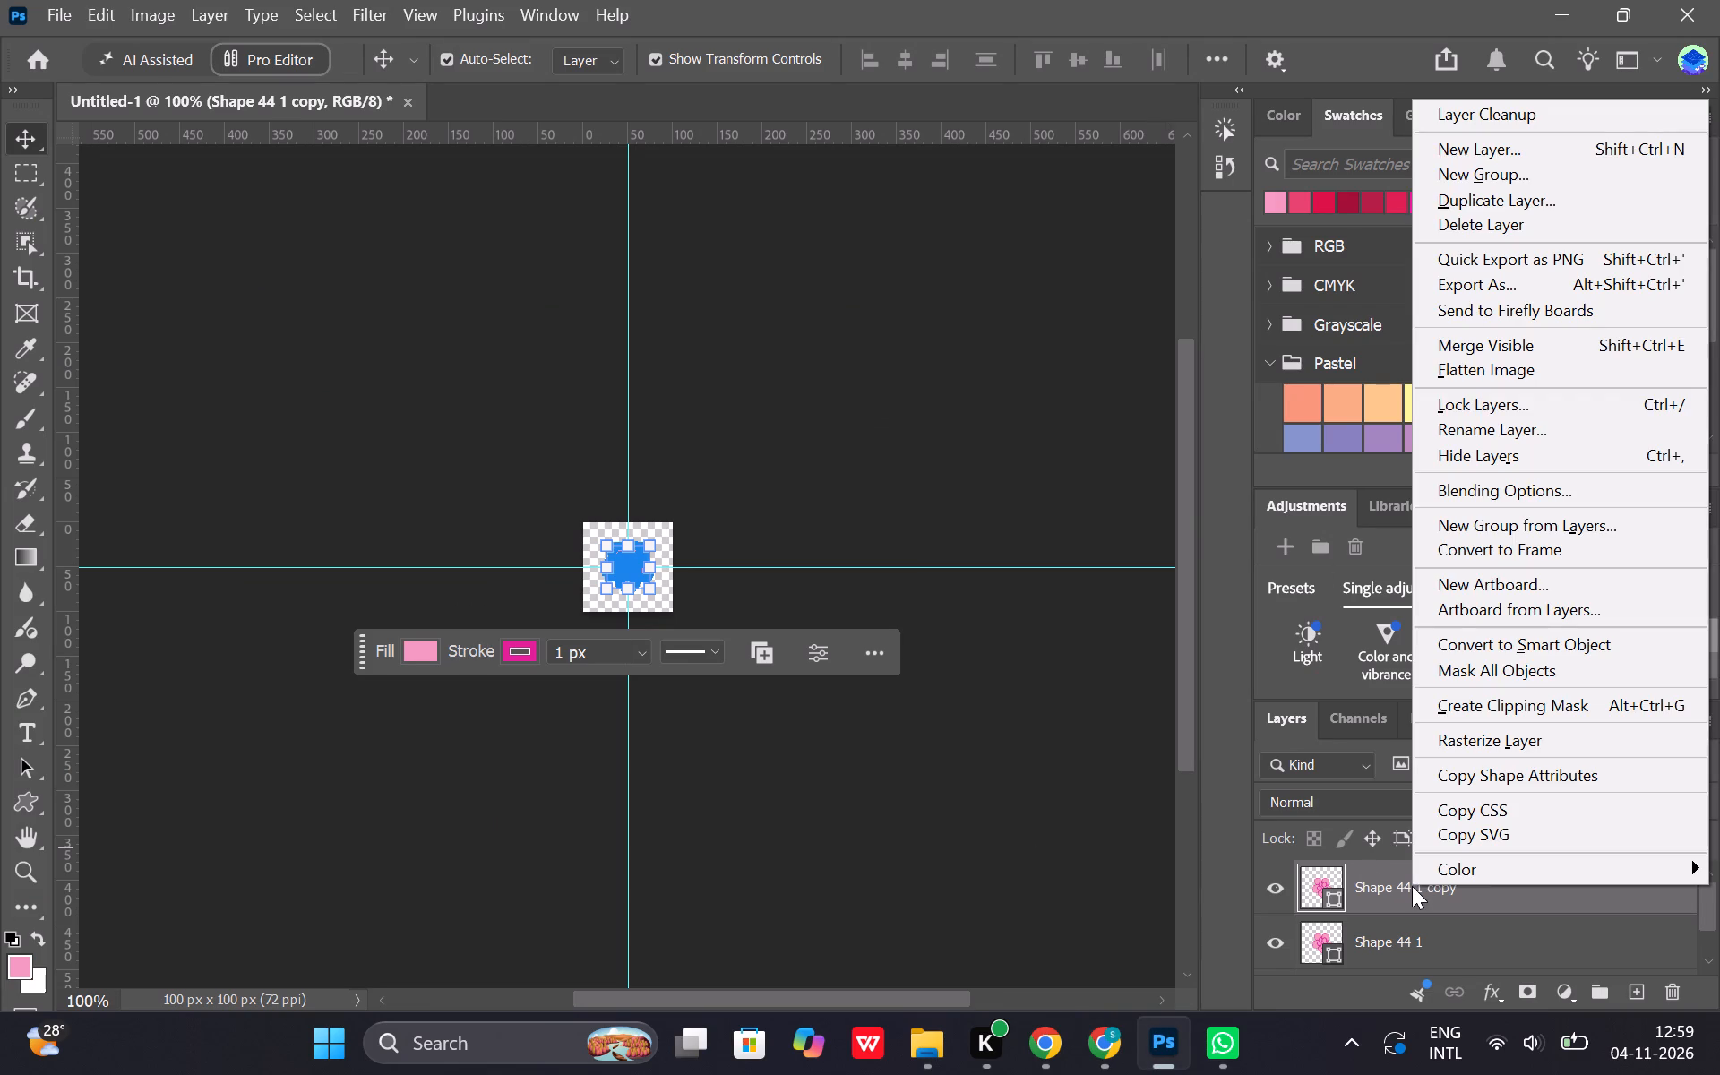
left_click(357, 2)
left_click(366, 11)
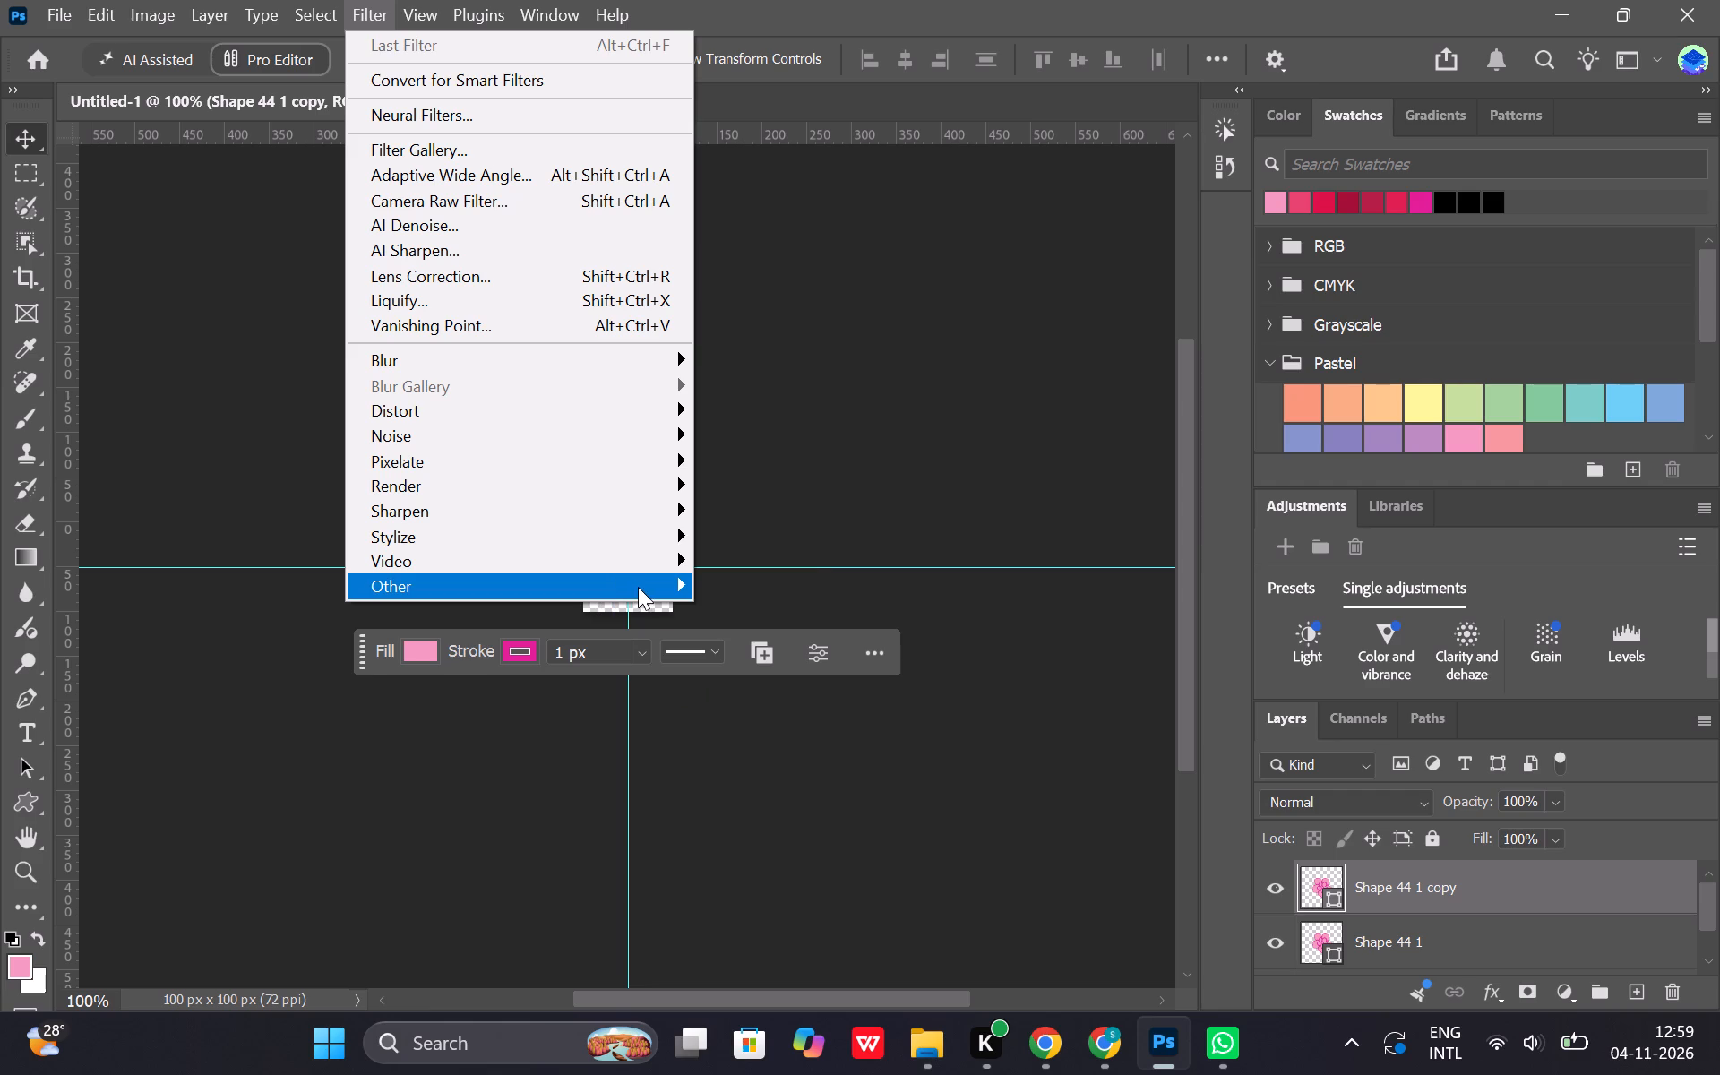
left_click(763, 714)
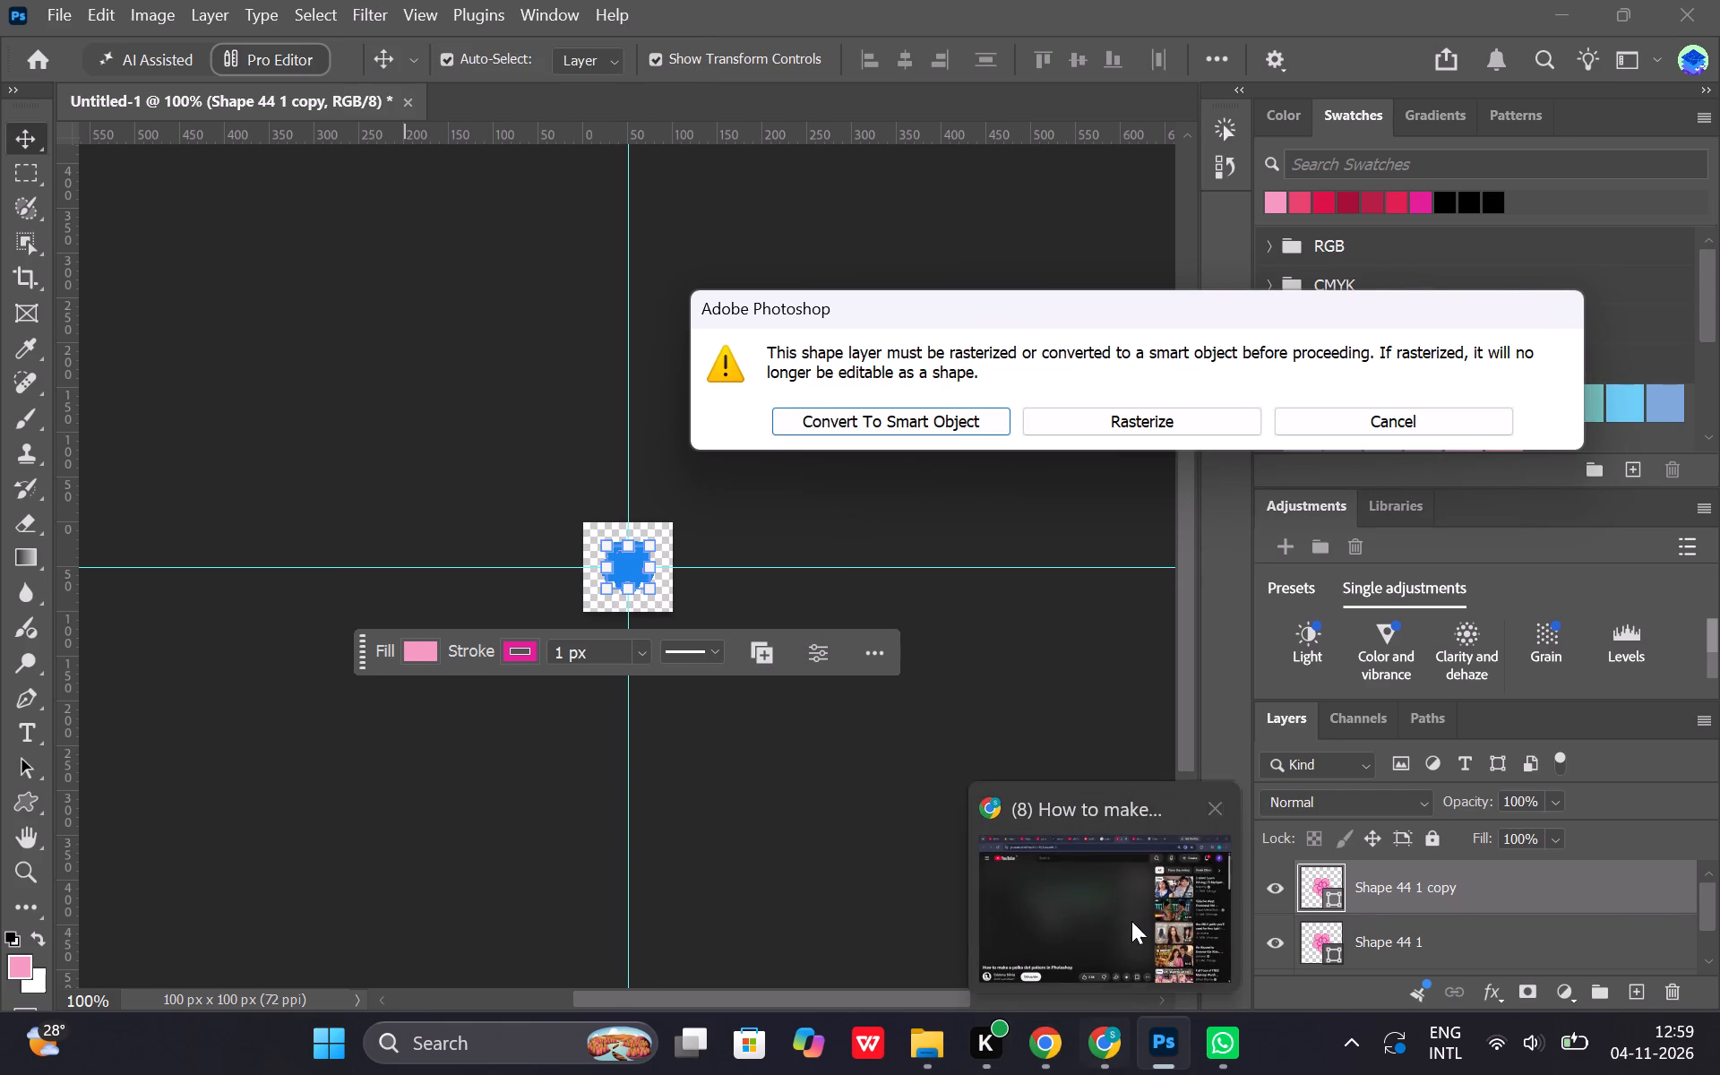
Switch to Chrome and watch the tutorial part on smart object conversion, the Offset values and naming the pattern.
left_click(1135, 916)
left_click(840, 660)
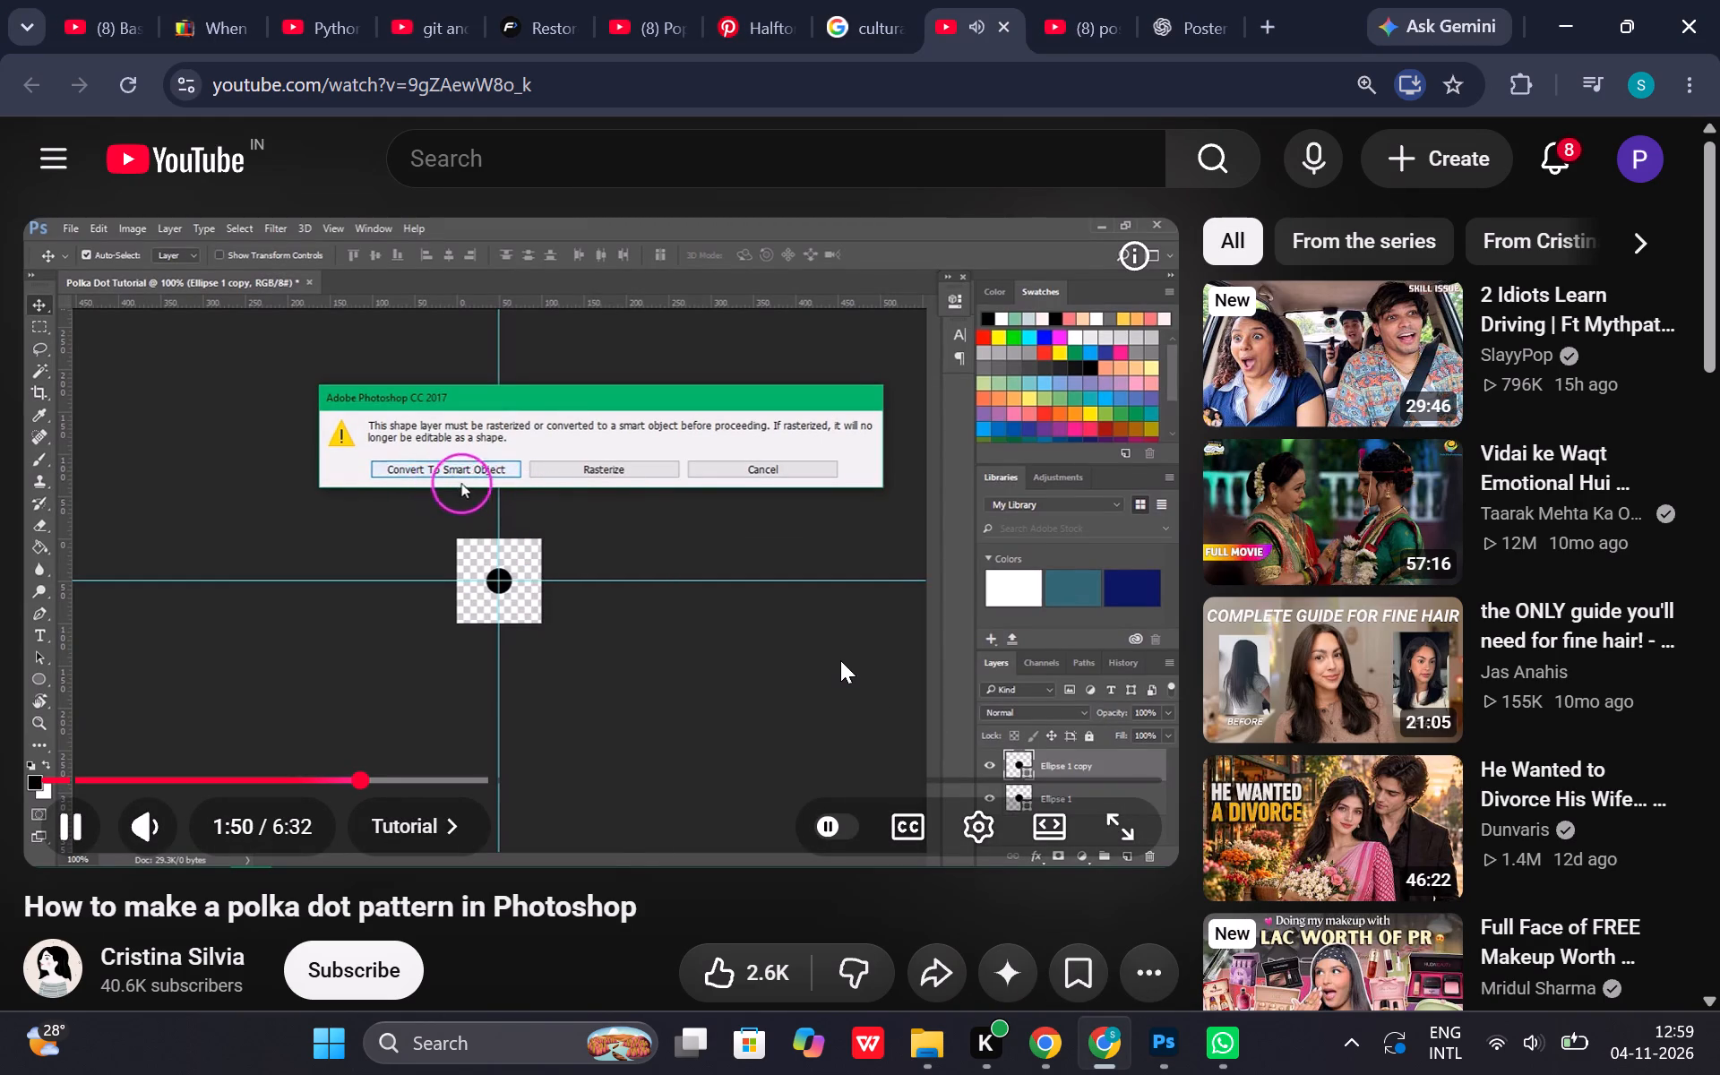
key("Right")
key("Left")
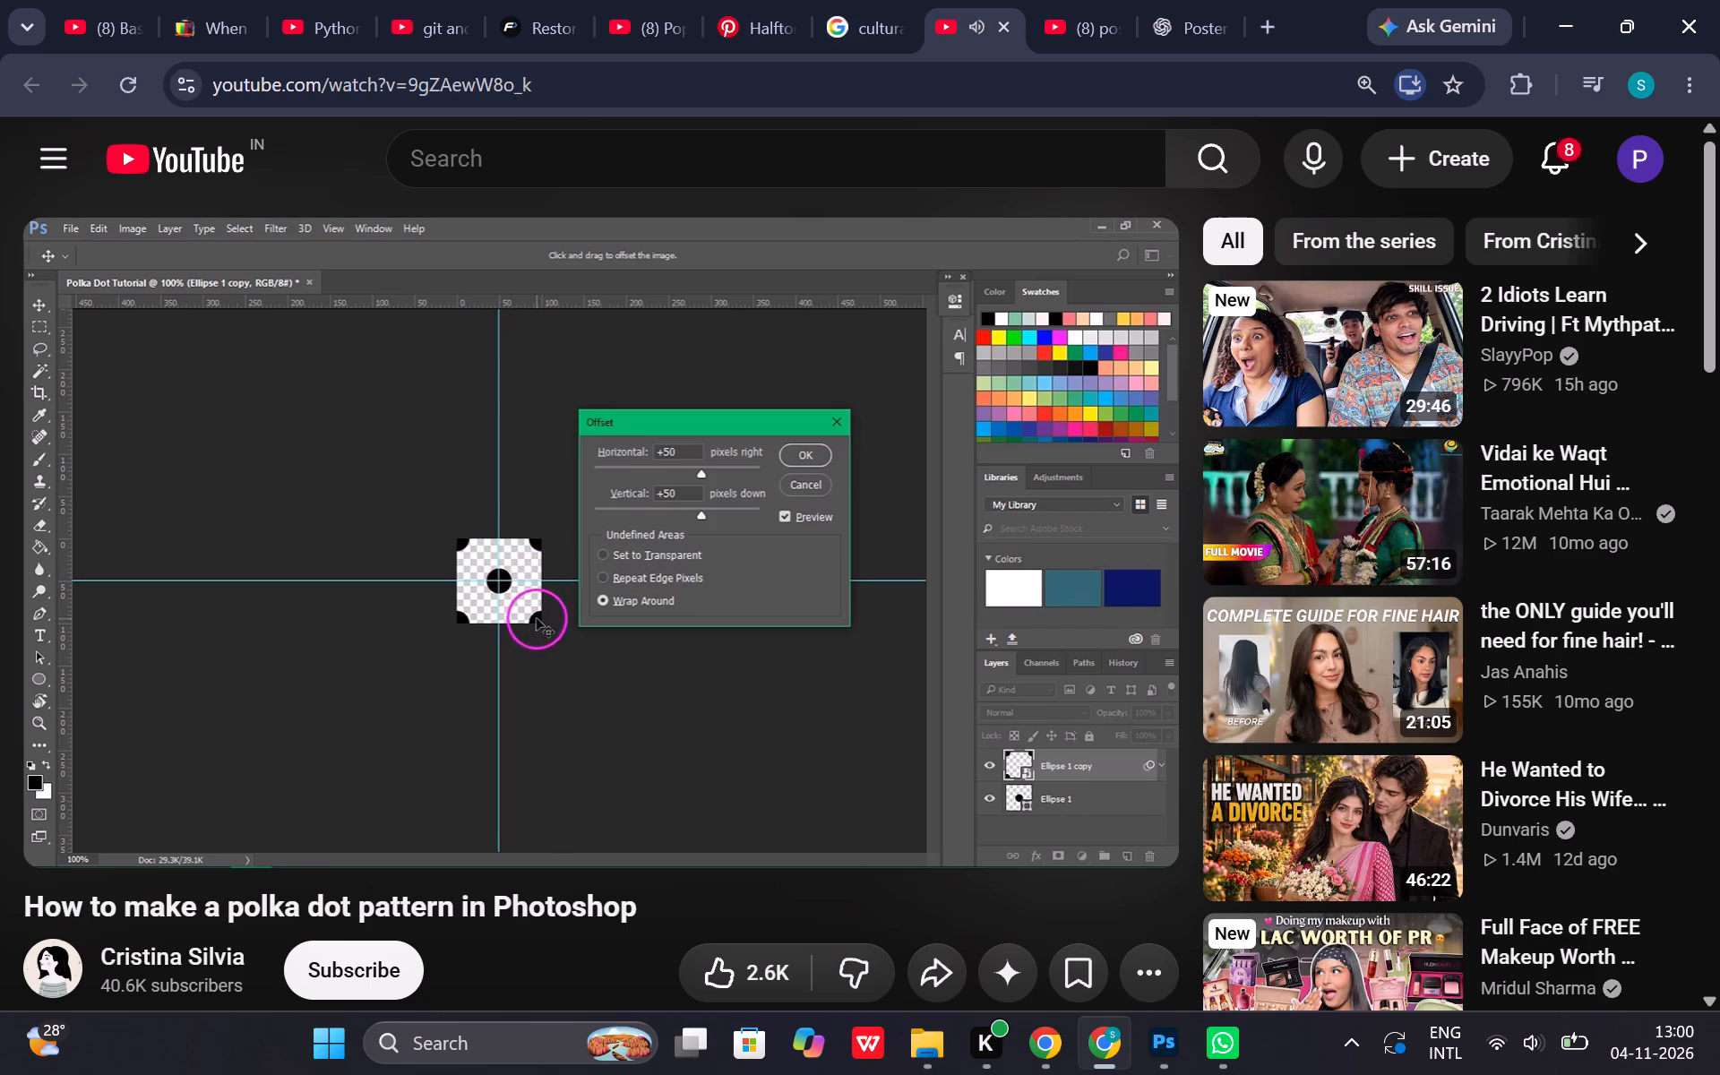
key("Right")
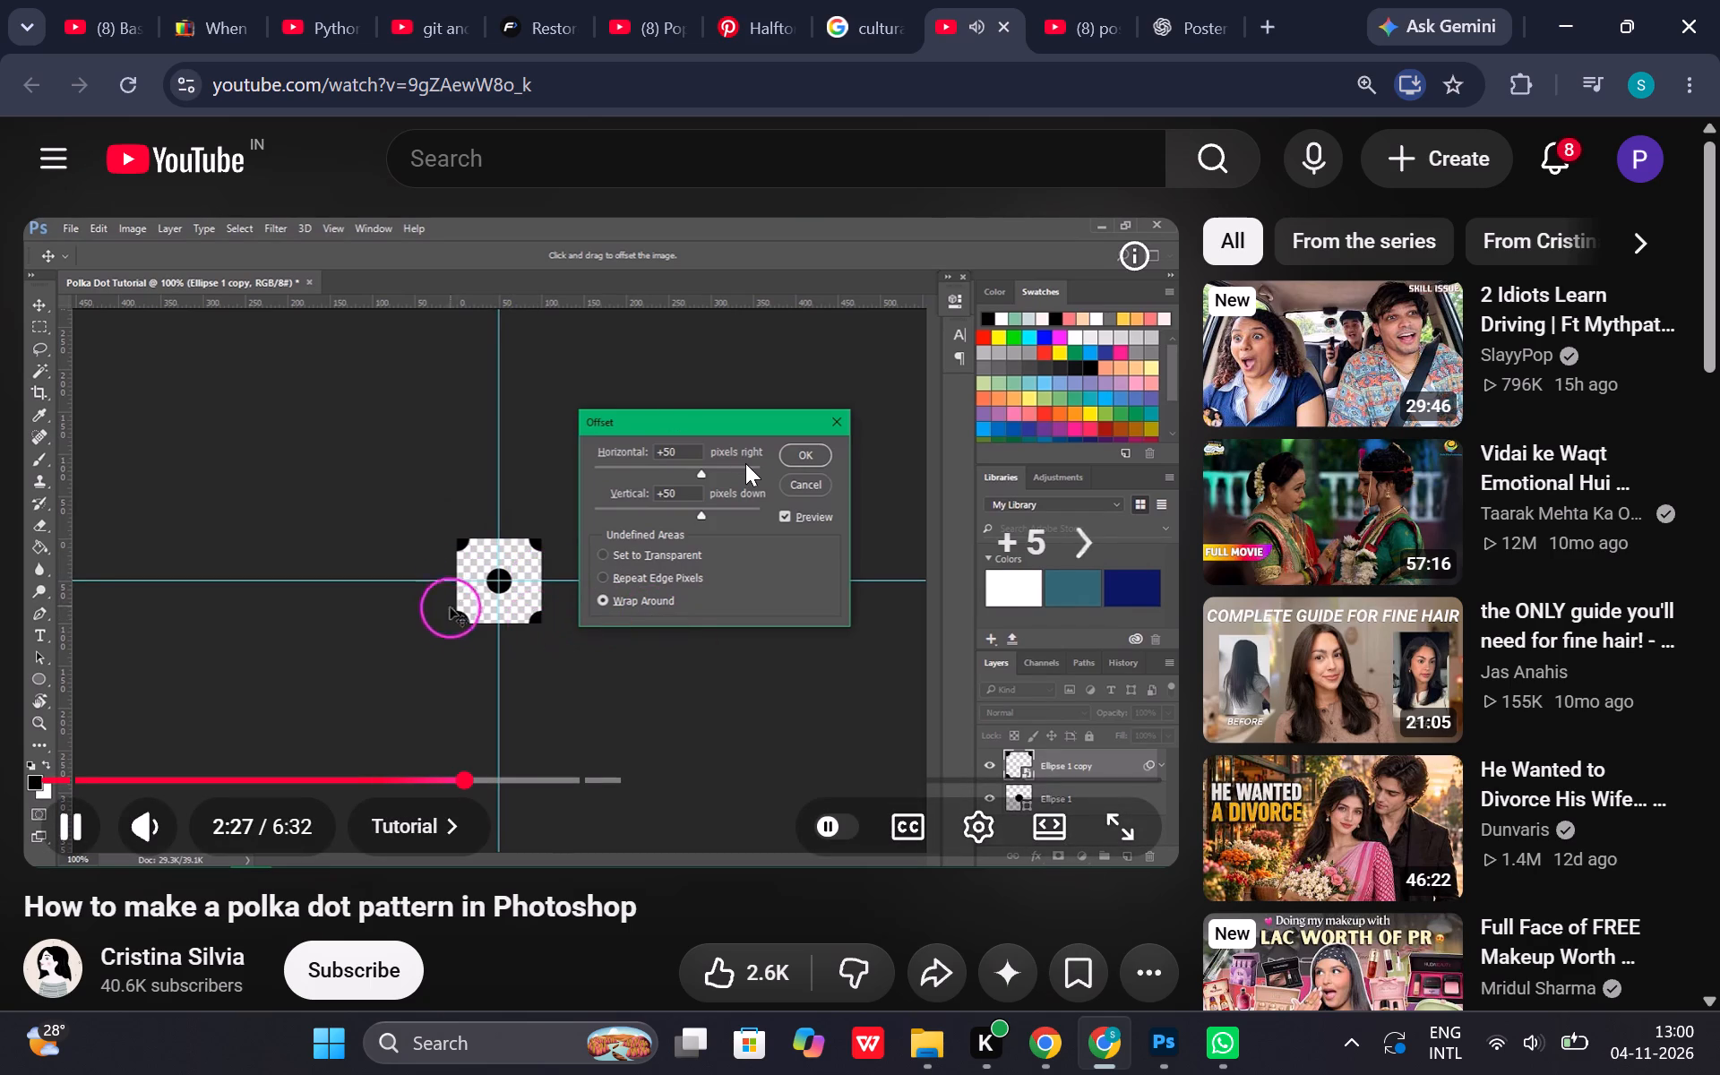
key("Right")
key("Right")
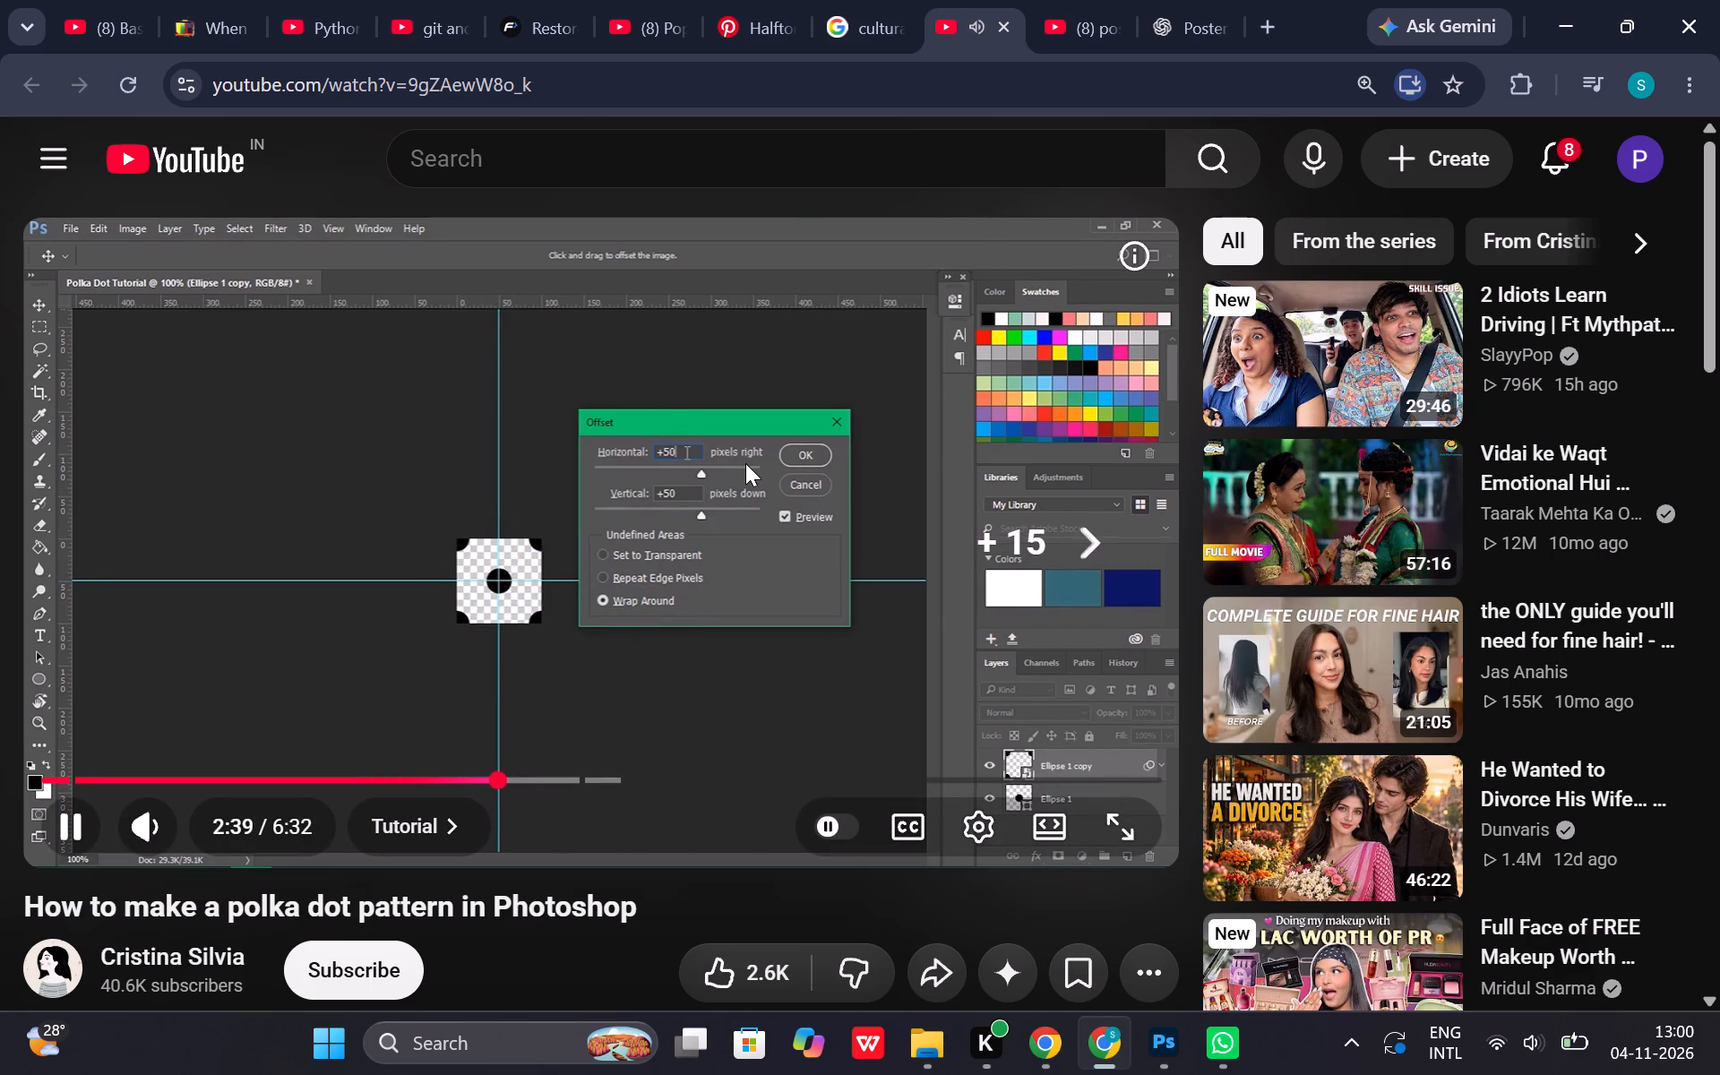
key("Right")
key("Right")
key("Right")
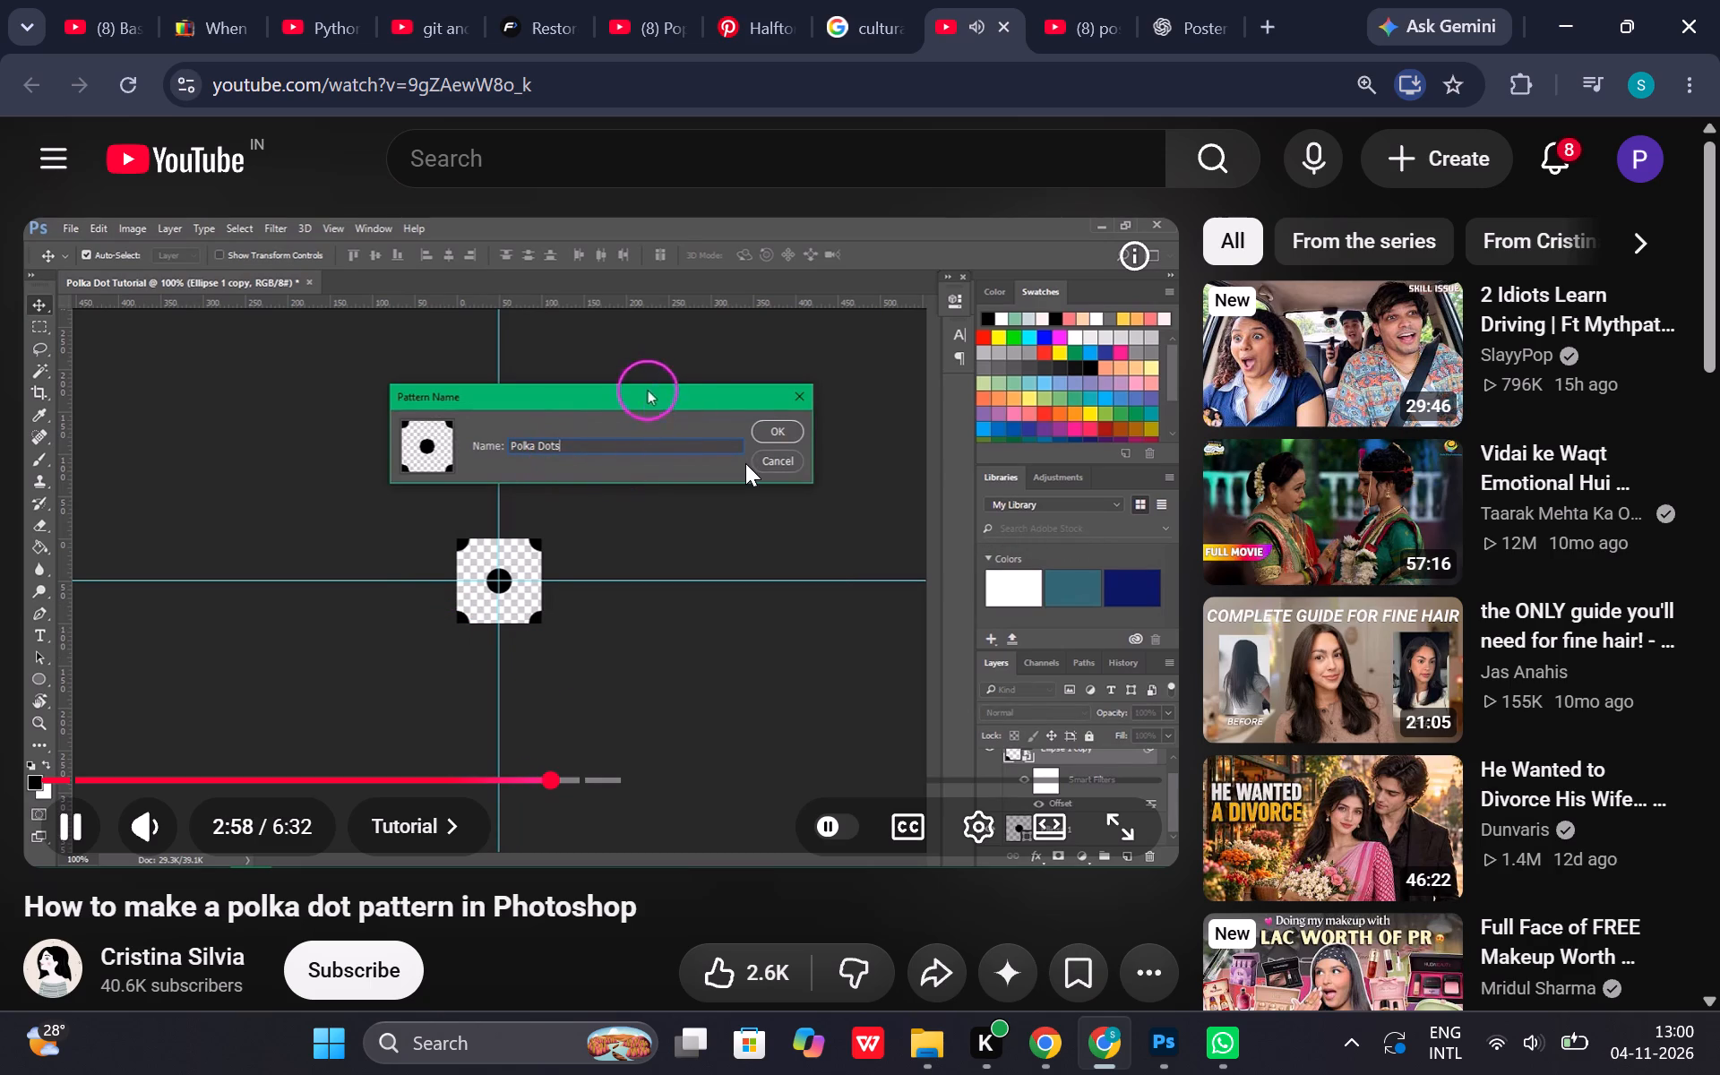
key("space")
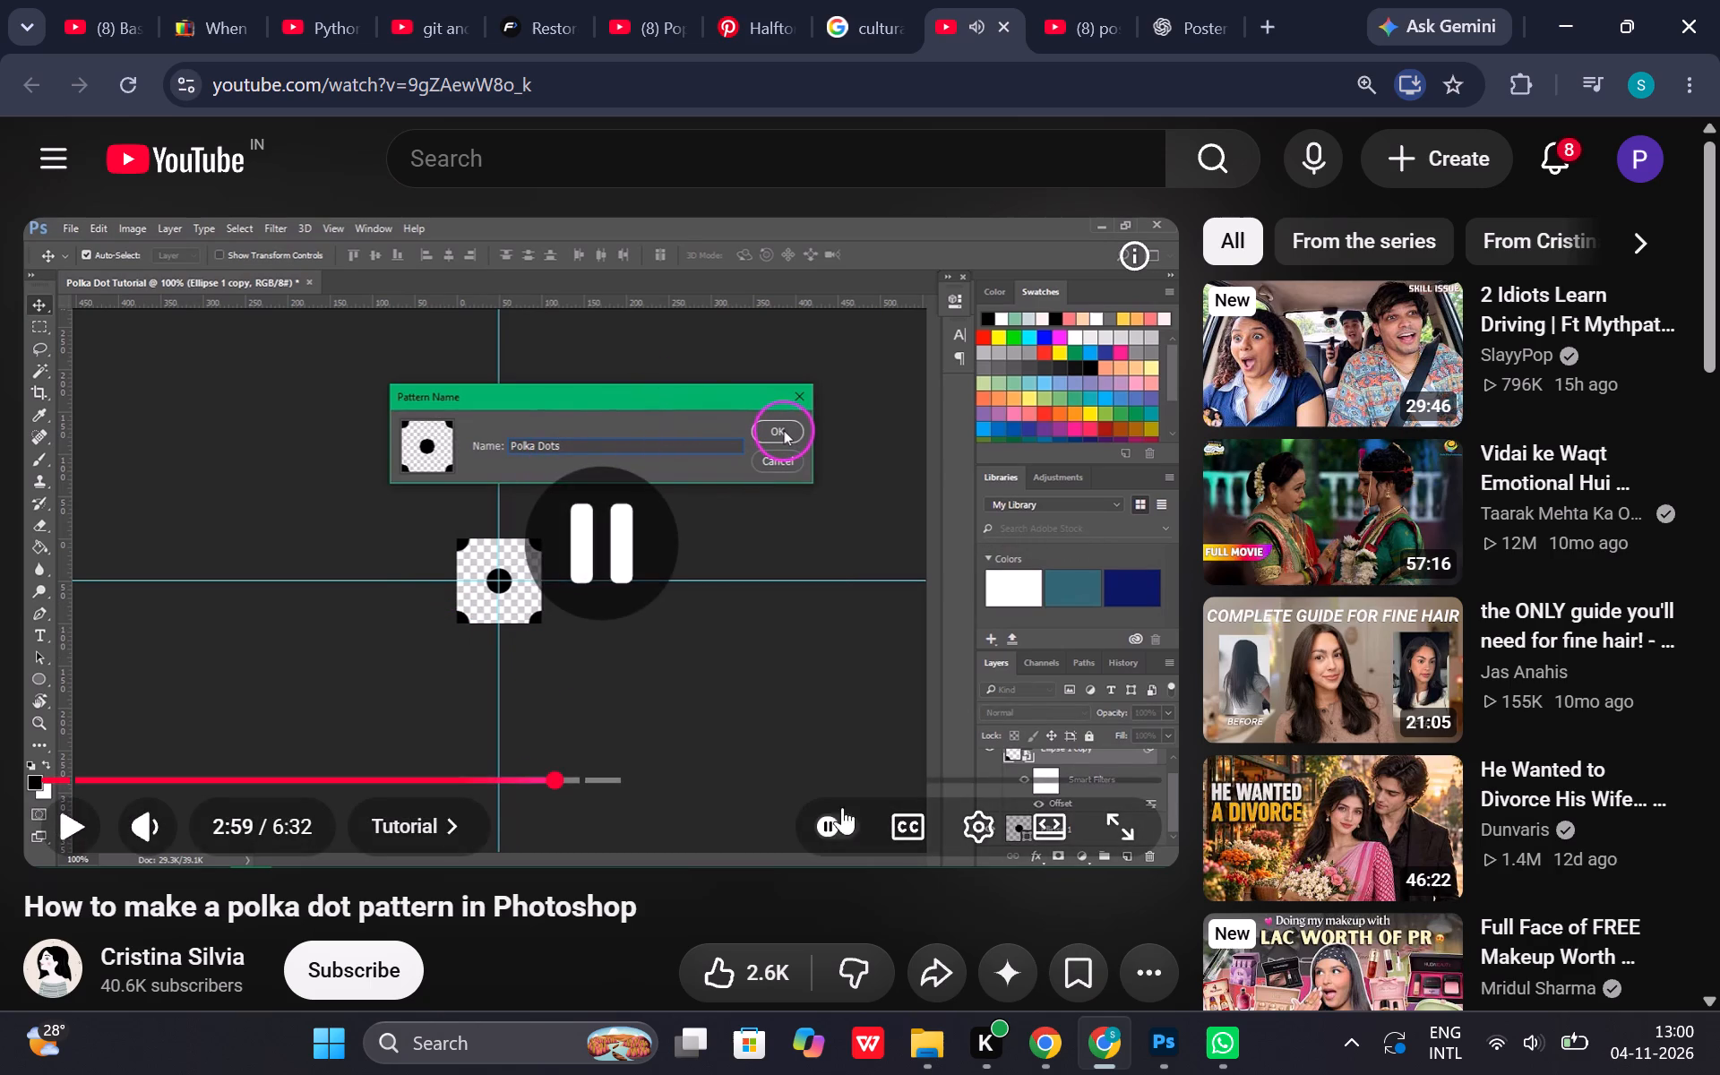
Switch to Photoshop and convert the duplicated flower layer to a smart object for the Offset filter.
left_click(1173, 1054)
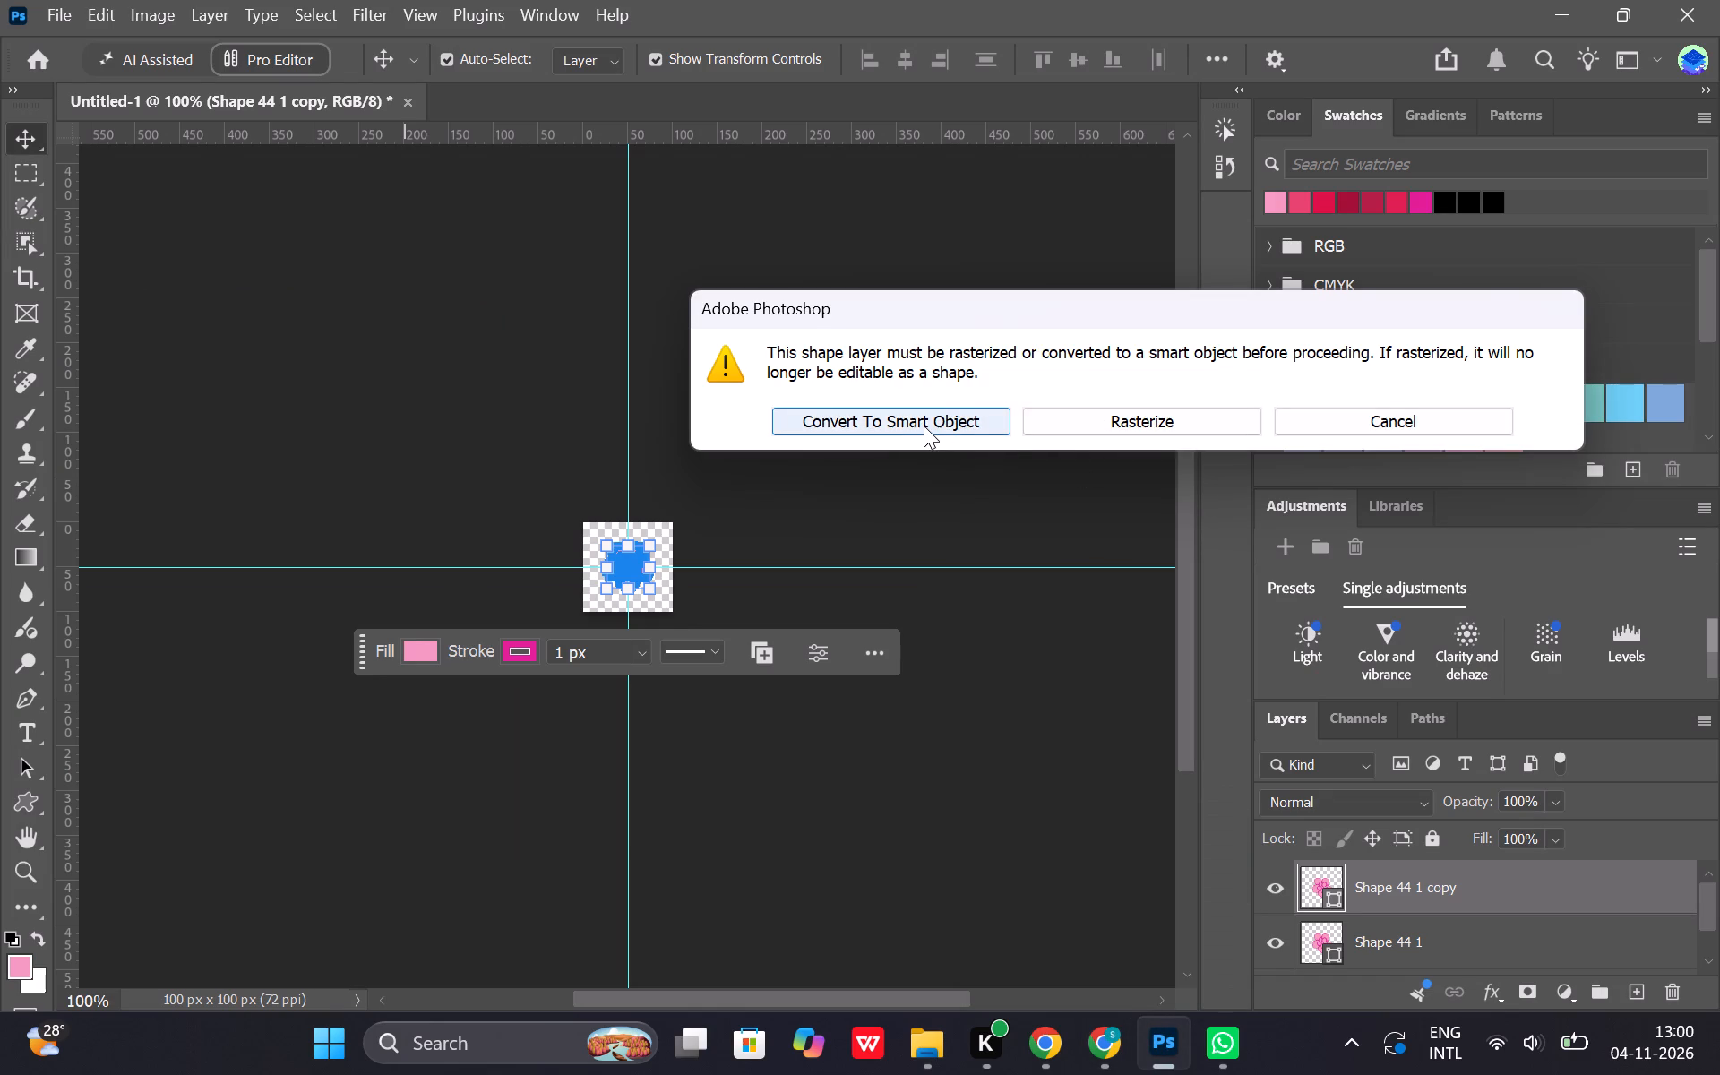
left_click(924, 425)
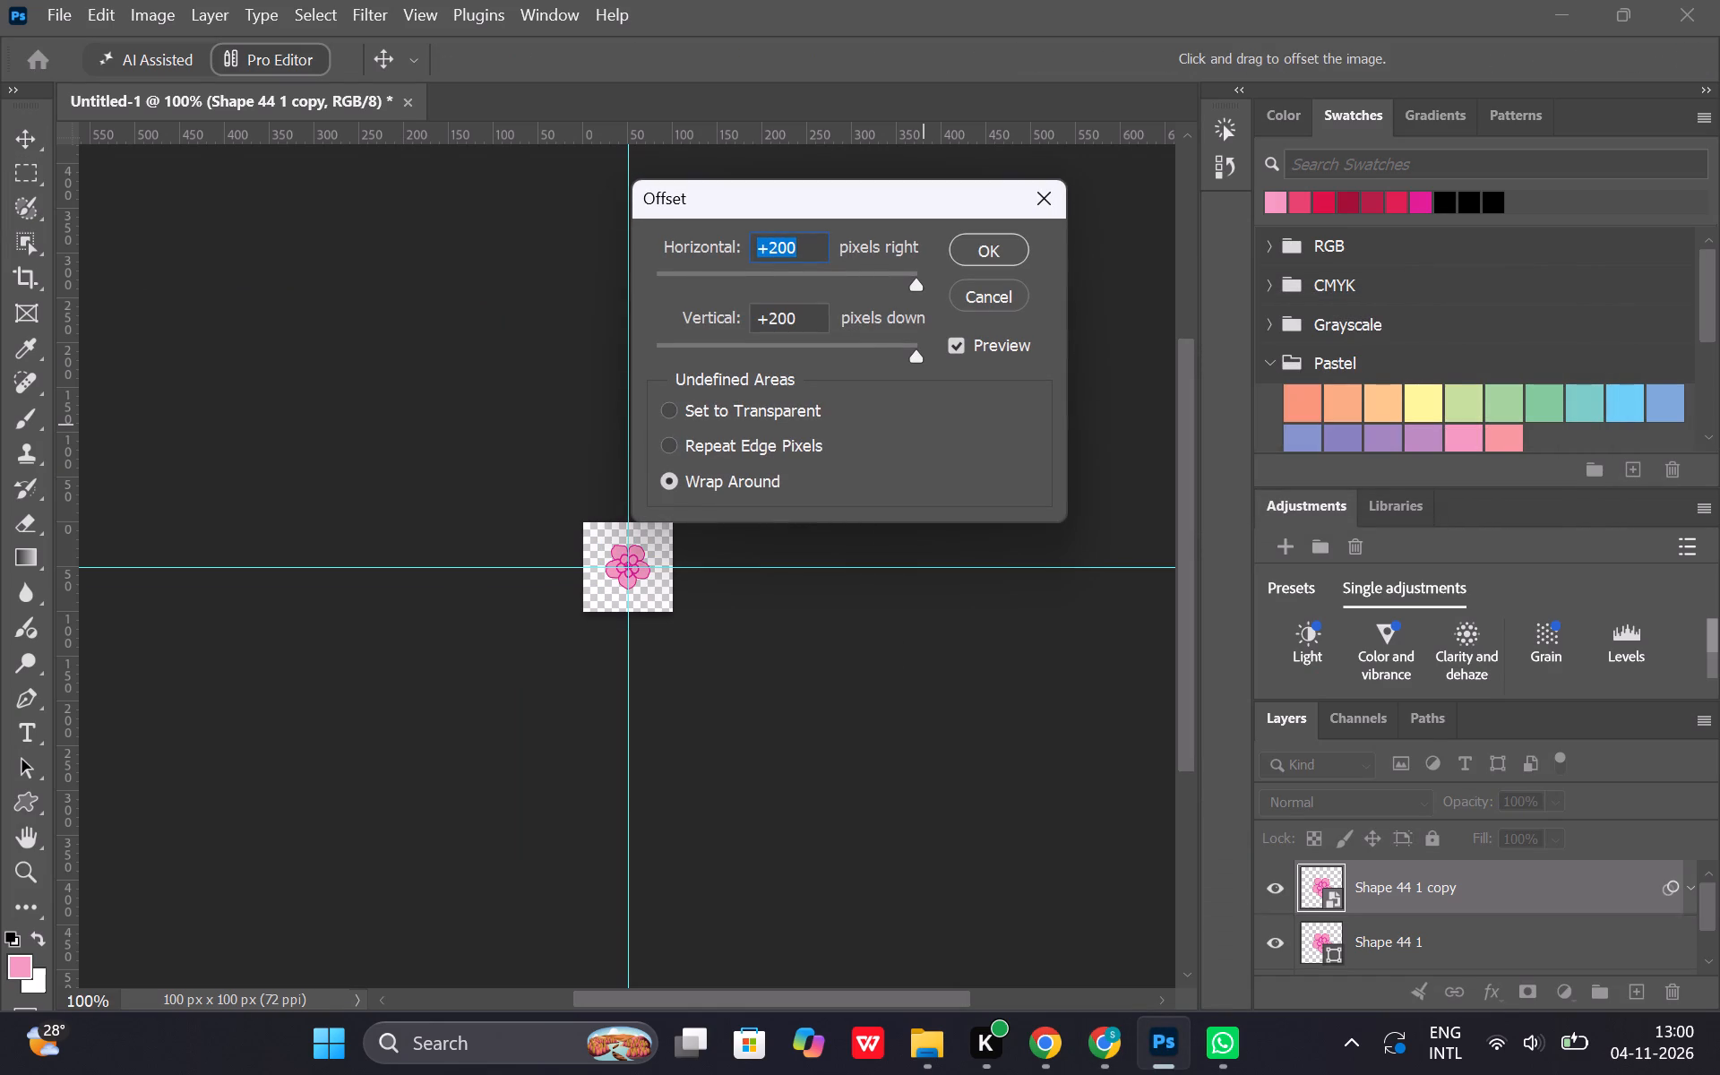
Offset the duplicated flower by +50 pixels horizontally and +50 pixels vertically, keeping Wrap Around for undefined areas.
left_click(805, 252)
key("BackSpace")
key("BackSpace")
key("BackSpace")
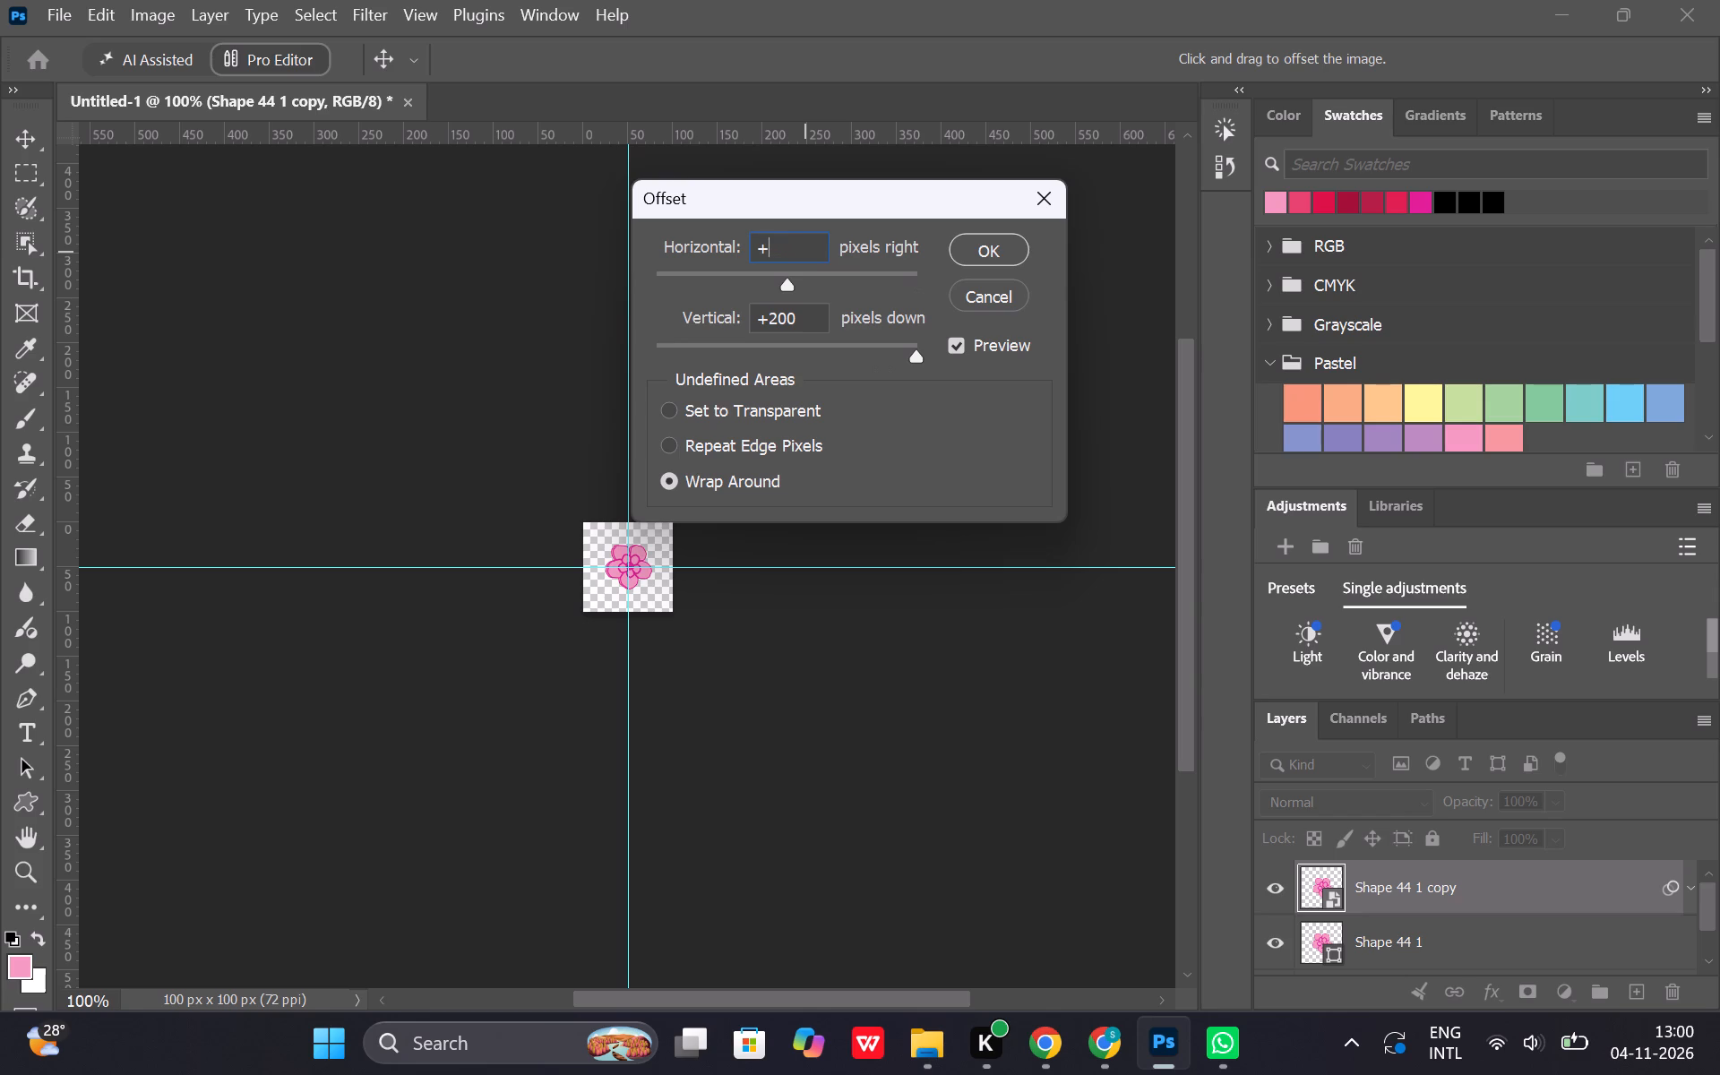
type("50")
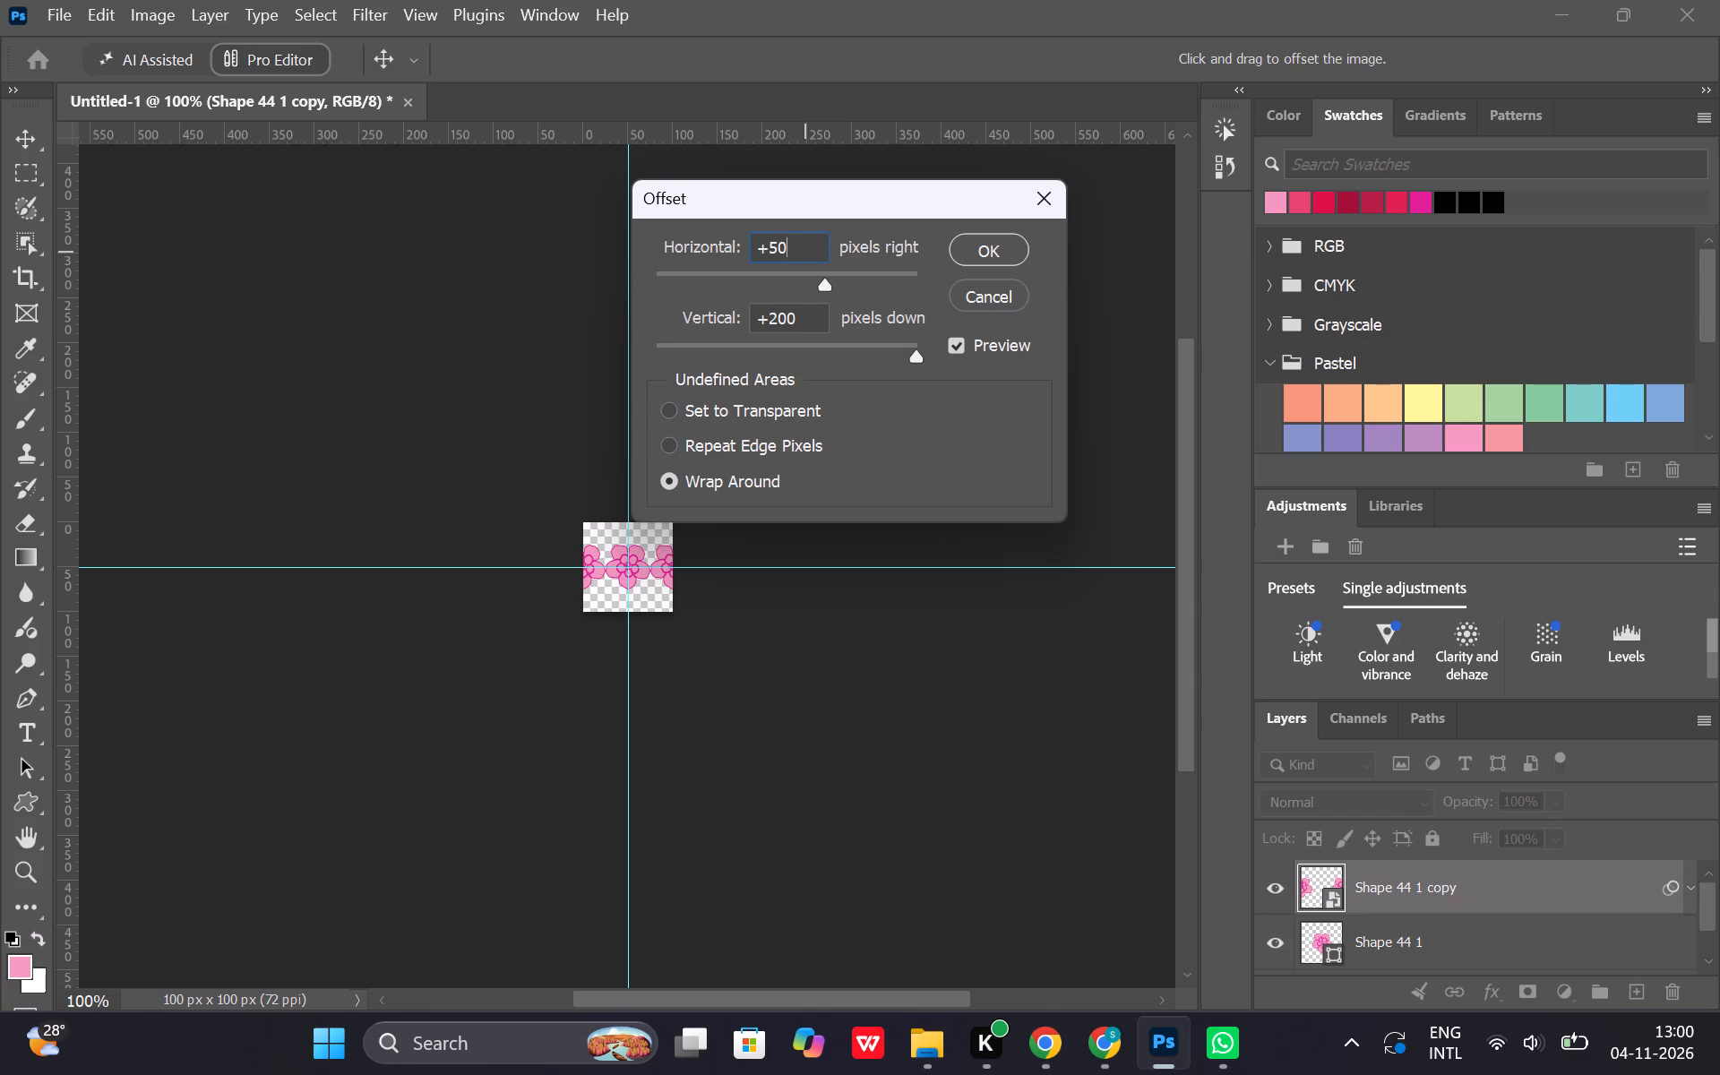
left_click(798, 326)
left_click_drag(796, 324, 778, 324)
left_click_drag(778, 324, 772, 323)
key("BackSpace")
type("50")
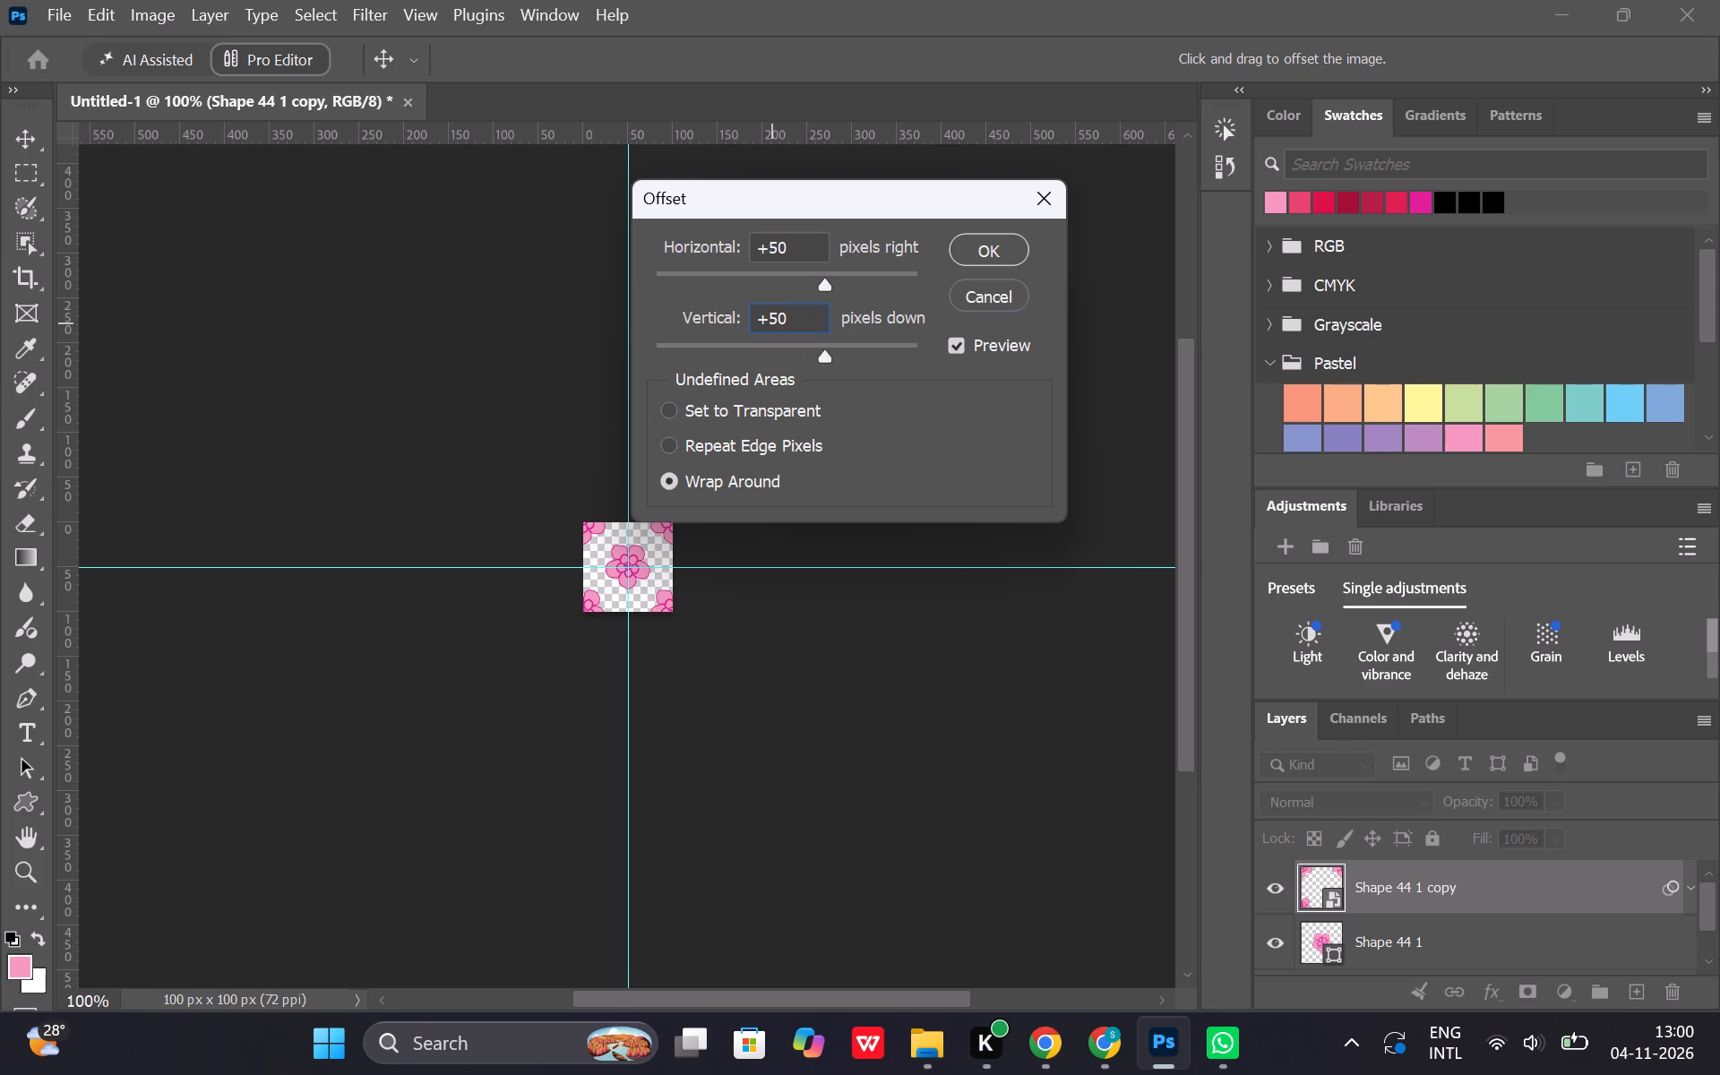
left_click(982, 242)
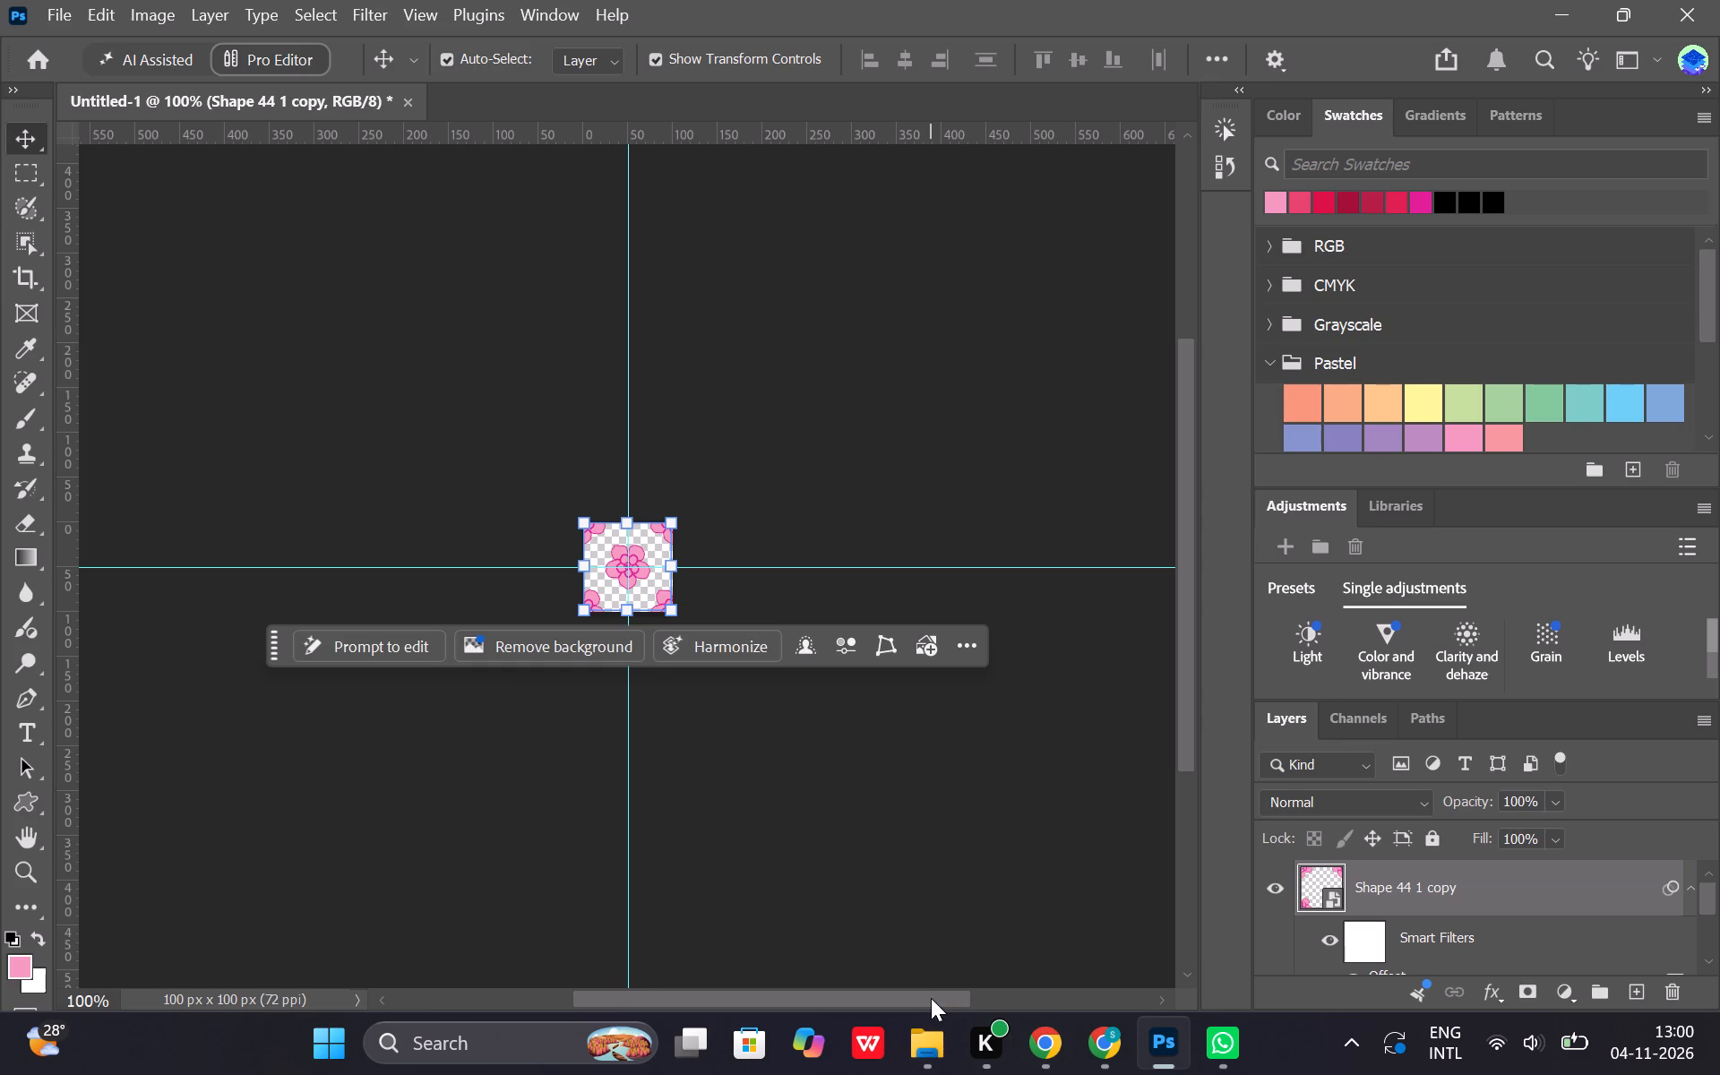
Switch to Chrome and rewatch the tutorial part on defining and naming the pattern.
left_click(1101, 1066)
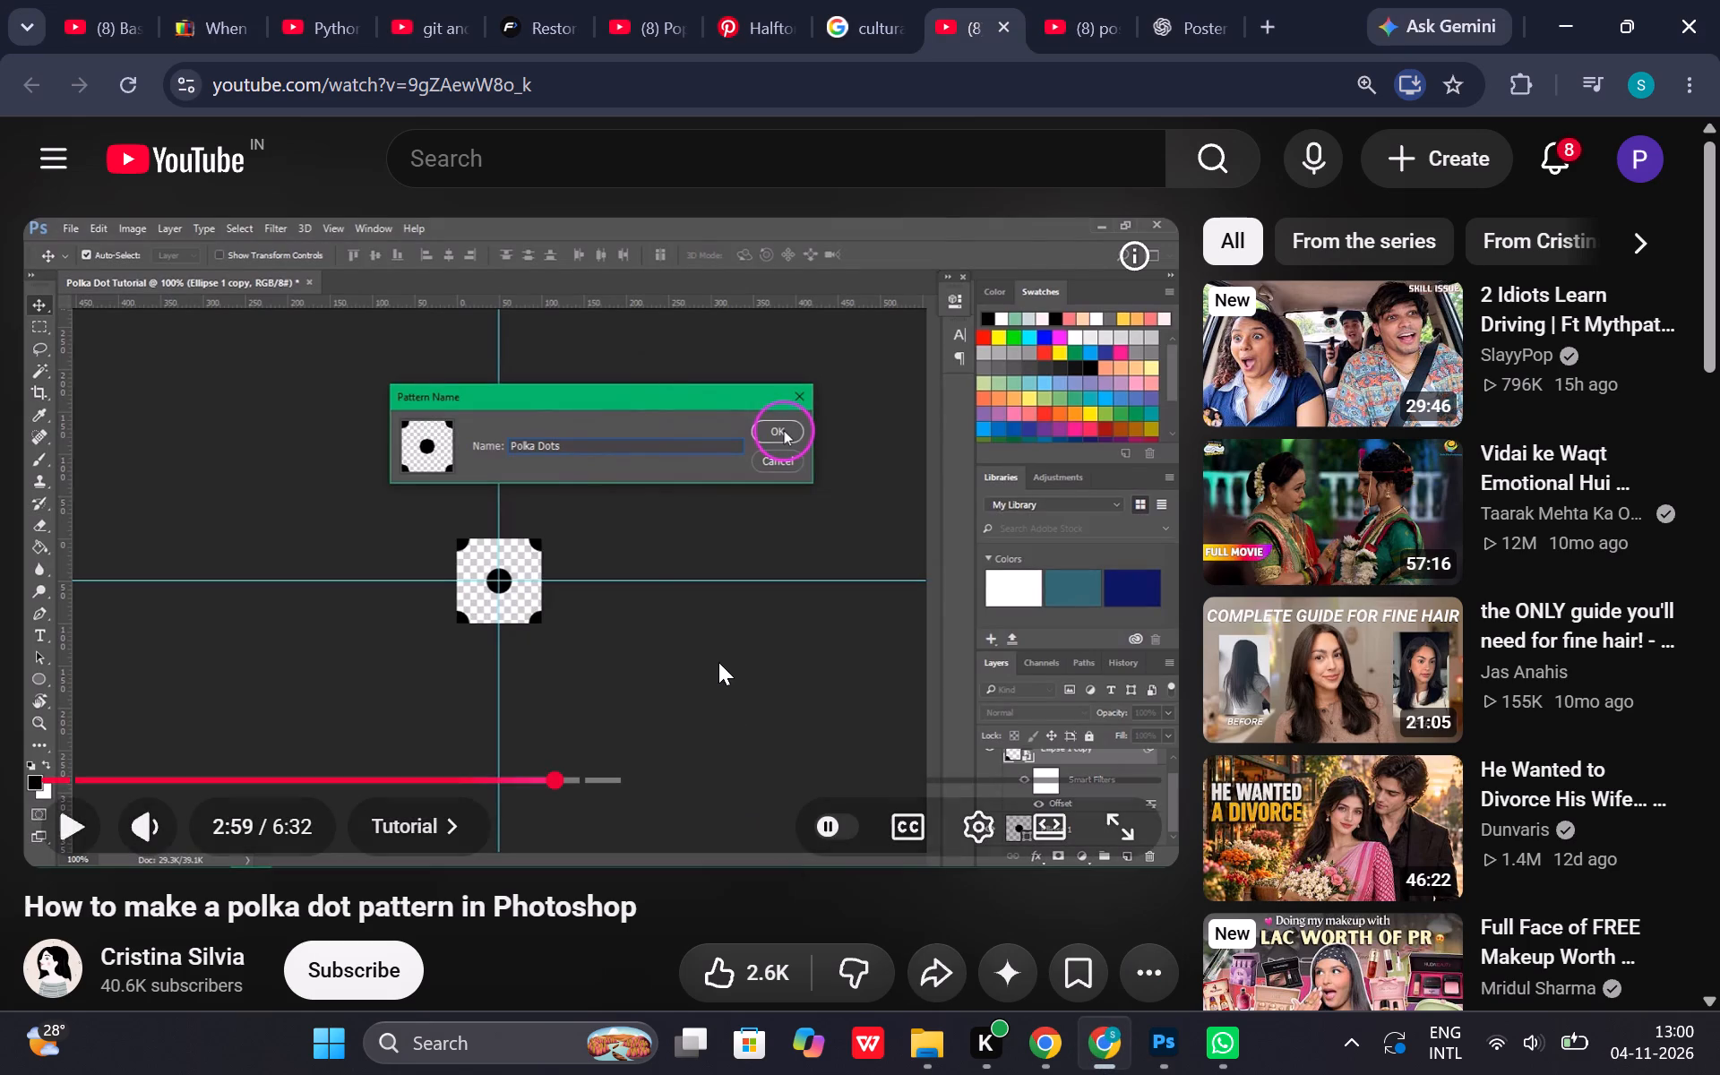
left_click(718, 662)
key("Left")
key("Left")
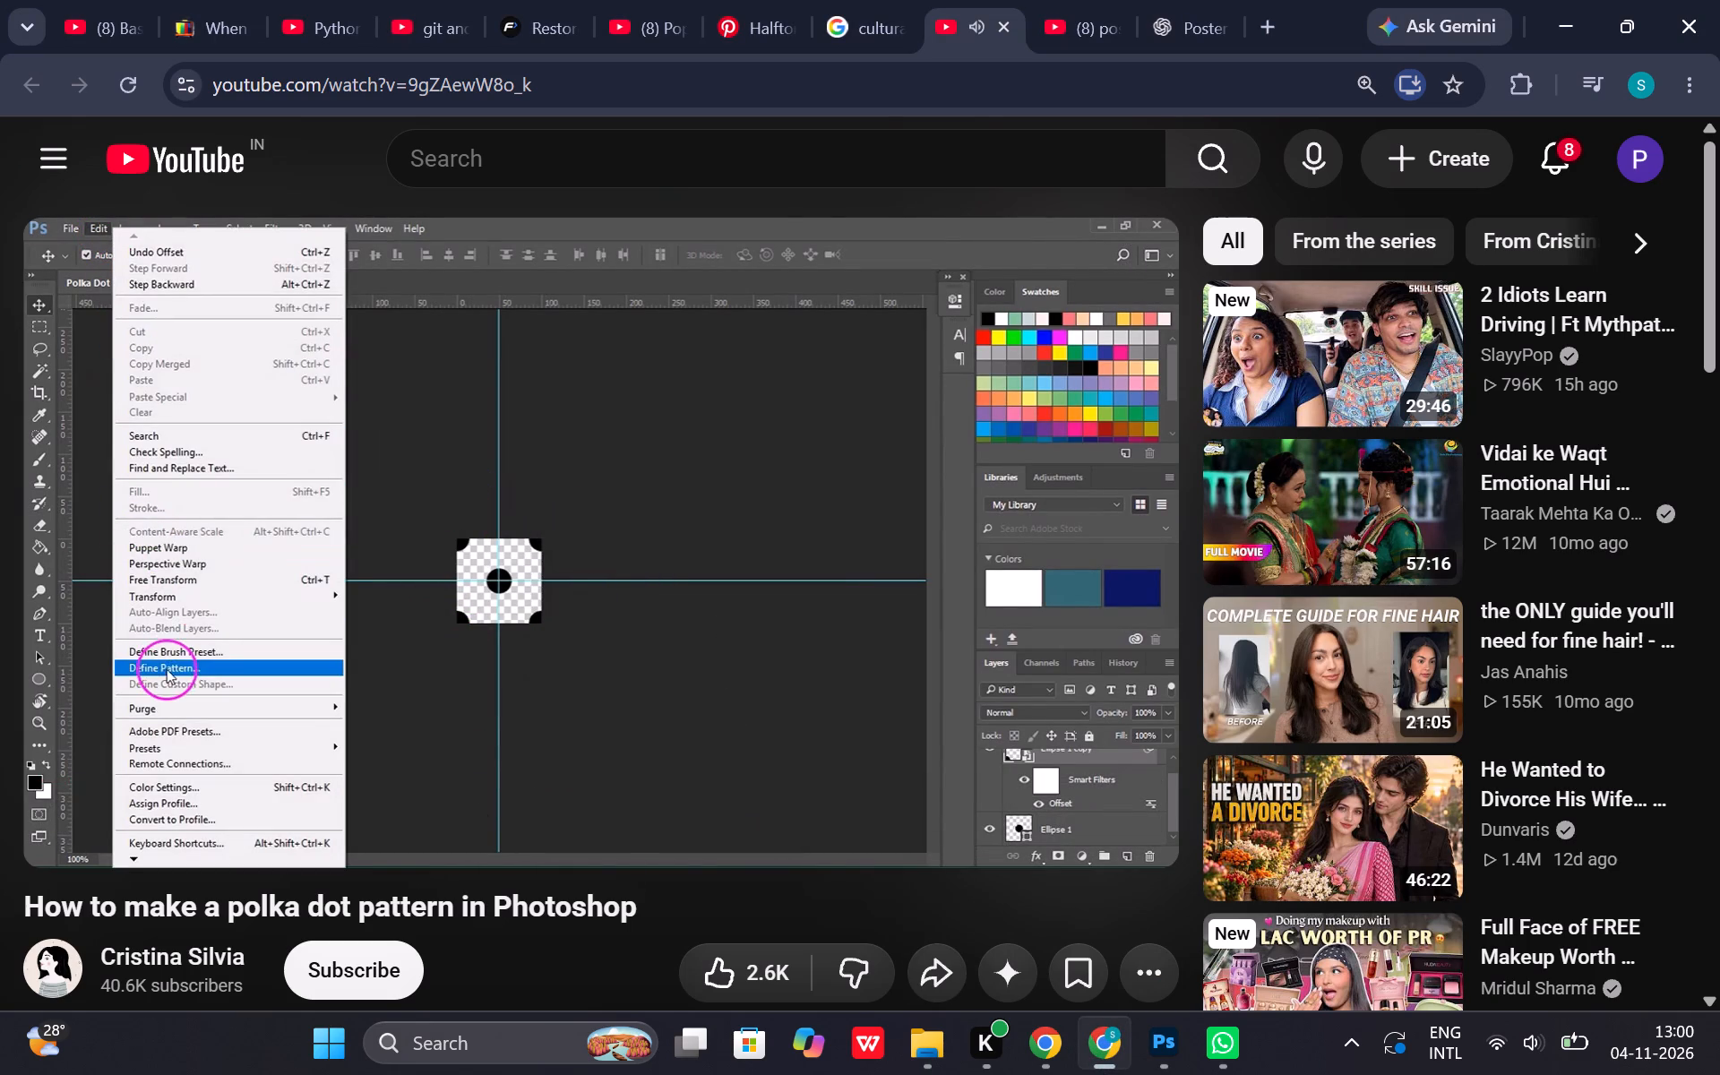
left_click(833, 503)
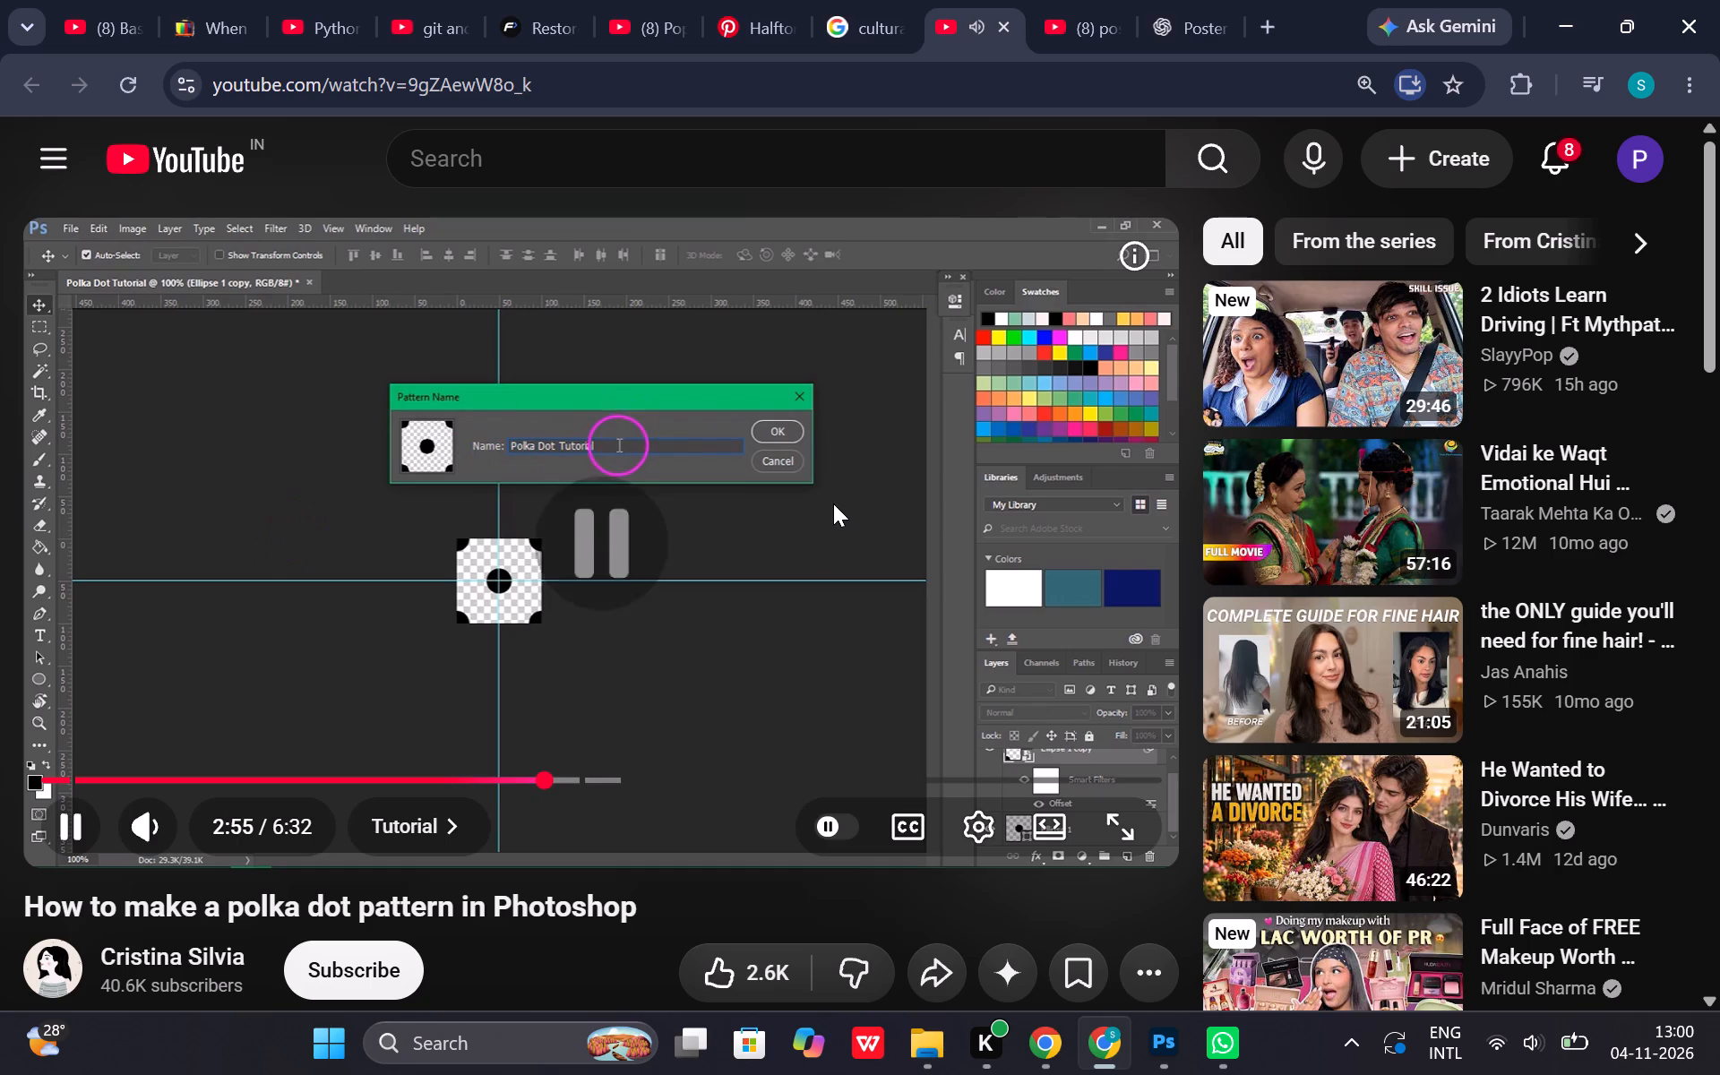
Switch to Photoshop and define the flower tile as a pattern named "Small flower pattern".
left_click(1182, 1063)
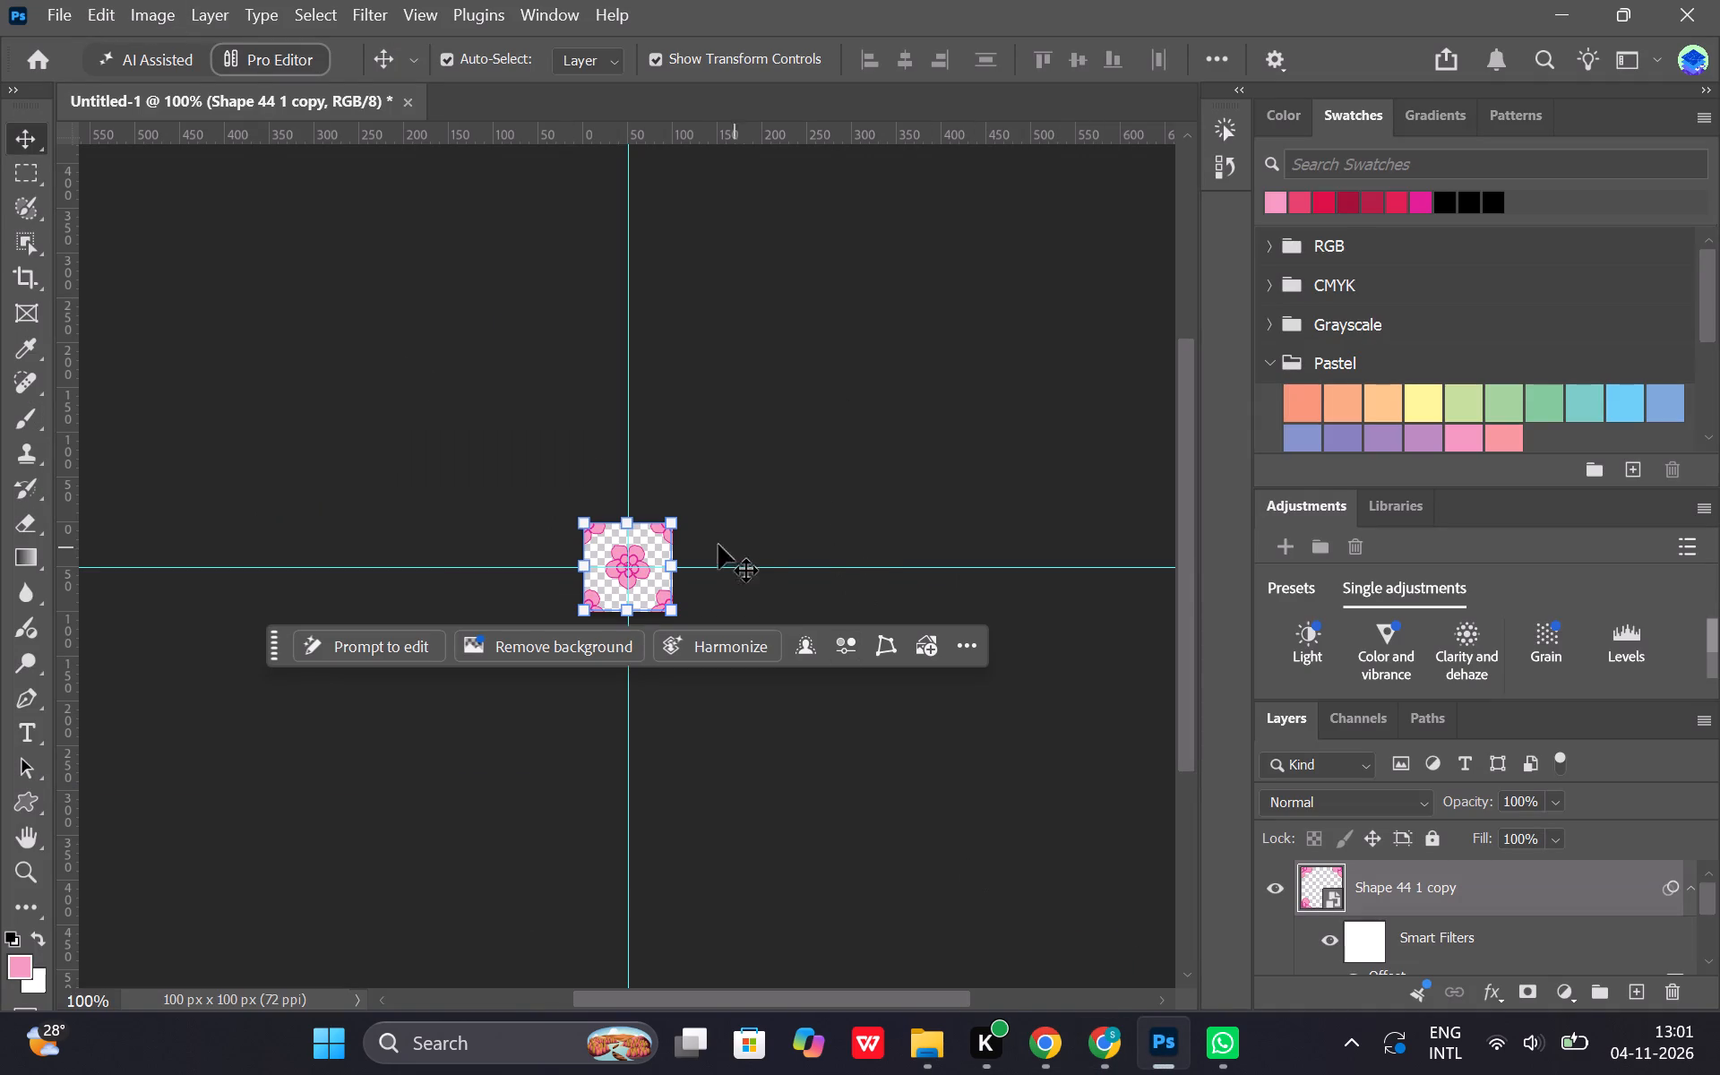
left_click(103, 11)
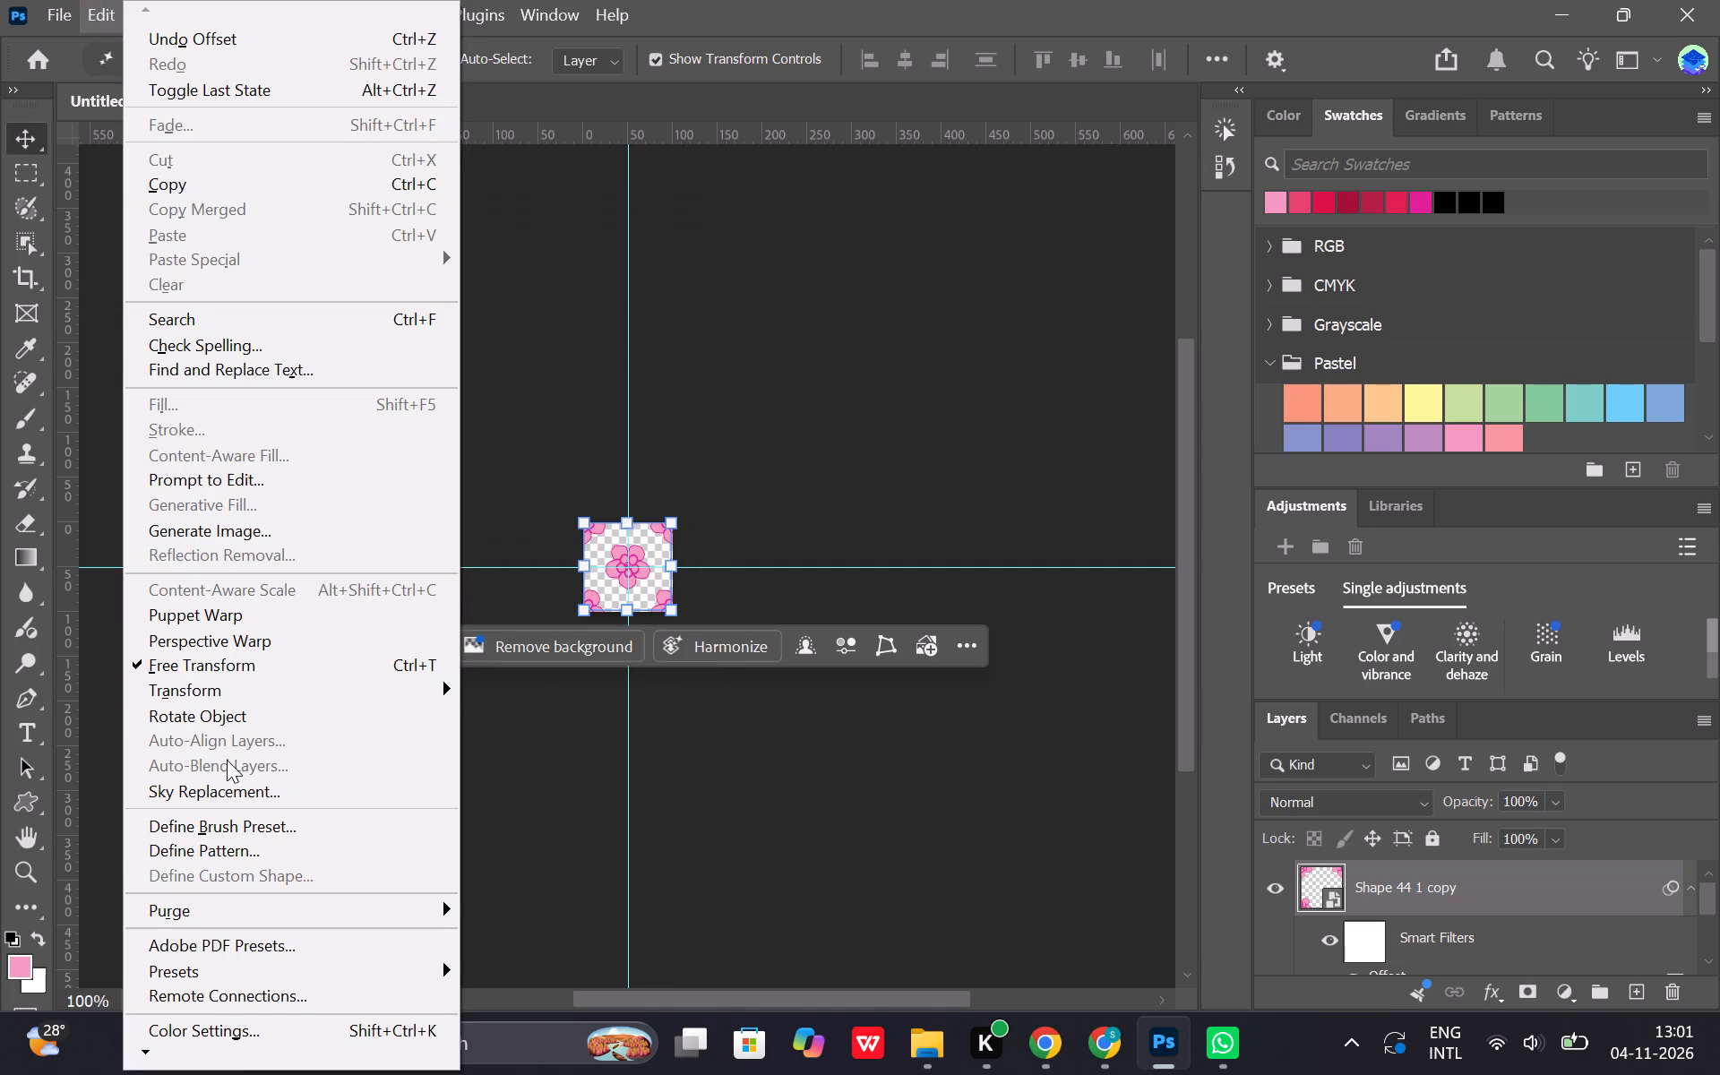
left_click(231, 847)
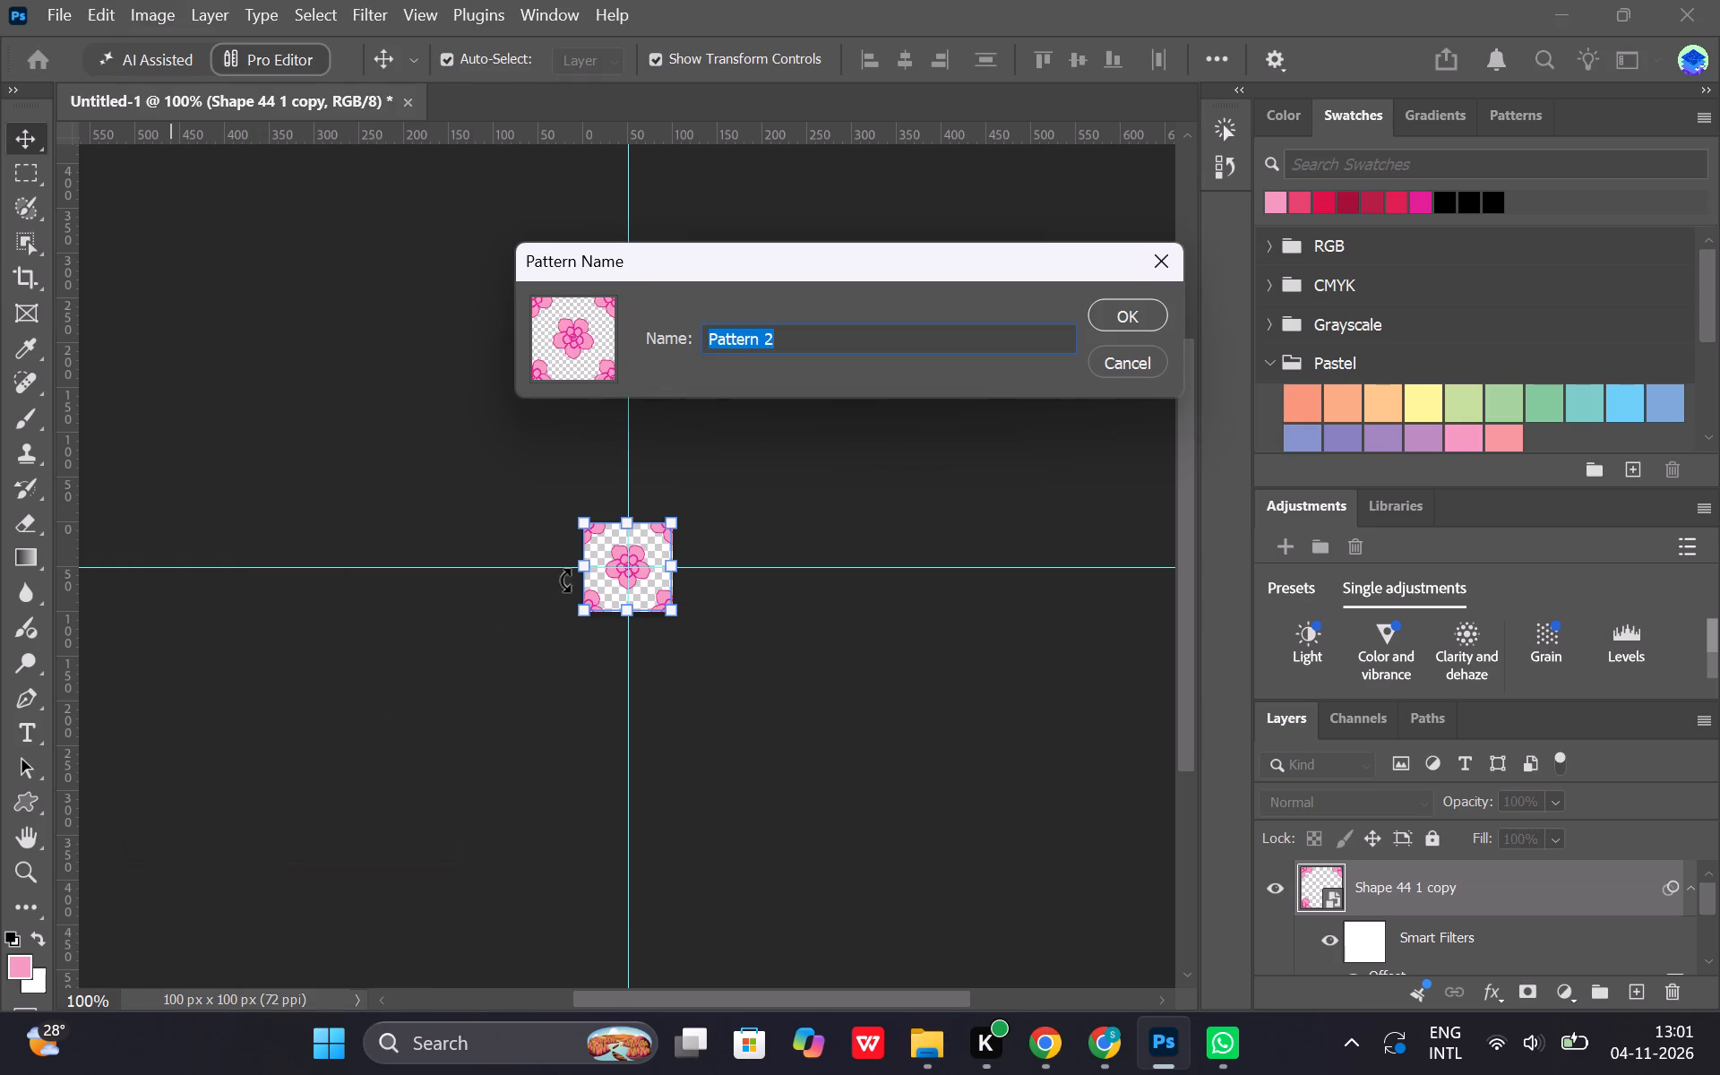
left_click_drag(783, 348, 713, 337)
left_click_drag(713, 337, 707, 335)
key("BackSpace")
type("flowe")
type("r pattern")
key("space")
left_click(712, 336)
key("BackSpace")
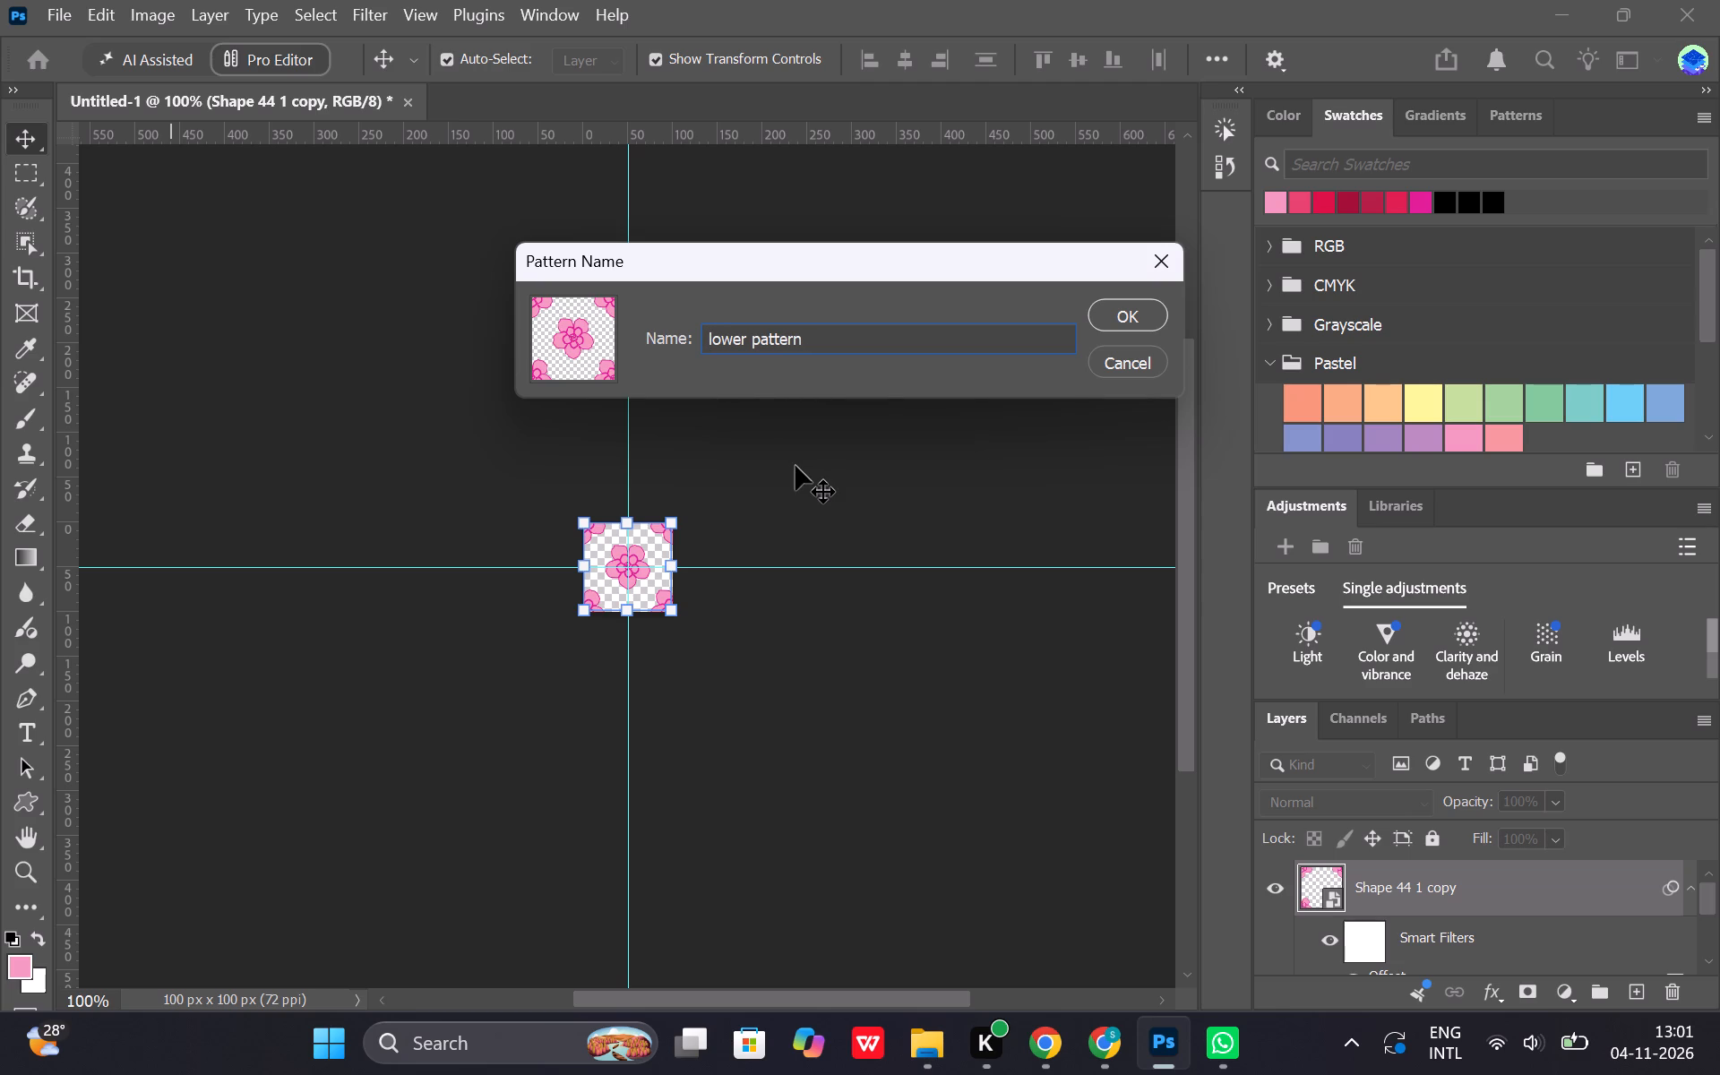
key("shift+f")
left_click(736, 343)
left_click(707, 334)
type("SMAL")
key("BackSpace")
key("BackSpace")
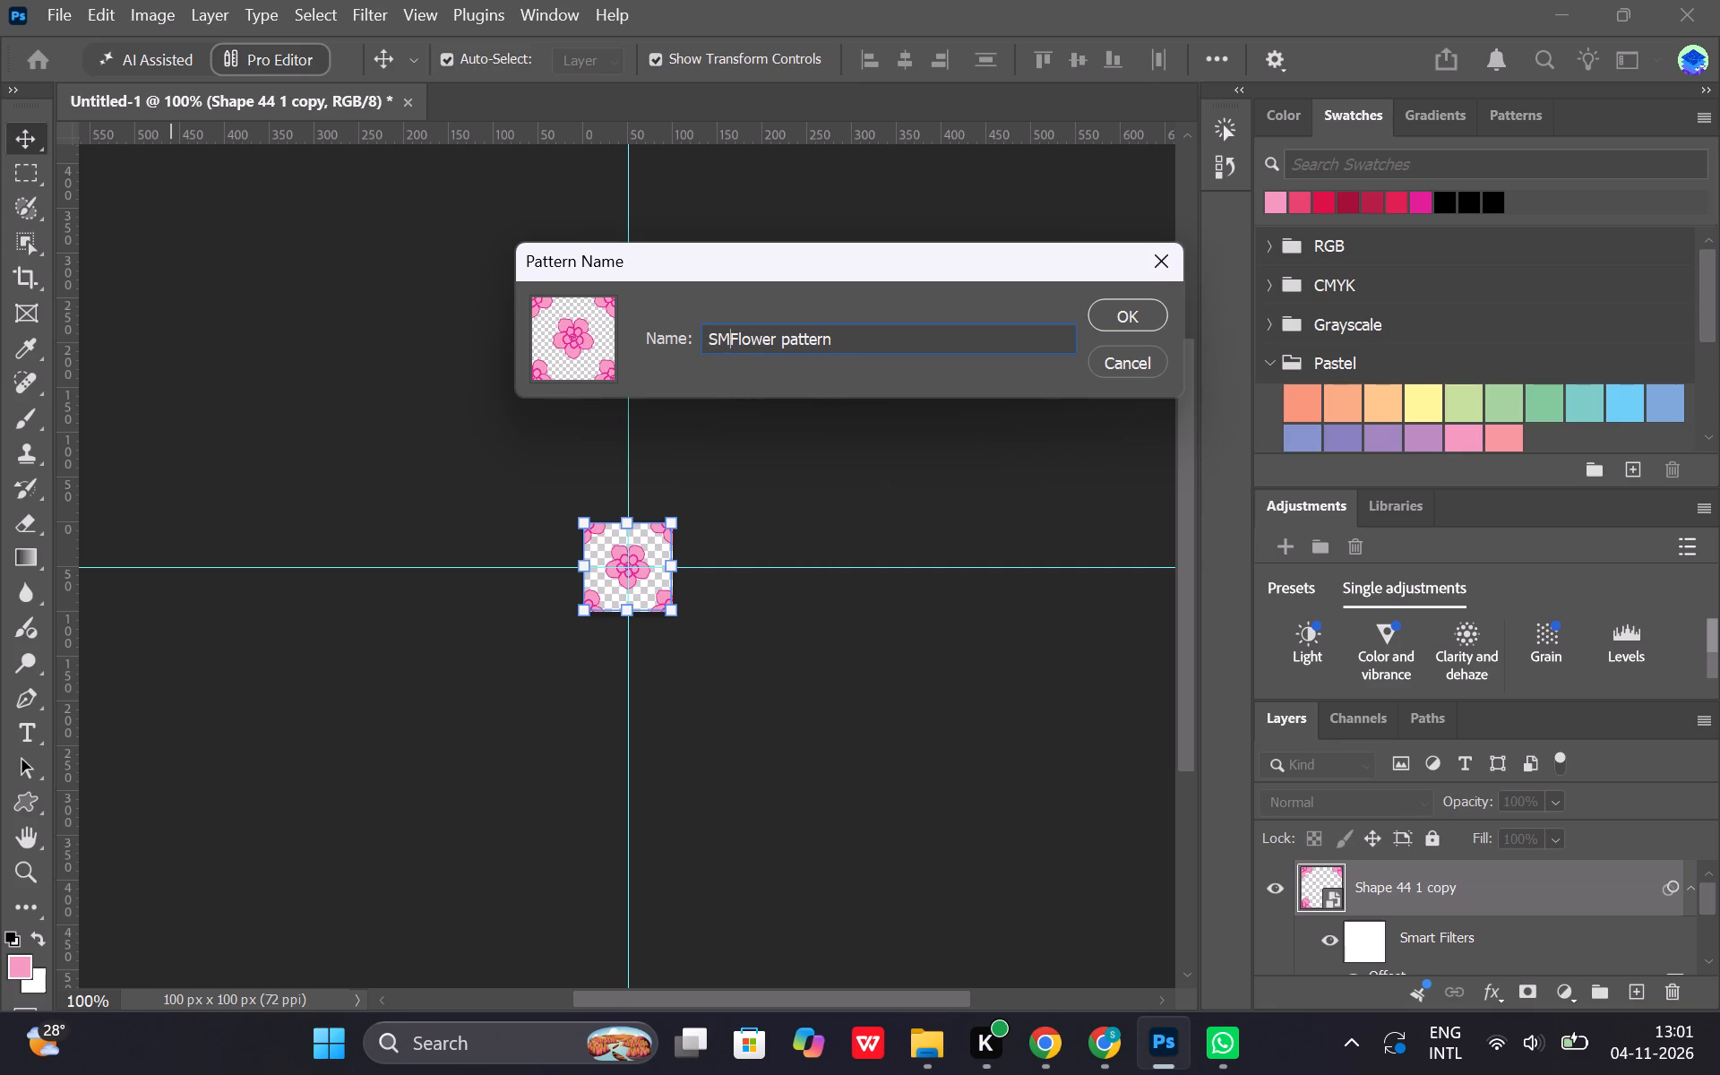
key("BackSpace")
type("mall")
key("space")
left_click(760, 340)
key("BackSpace")
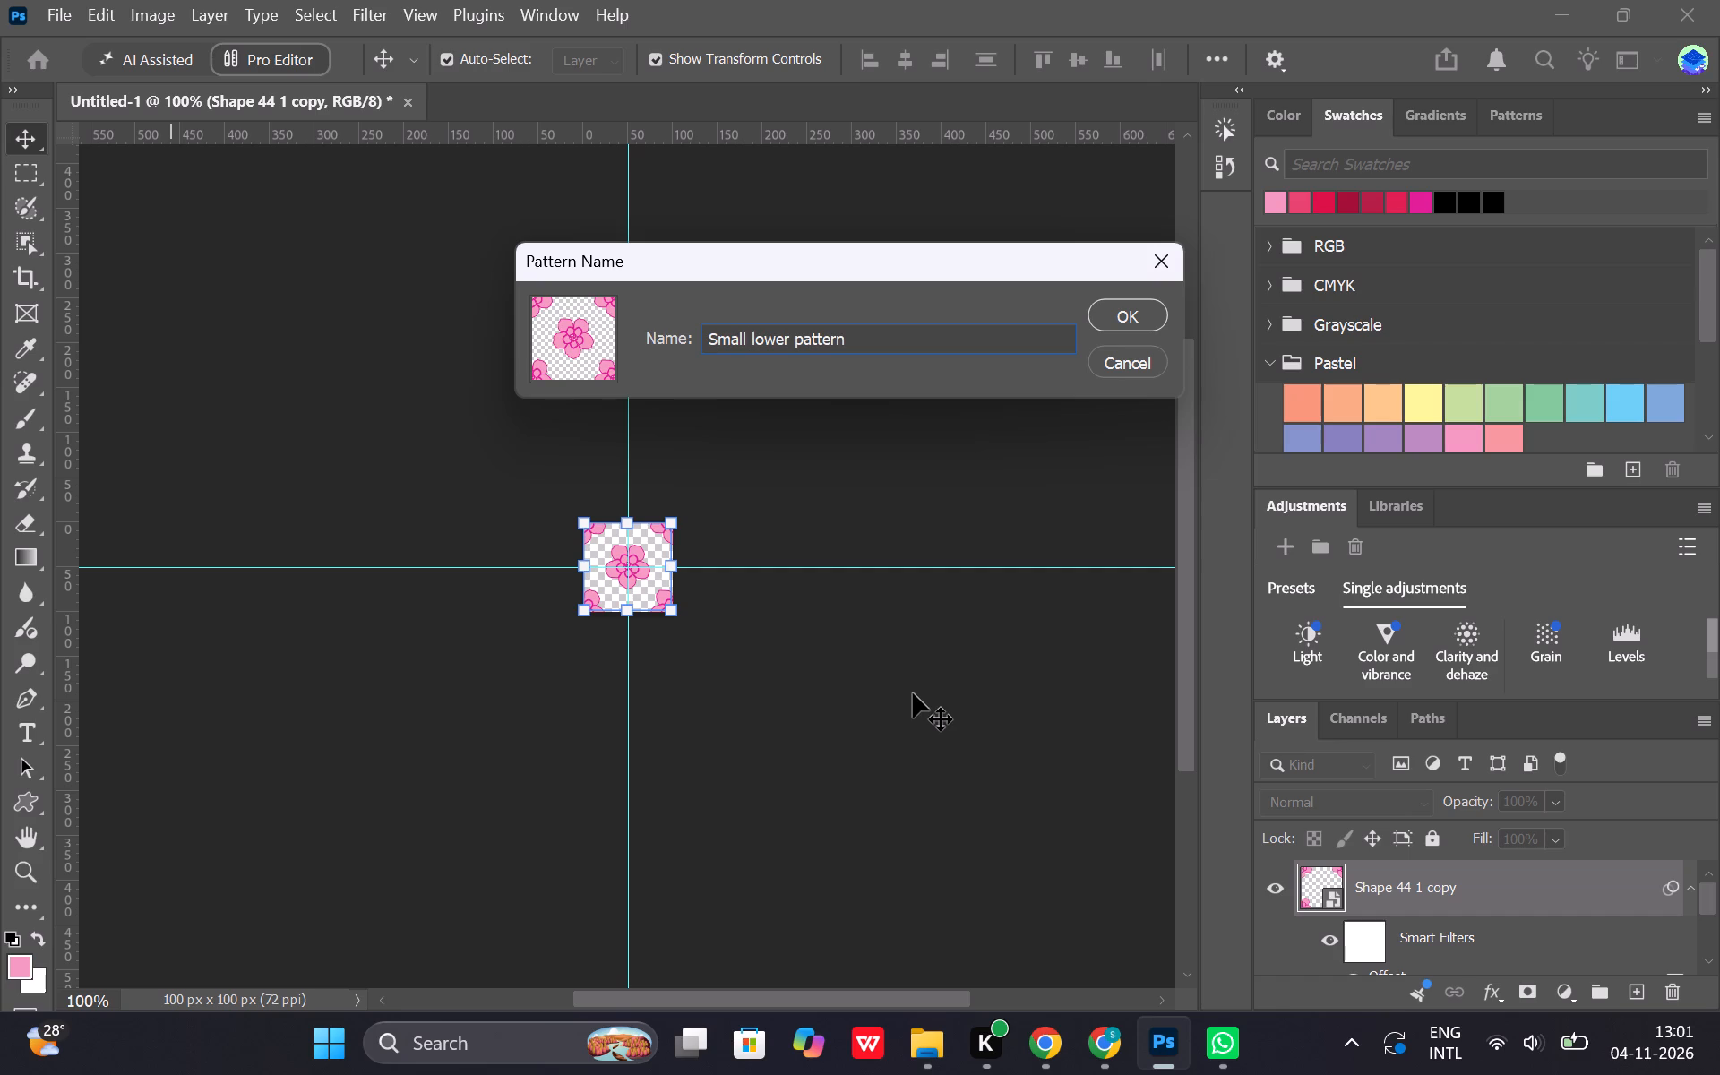
key("f")
left_click(1142, 315)
Switch to Chrome and watch the tutorial part on setting up a new document for the pattern.
left_click(1093, 1060)
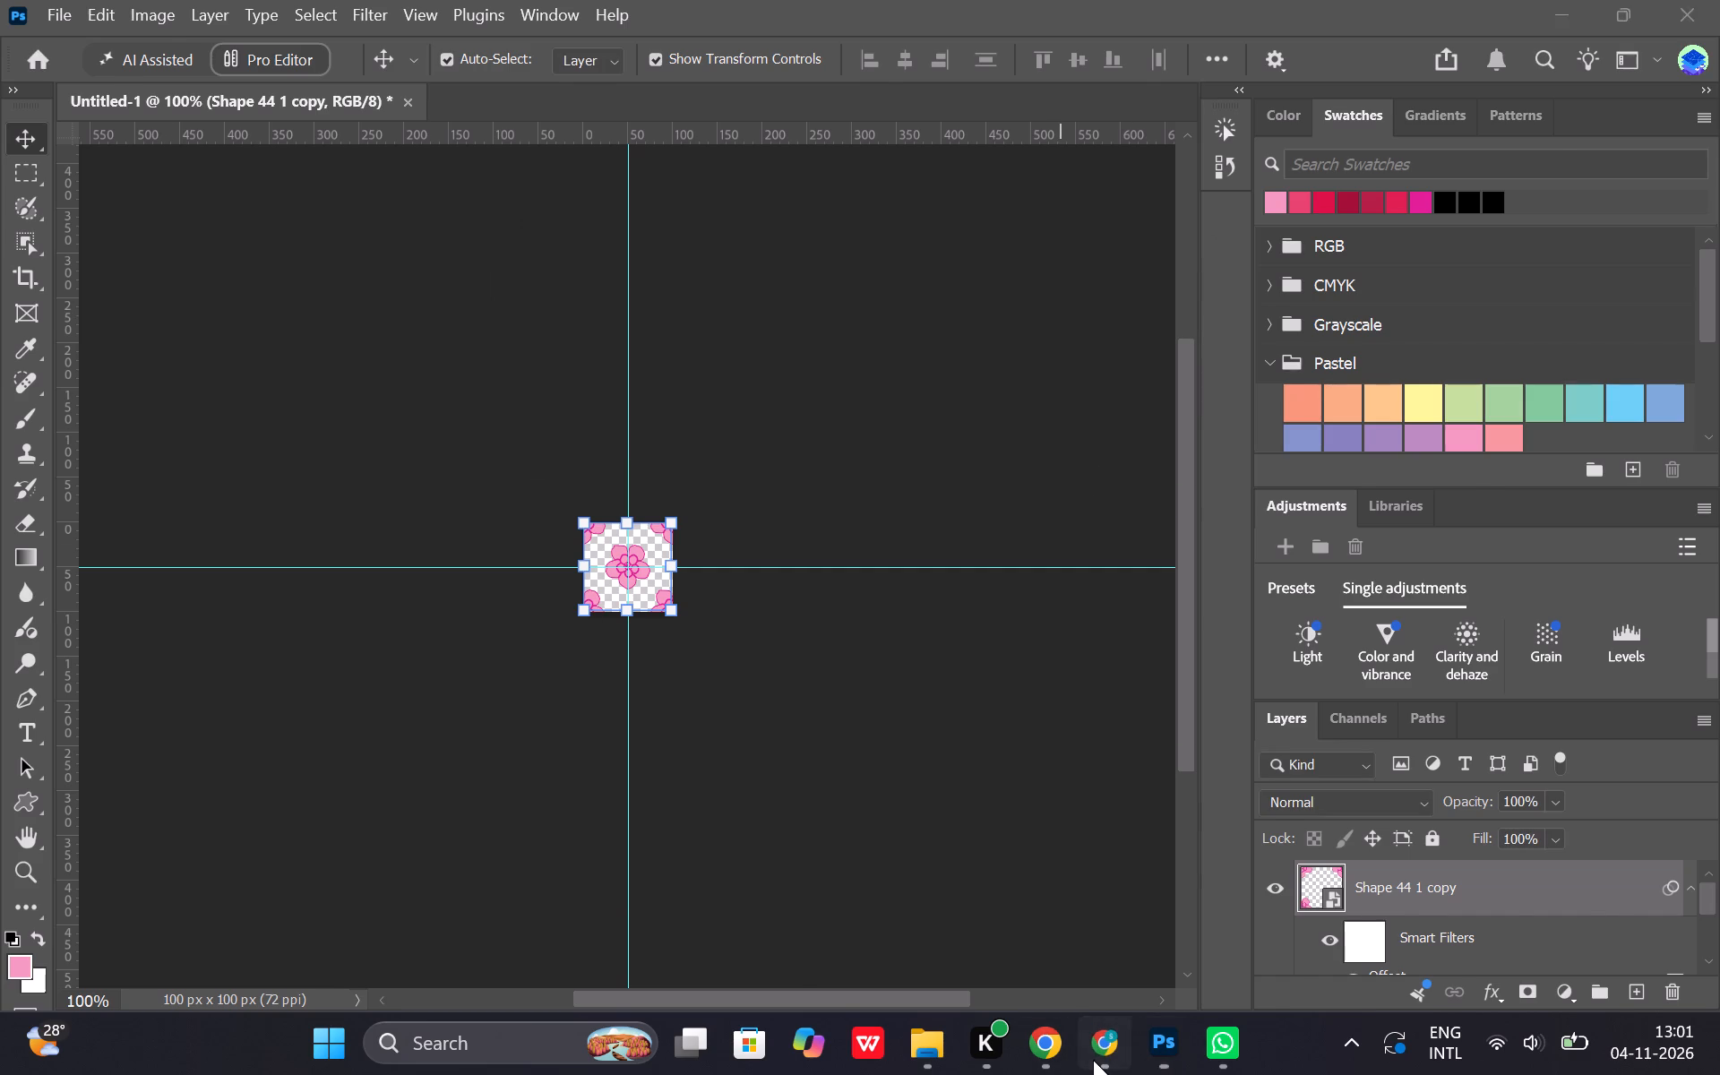
left_click(787, 680)
key("Right")
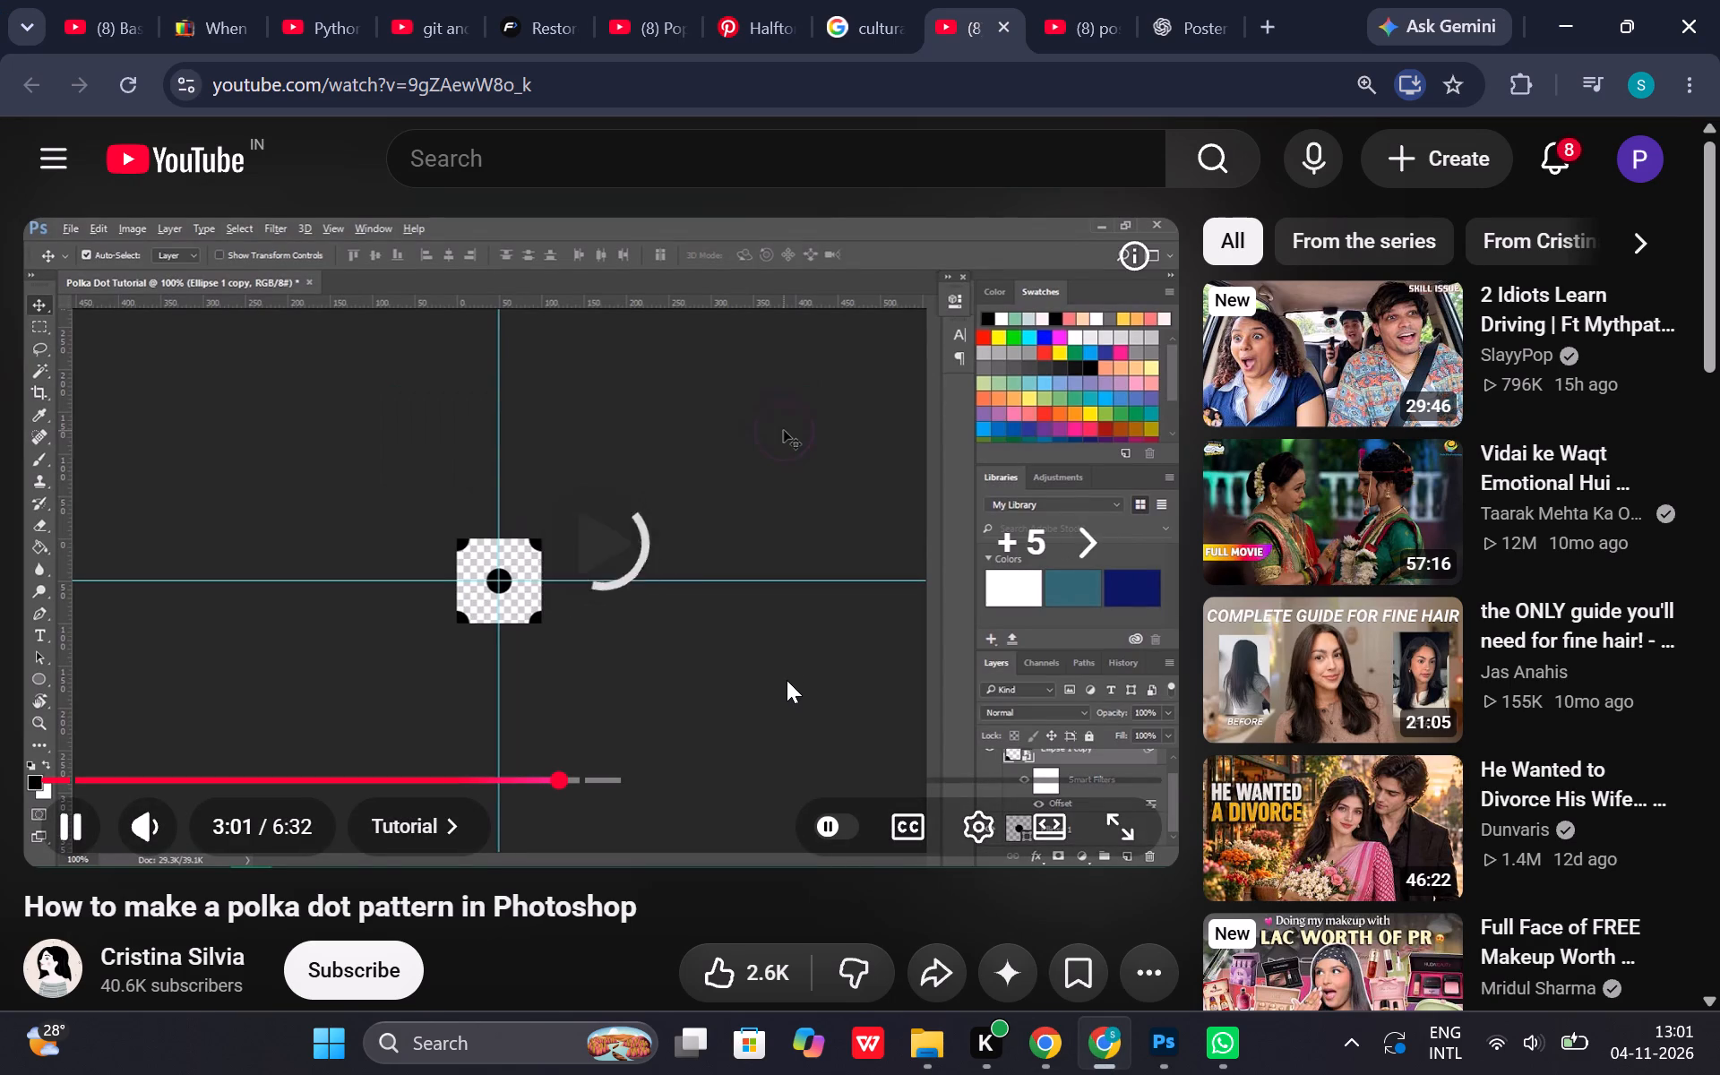
key("Right")
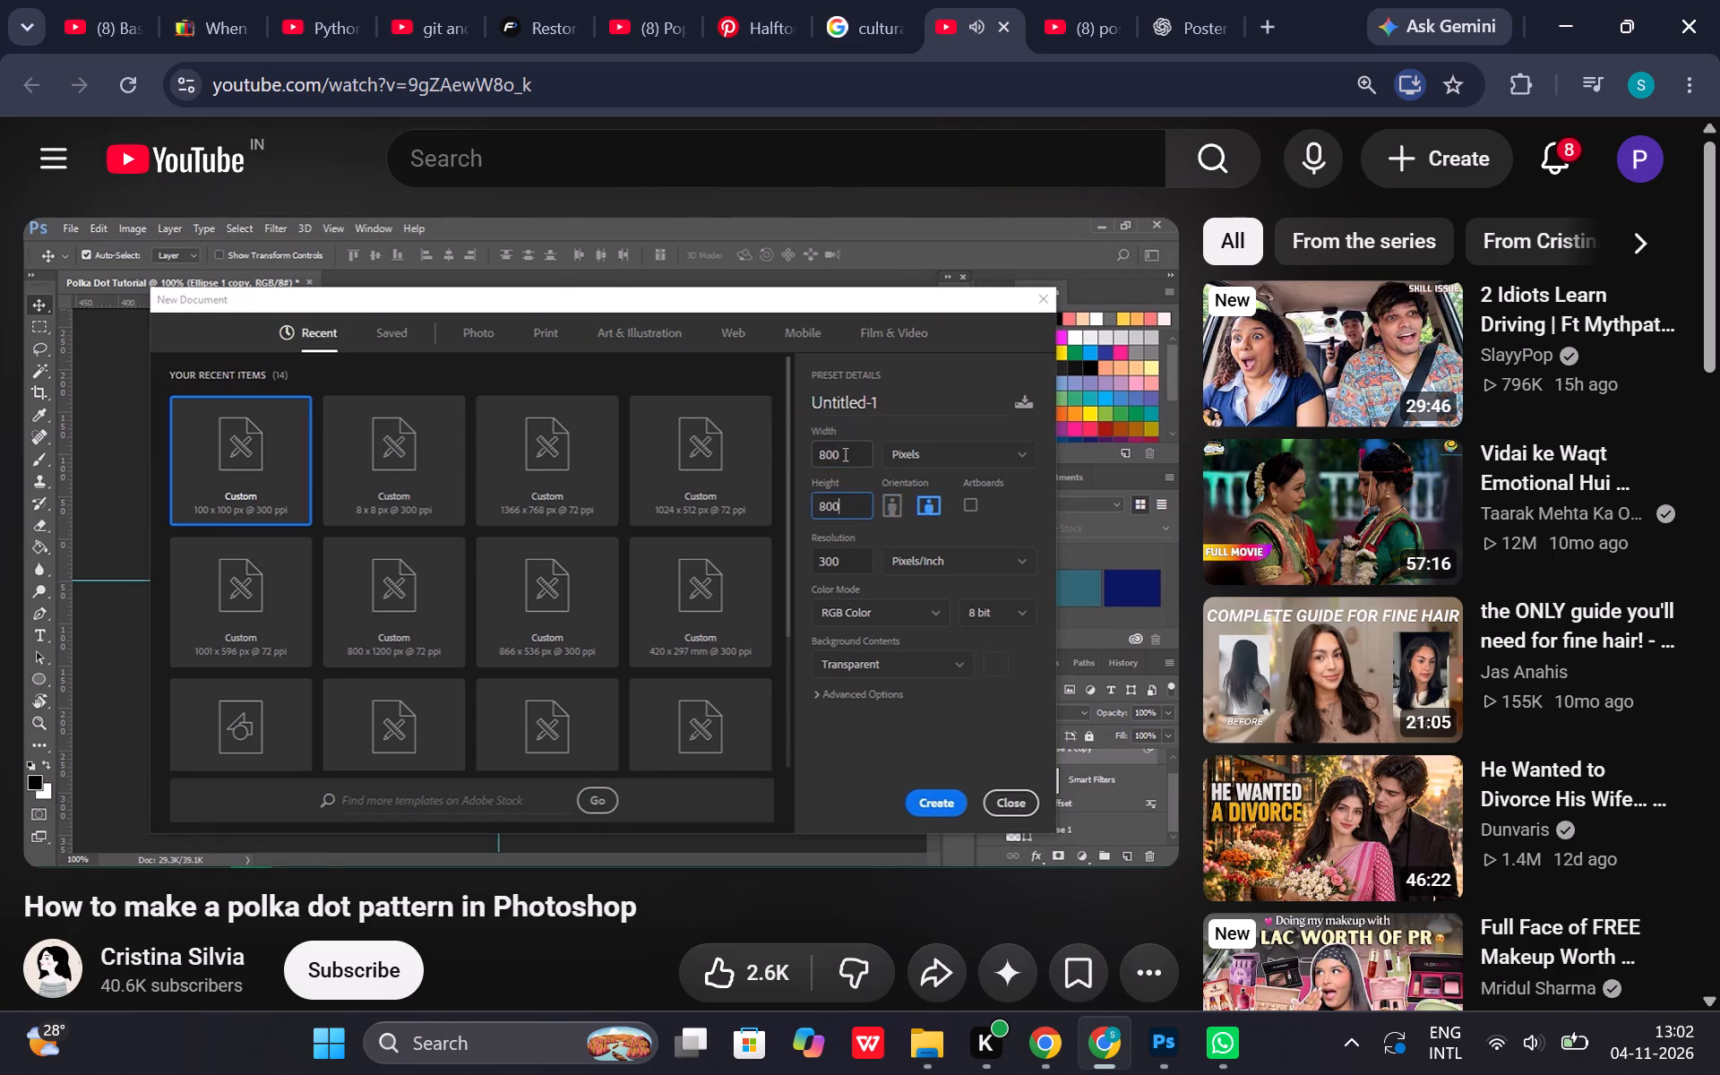
left_click(727, 503)
Switch to Photoshop and start a new document with width and height both set to 800 pixels.
left_click(1177, 1062)
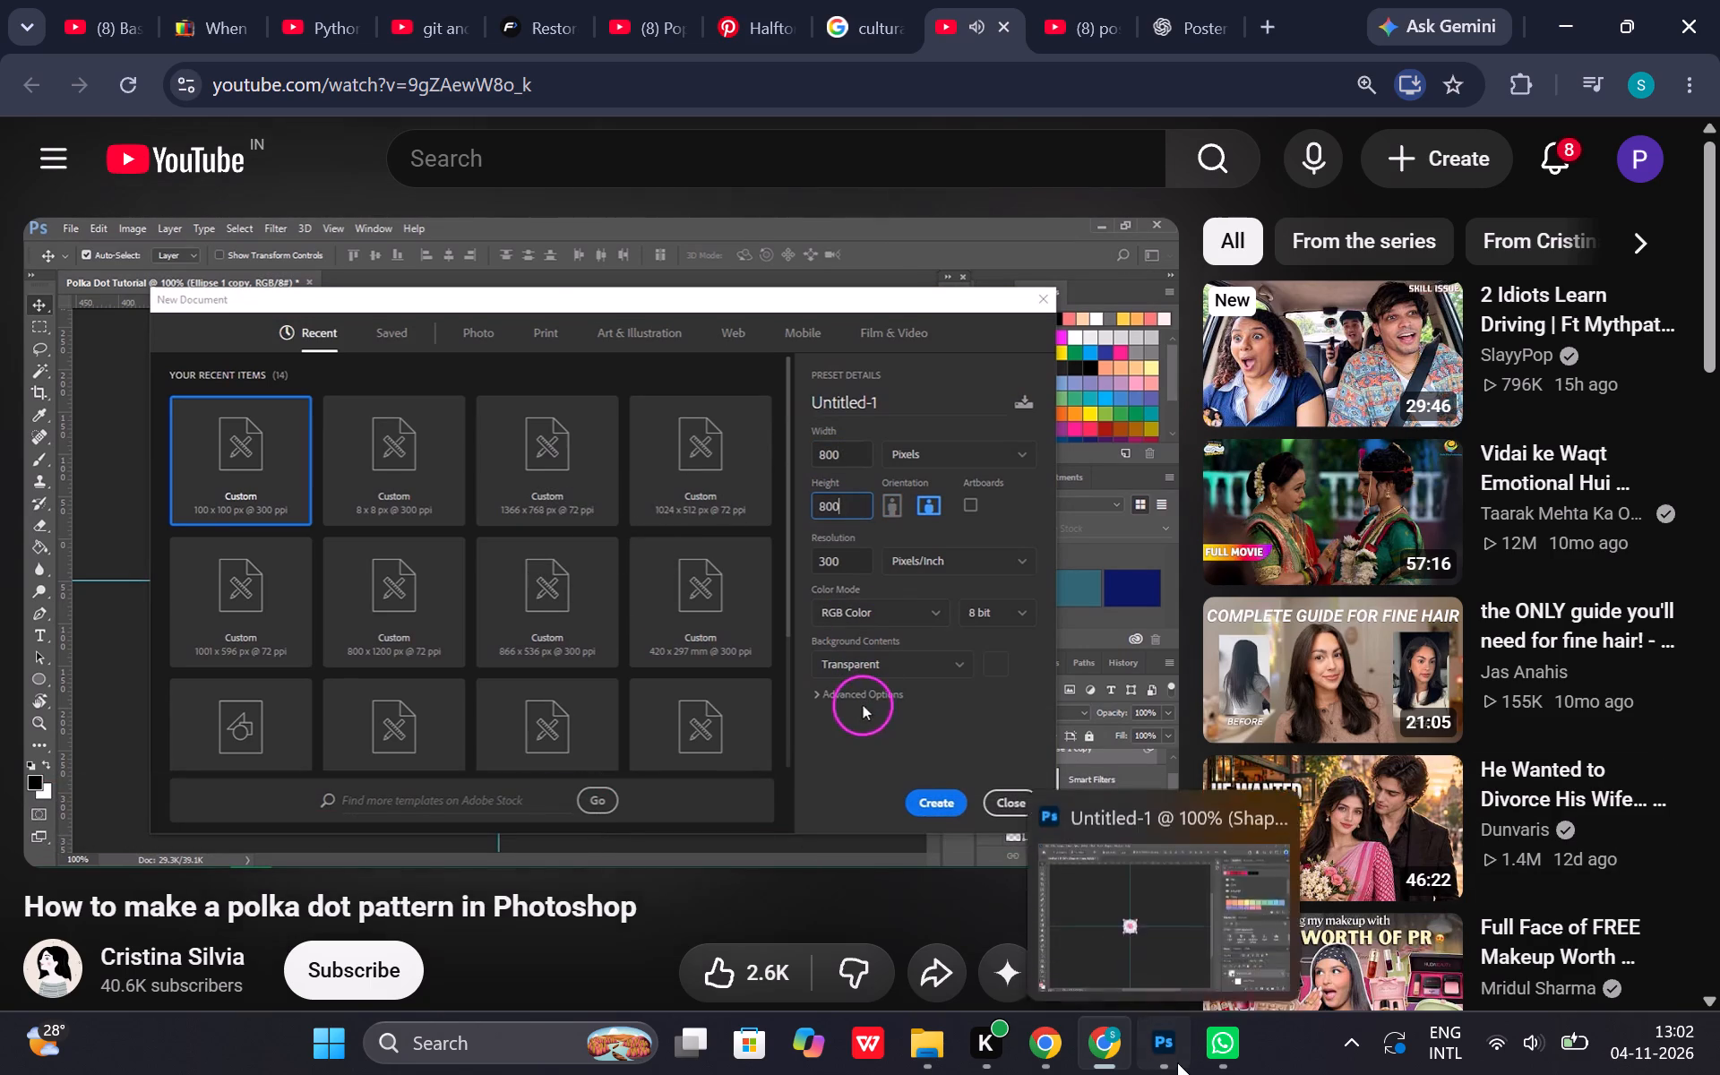
left_click(67, 13)
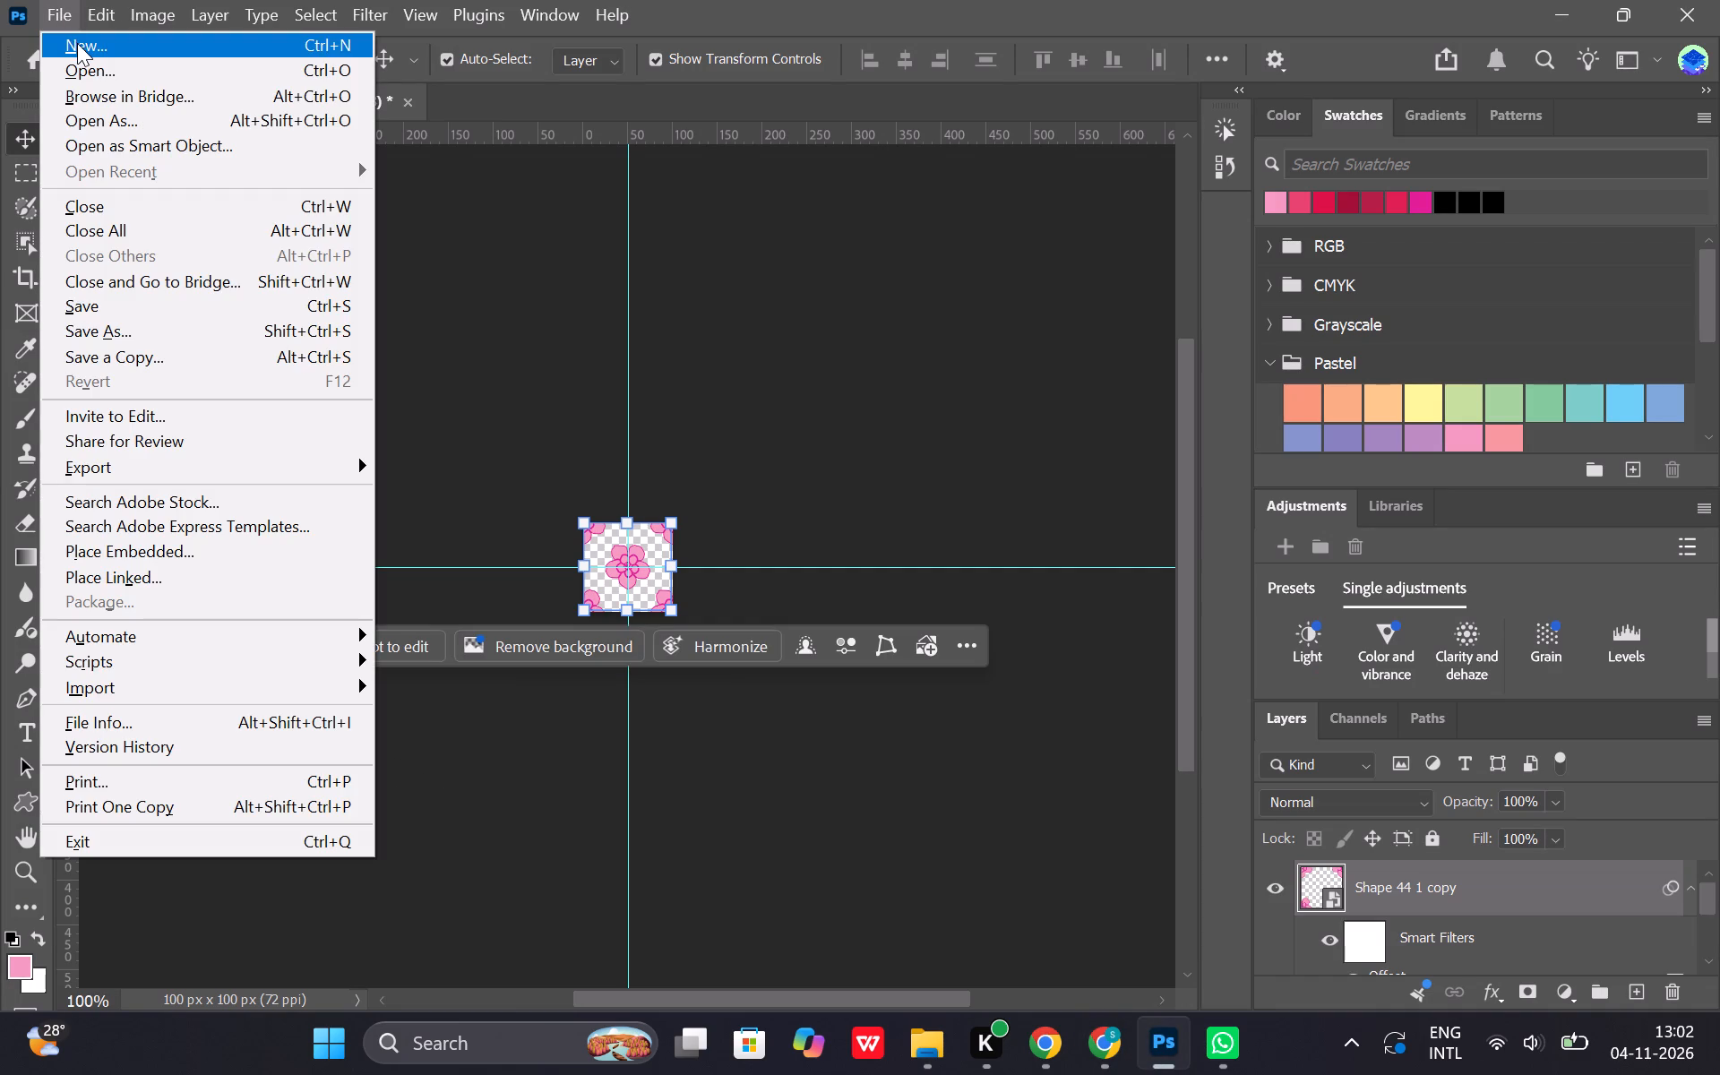
left_click(77, 43)
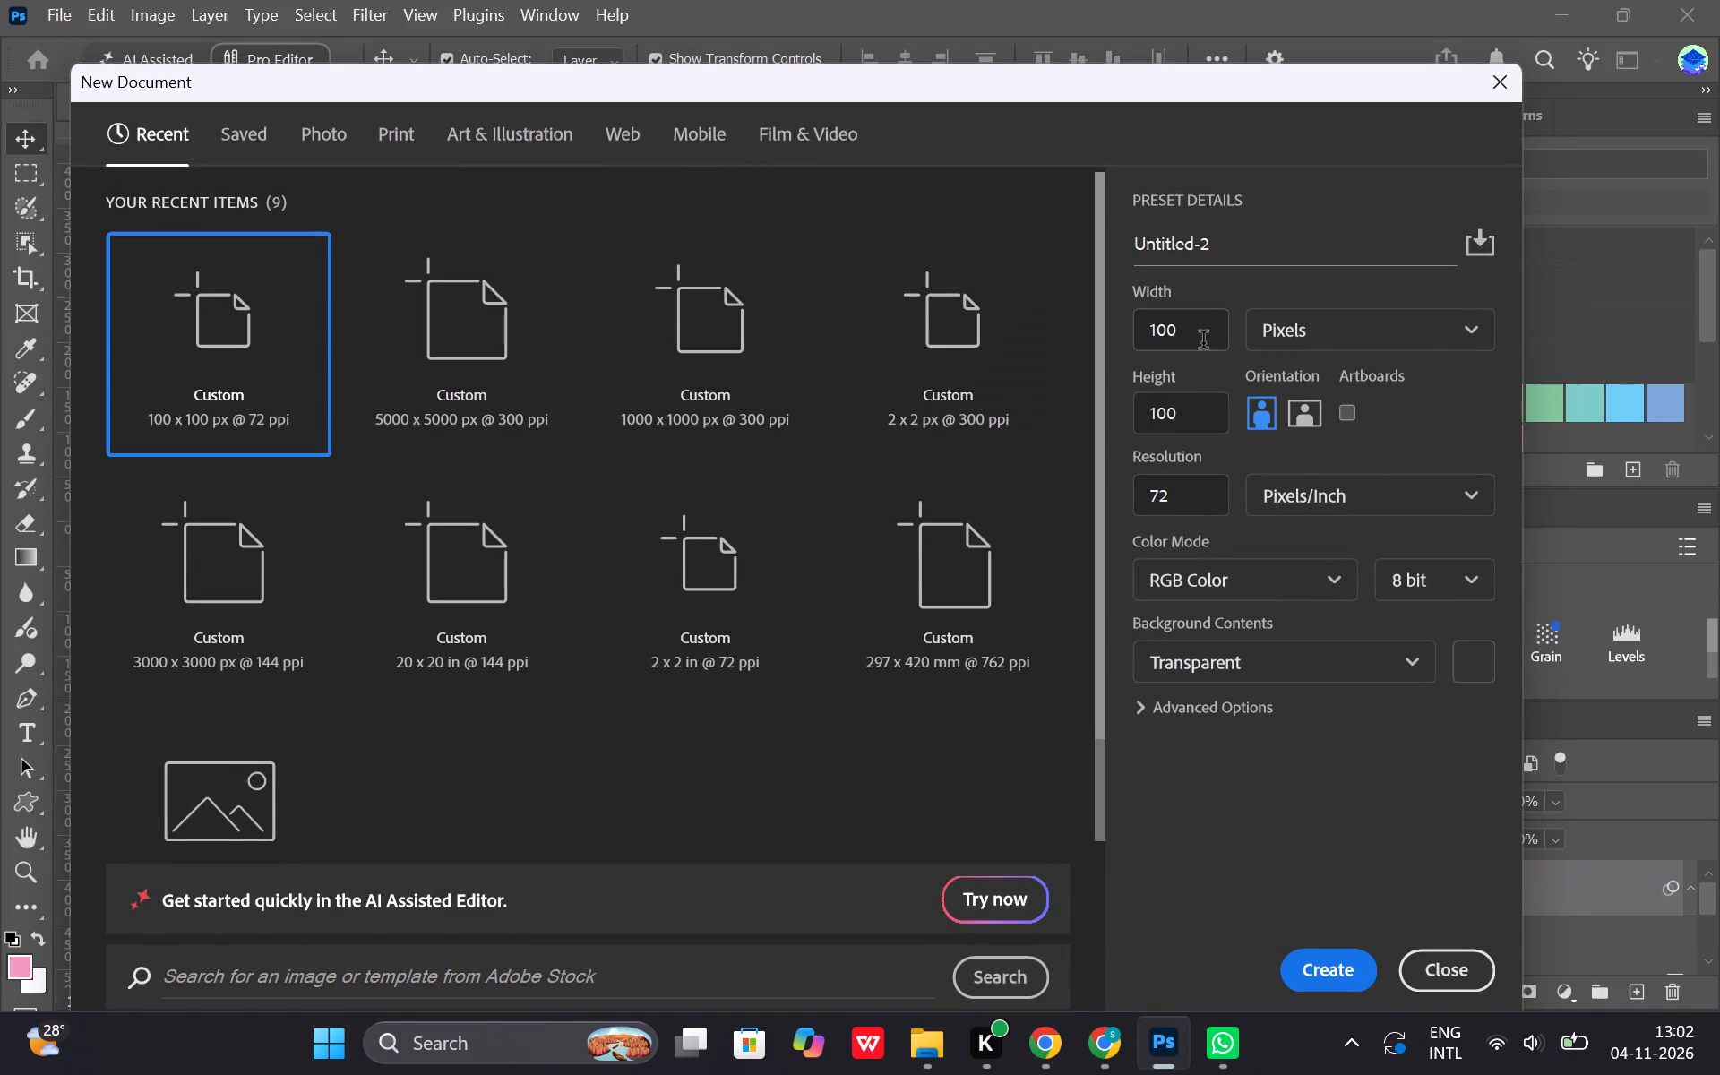
left_click_drag(1195, 332, 1153, 331)
key("BackSpace")
type("800")
left_click_drag(1208, 405, 1134, 418)
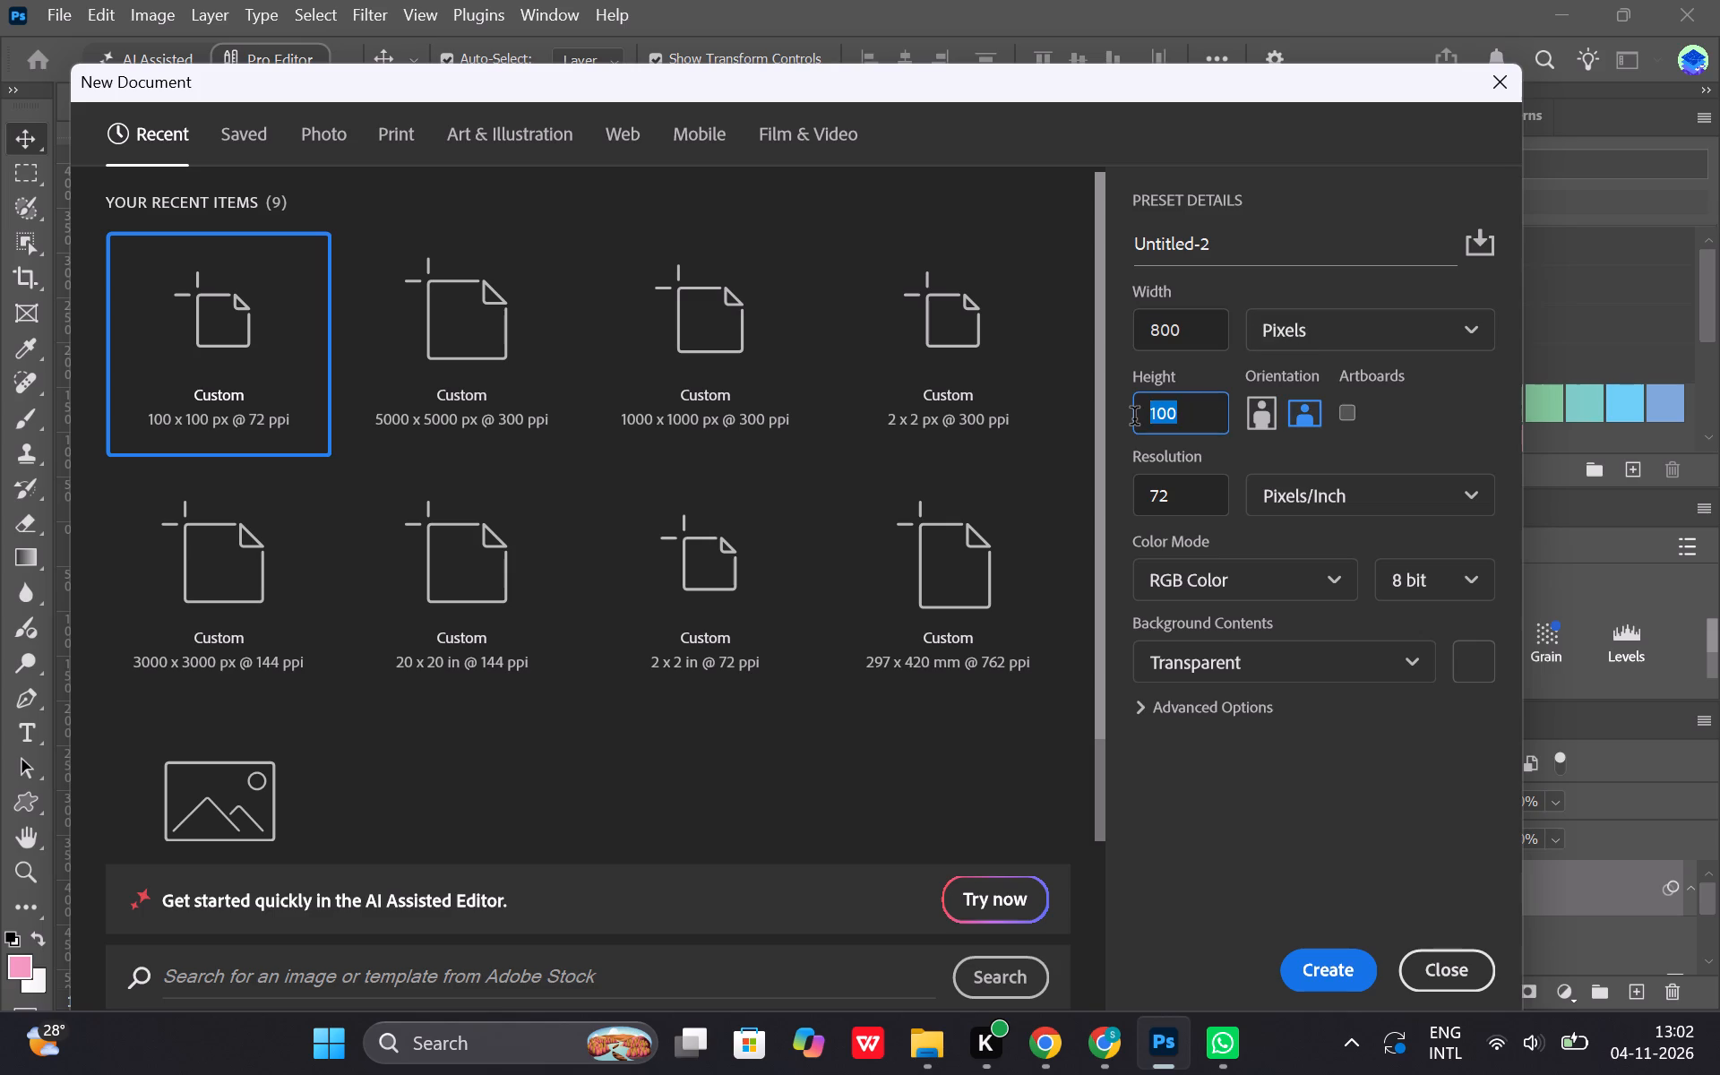
key("BackSpace")
type("800")
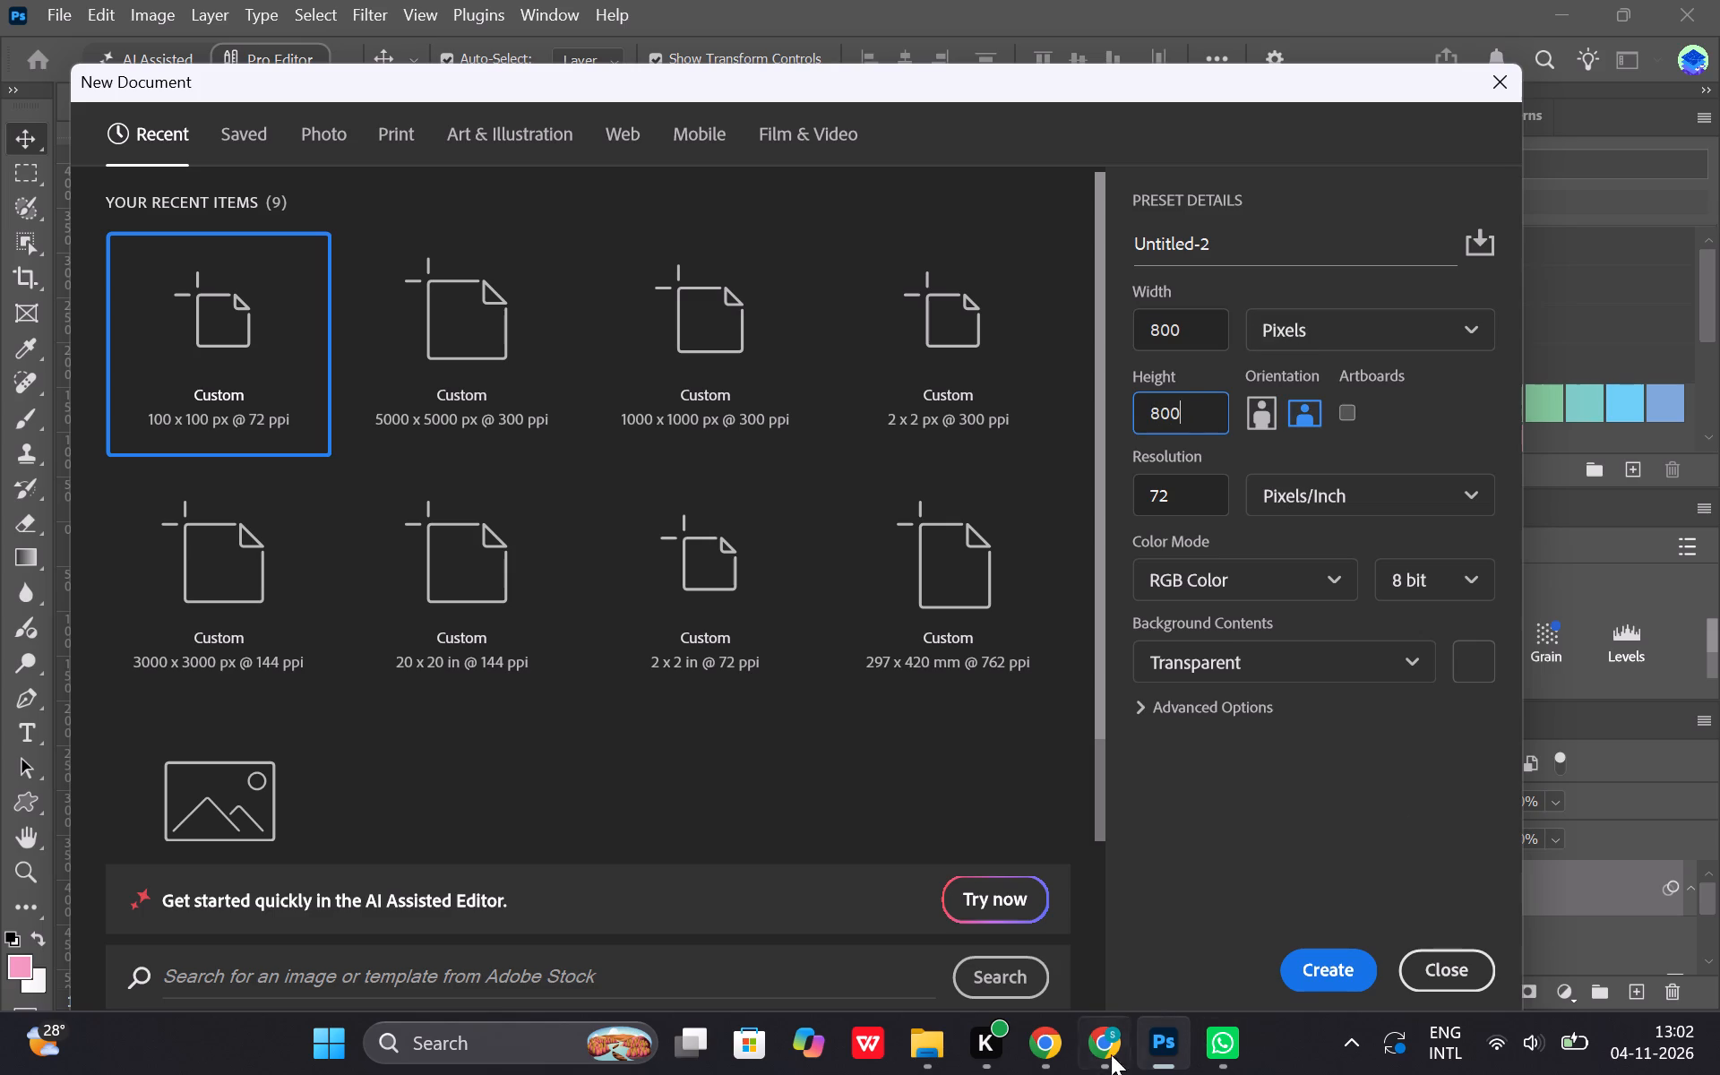
Switch to Chrome and watch the tutorial part on adding the polka dot pattern to the new document.
left_click(1095, 1056)
left_click(804, 580)
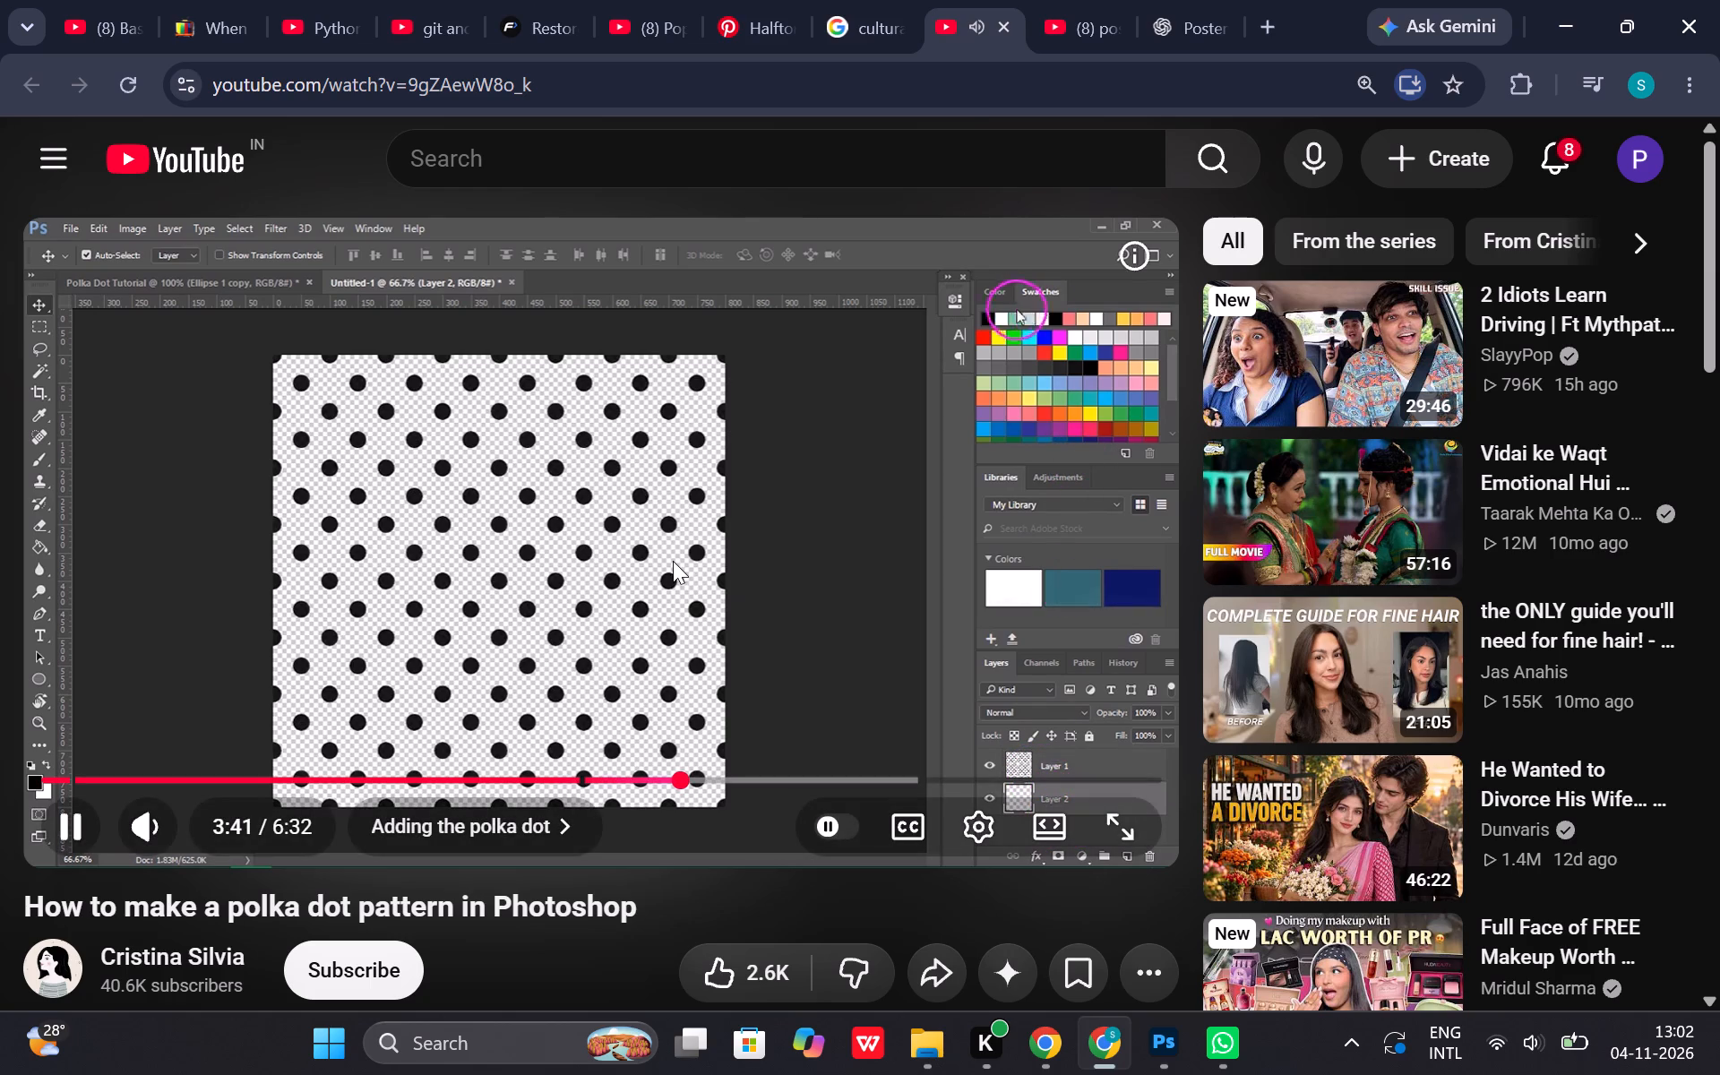
left_click(659, 642)
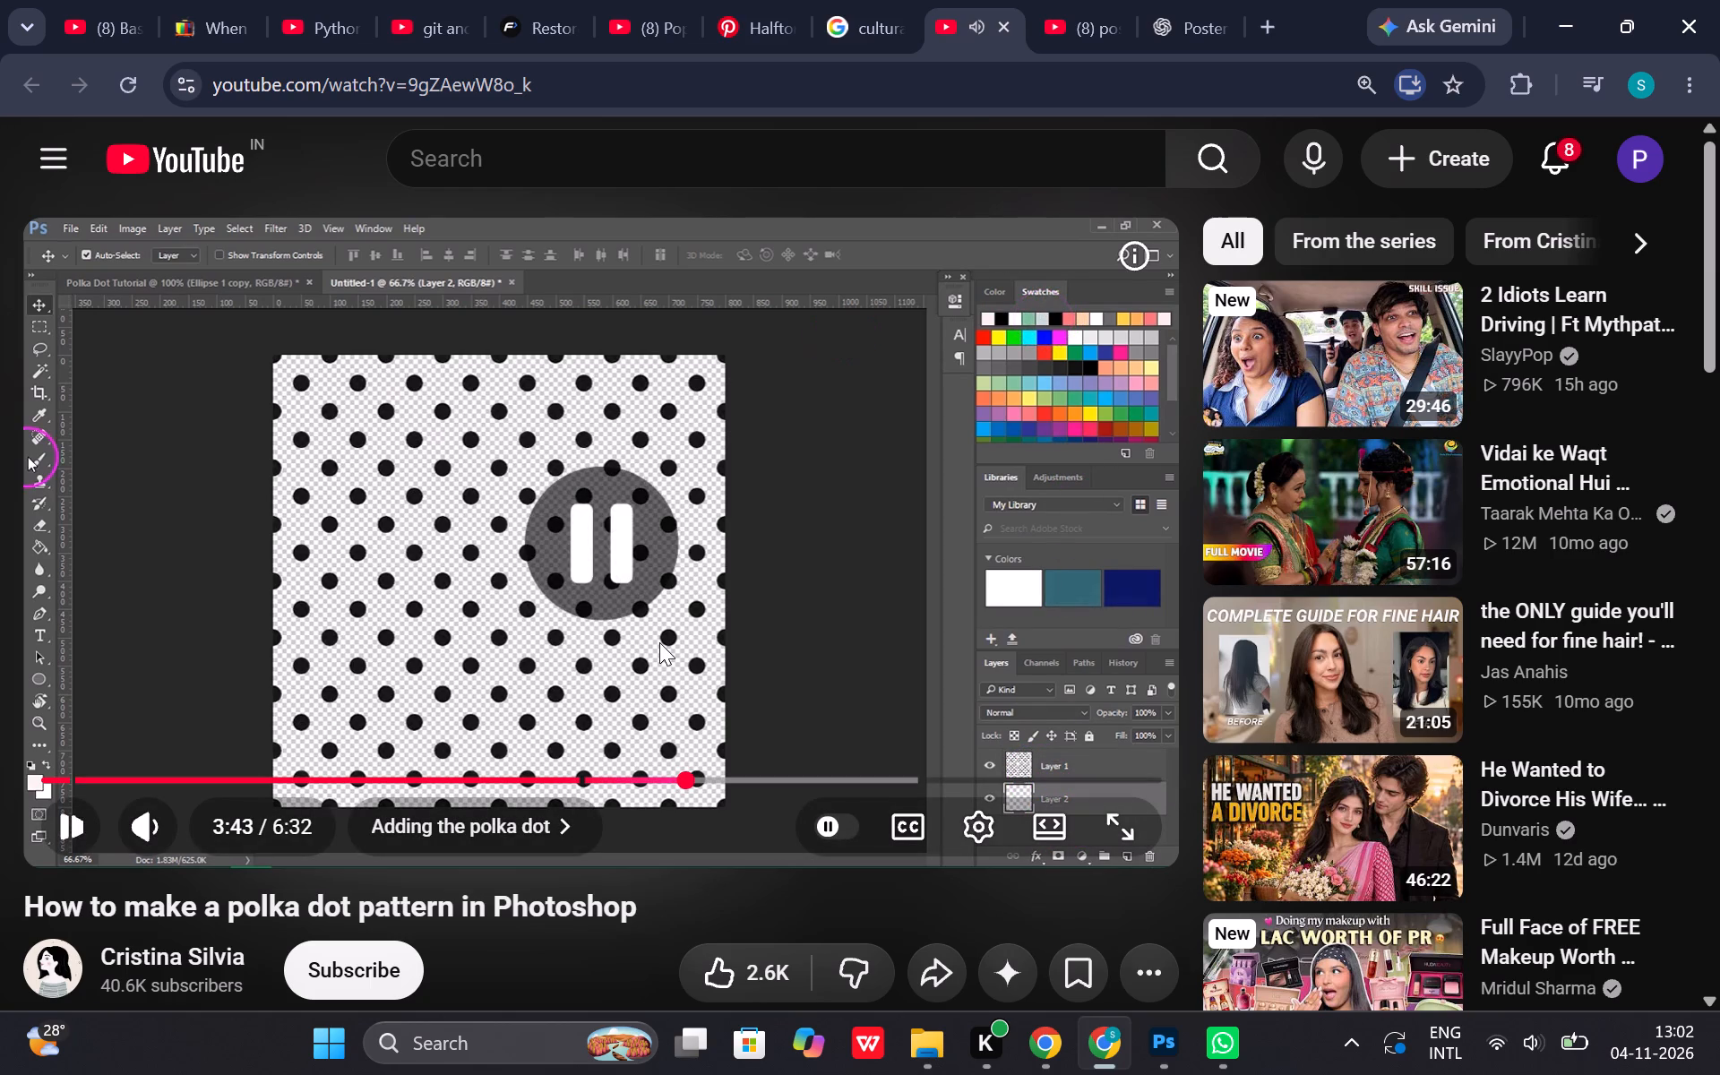
left_click(1161, 1047)
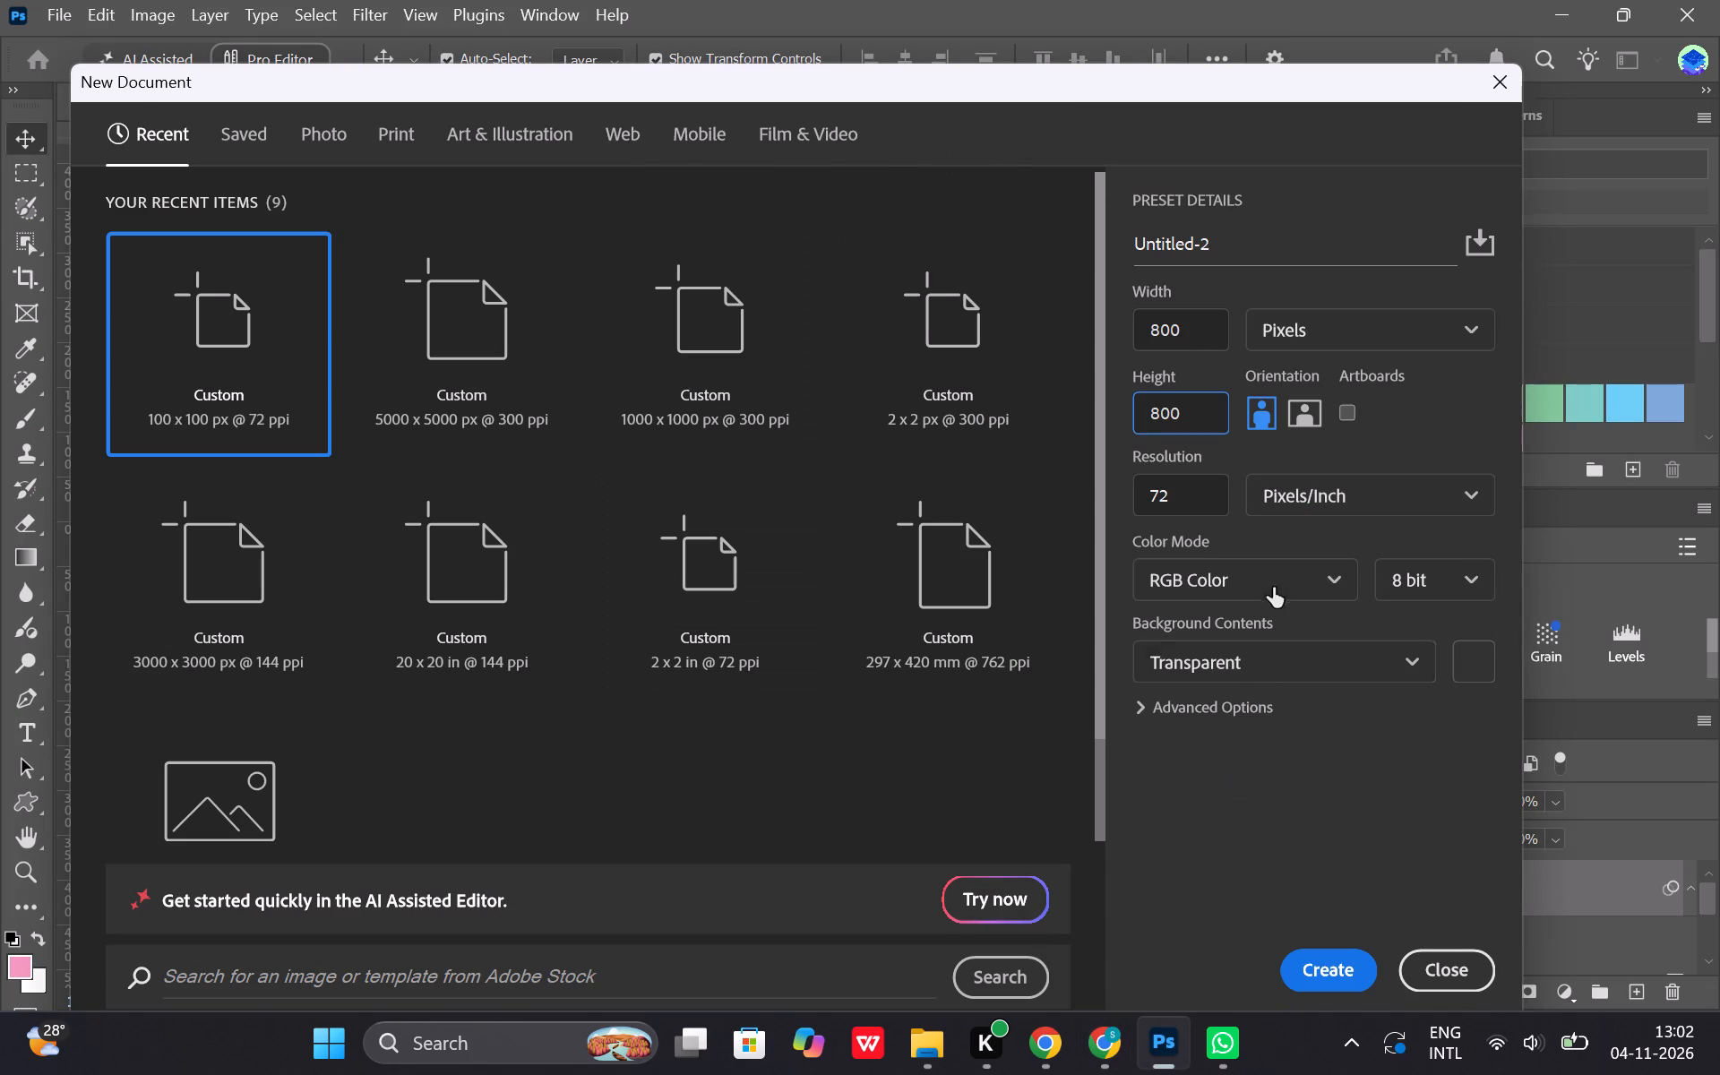
Return to the tutorial in Chrome and rewatch the part showing the new document's size and resolution settings.
left_click(1105, 1071)
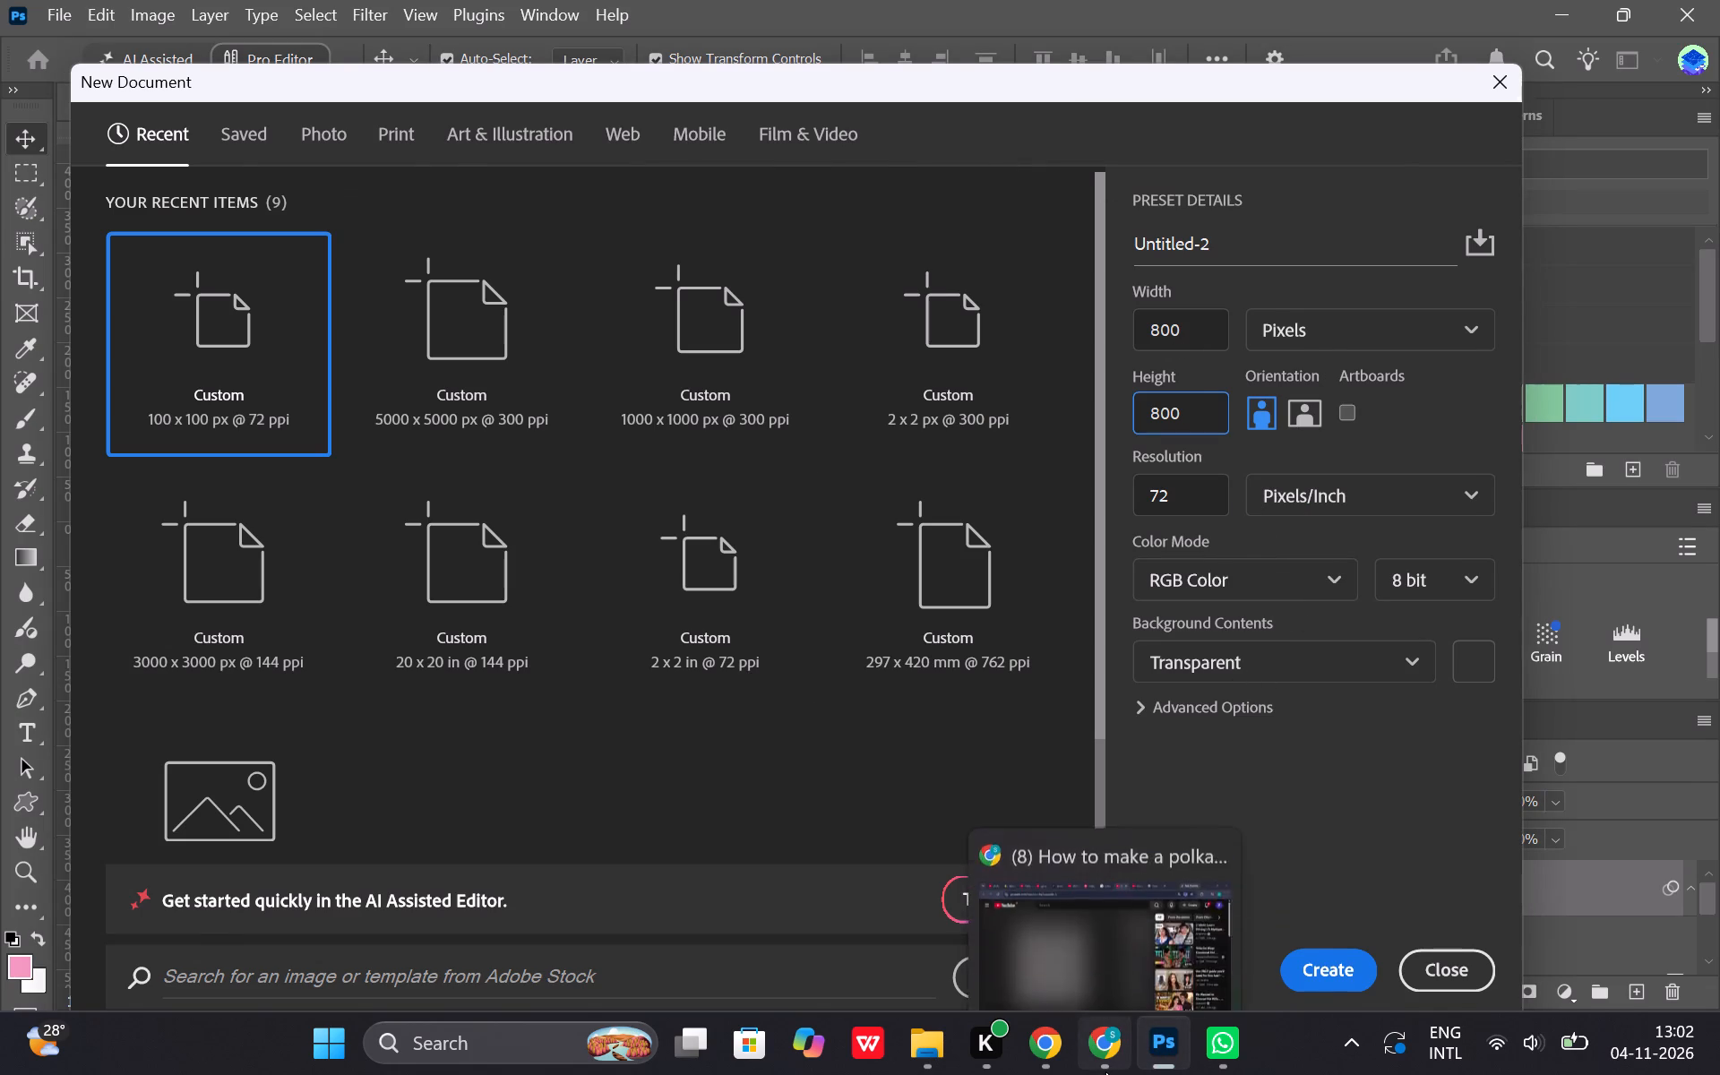
key("Left")
key("Left")
key("Left")
key("Left")
key("Left")
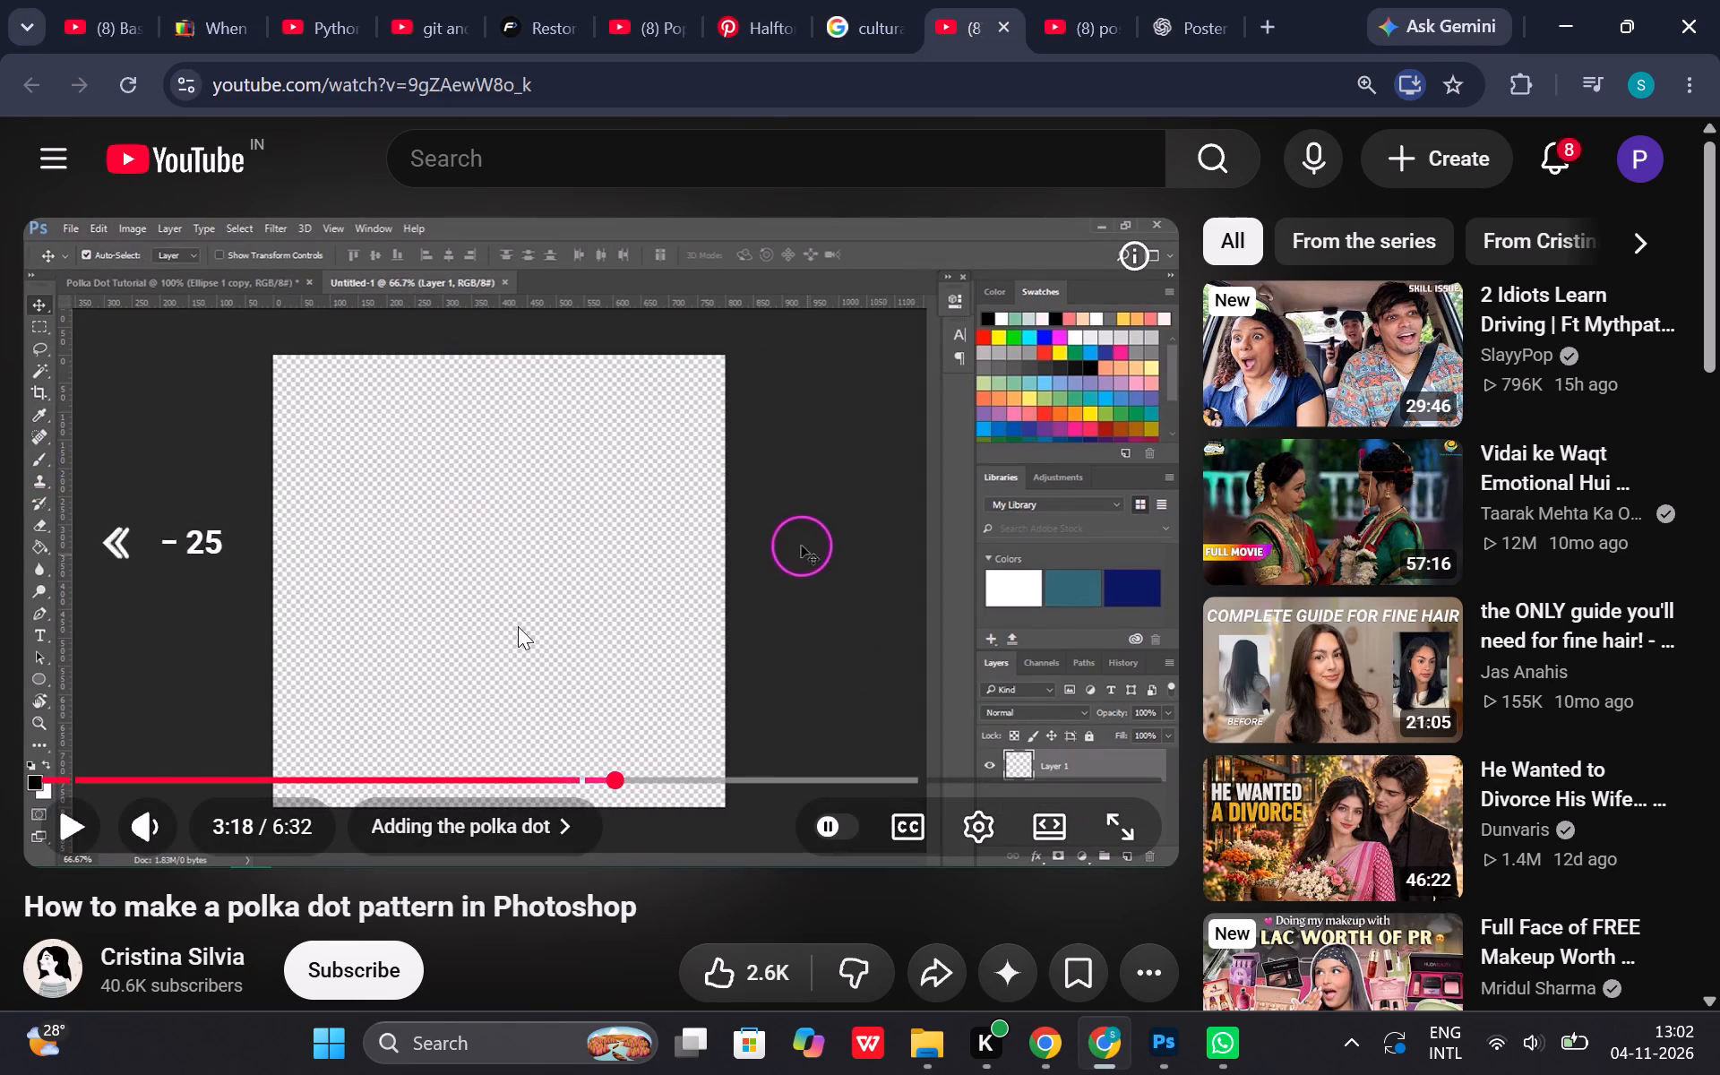
key("Left")
key("Left")
key("Right")
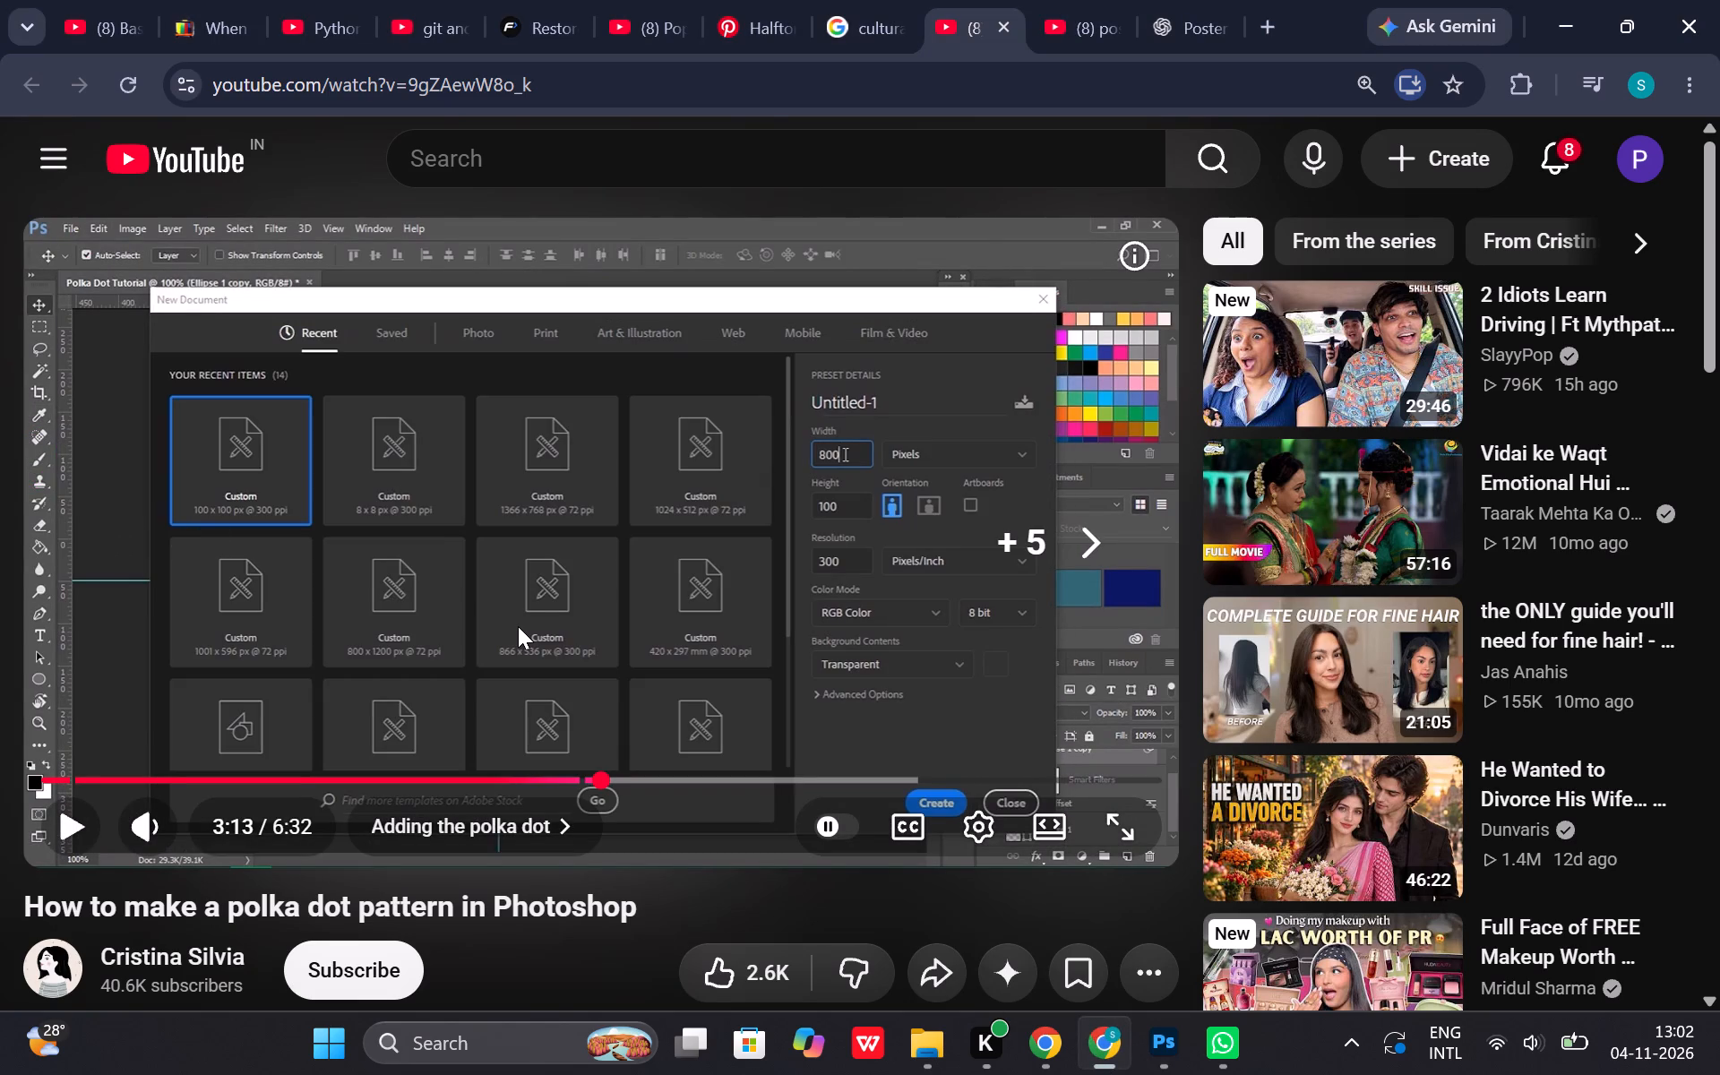
left_click(834, 477)
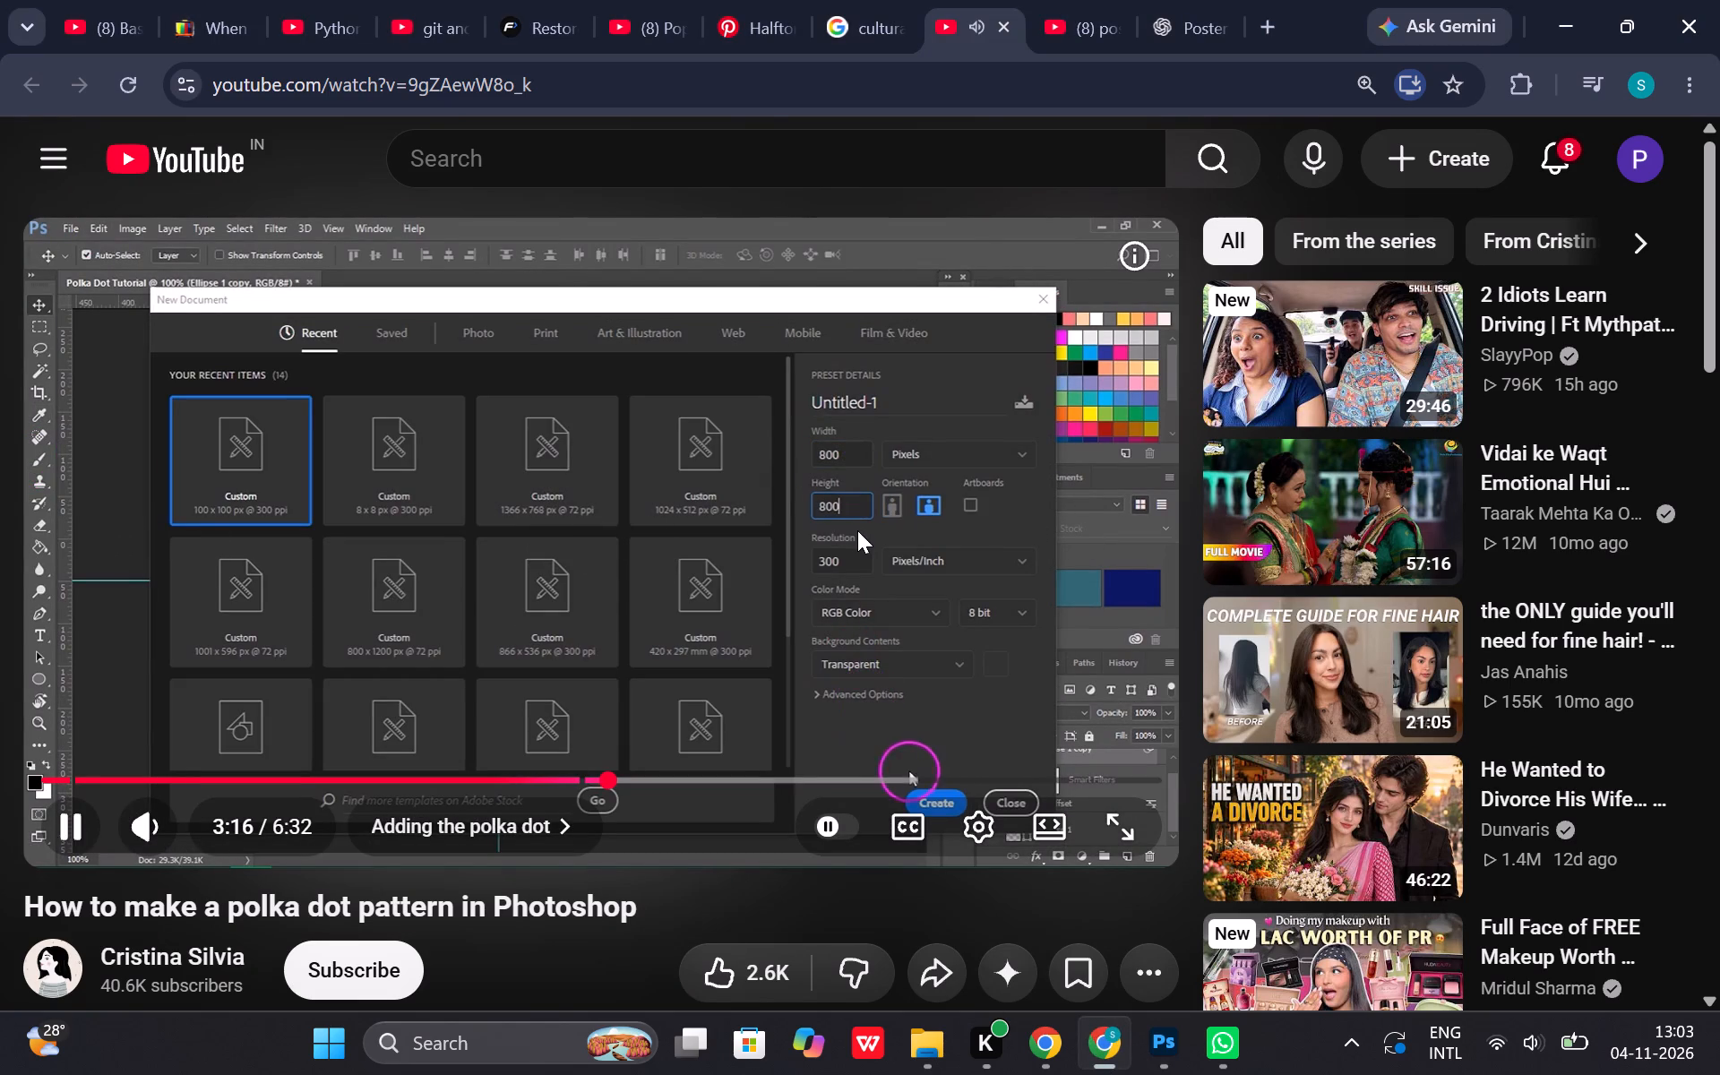
left_click(857, 530)
Switch to Photoshop and set the new document's resolution to 300 pixels/inch.
left_click(1158, 1055)
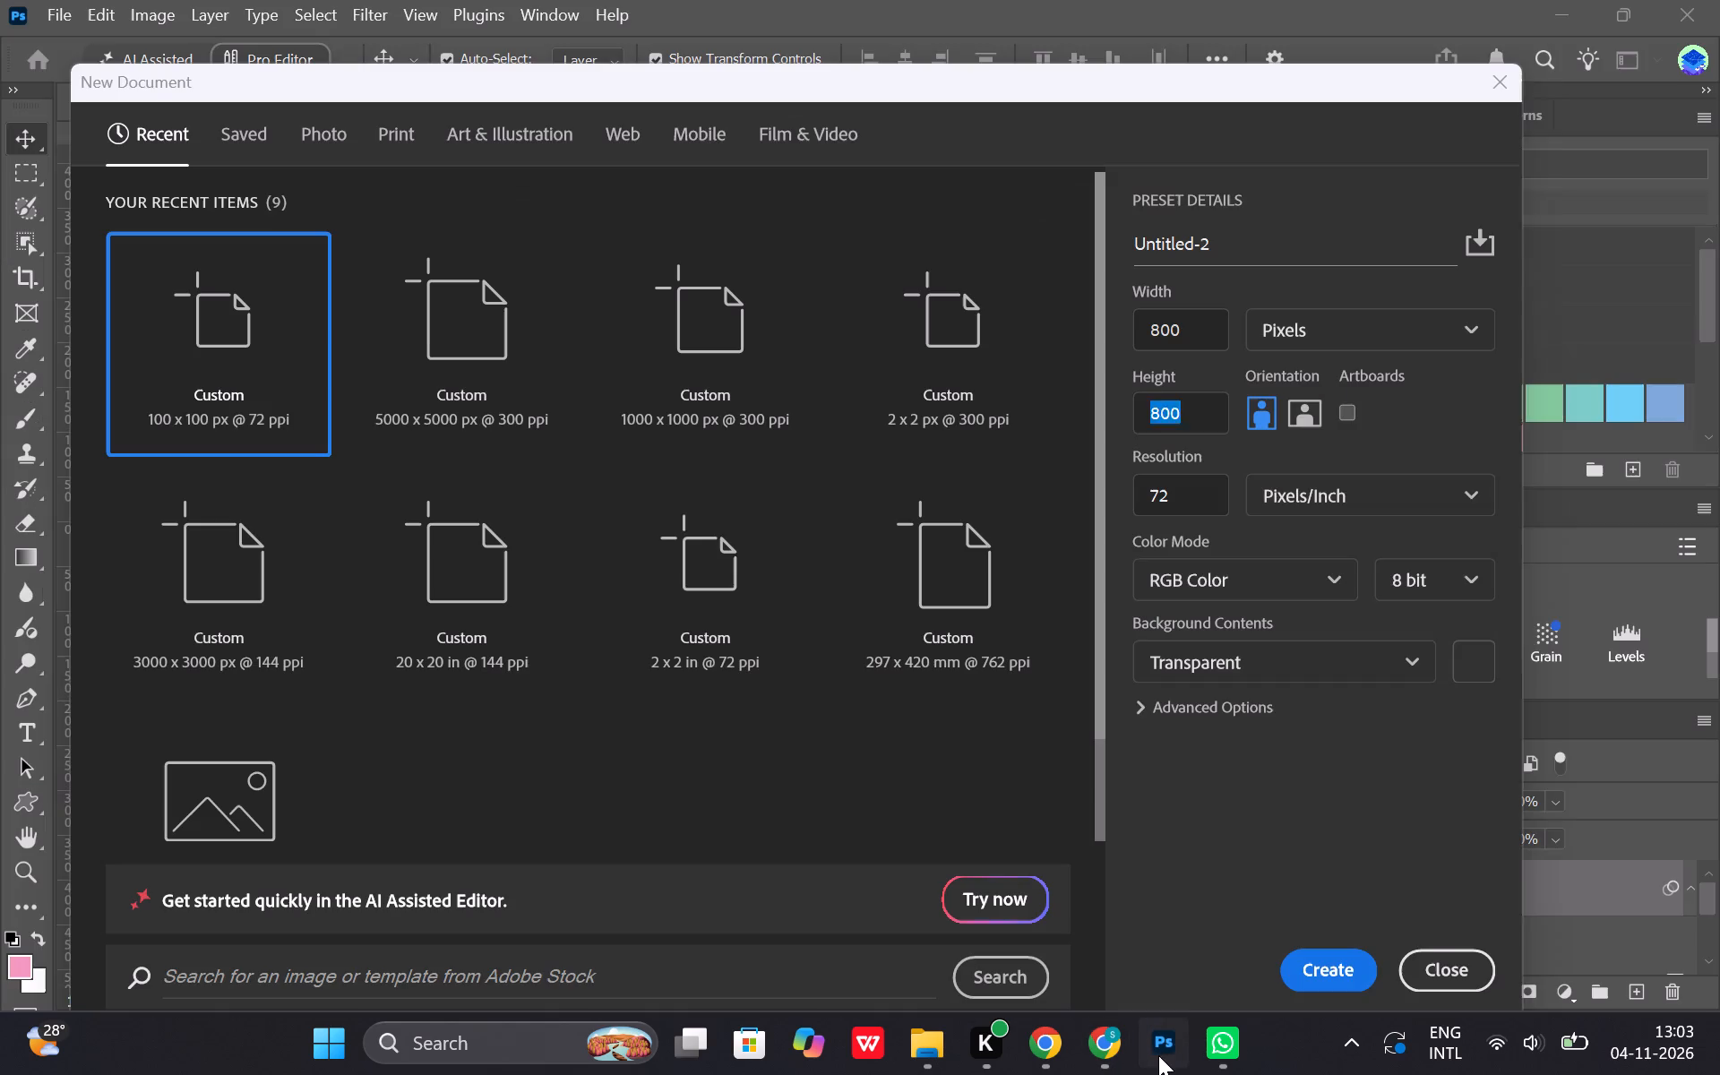
left_click_drag(1174, 501, 1152, 497)
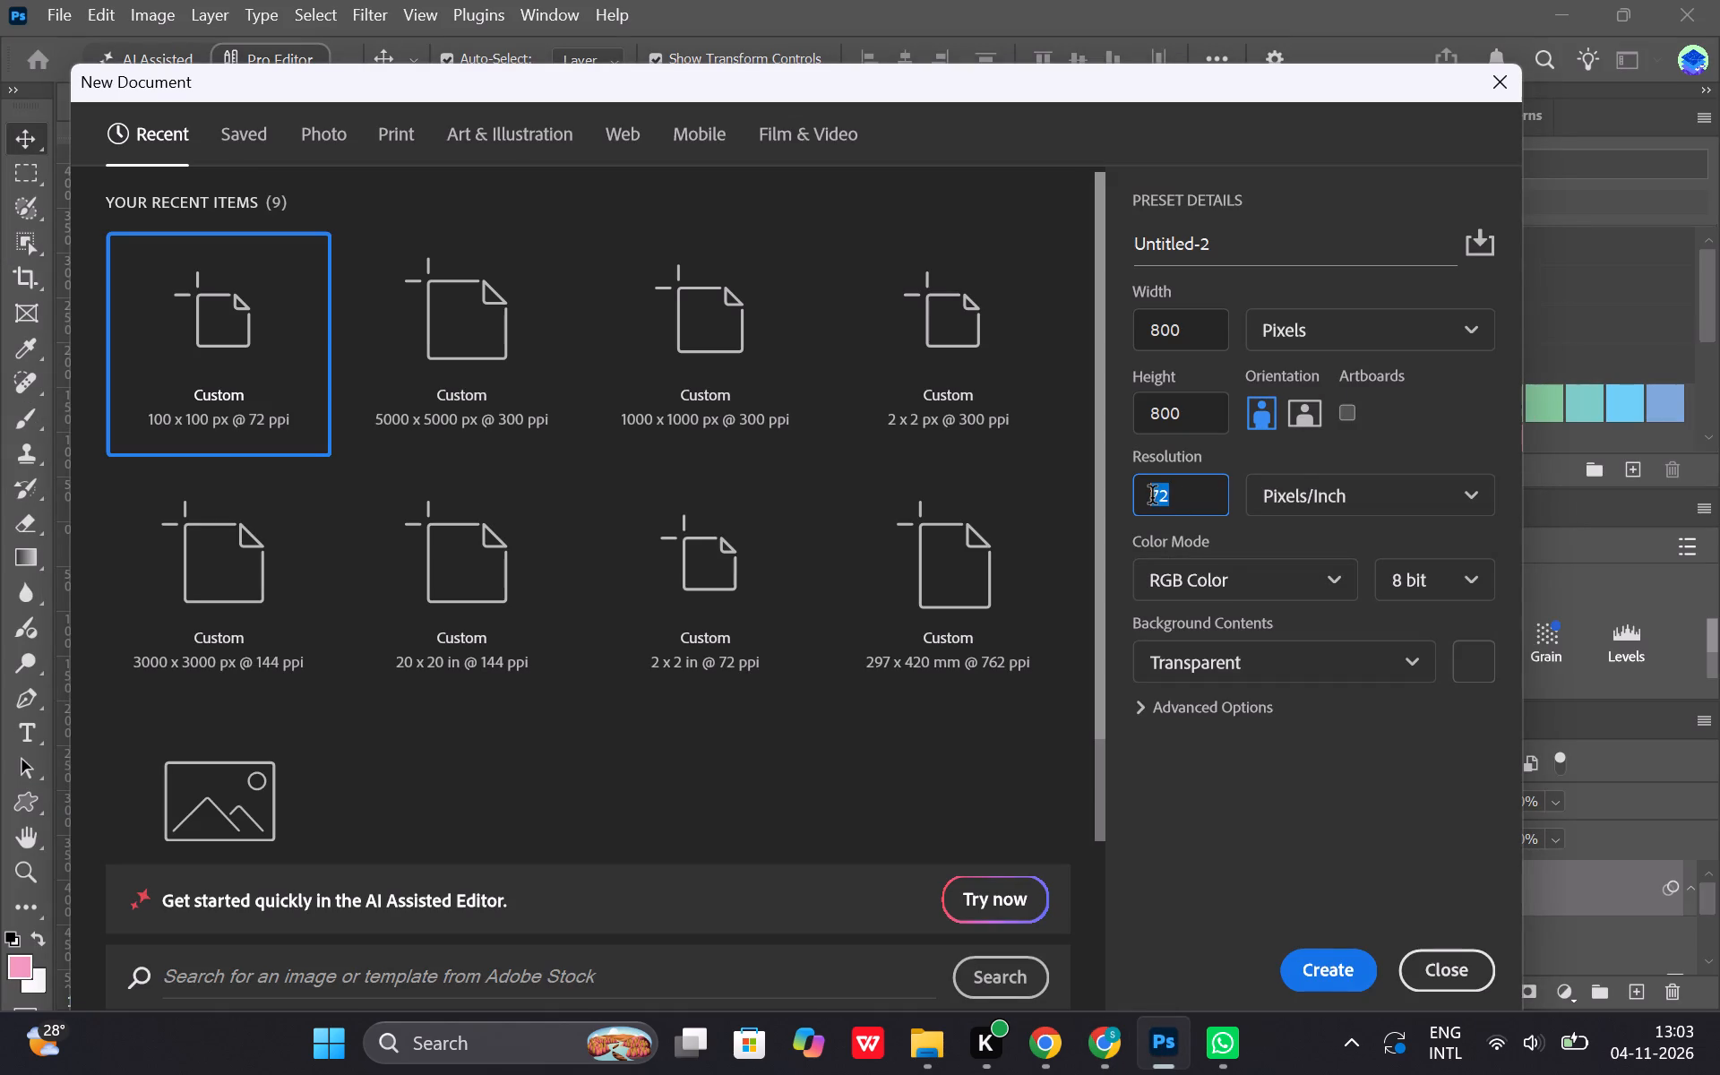
key("BackSpace")
type("300")
Name the new document Pattern and create it.
left_click_drag(1247, 242, 1141, 242)
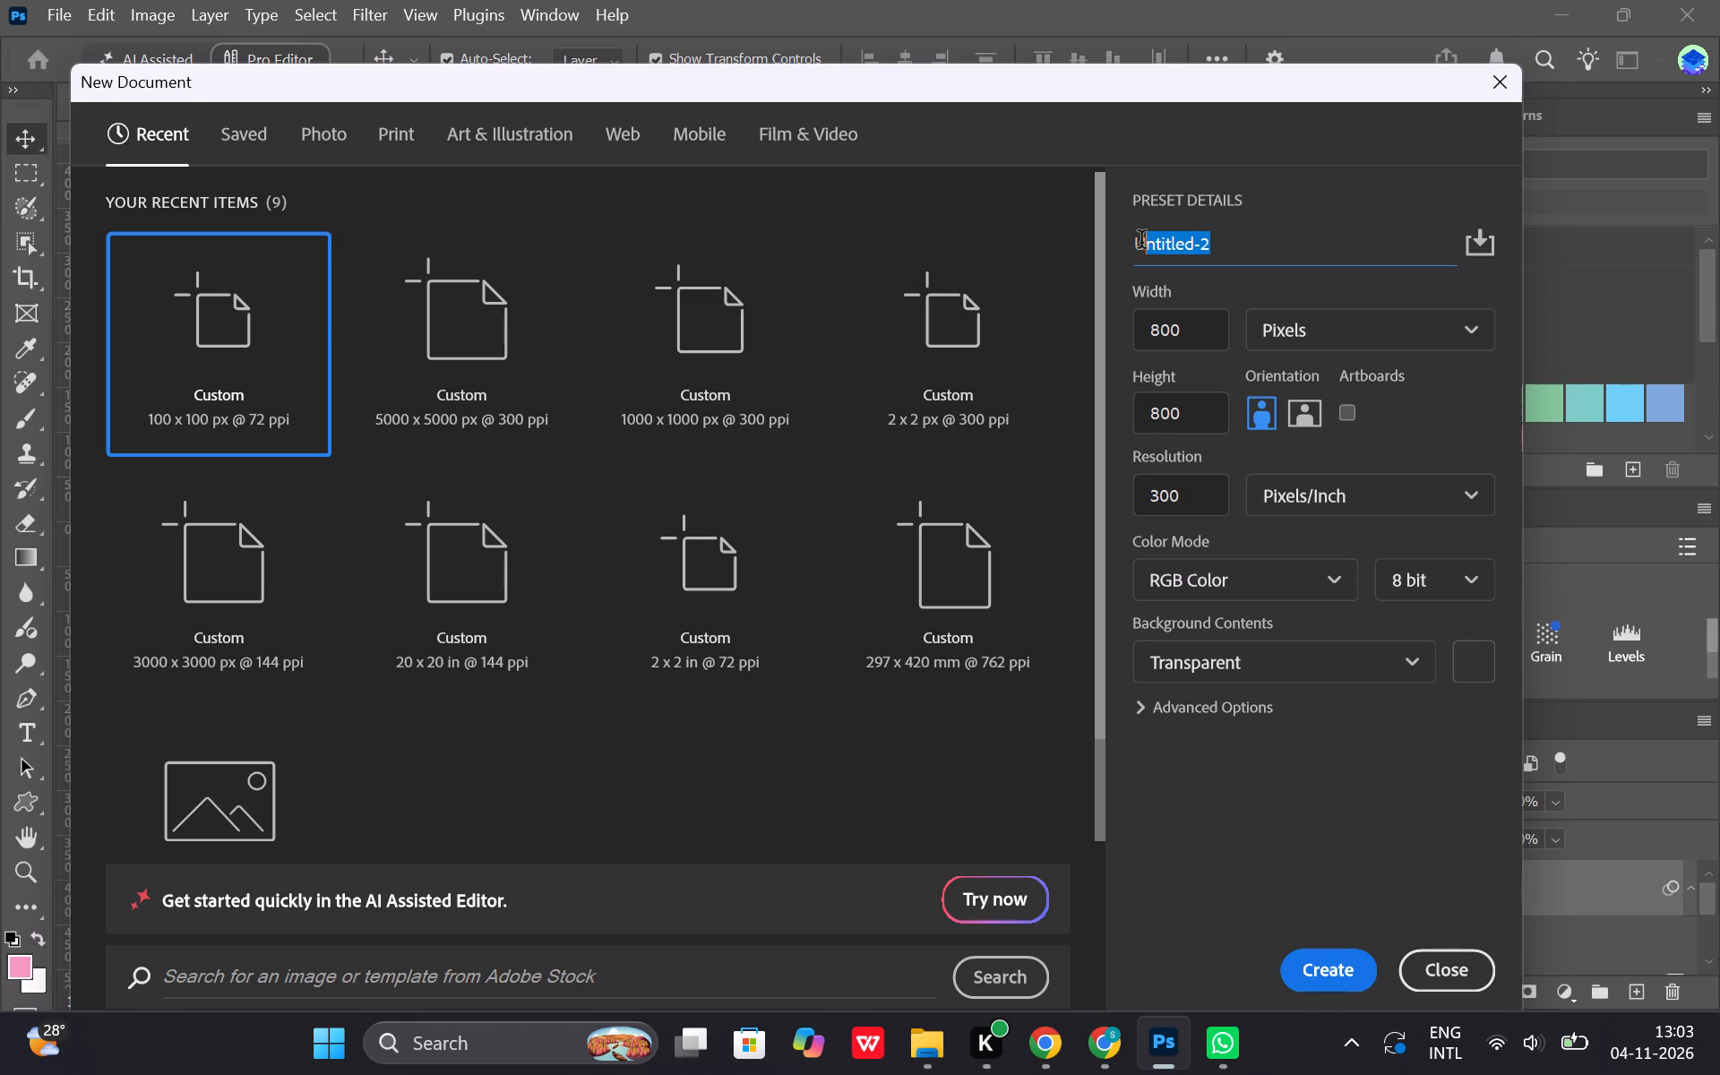
left_click_drag(1141, 242, 1134, 238)
key("BackSpace")
type("Seaml")
key("BackSpace")
key("BackSpace")
key("BackSpace")
key("BackSpace")
key("BackSpace")
type("pa")
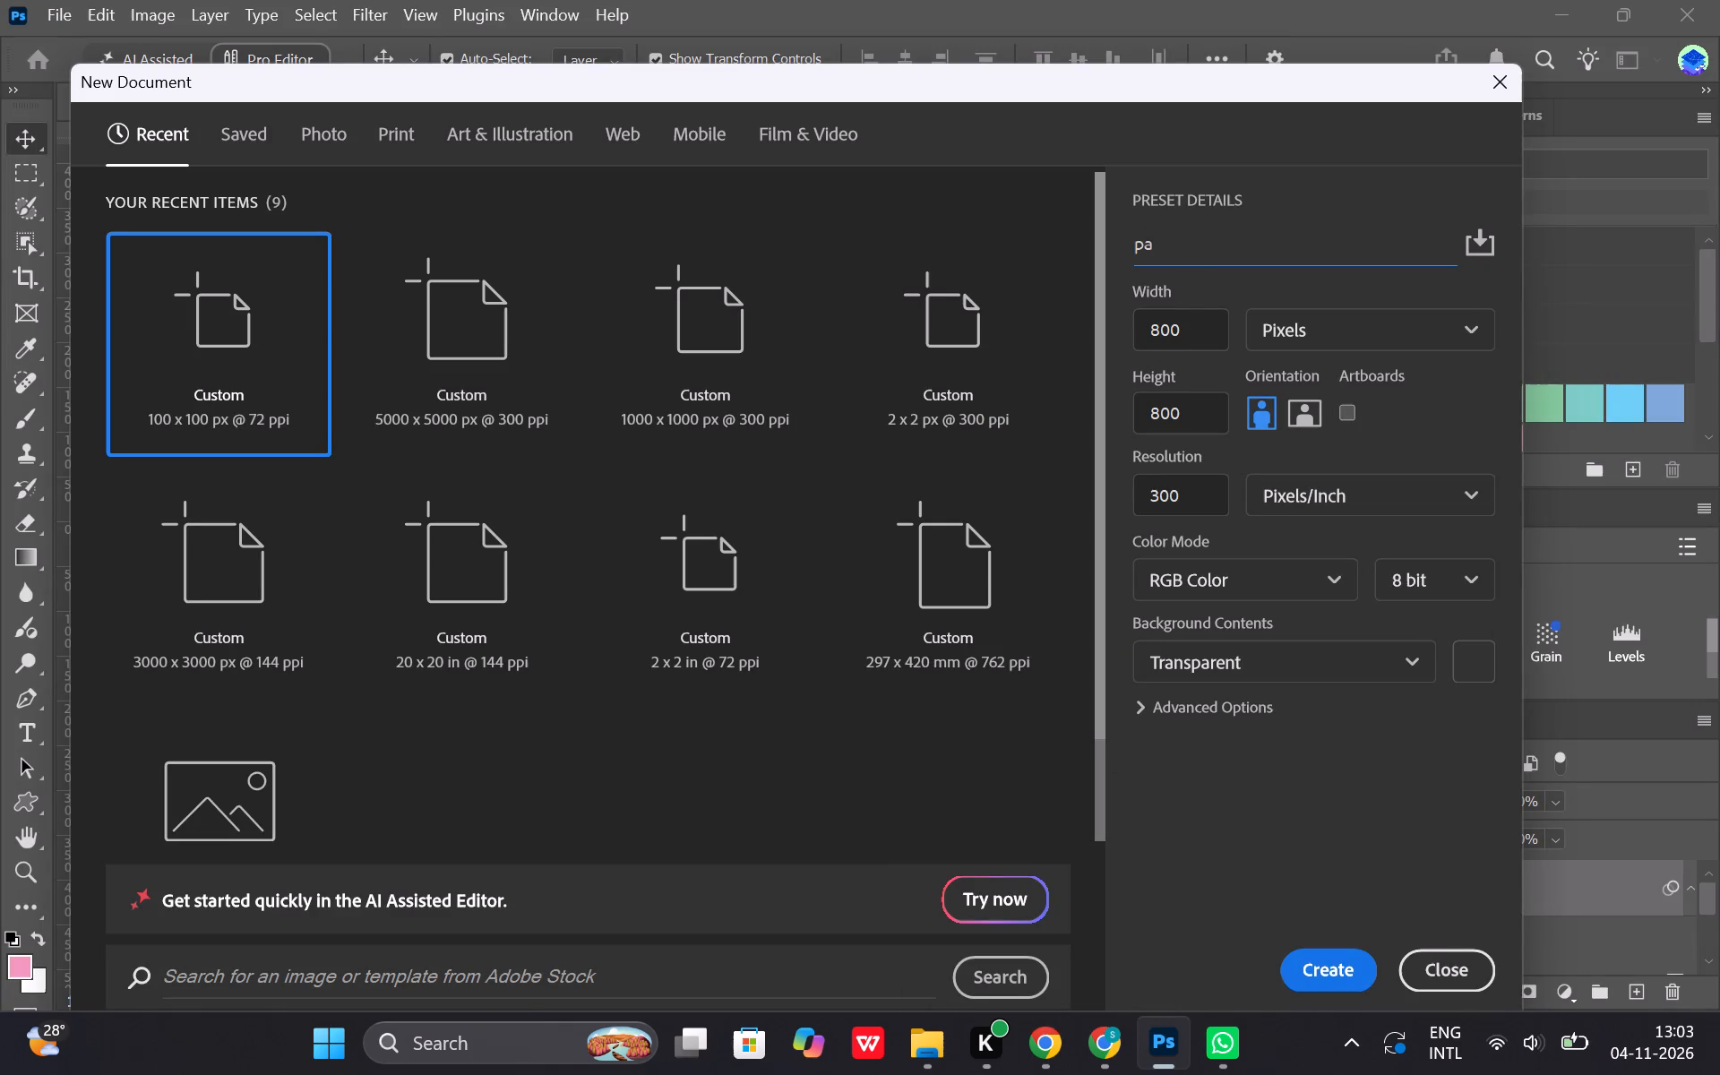
key("BackSpace")
key("BackSpace")
type("Pattern")
key("space")
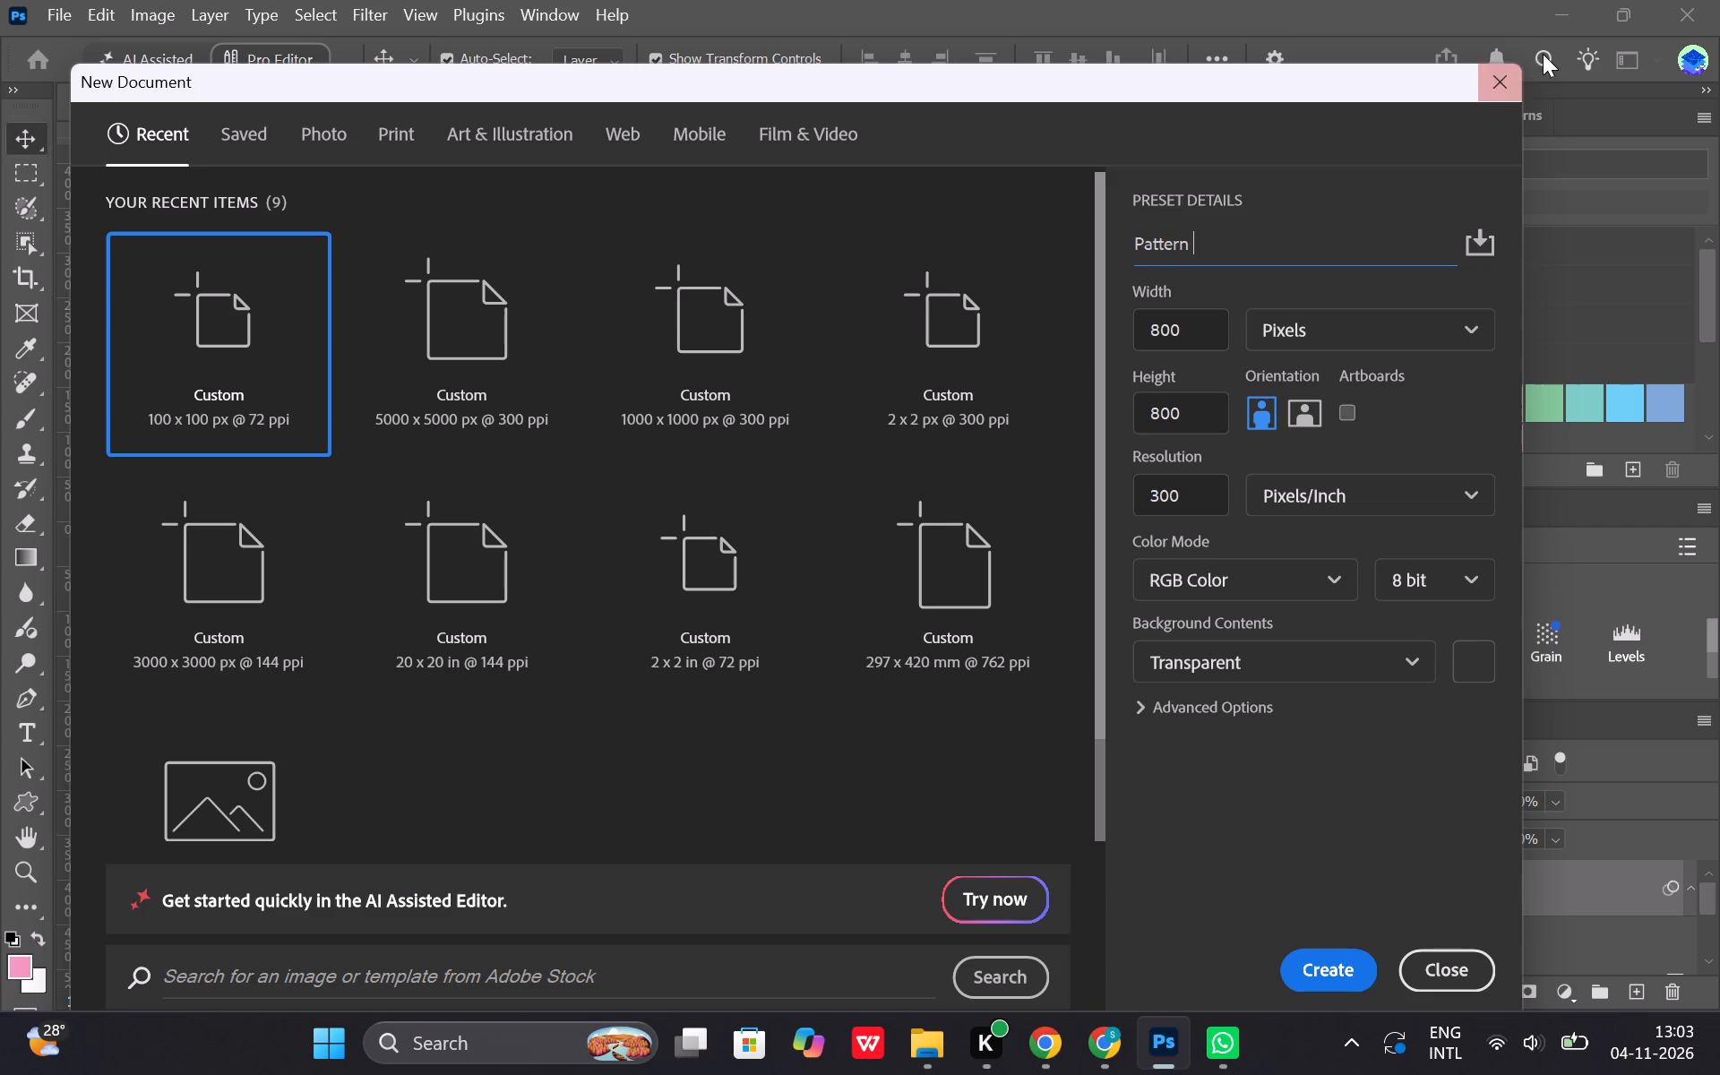
left_click(1303, 976)
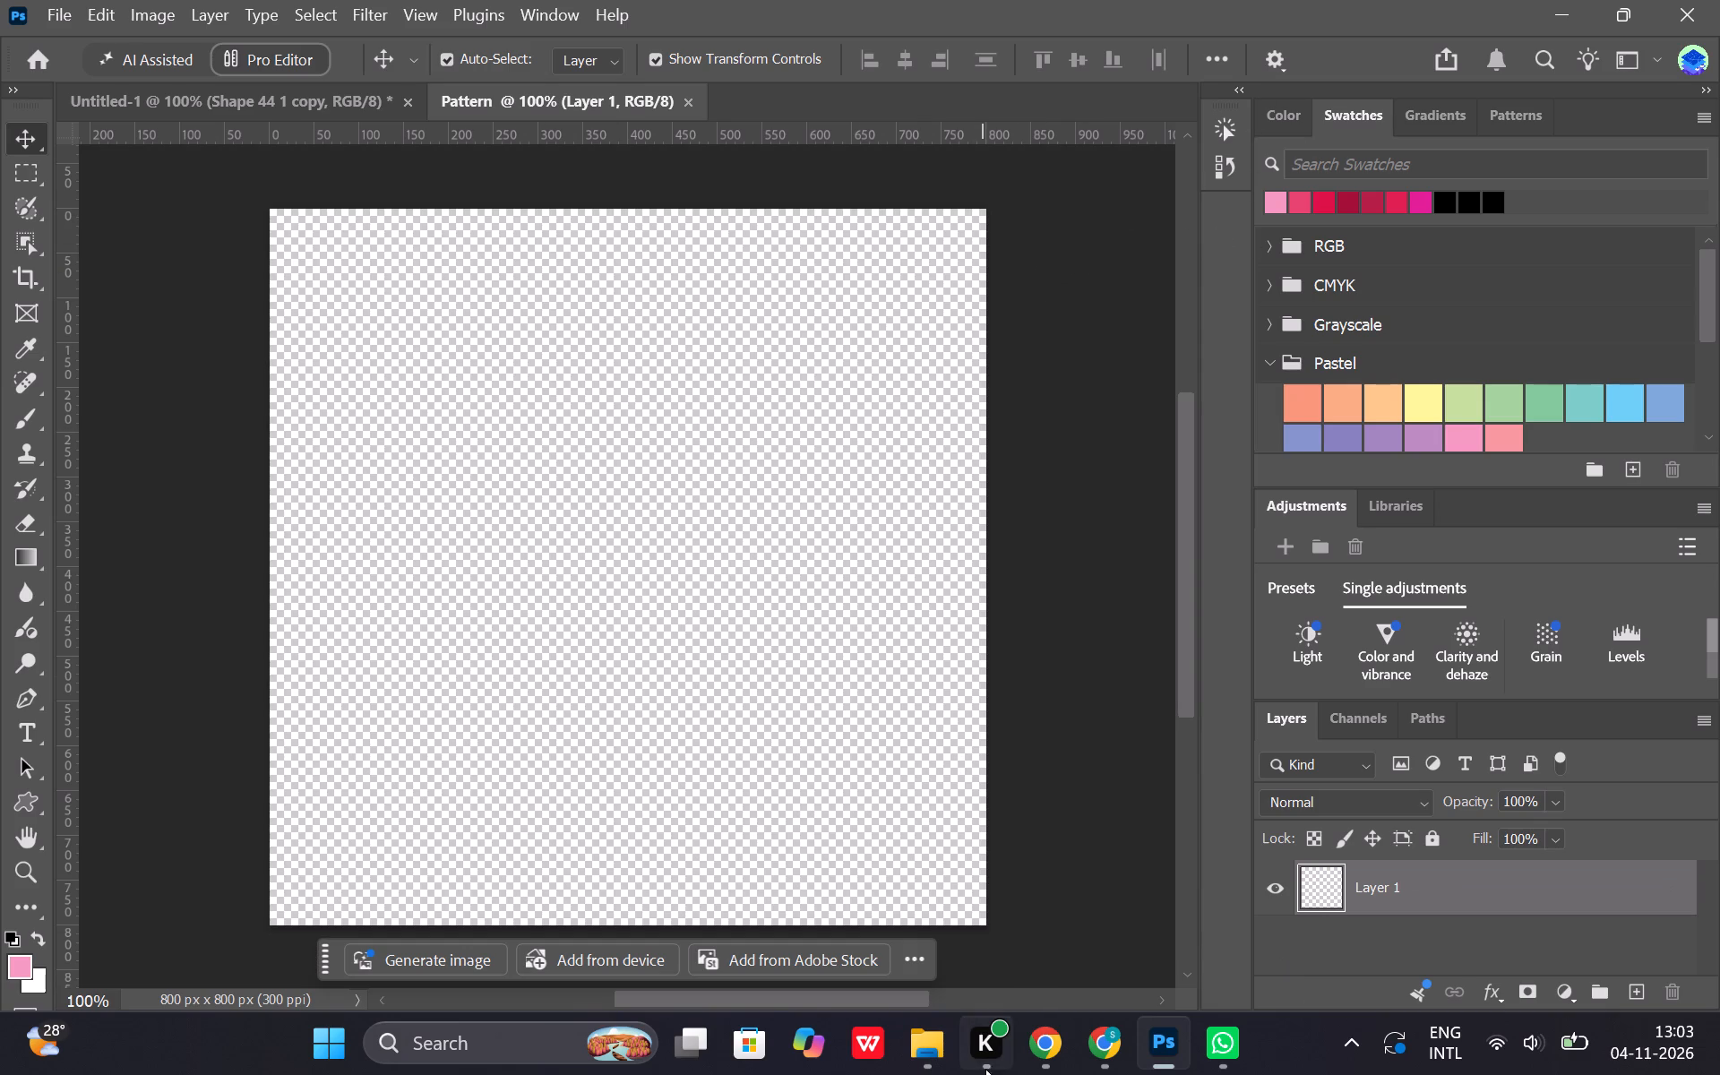
Switch to Chrome and watch the tutorial part on opening the Fill settings and choosing pattern contents.
left_click(1101, 1069)
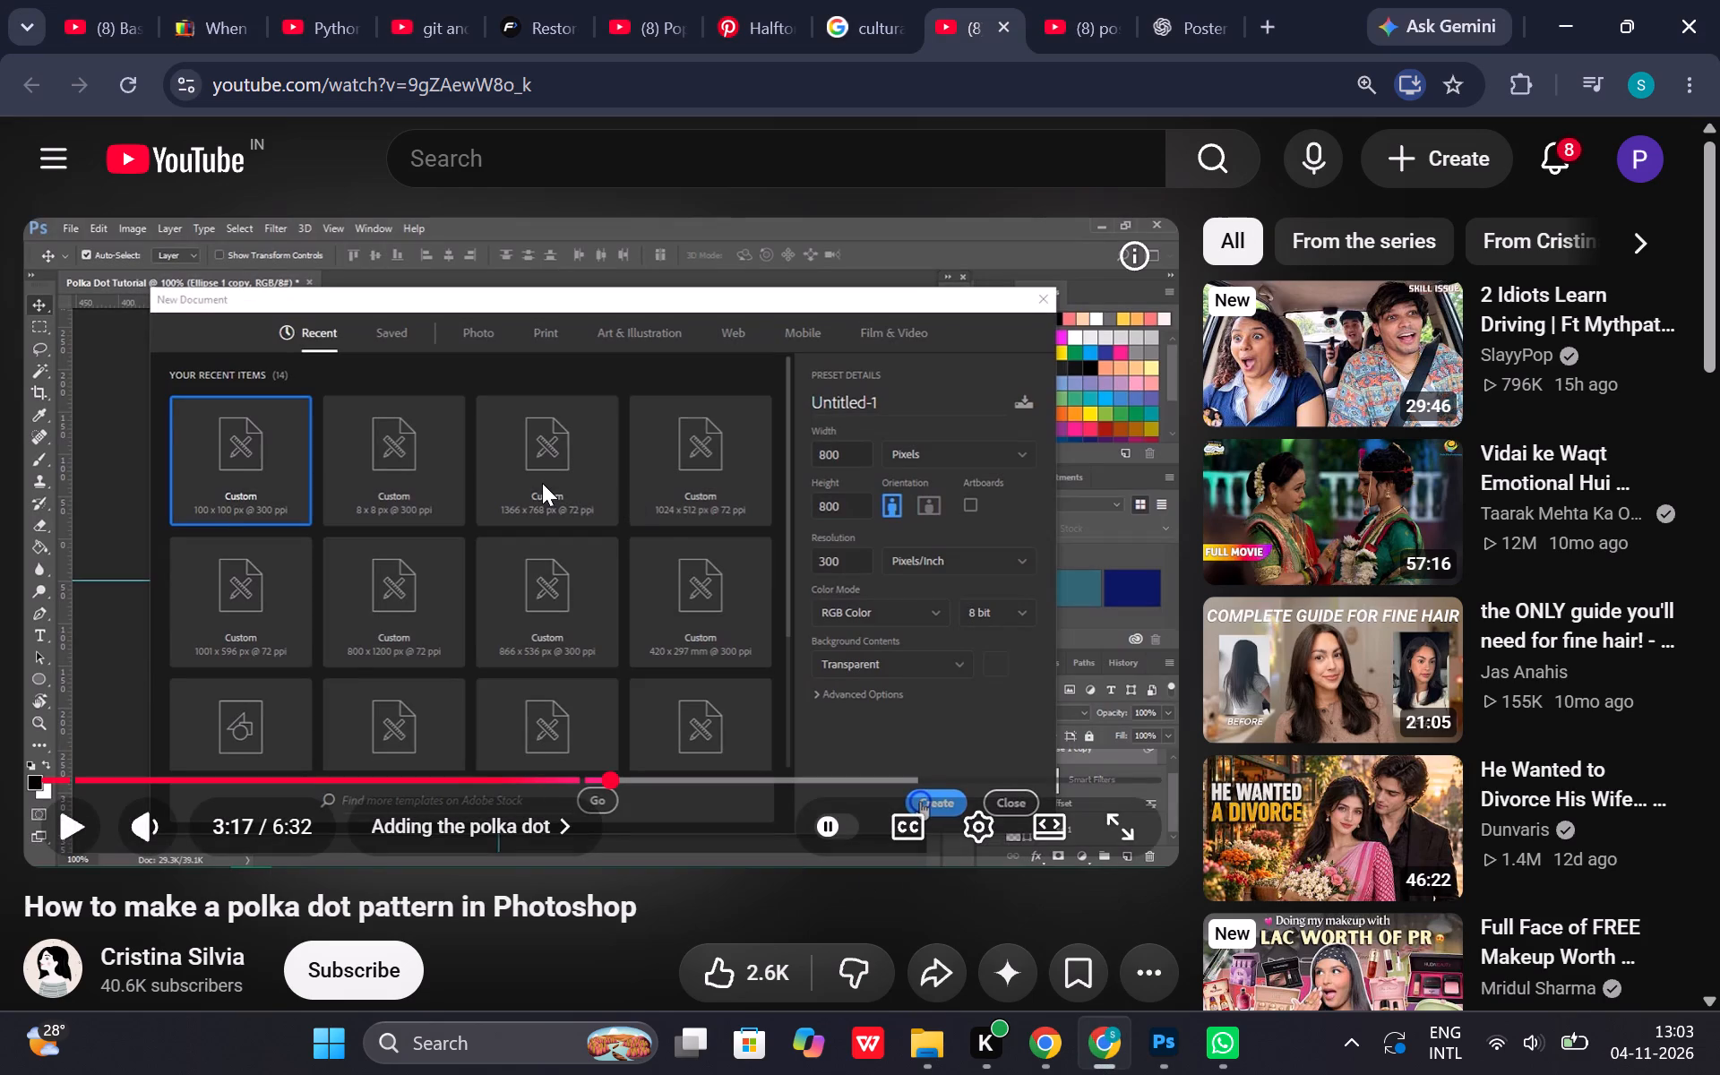
left_click(542, 483)
key("Right")
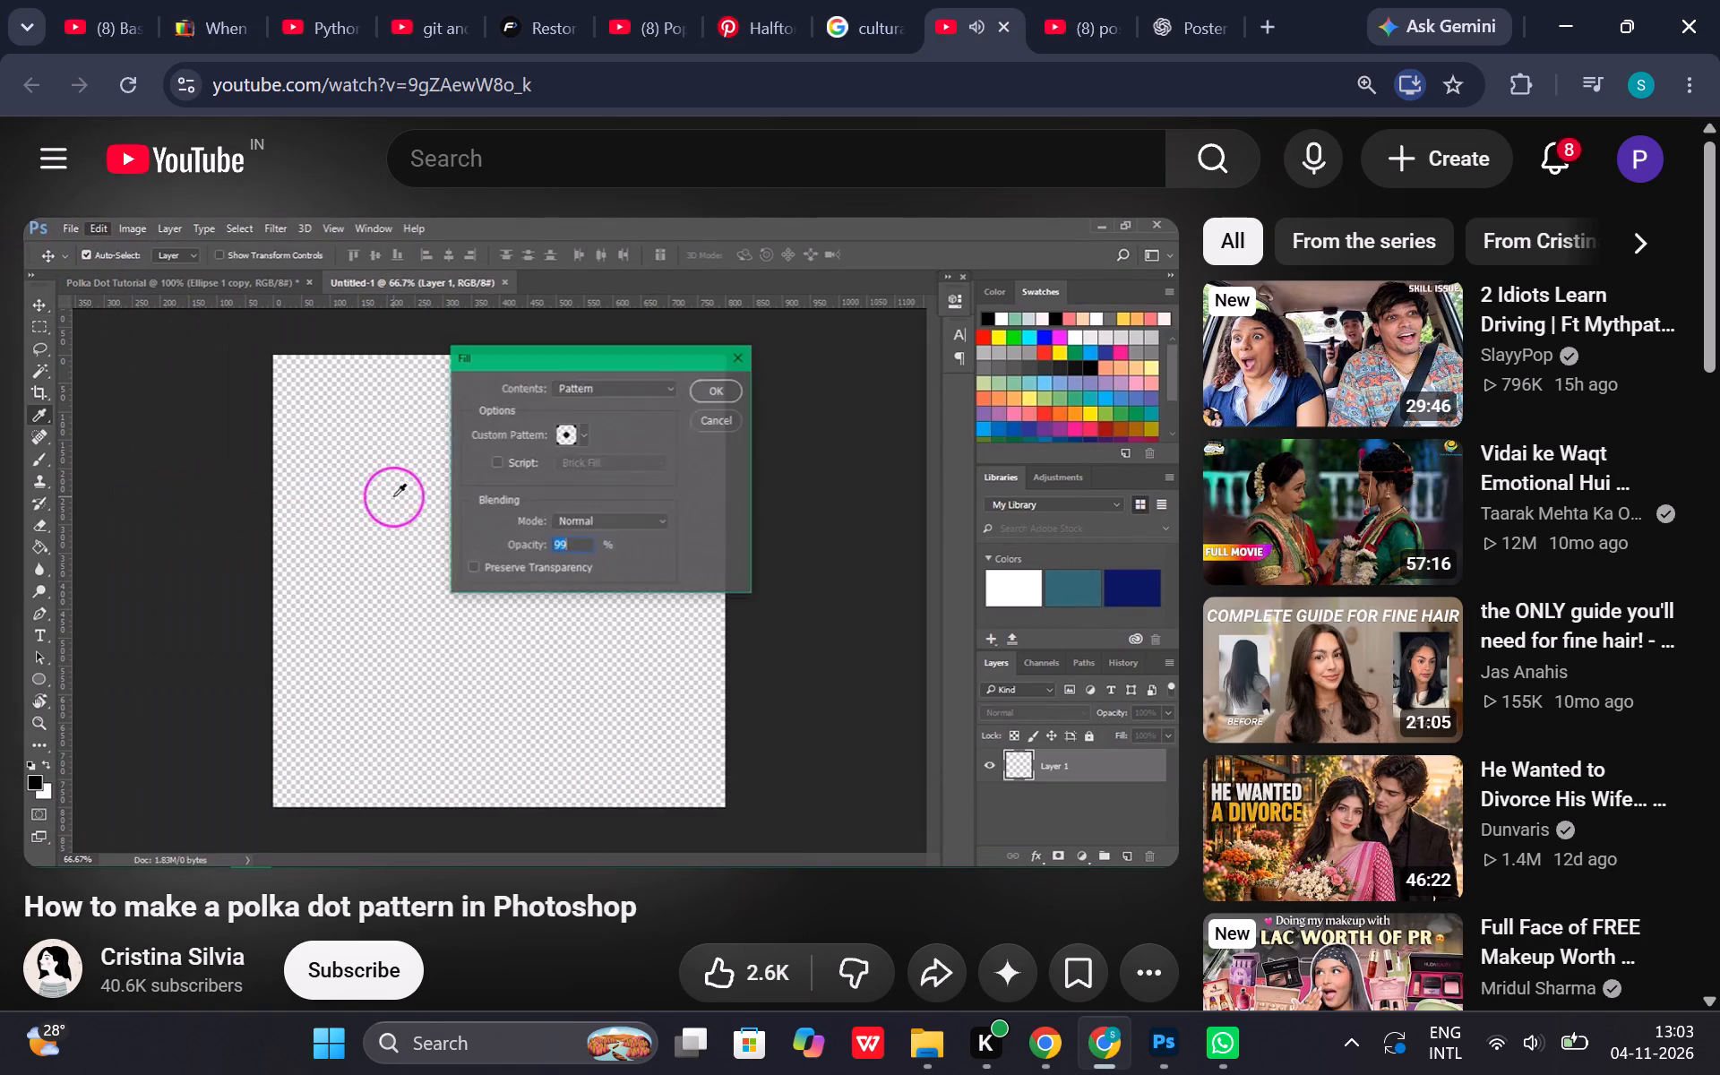
left_click(565, 413)
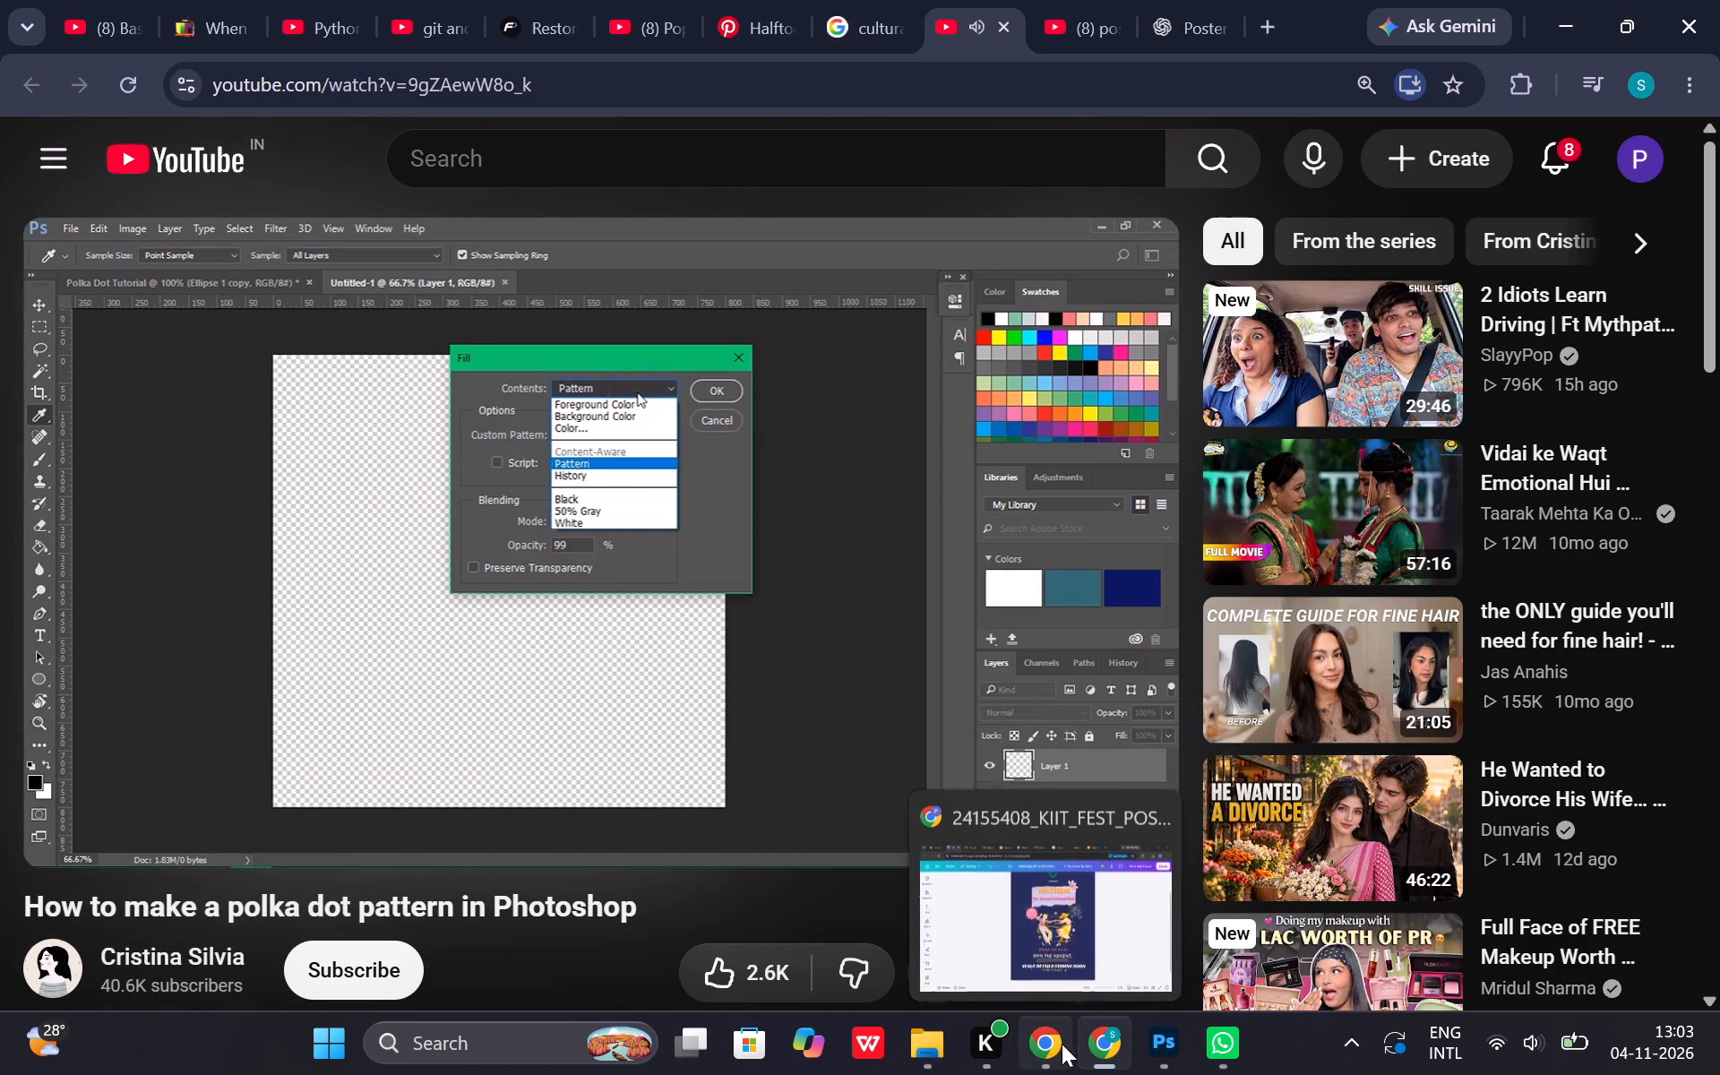
Switch to Photoshop and set up a Fill for the empty layer with Pattern contents, using the pink flower custom pattern.
left_click(1168, 1040)
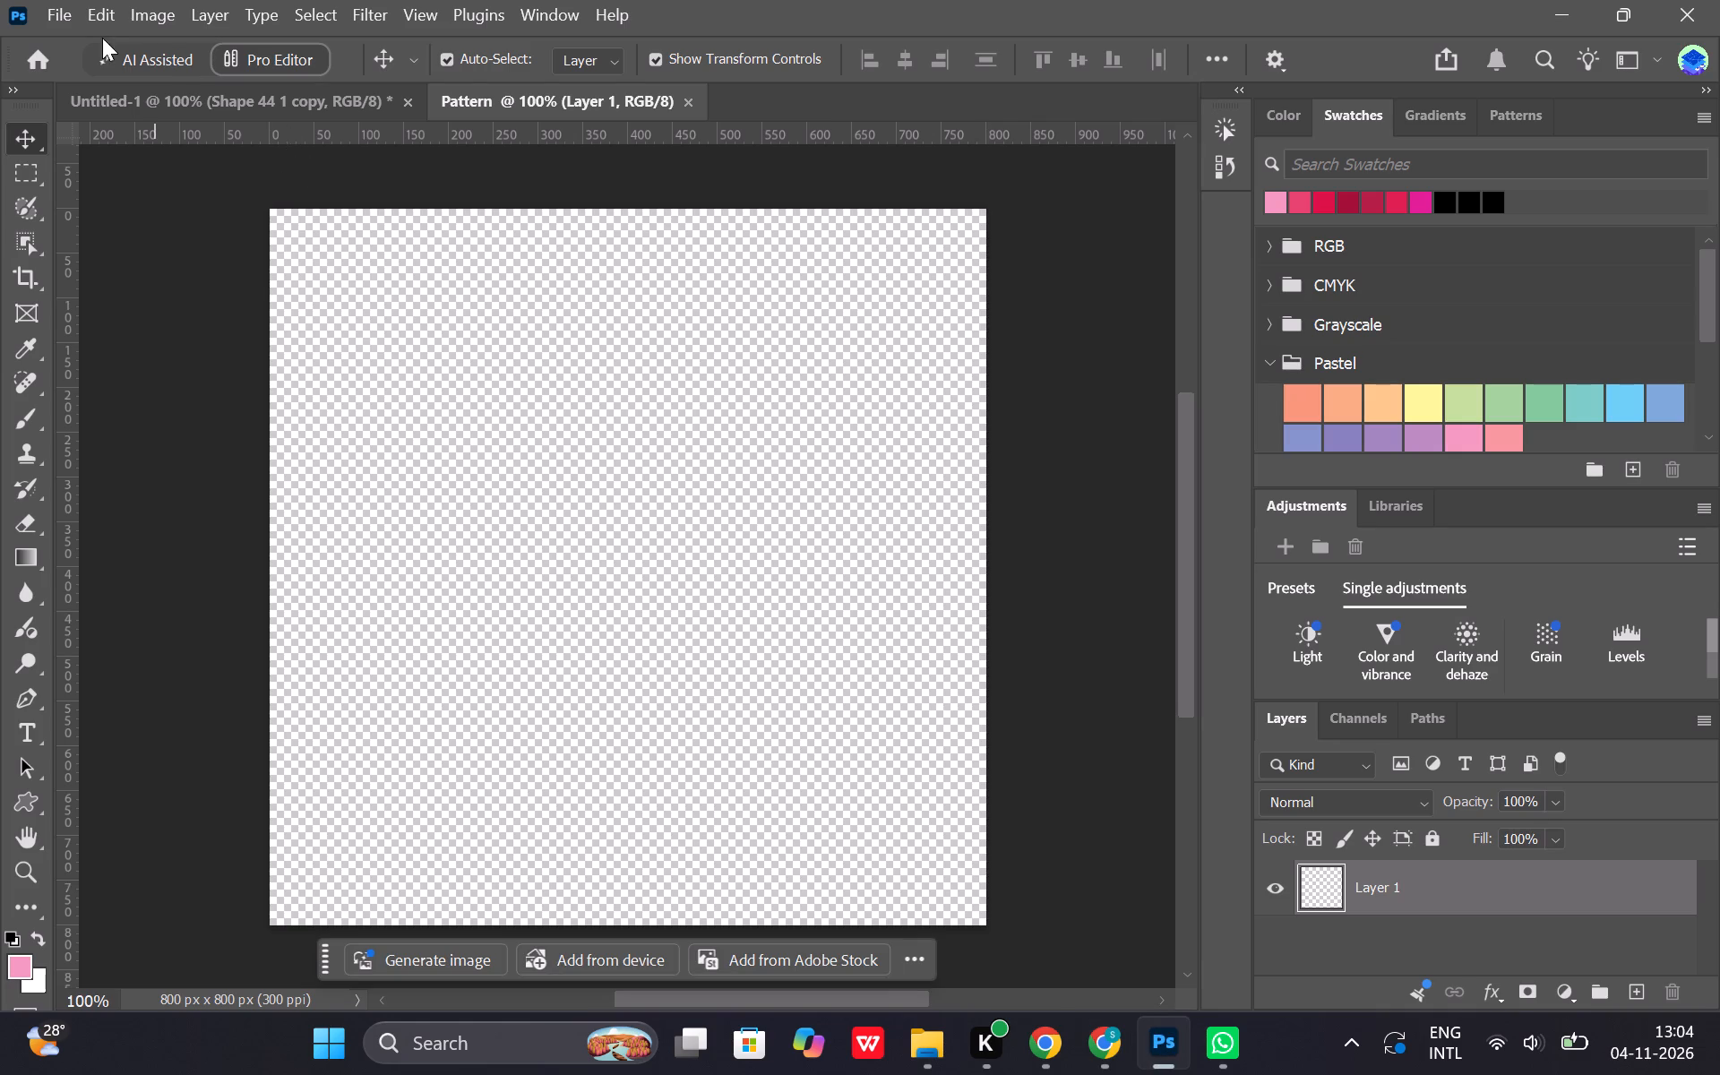
left_click(109, 0)
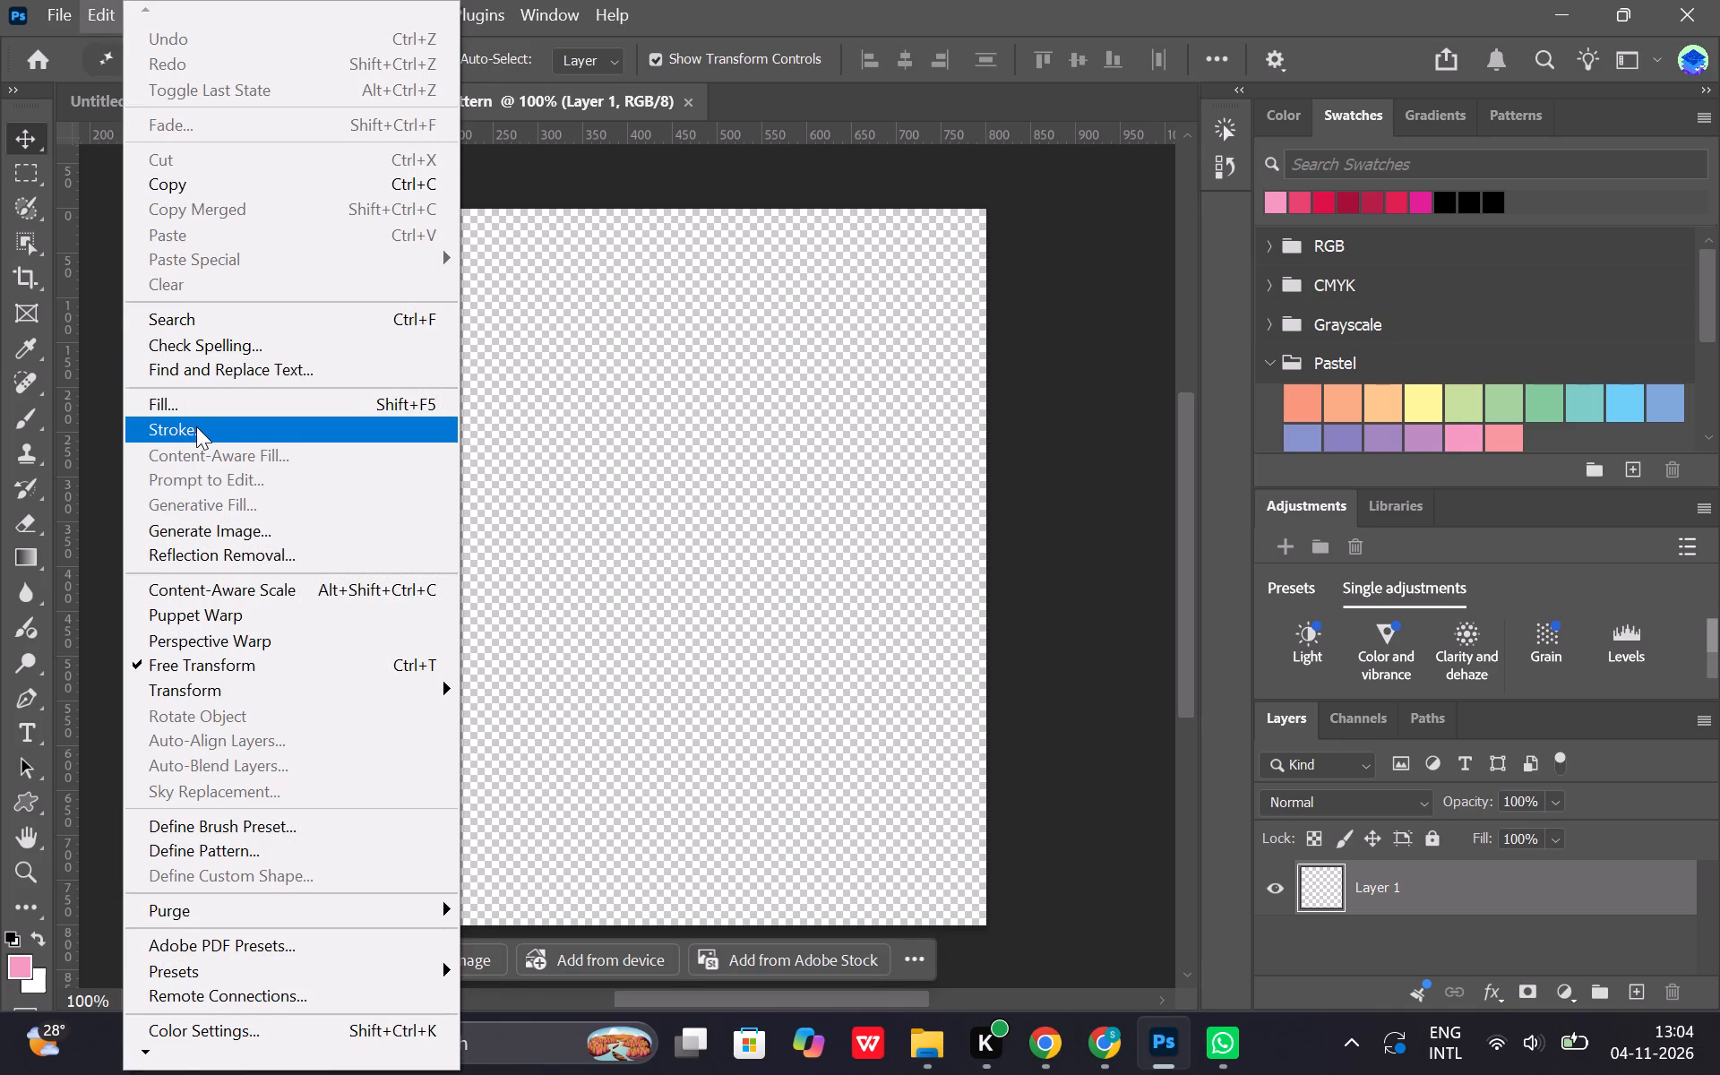
left_click(201, 406)
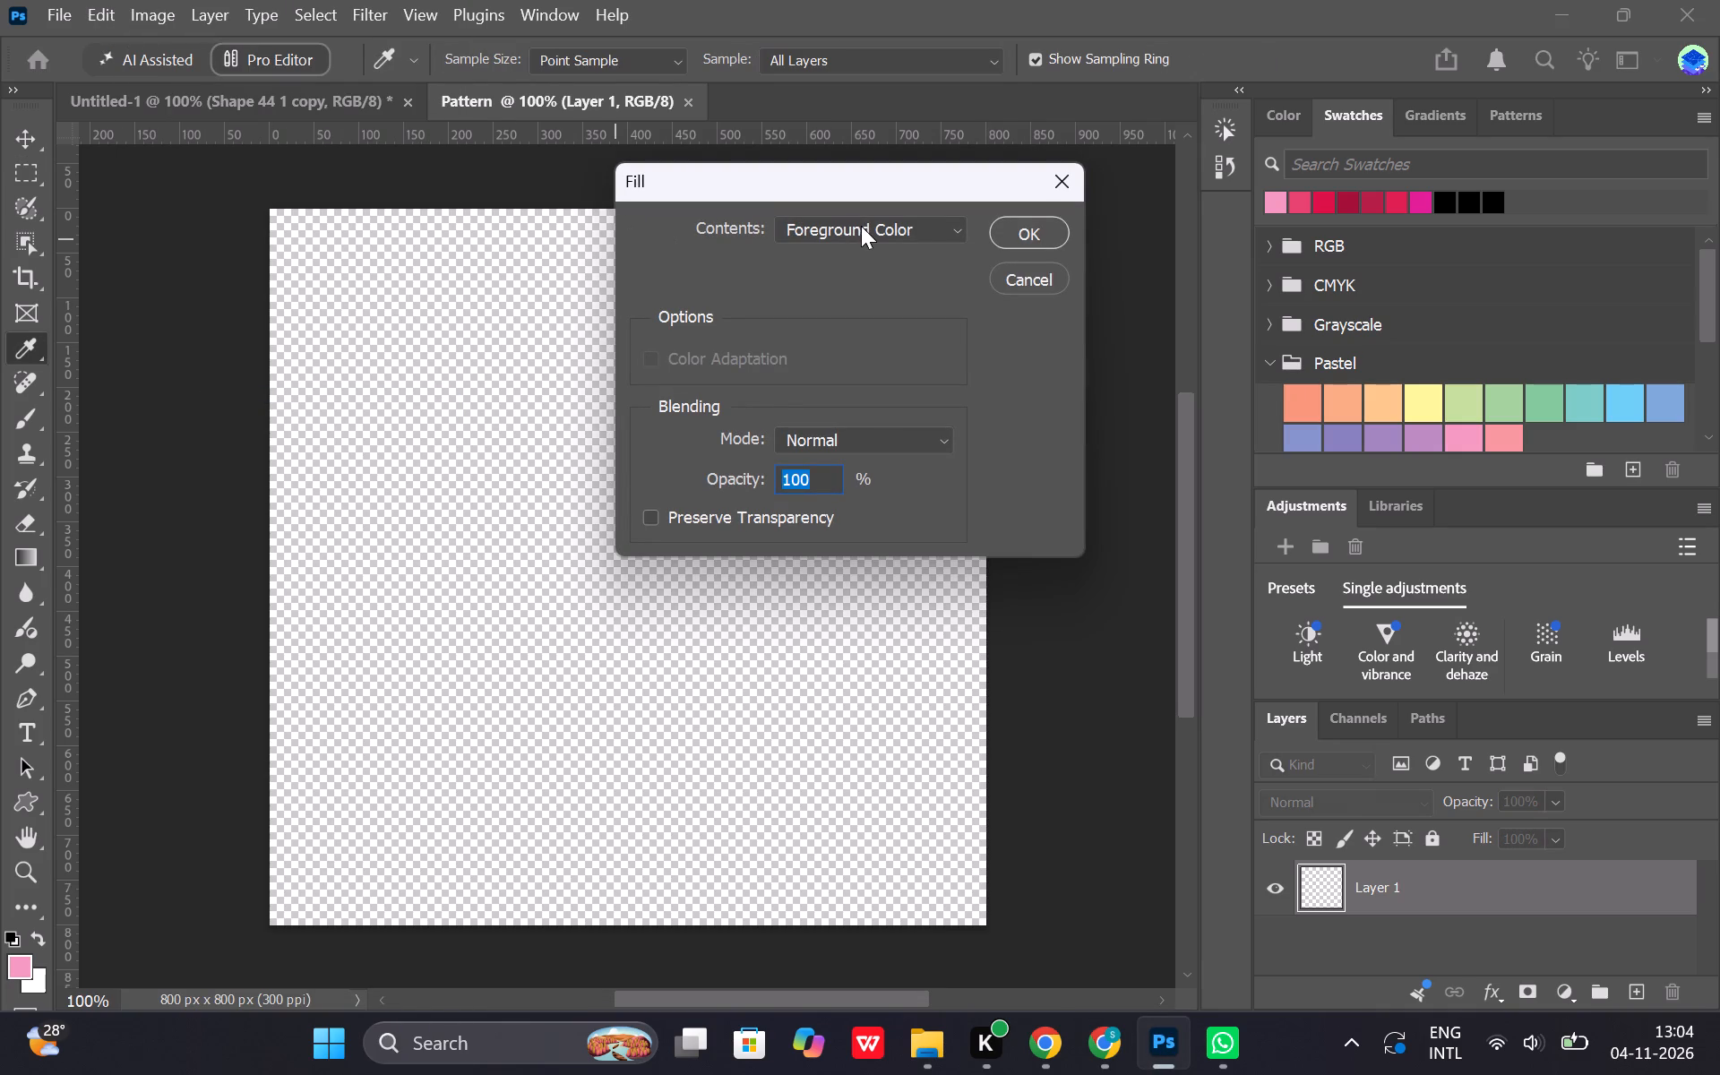
left_click(920, 227)
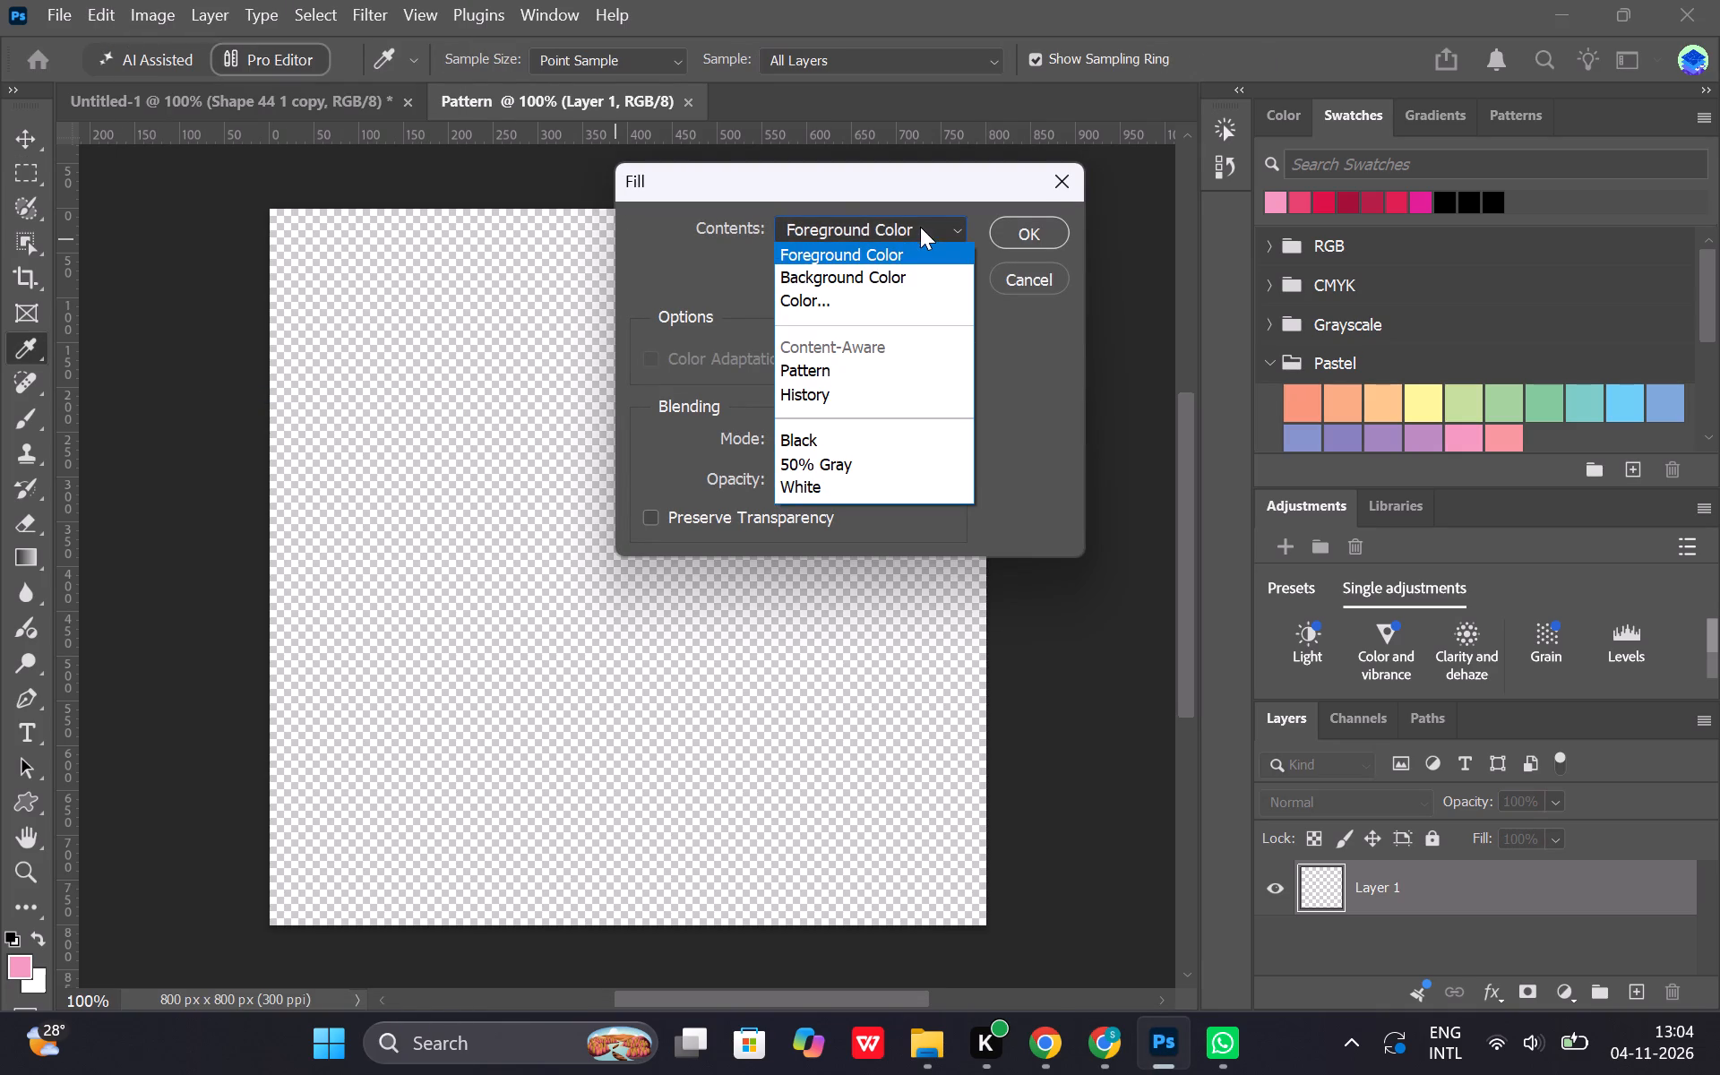
left_click(830, 372)
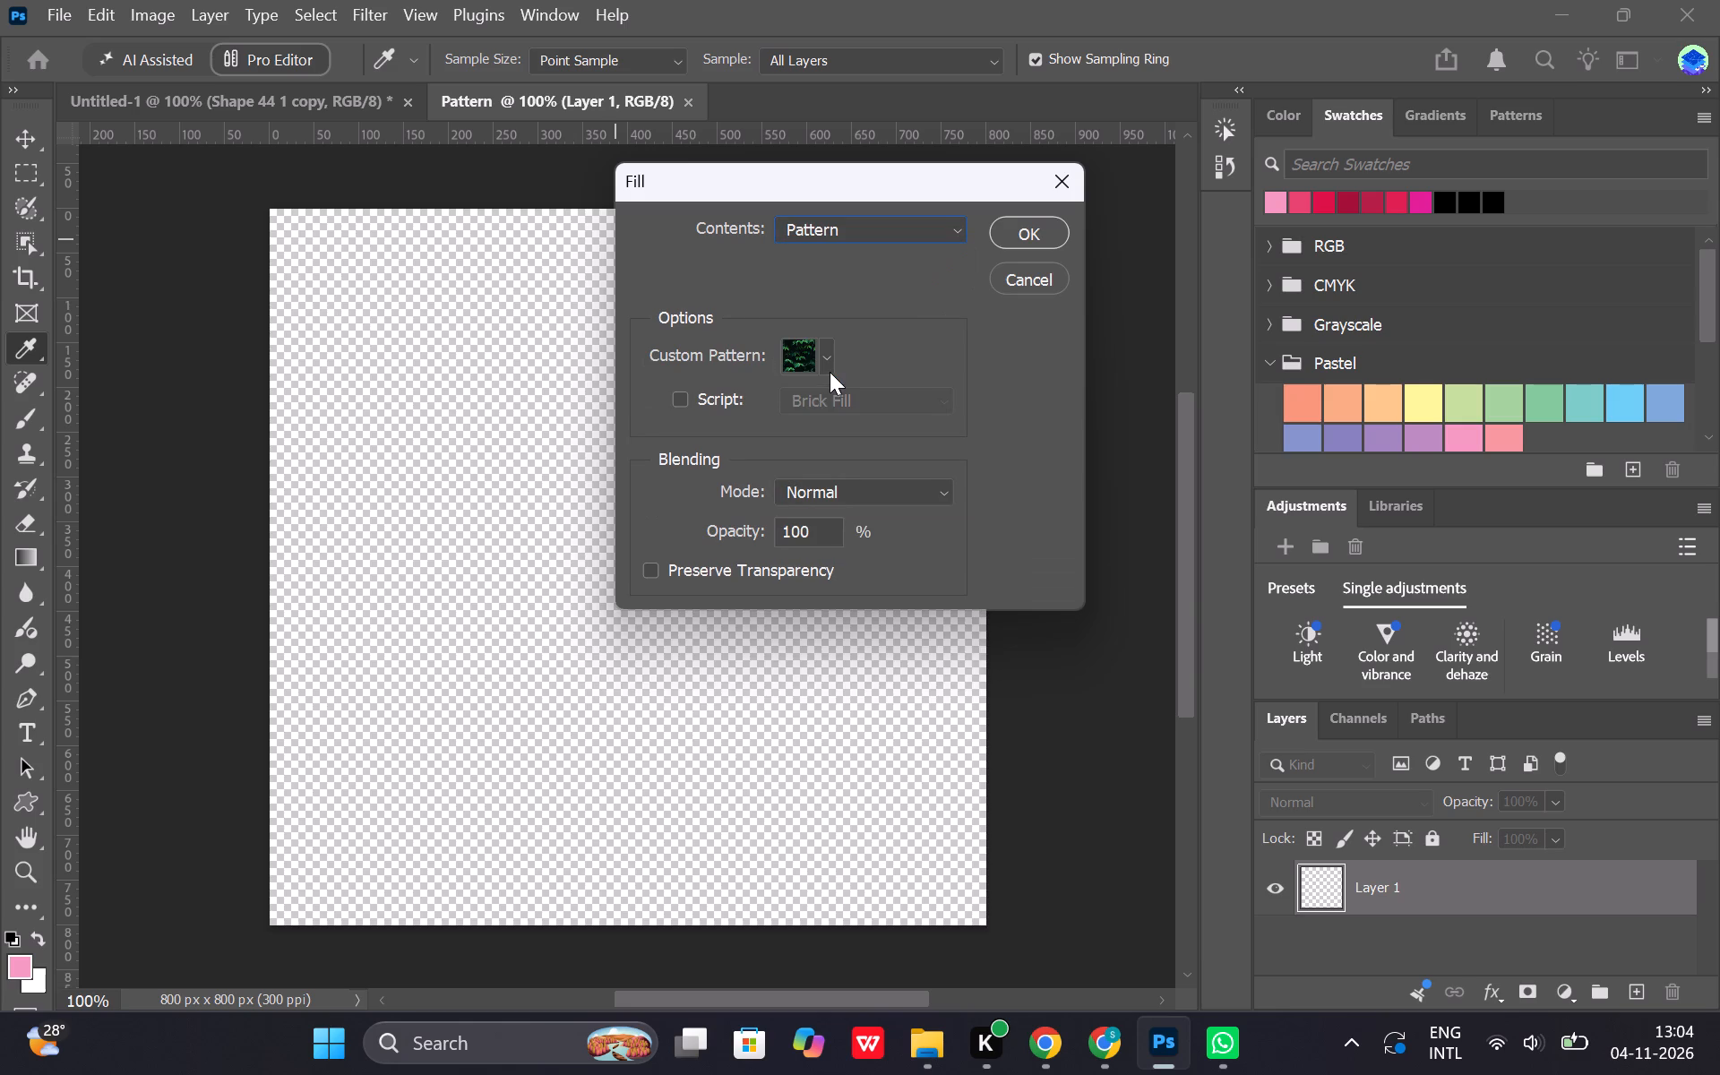
left_click(822, 357)
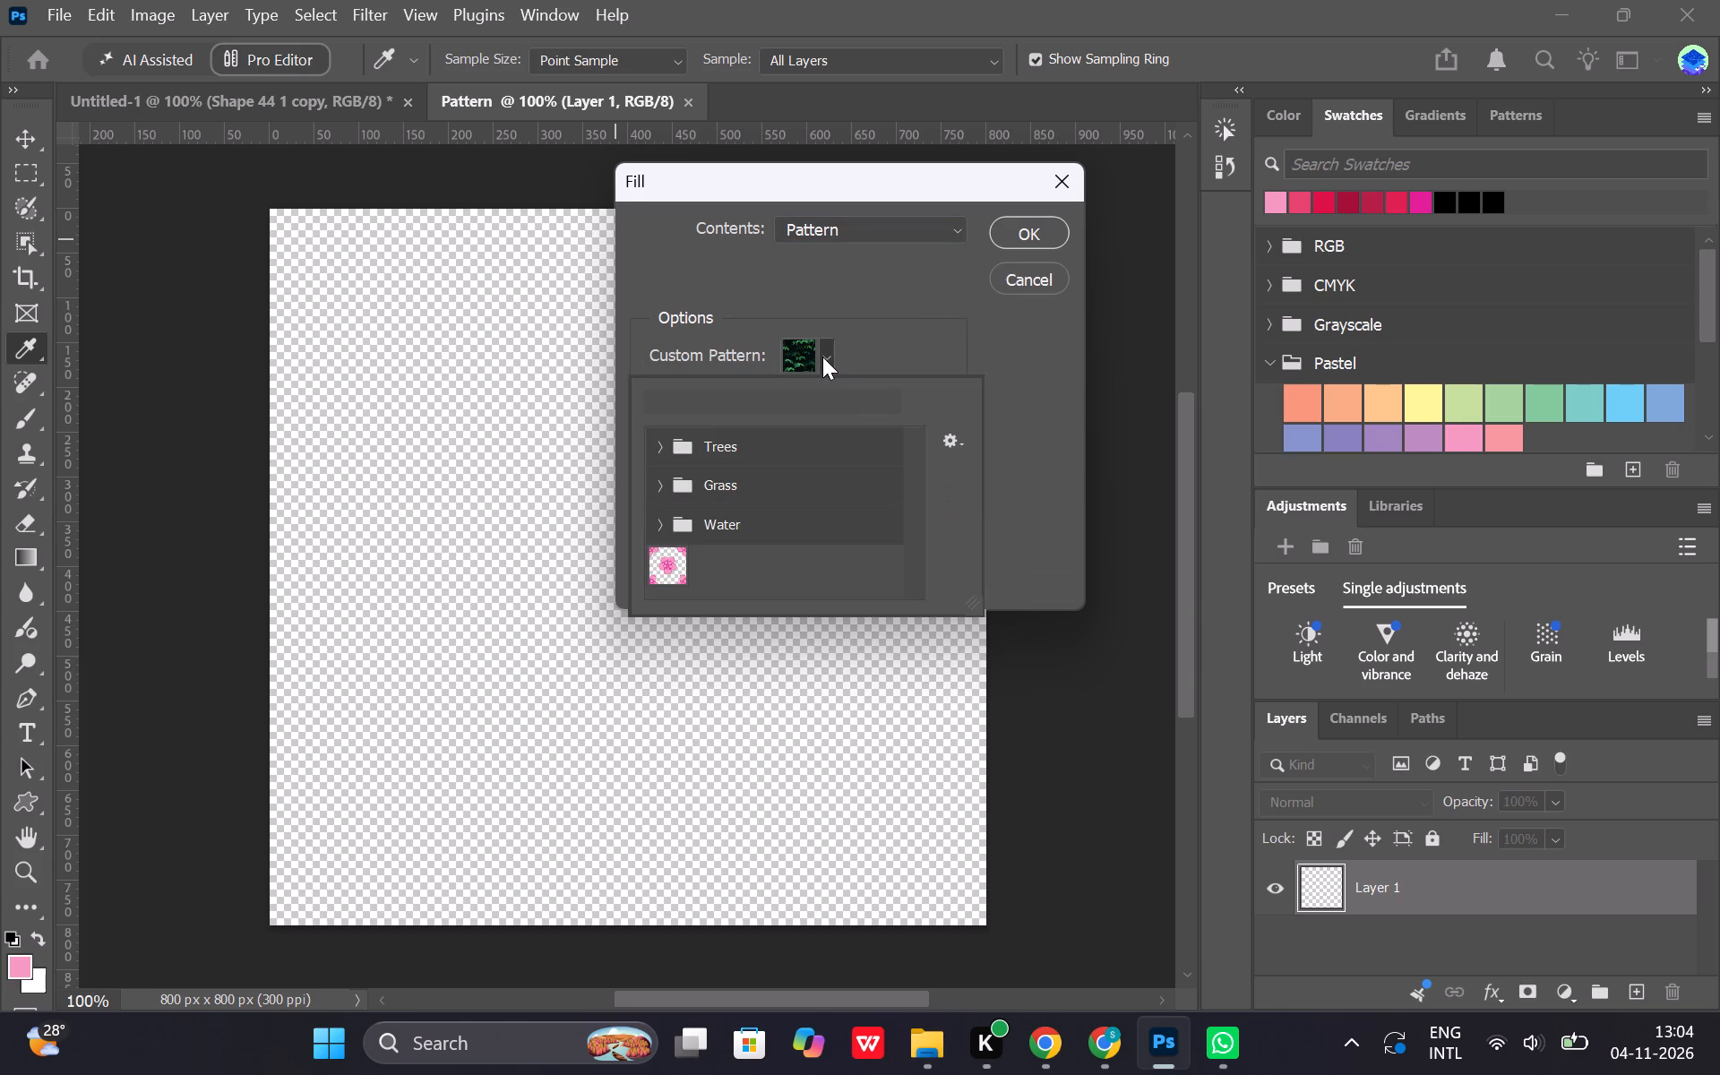
left_click(663, 563)
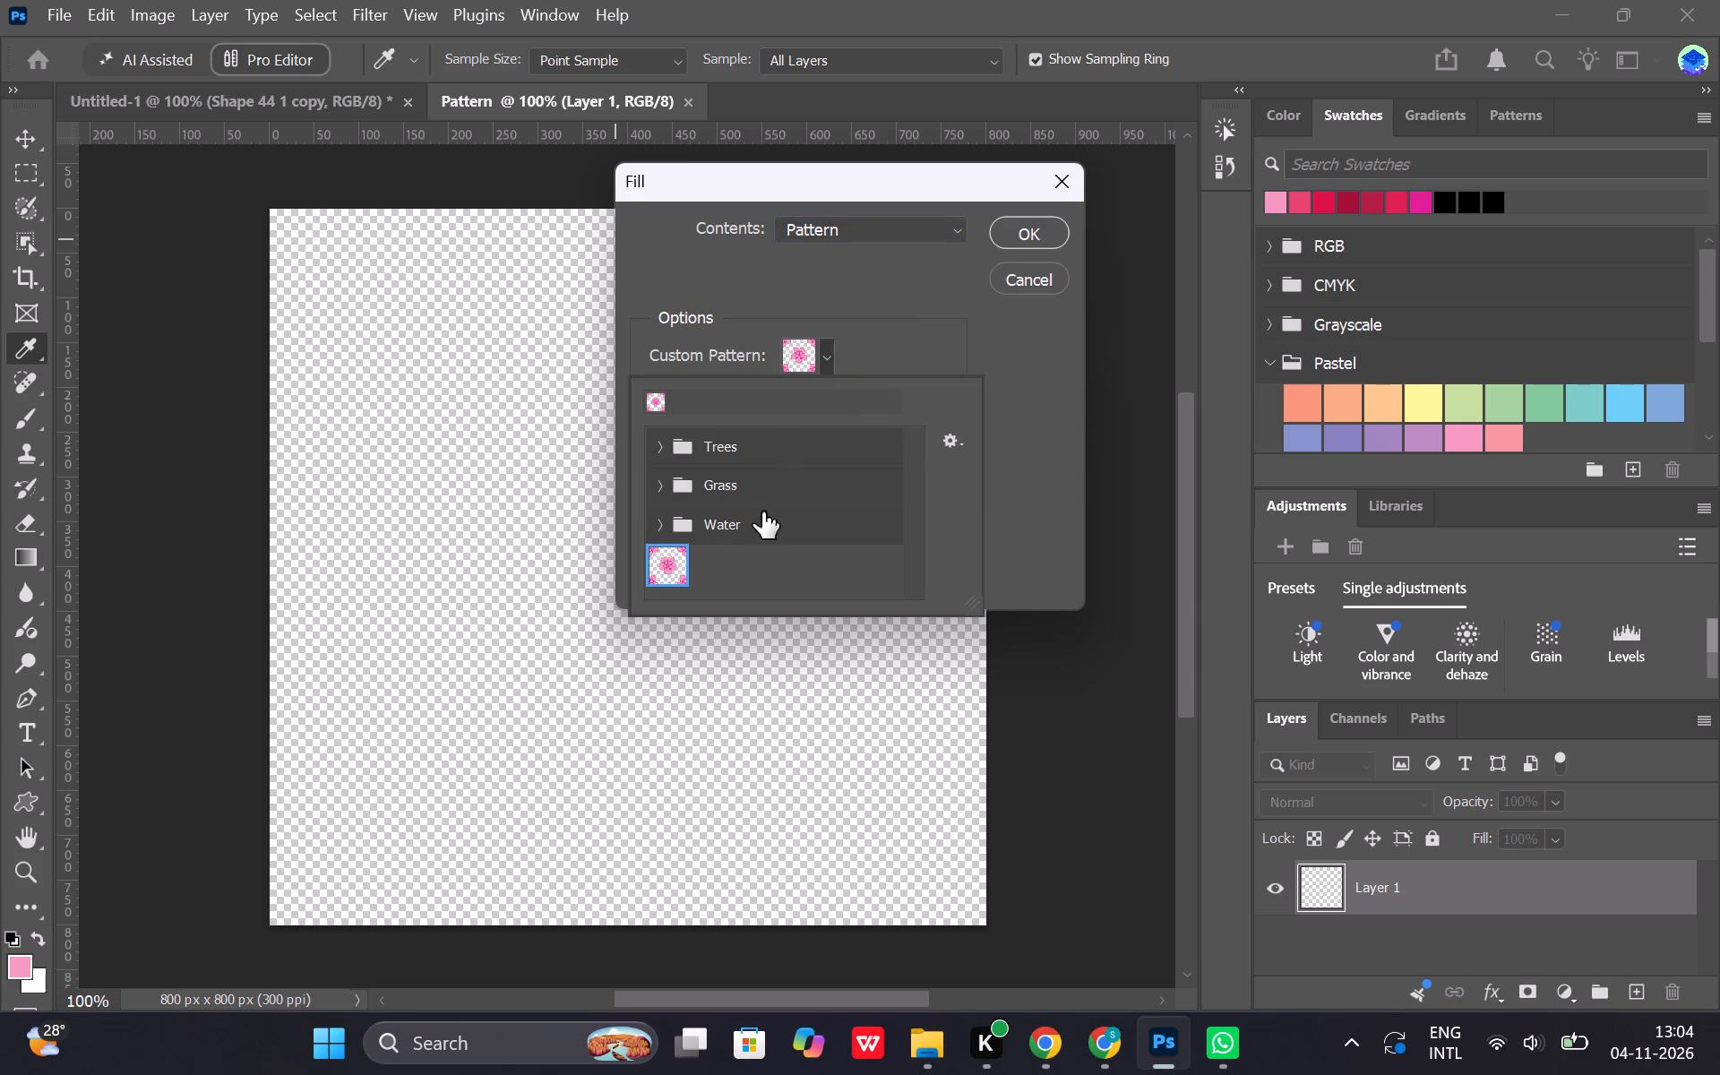
left_click(1042, 348)
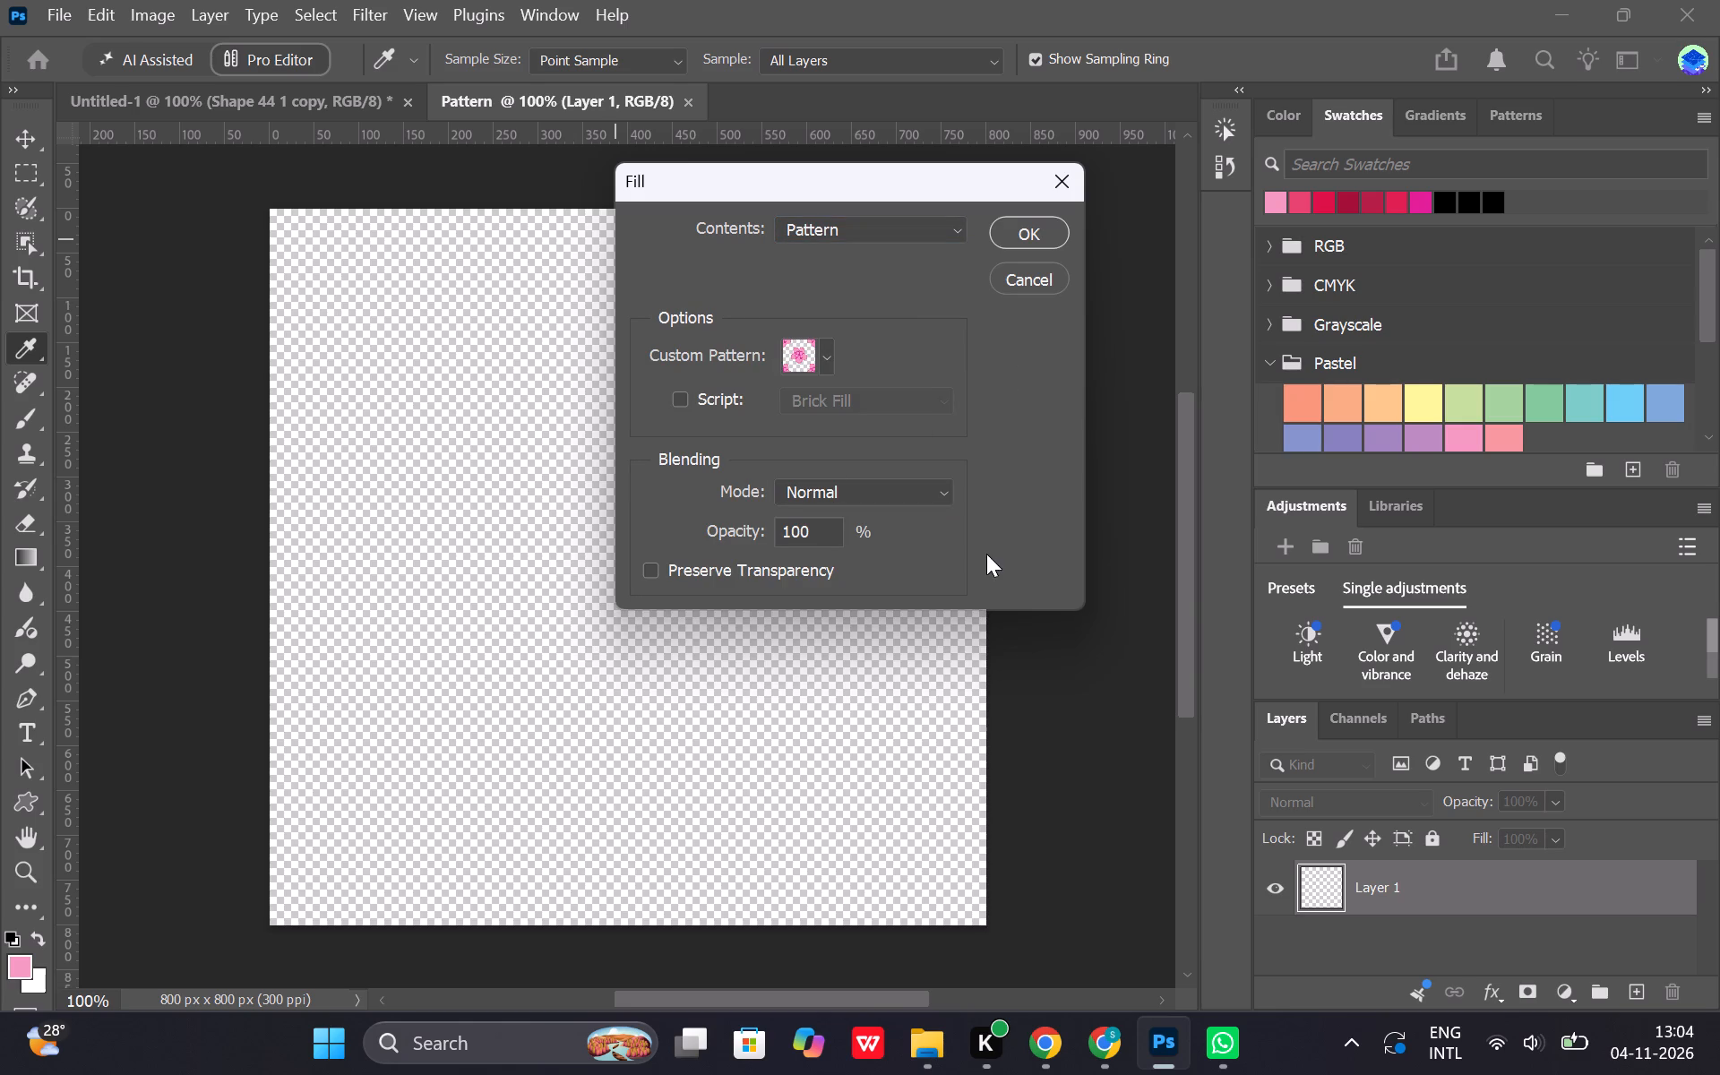
Switch to Chrome and watch the tutorial part on applying the pattern fill.
left_click(1112, 1053)
left_click(891, 679)
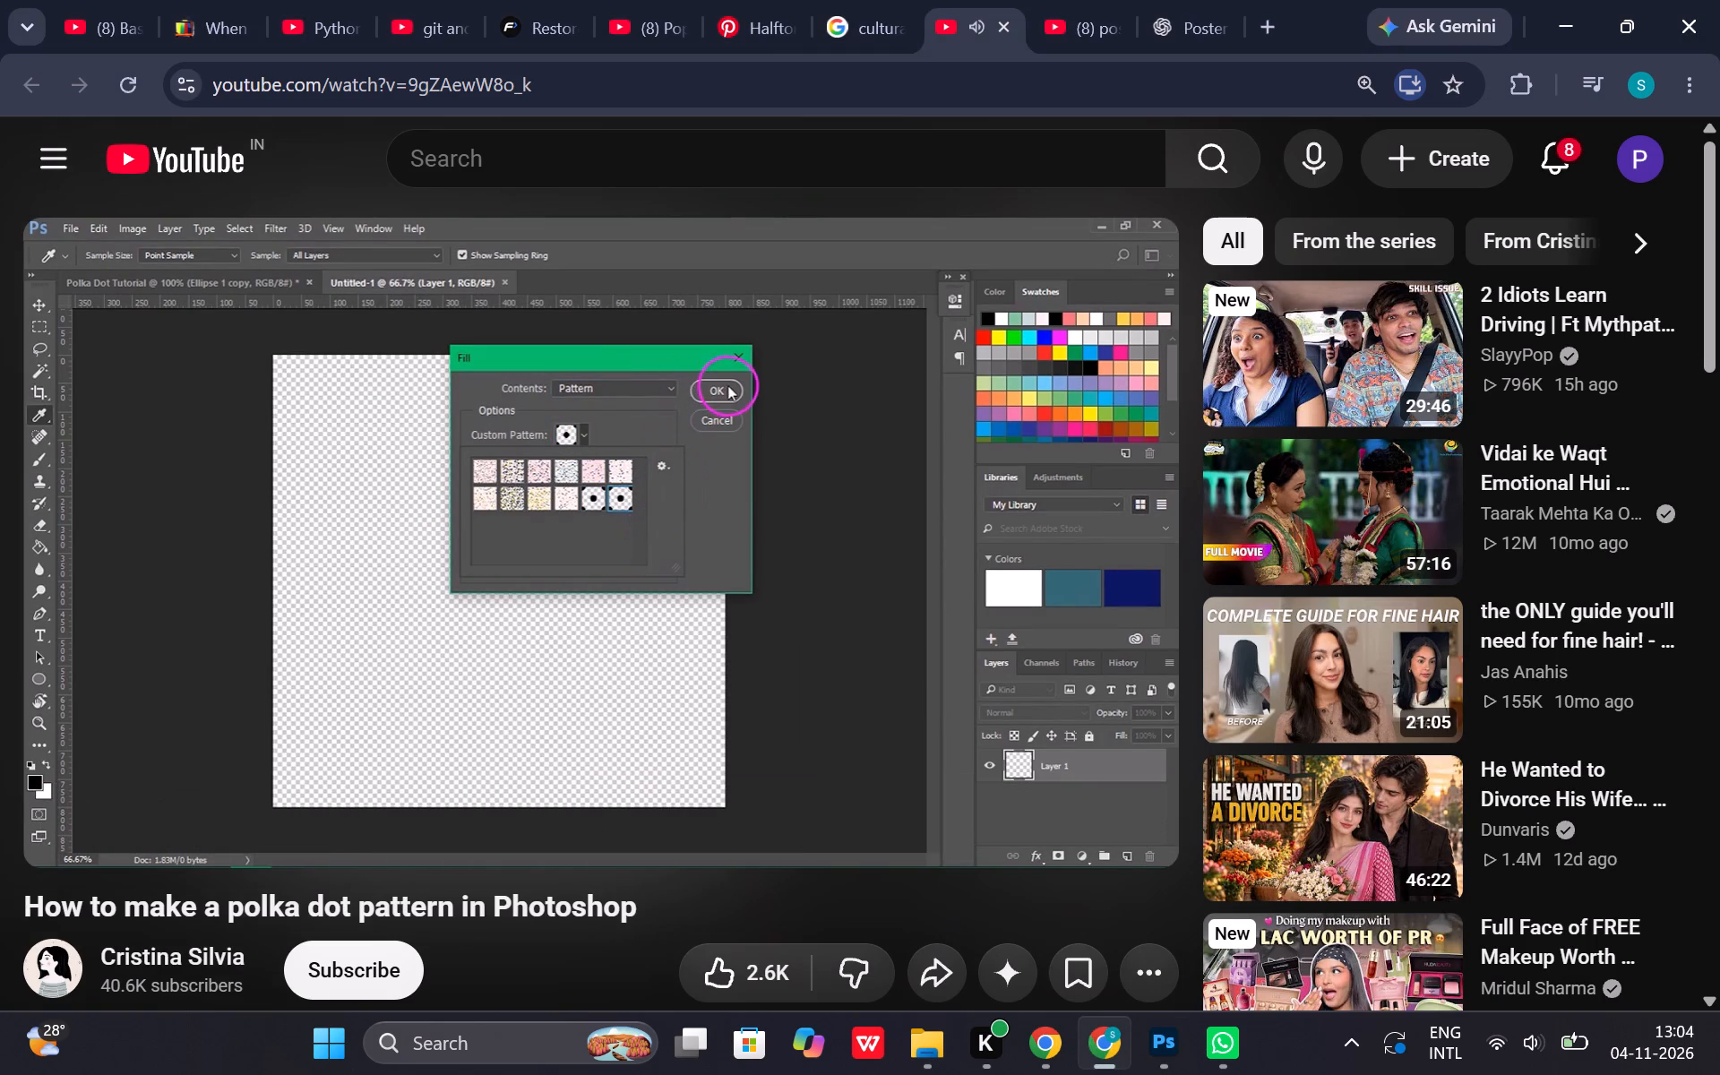
left_click(737, 668)
Switch to Photoshop and apply the pink flower pattern fill to the layer.
left_click(1165, 1052)
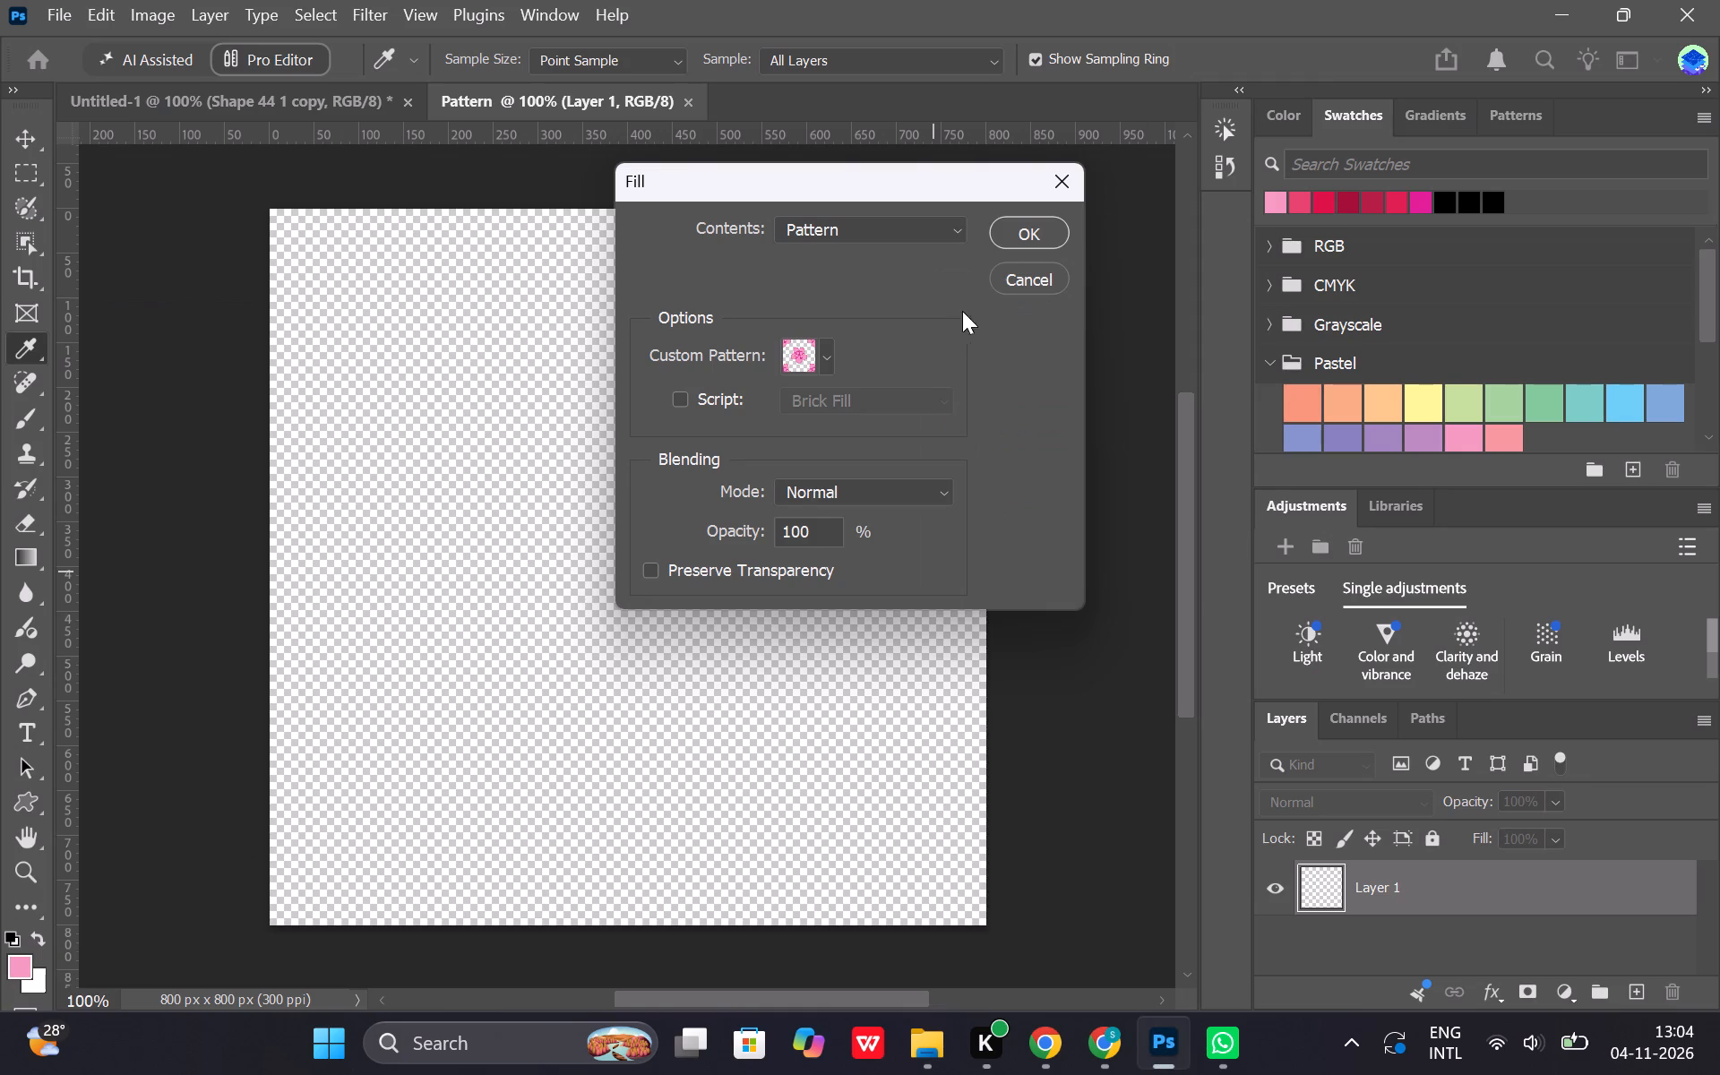
left_click(1011, 227)
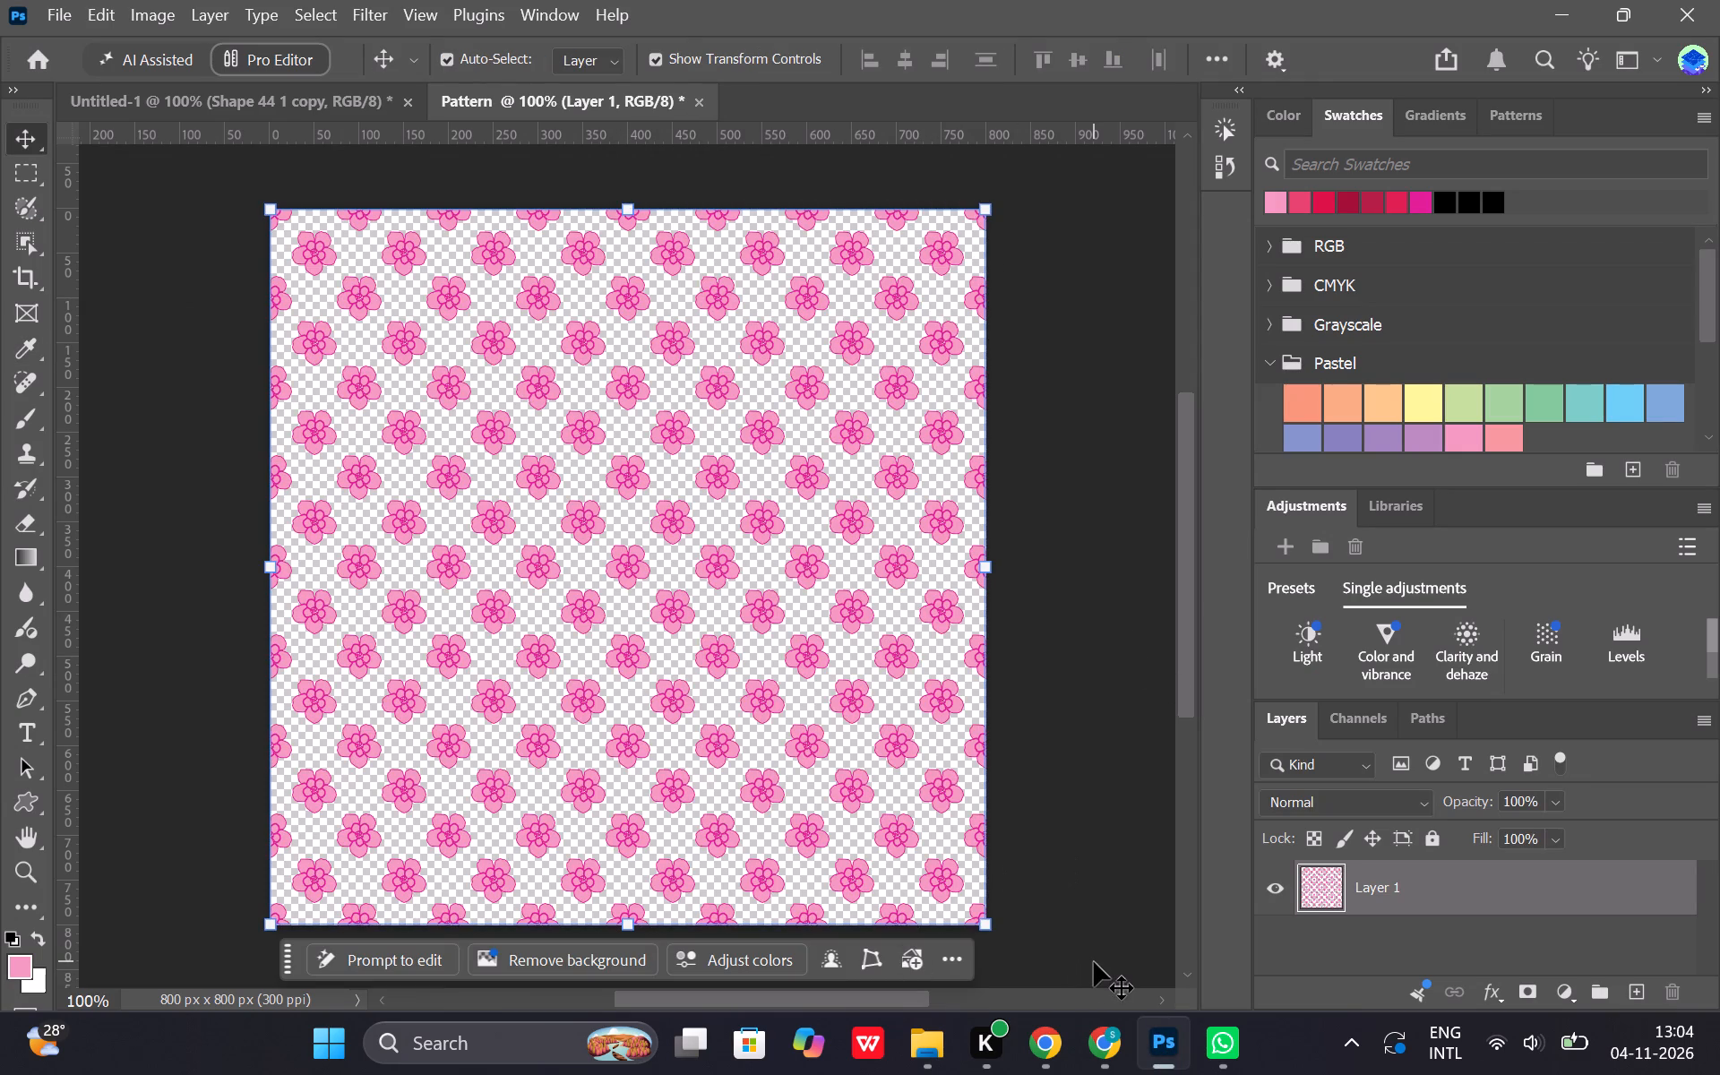
Switch to Chrome, watch the tutorial part on moving a new layer beneath the pattern layer, and return to the Pattern document in Photoshop.
left_click(1101, 1041)
left_click(752, 649)
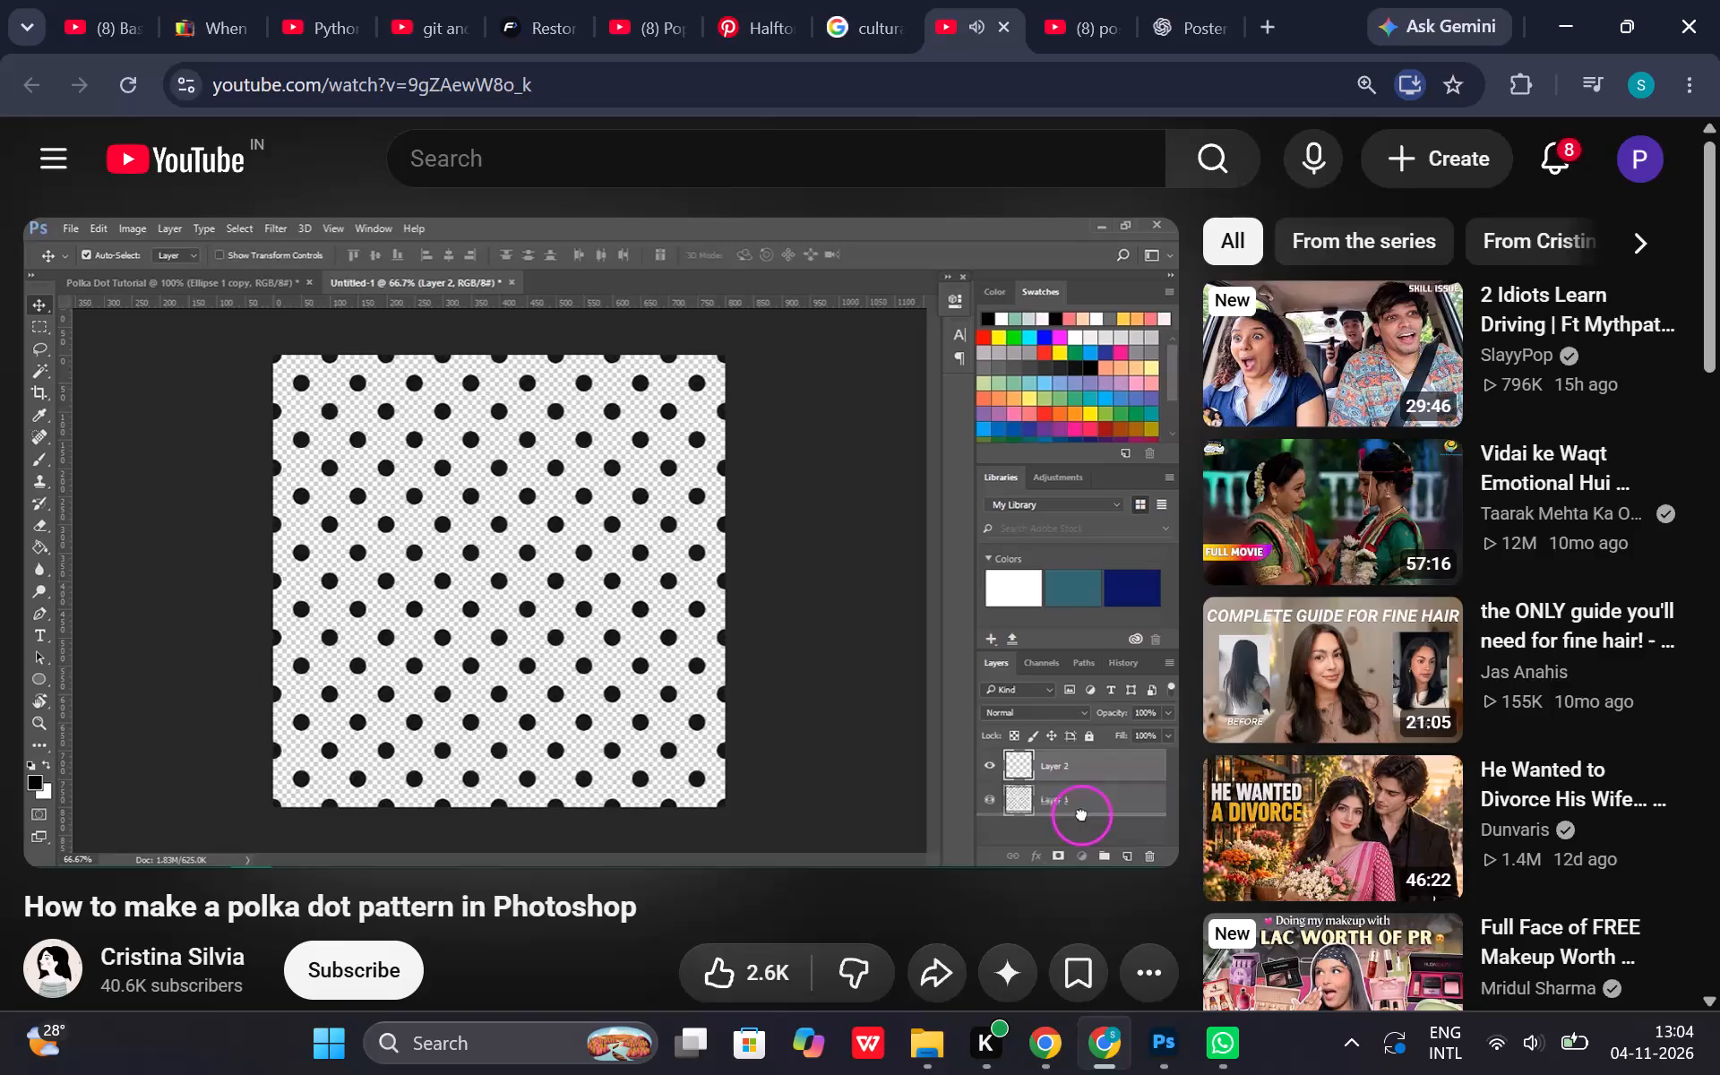
left_click(630, 486)
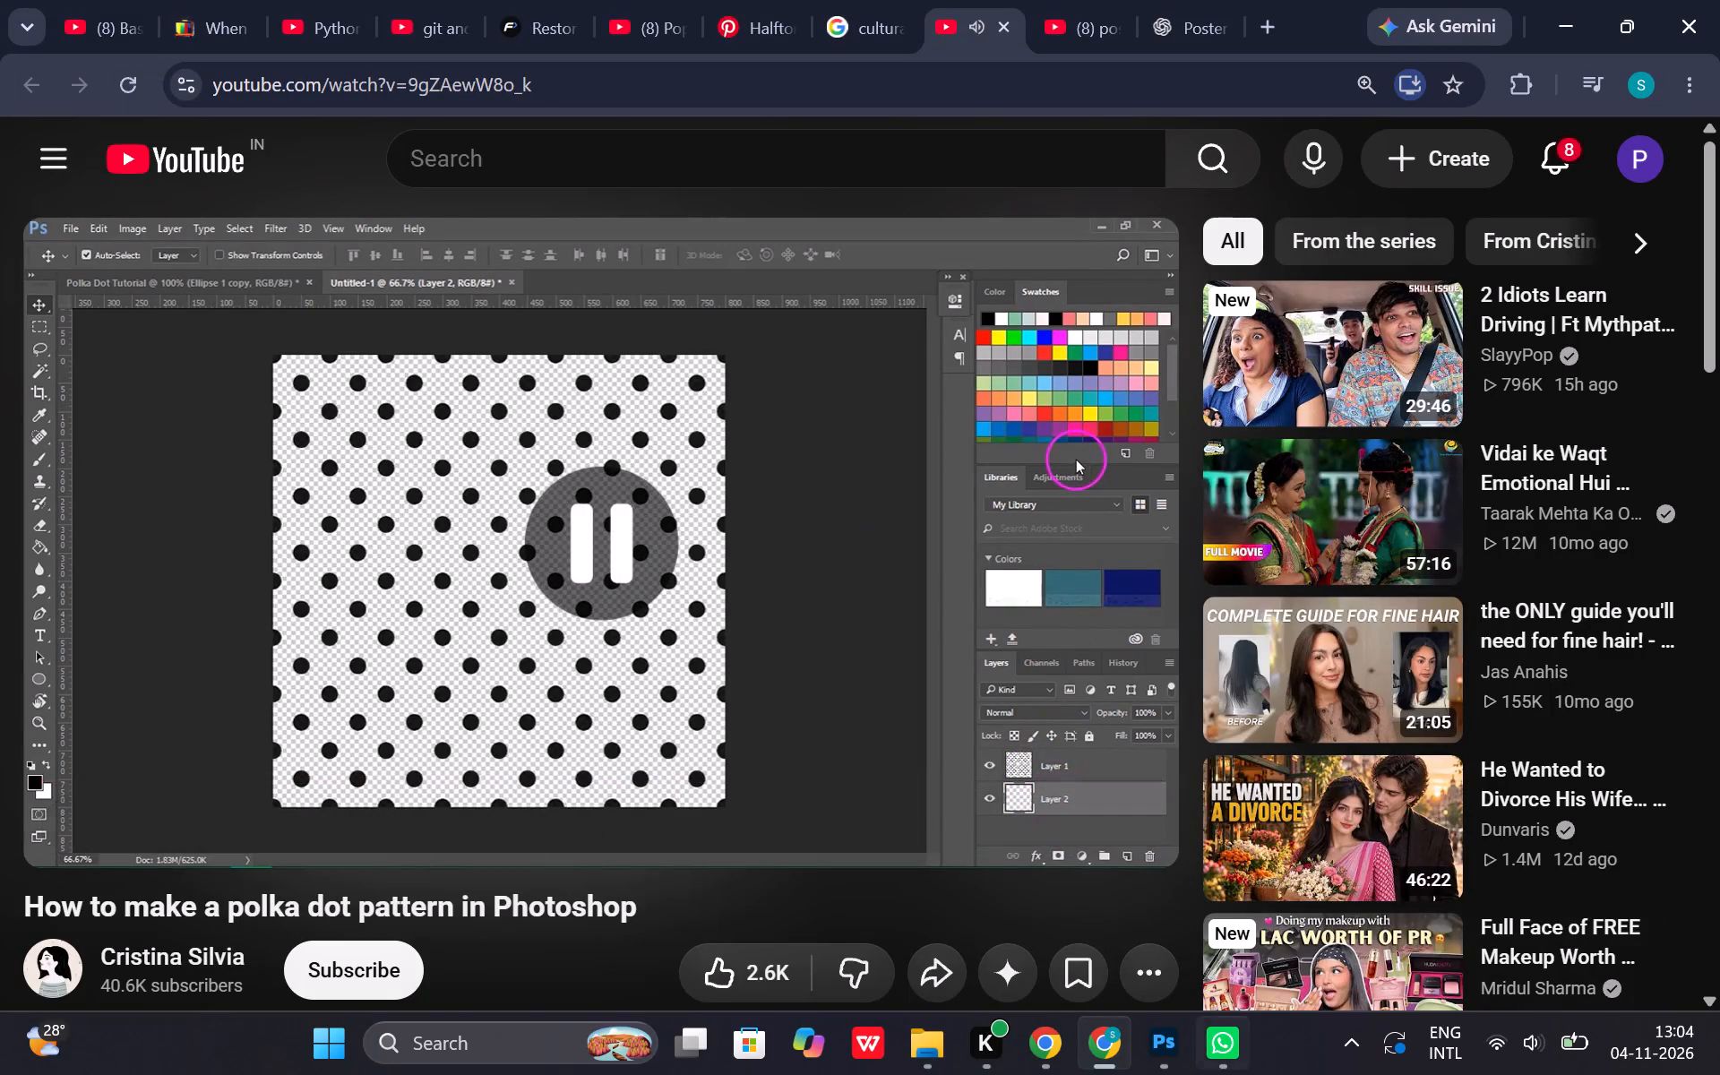
left_click(1176, 1066)
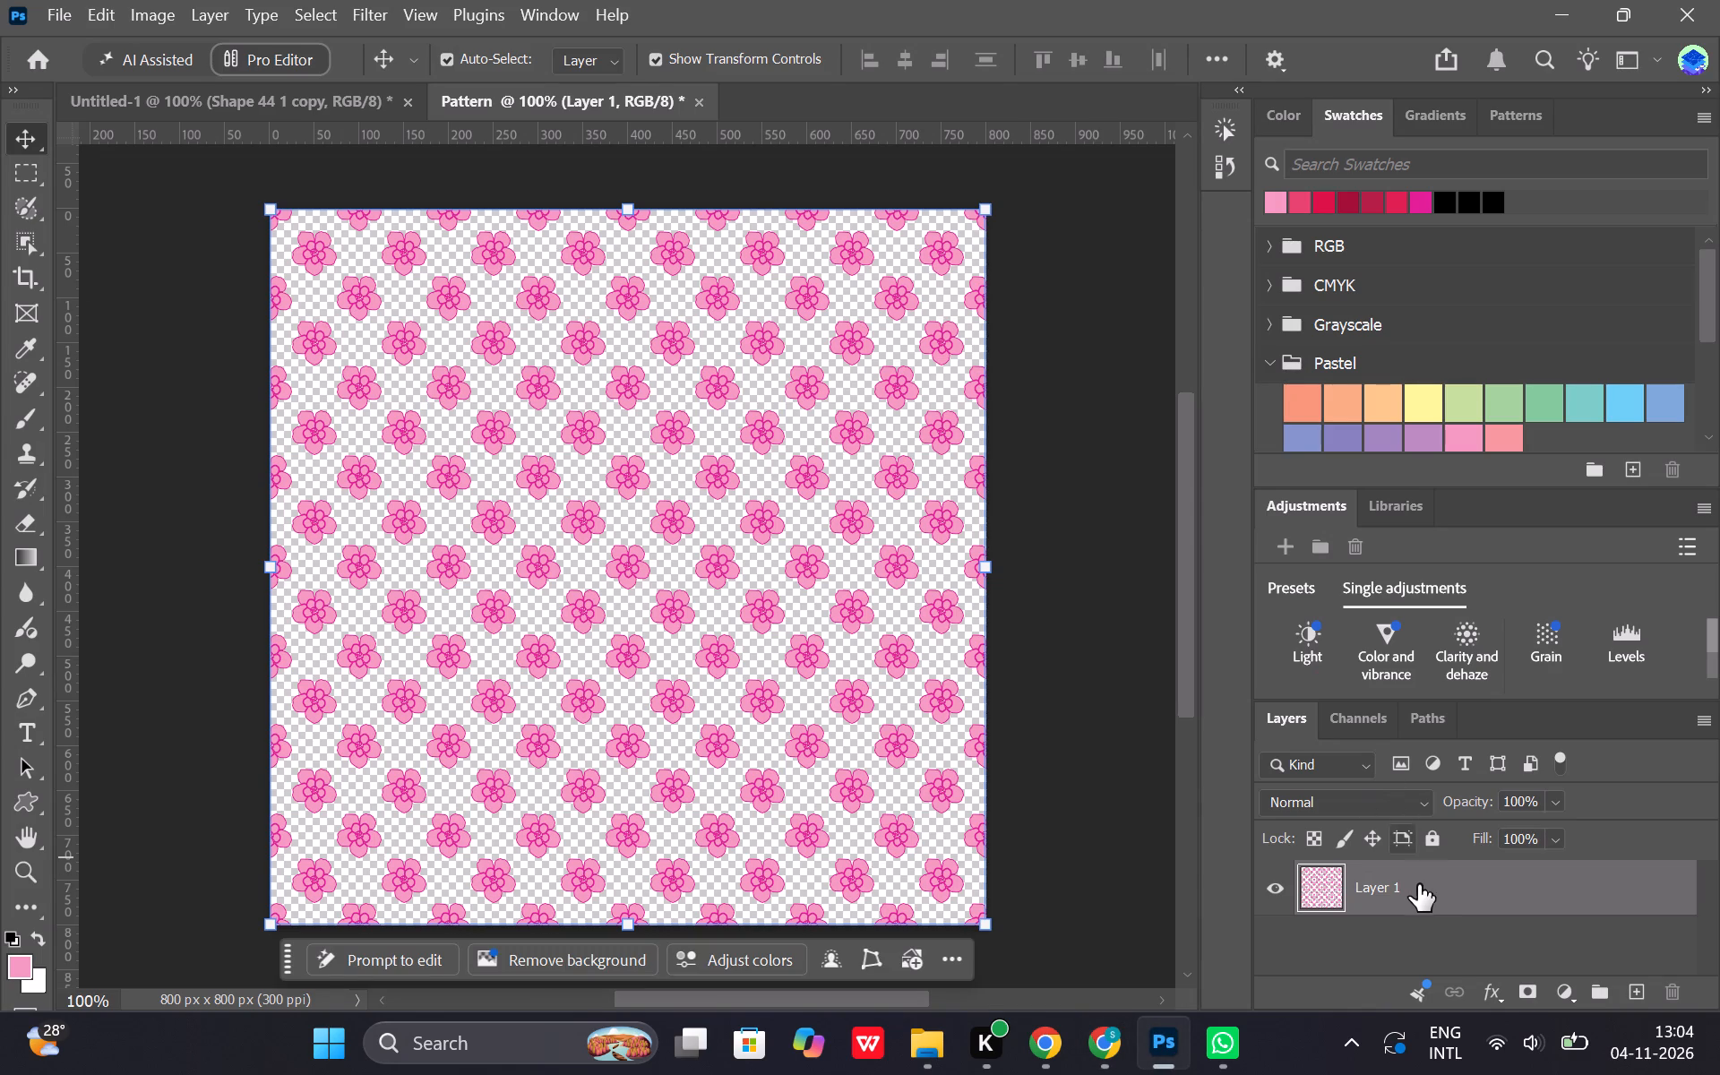
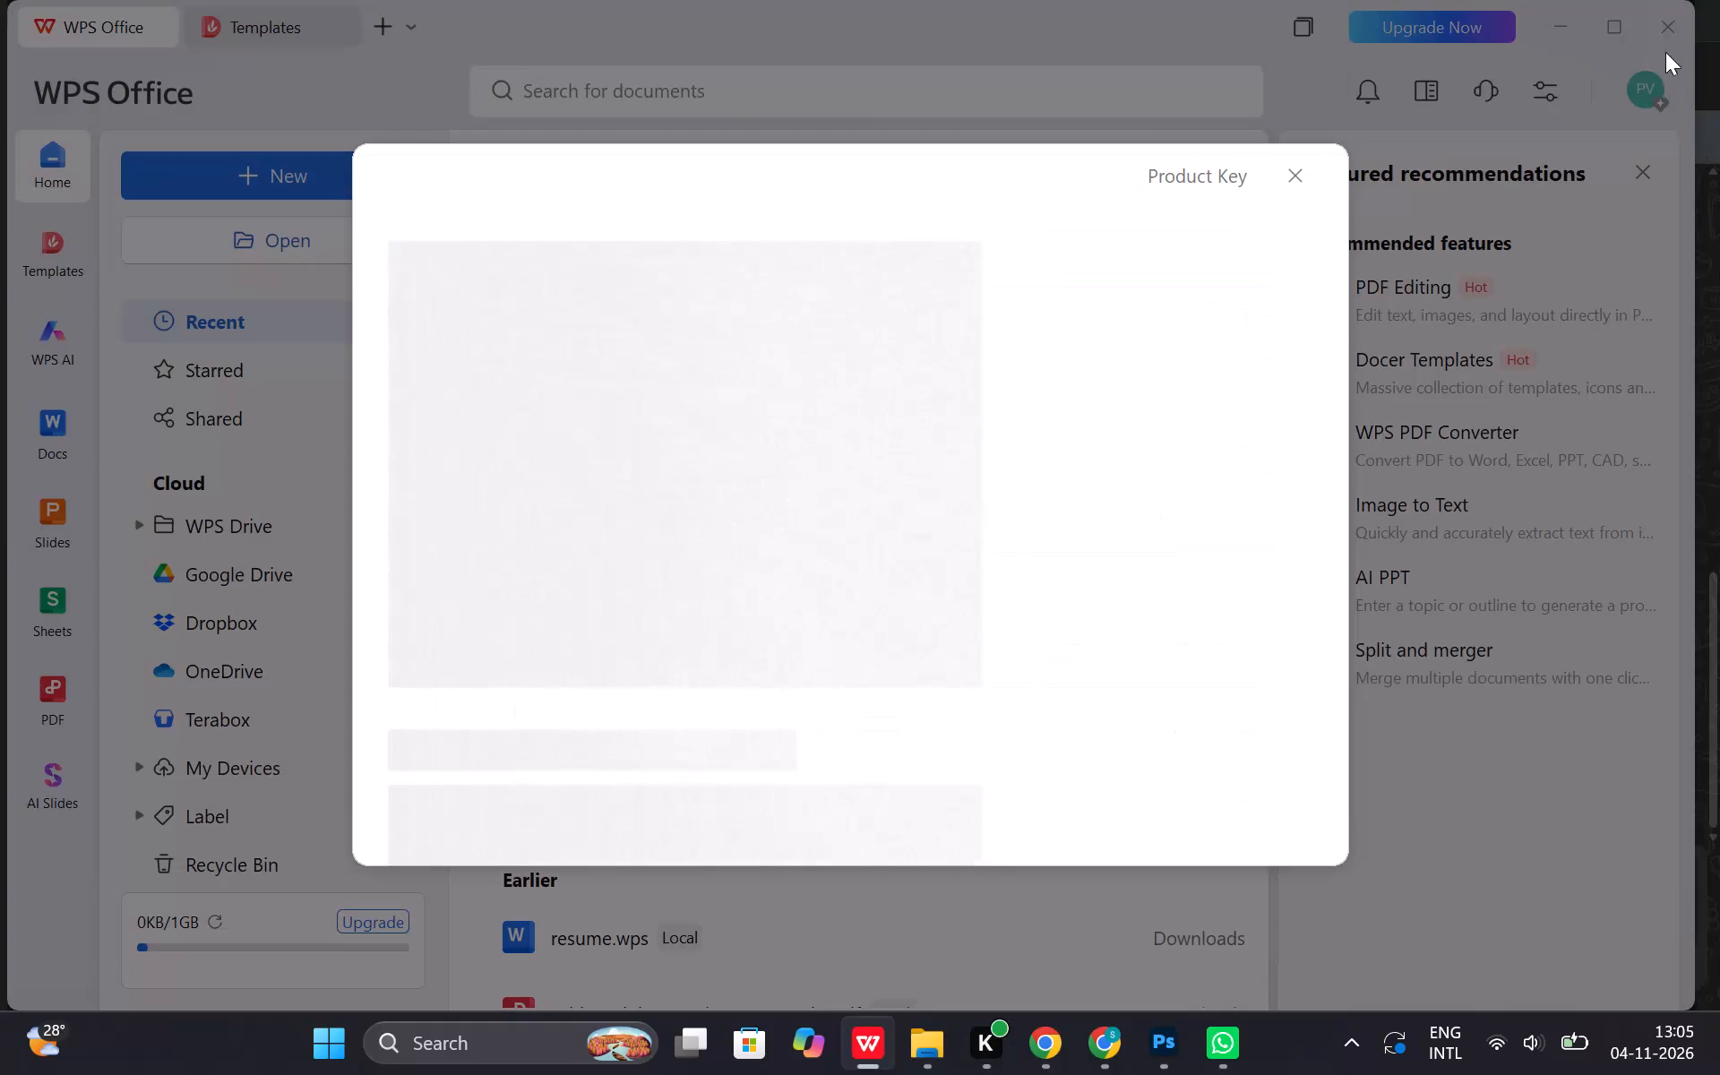
Dismiss the WPS Pro+ discount offer covering the WPS Office window.
left_click(1664, 22)
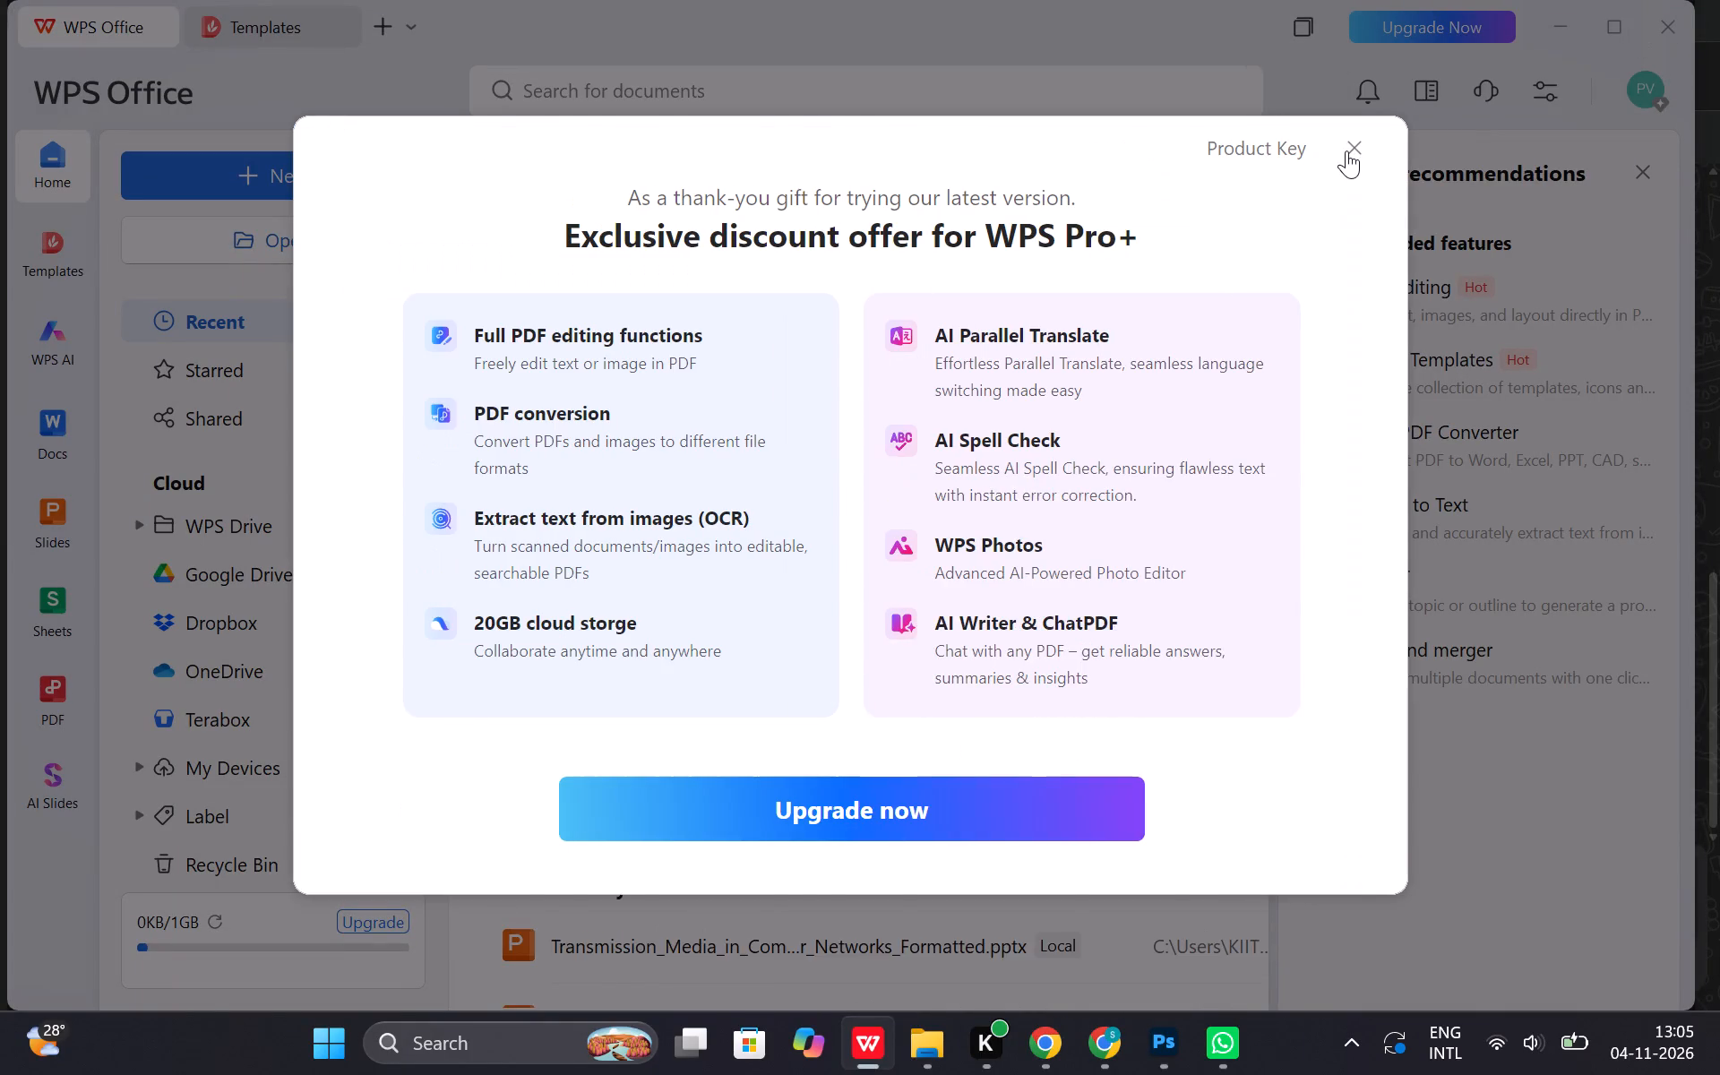
left_click(1346, 150)
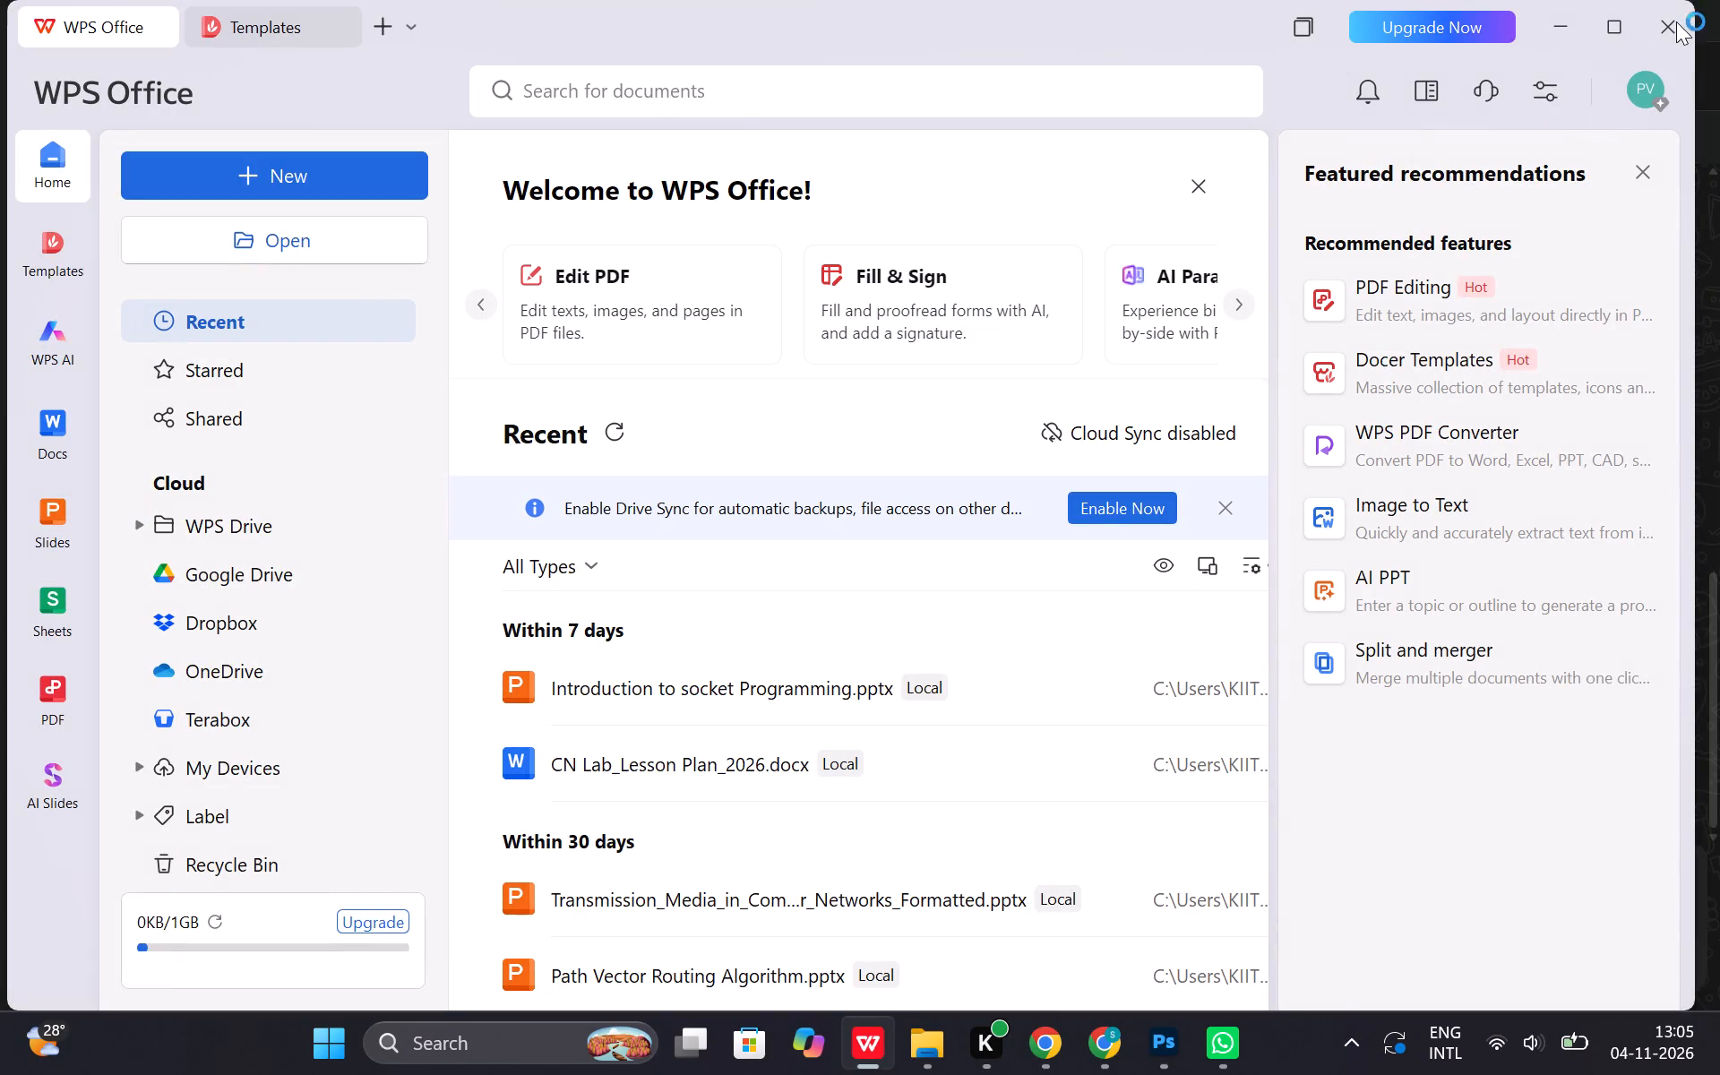
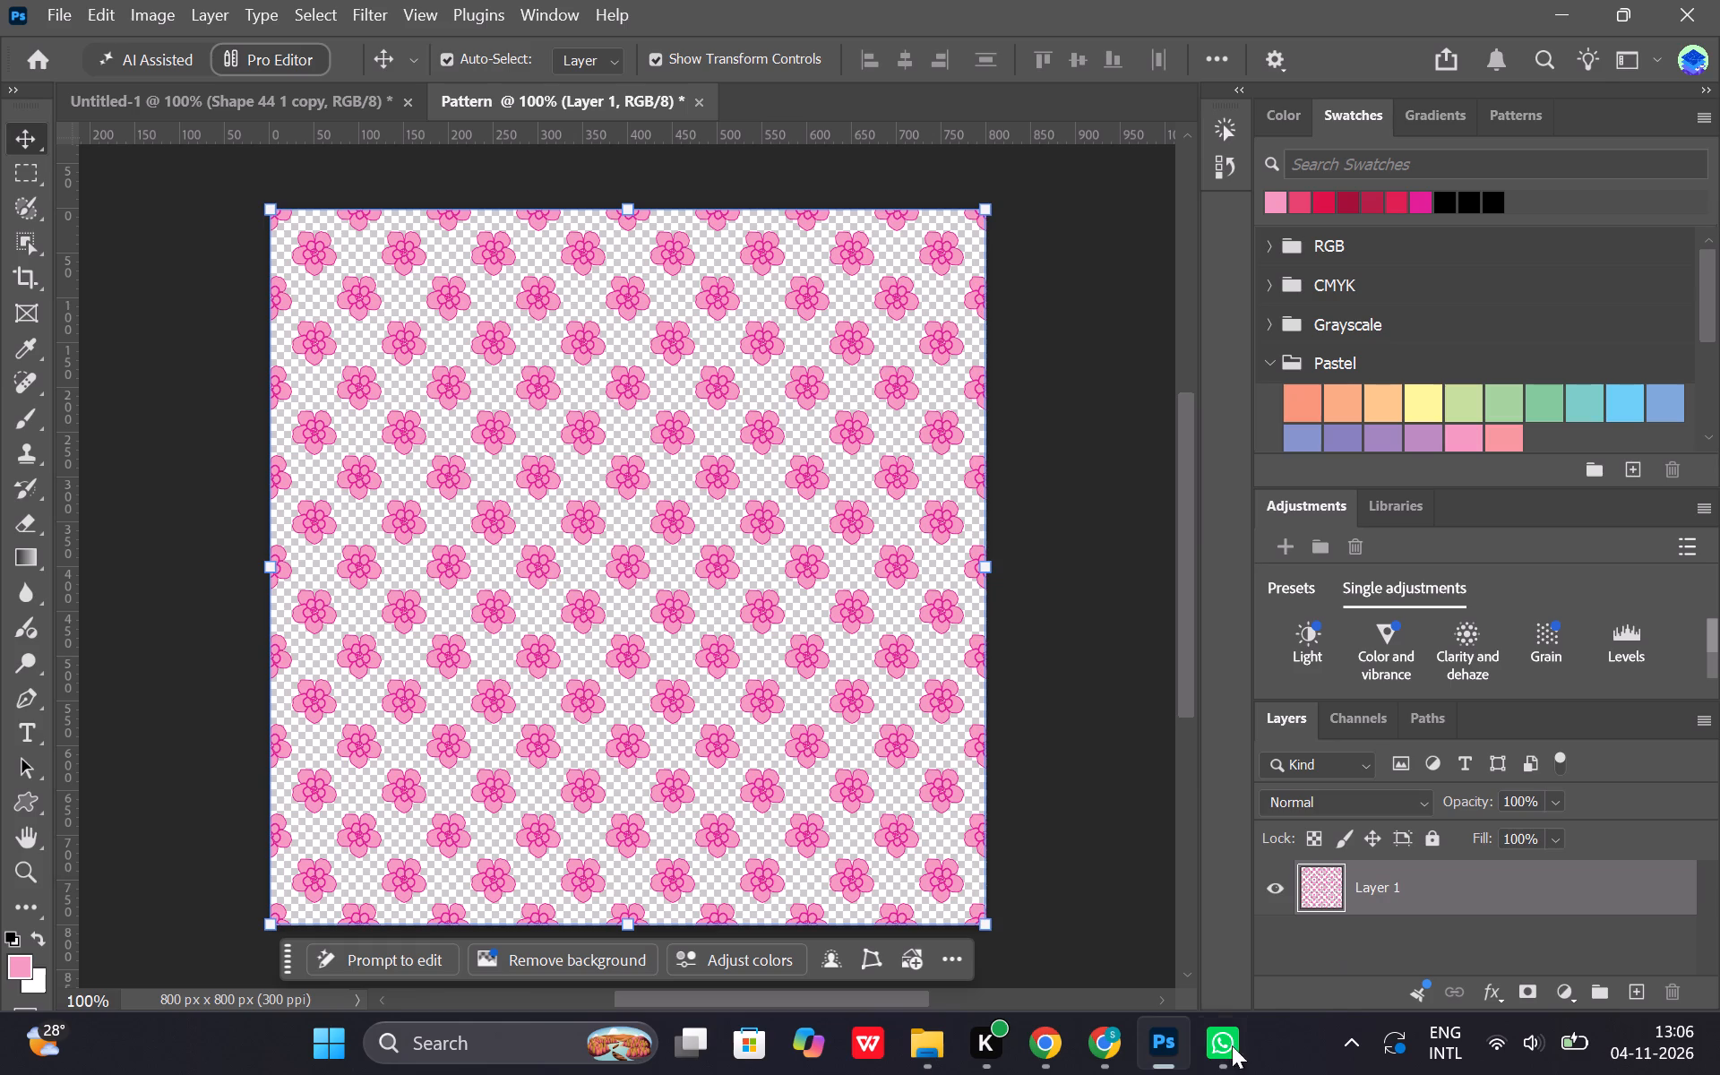
Switch to Chrome and replay the tutorial part on adding a new layer beneath the polka dot pattern layer.
left_click(1098, 1046)
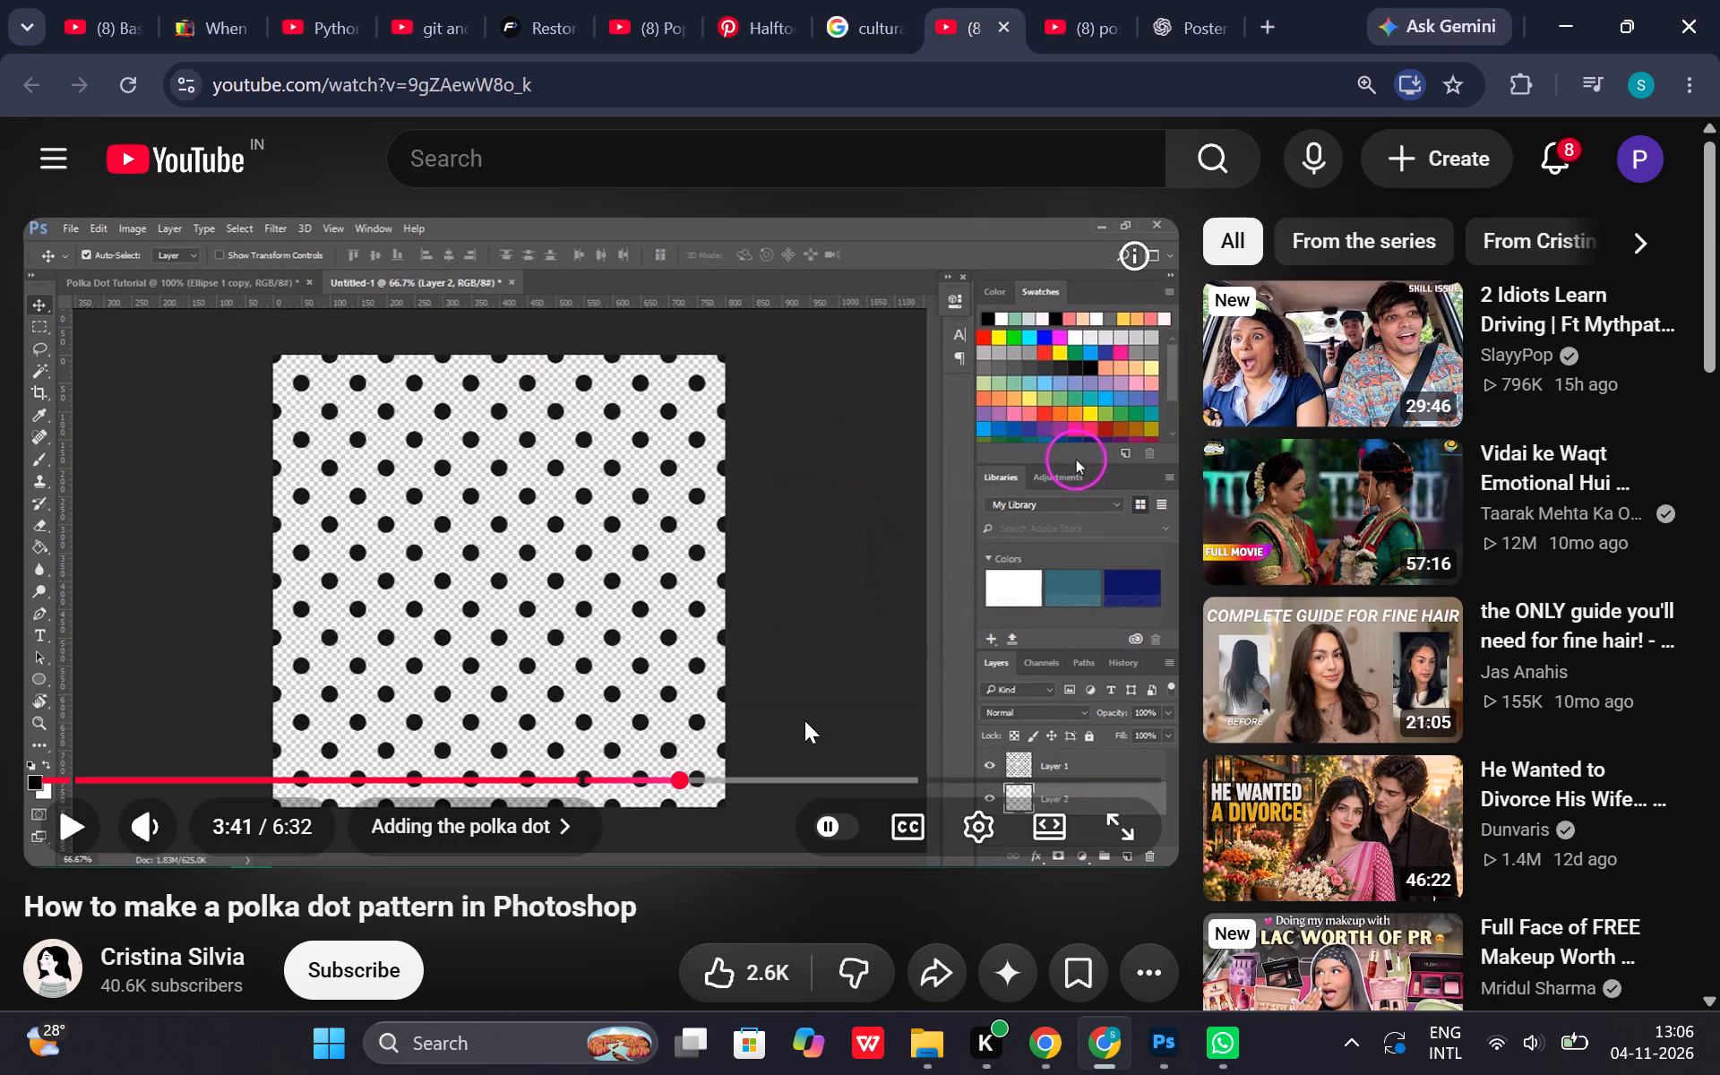
key("Left")
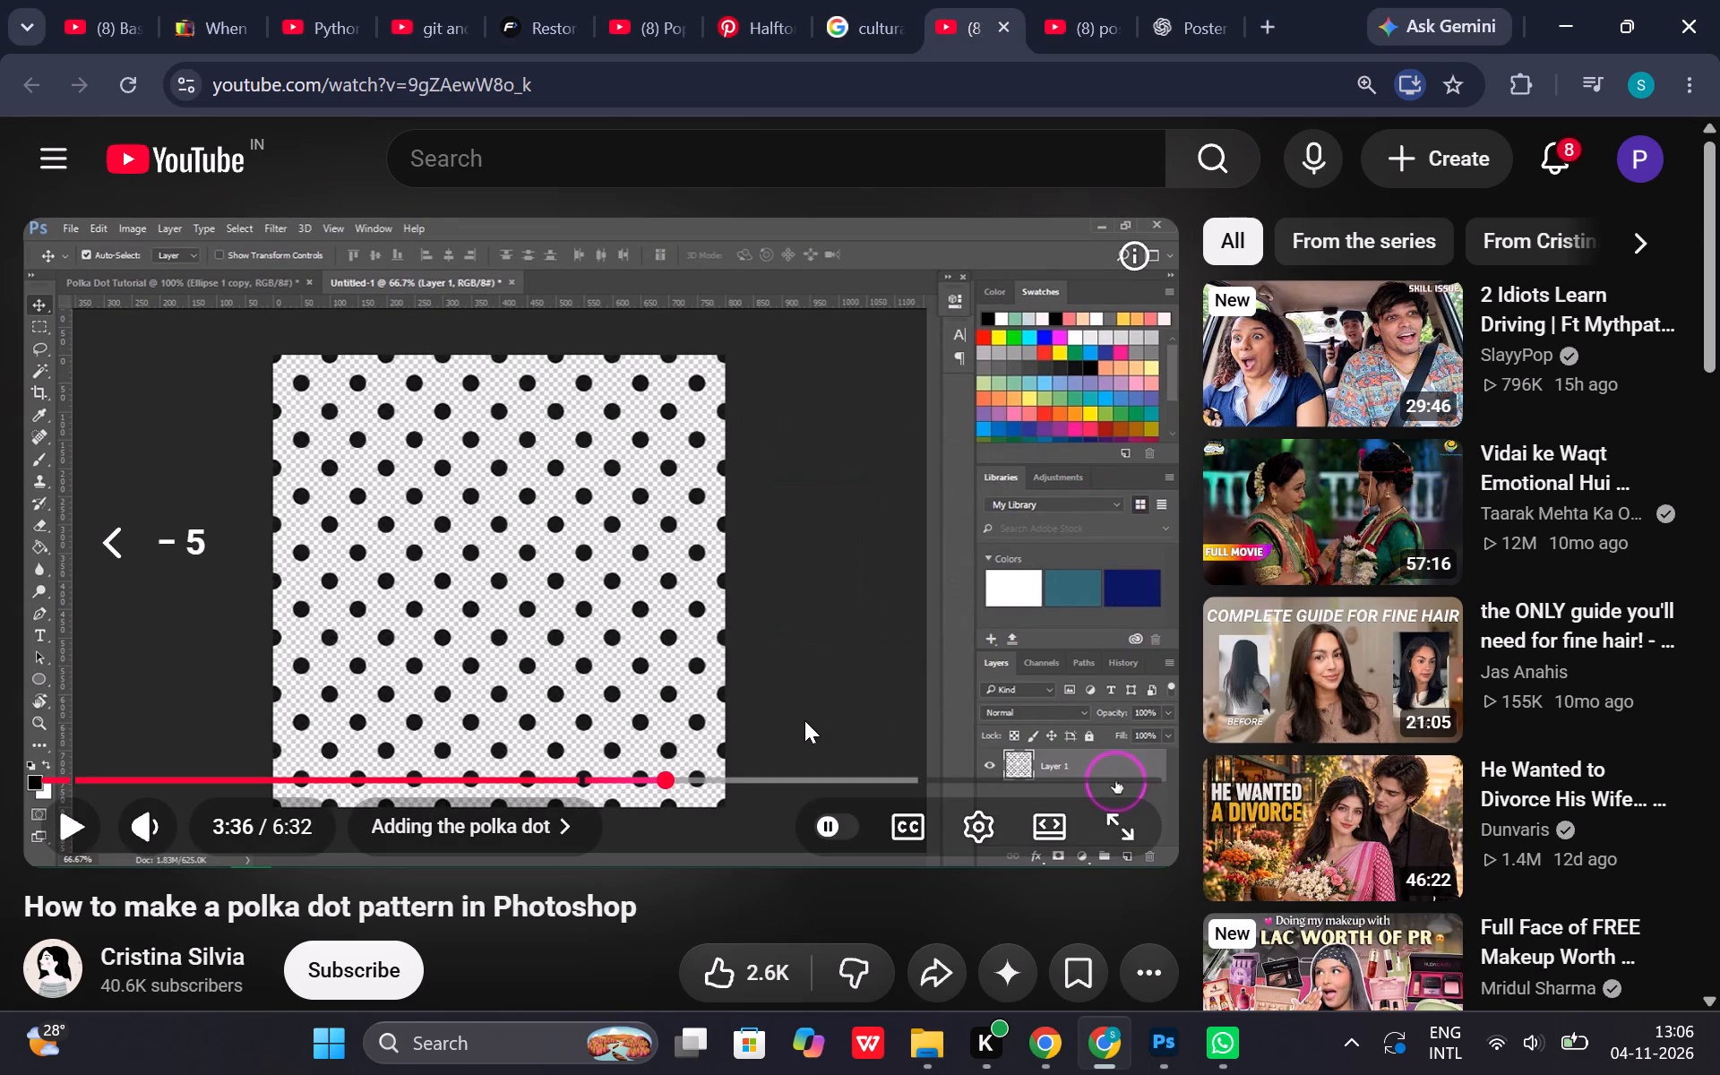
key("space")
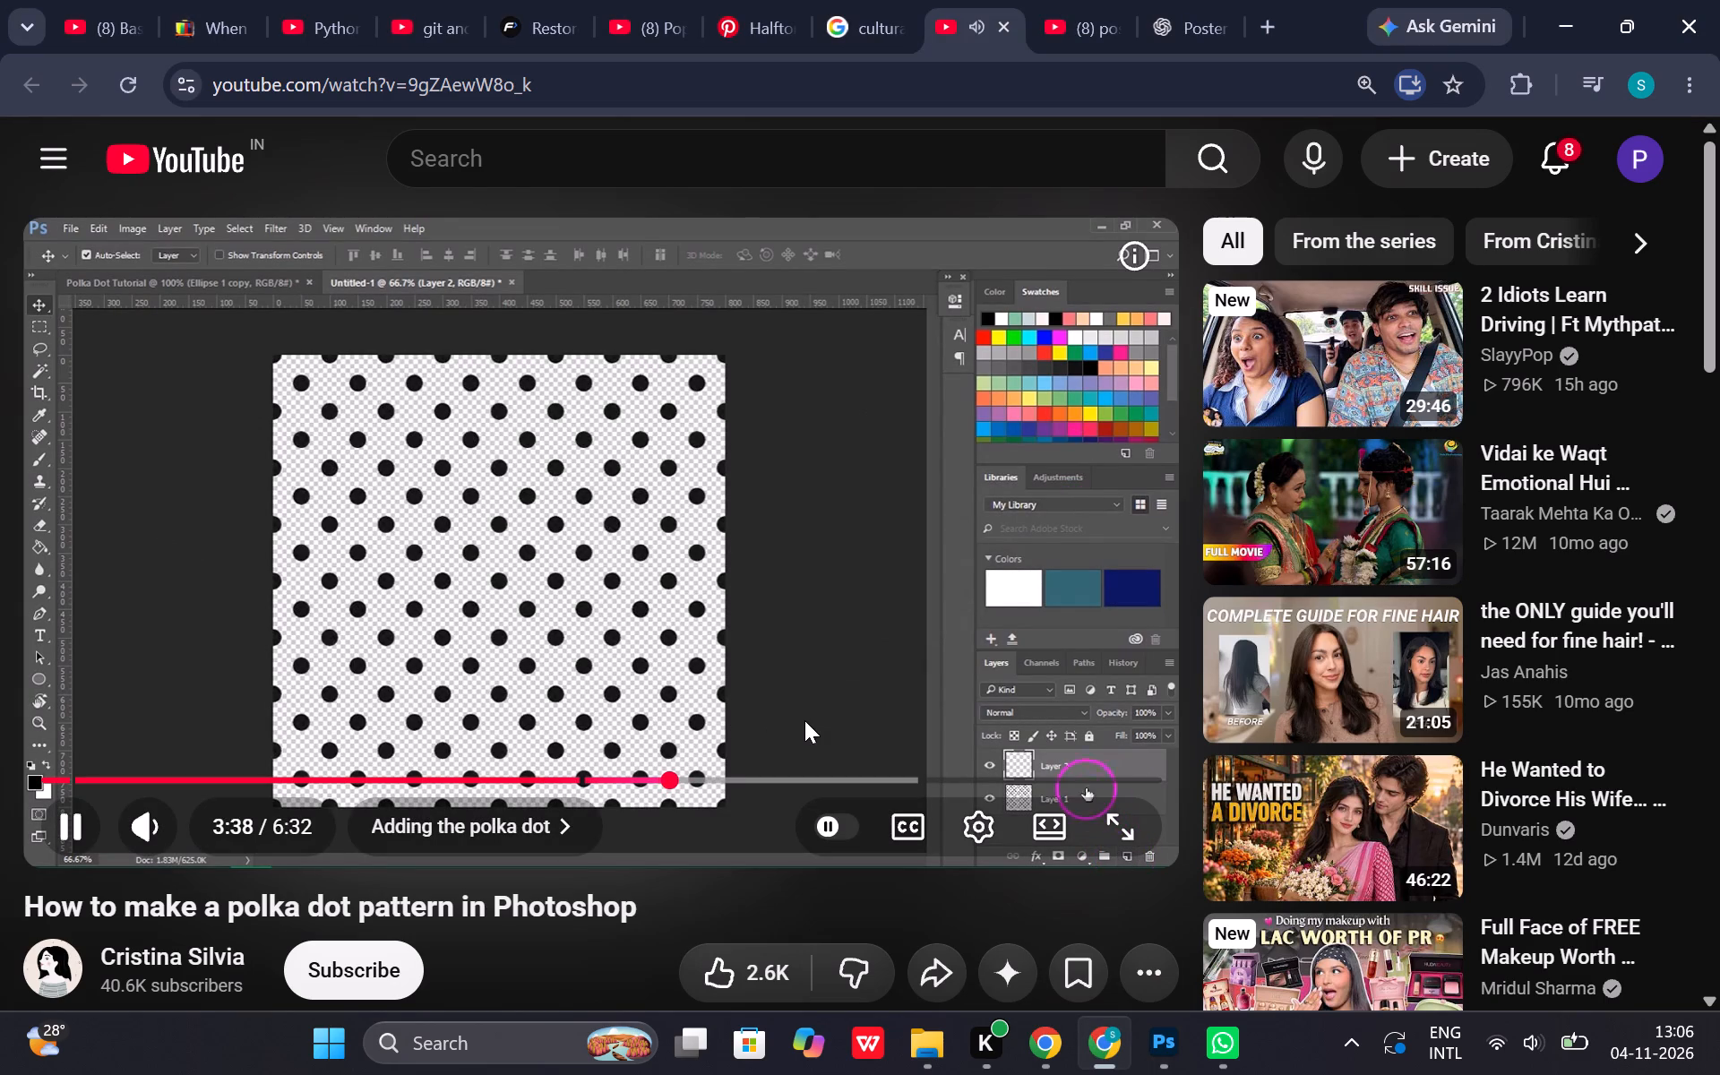
left_click(1002, 512)
Switch to Photoshop to add a new layer in the pink flower pattern document.
left_click(1157, 1047)
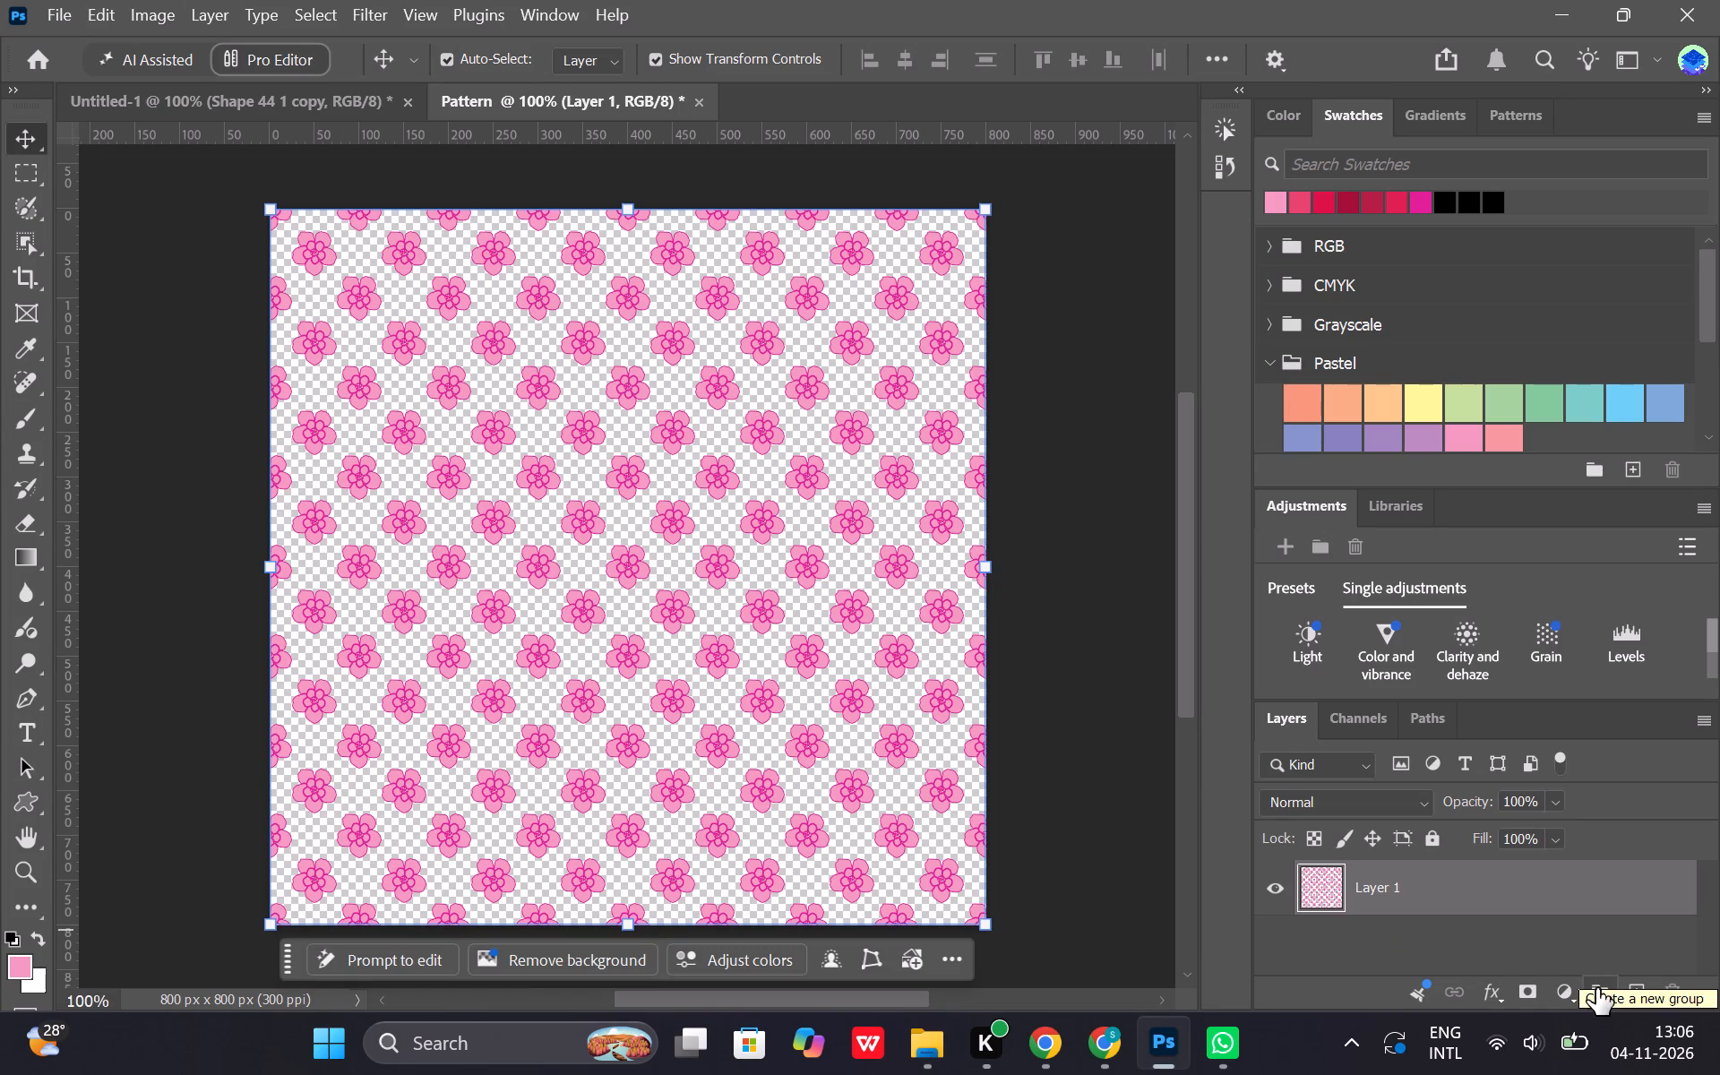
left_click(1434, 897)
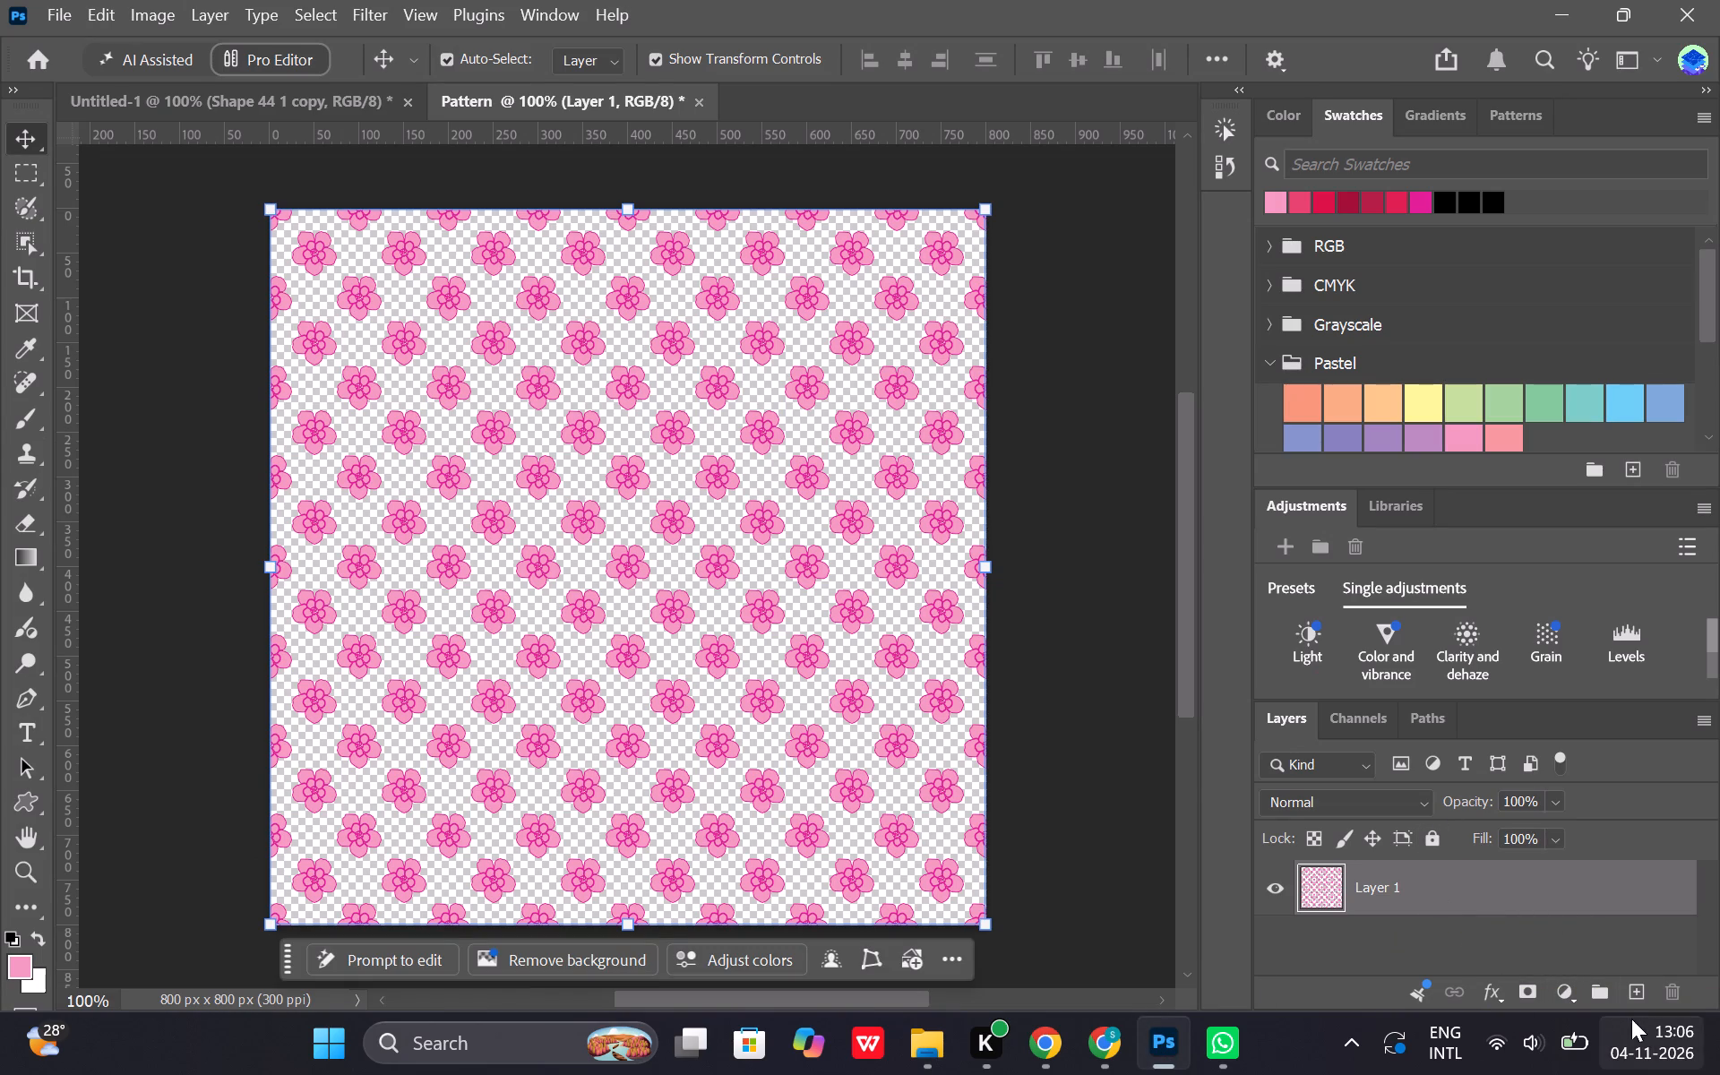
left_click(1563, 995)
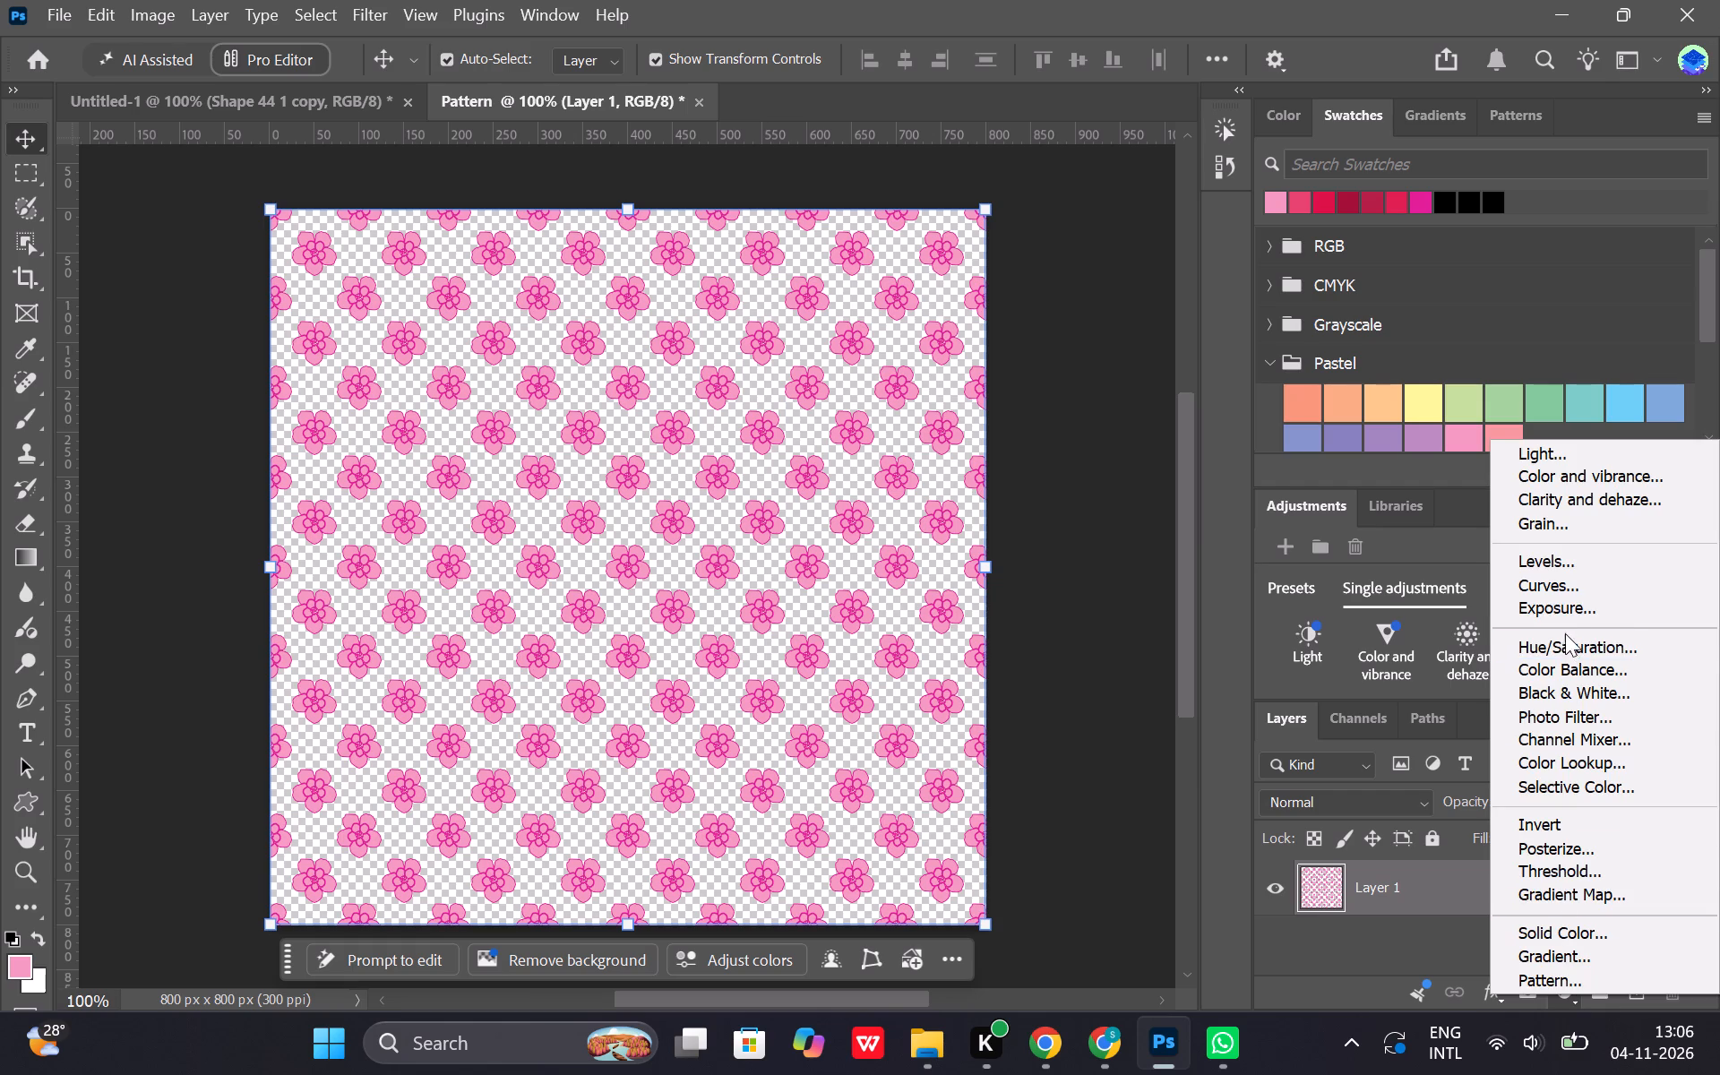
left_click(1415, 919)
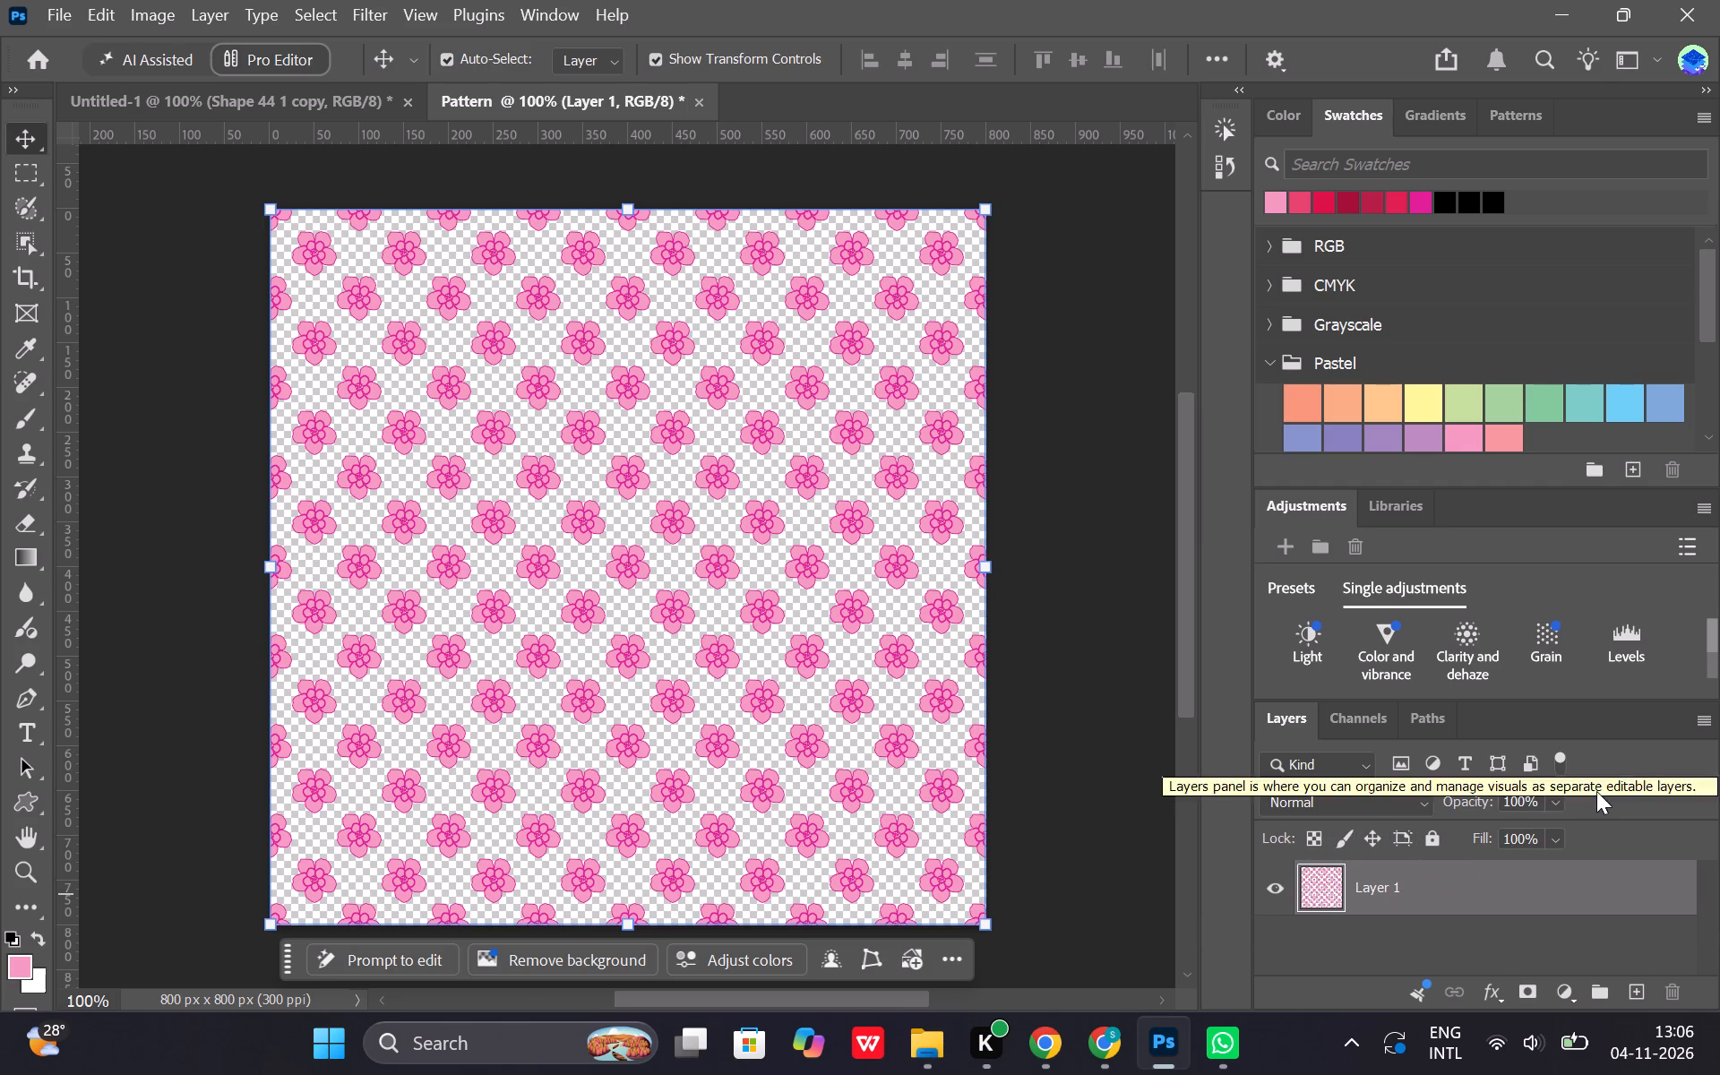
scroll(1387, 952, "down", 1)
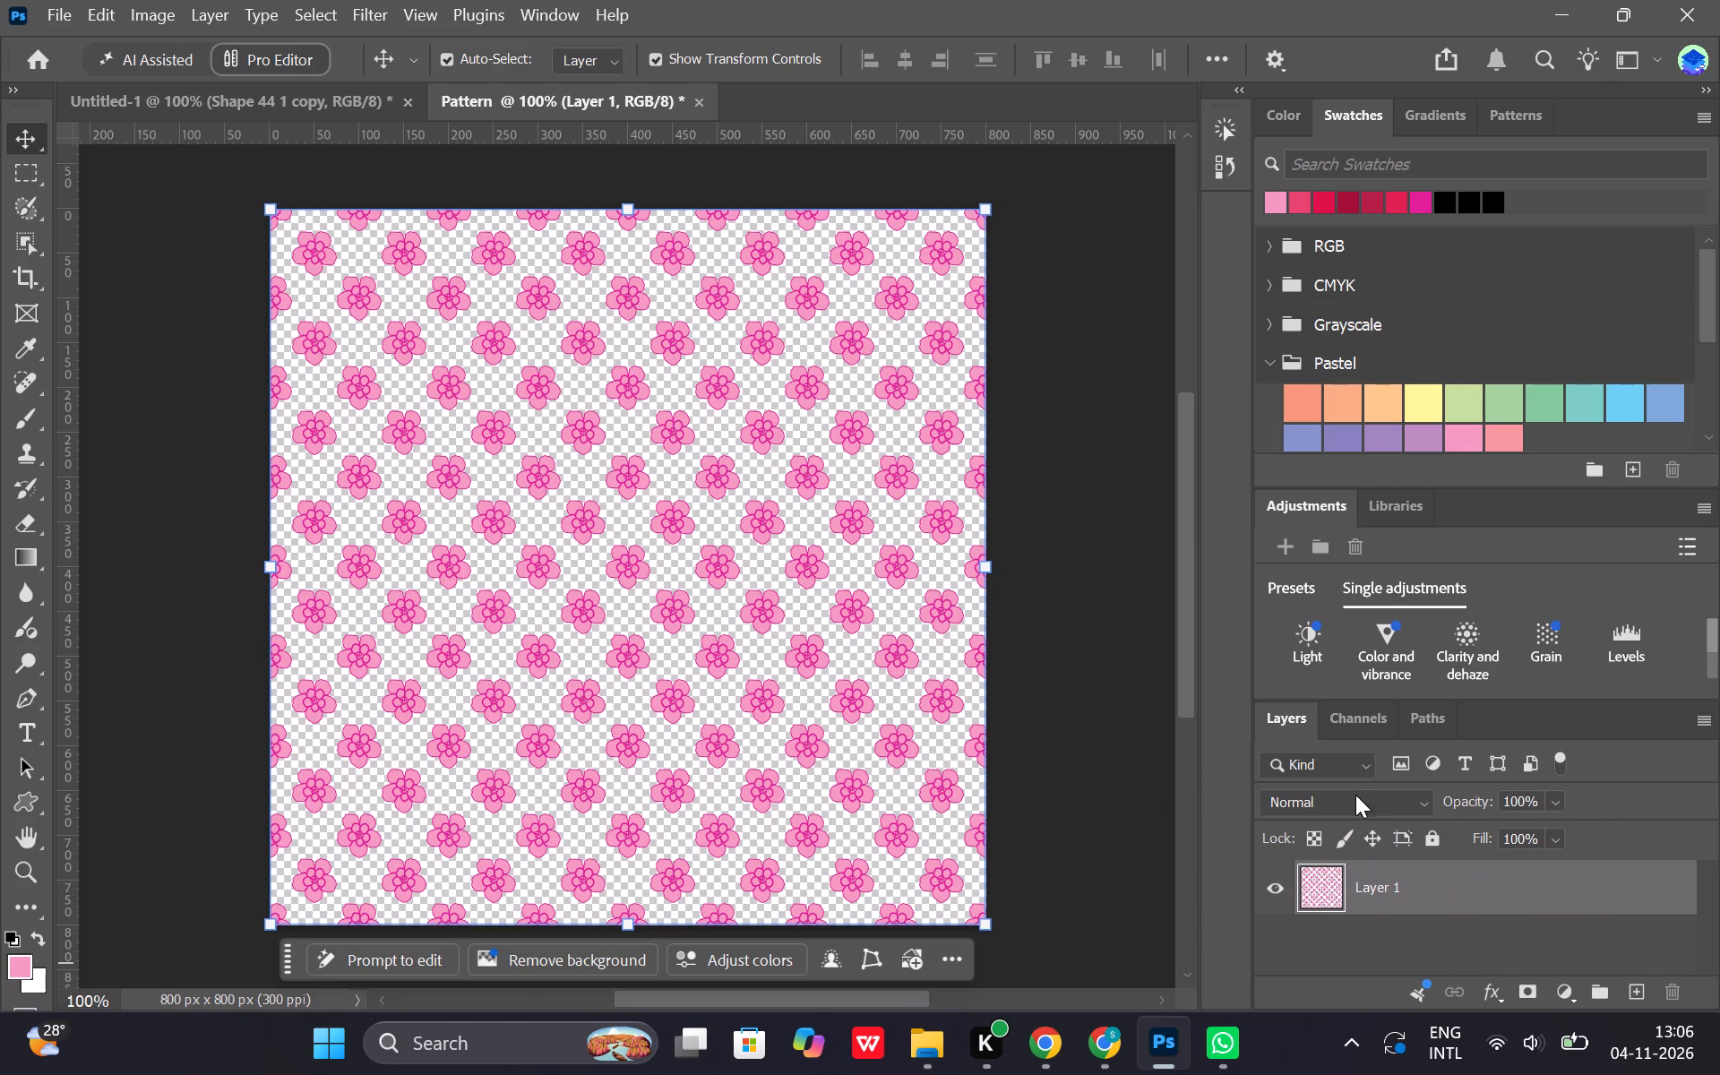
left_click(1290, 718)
Add a new empty layer above the flower pattern layer, keeping the default name, Normal mode and 100% opacity.
right_click(1532, 892)
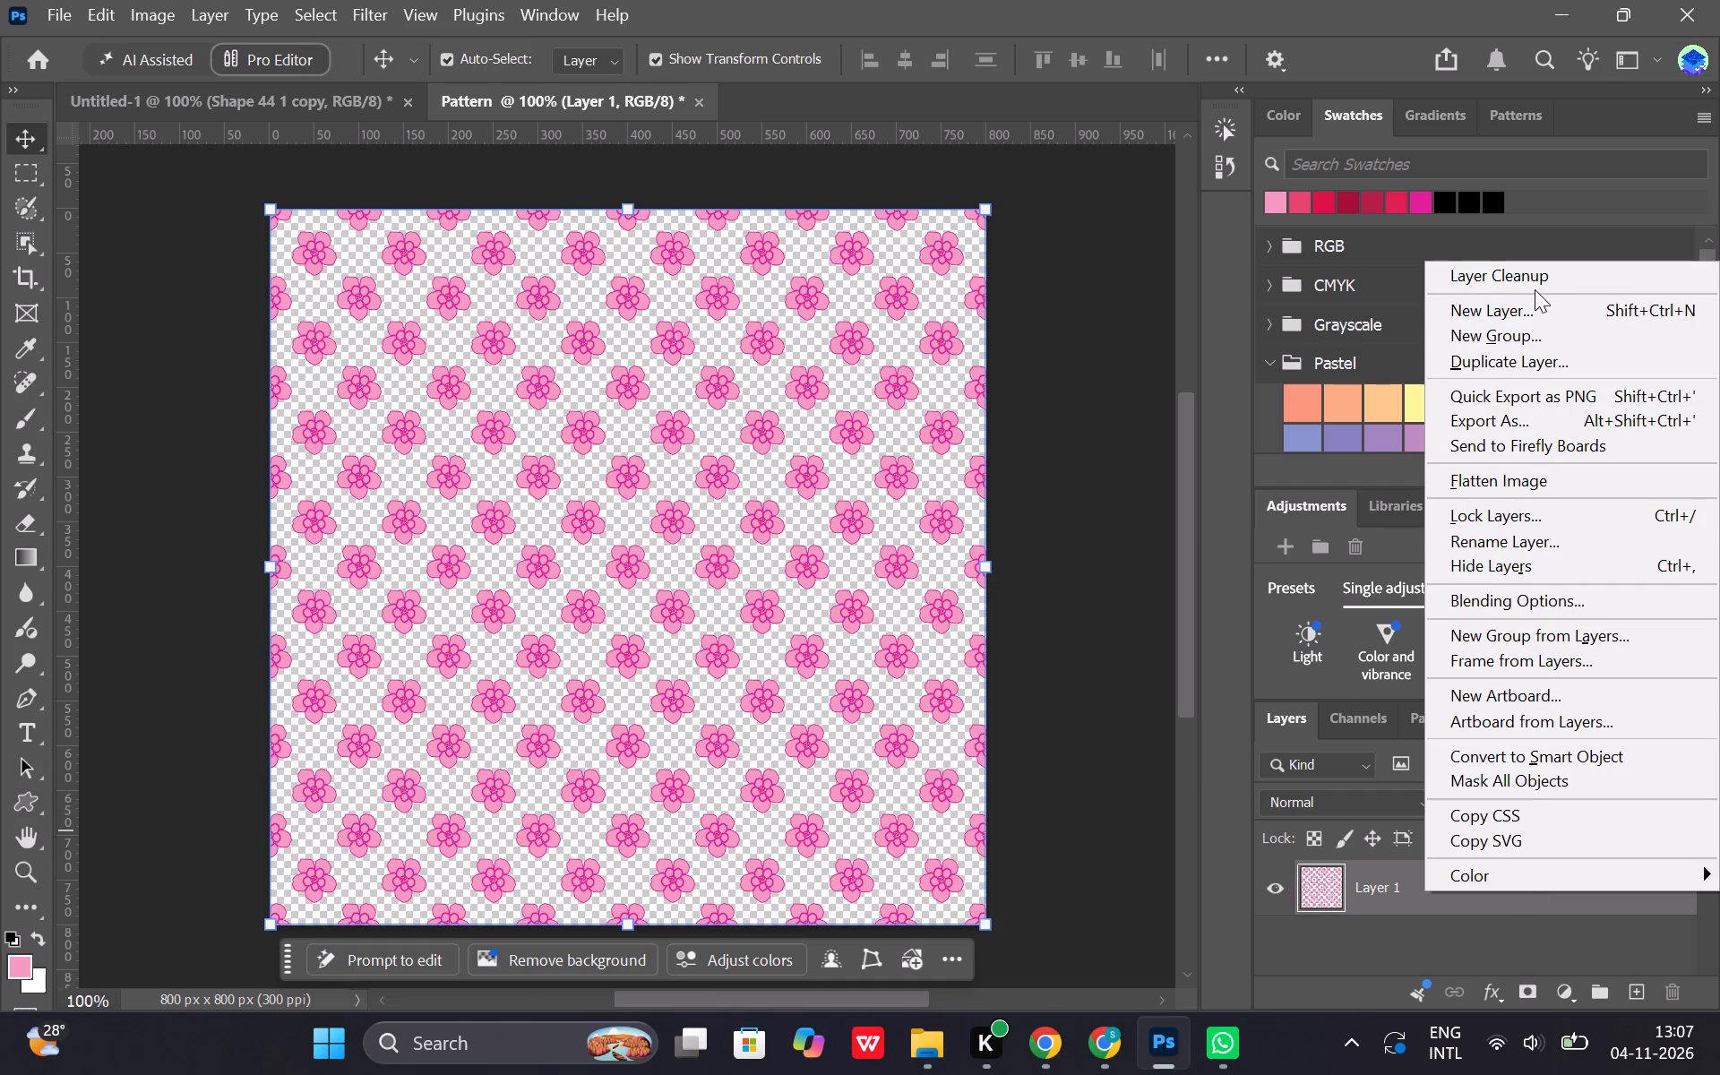
left_click(1530, 303)
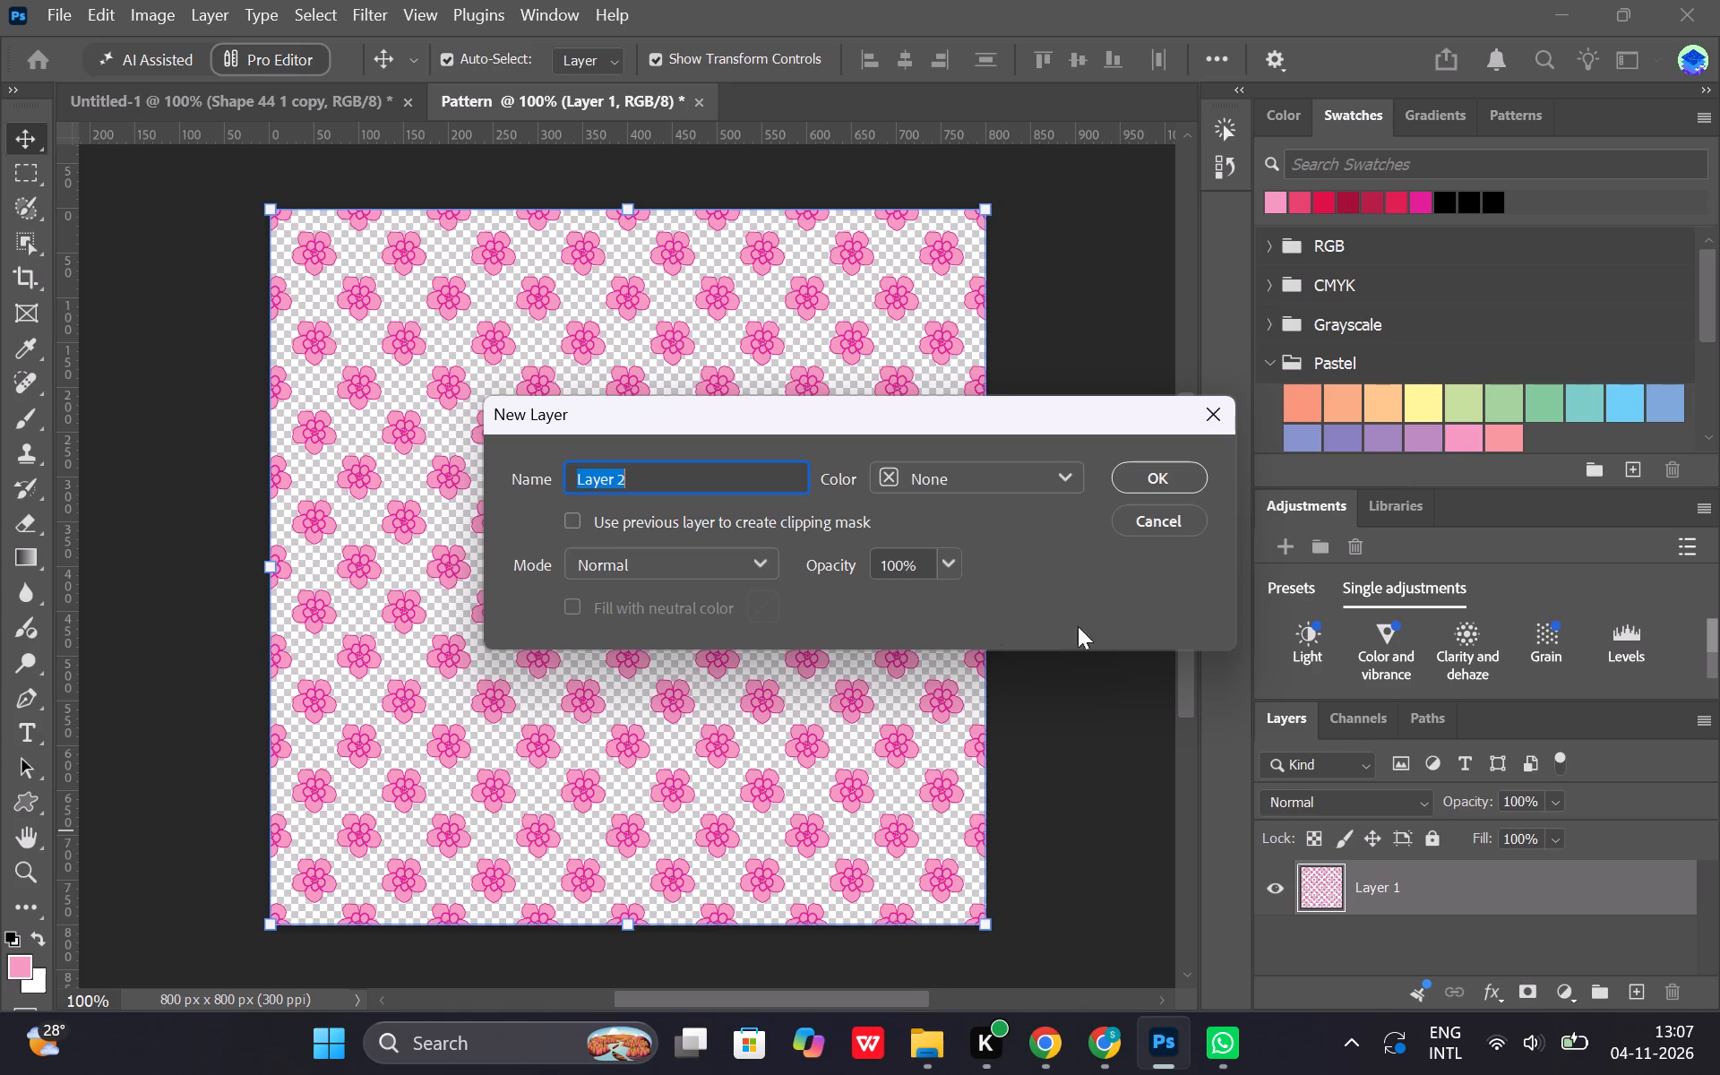
left_click(1191, 480)
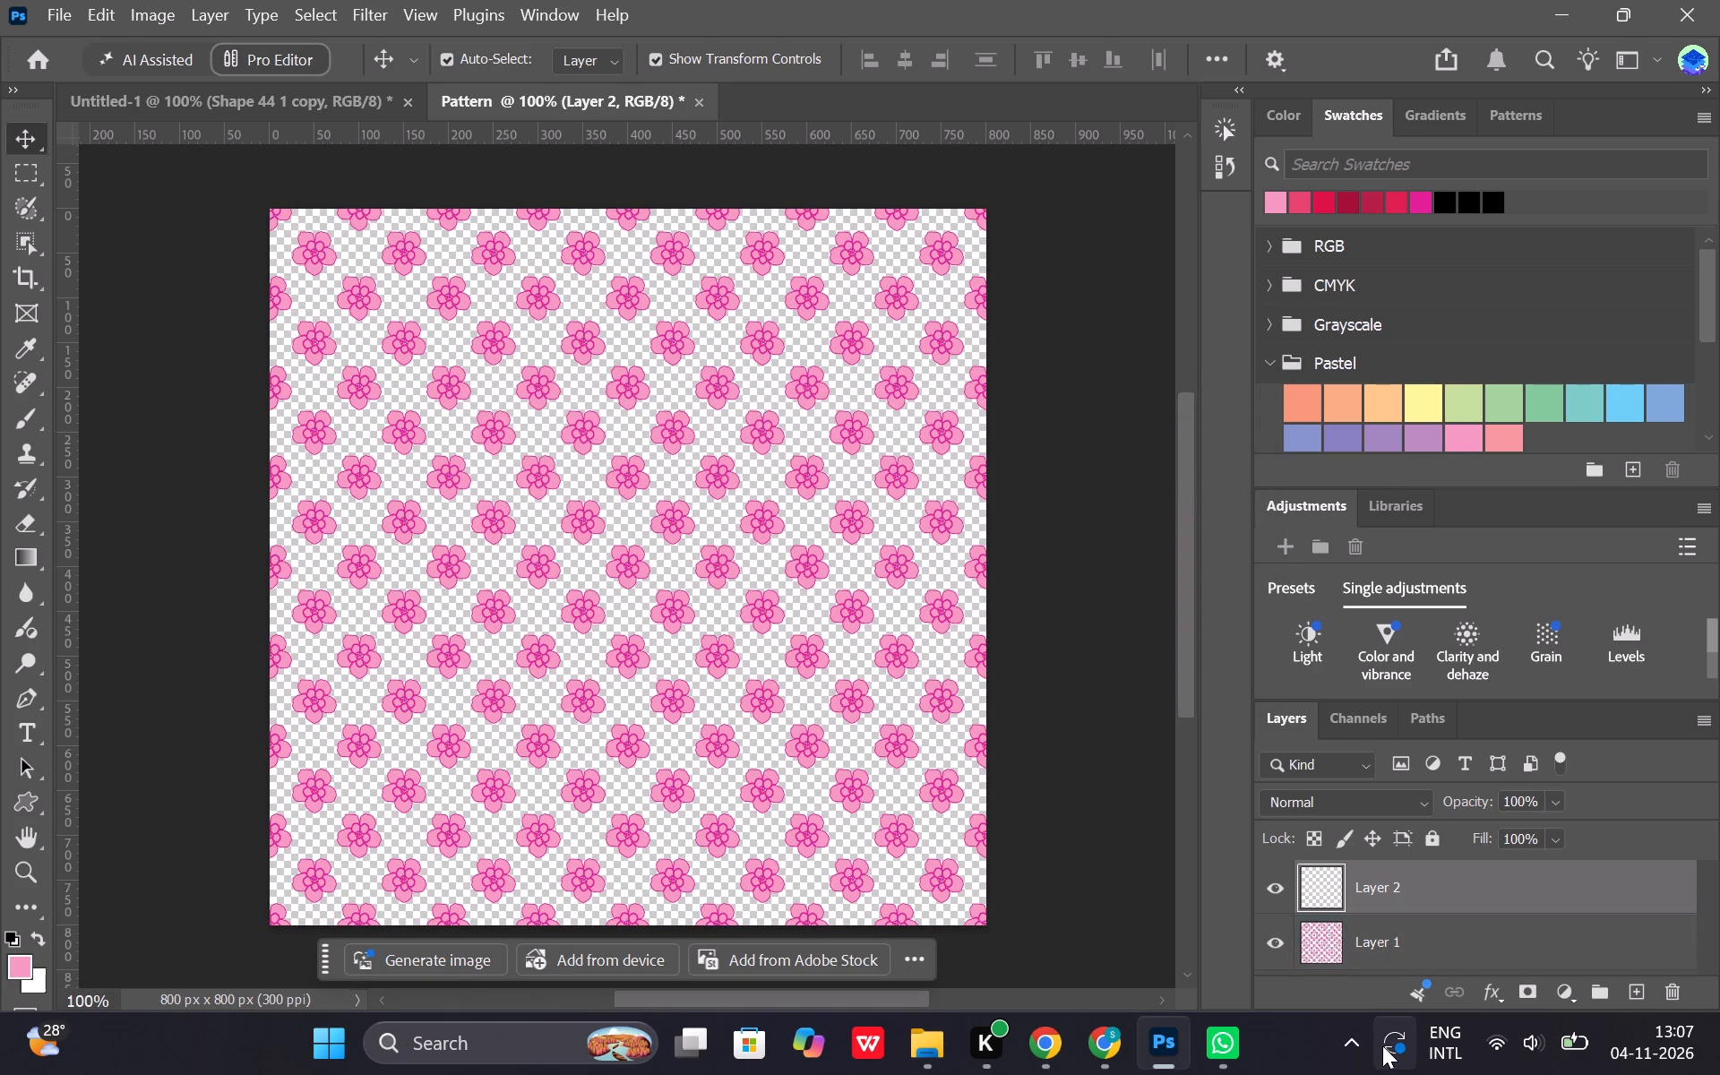
Switch to Chrome and watch the tutorial part on moving the new layer below the pattern and picking a background colour.
left_click(1100, 1050)
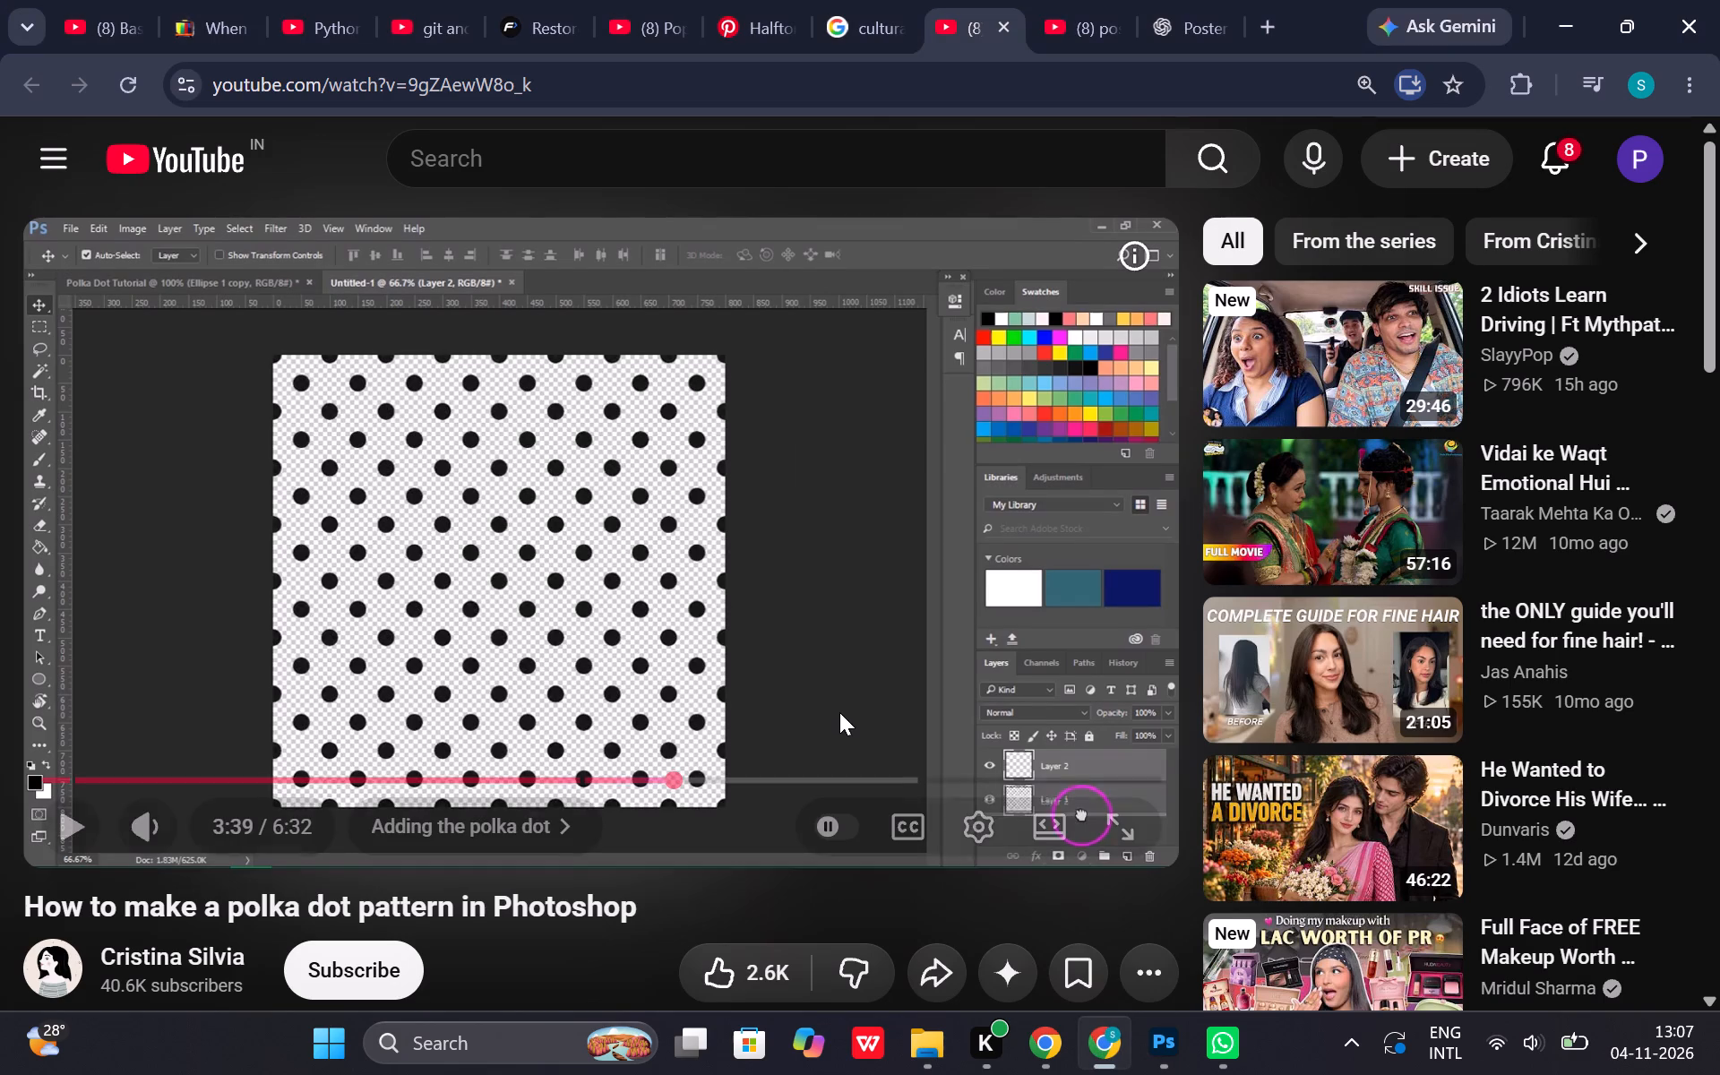
left_click(838, 708)
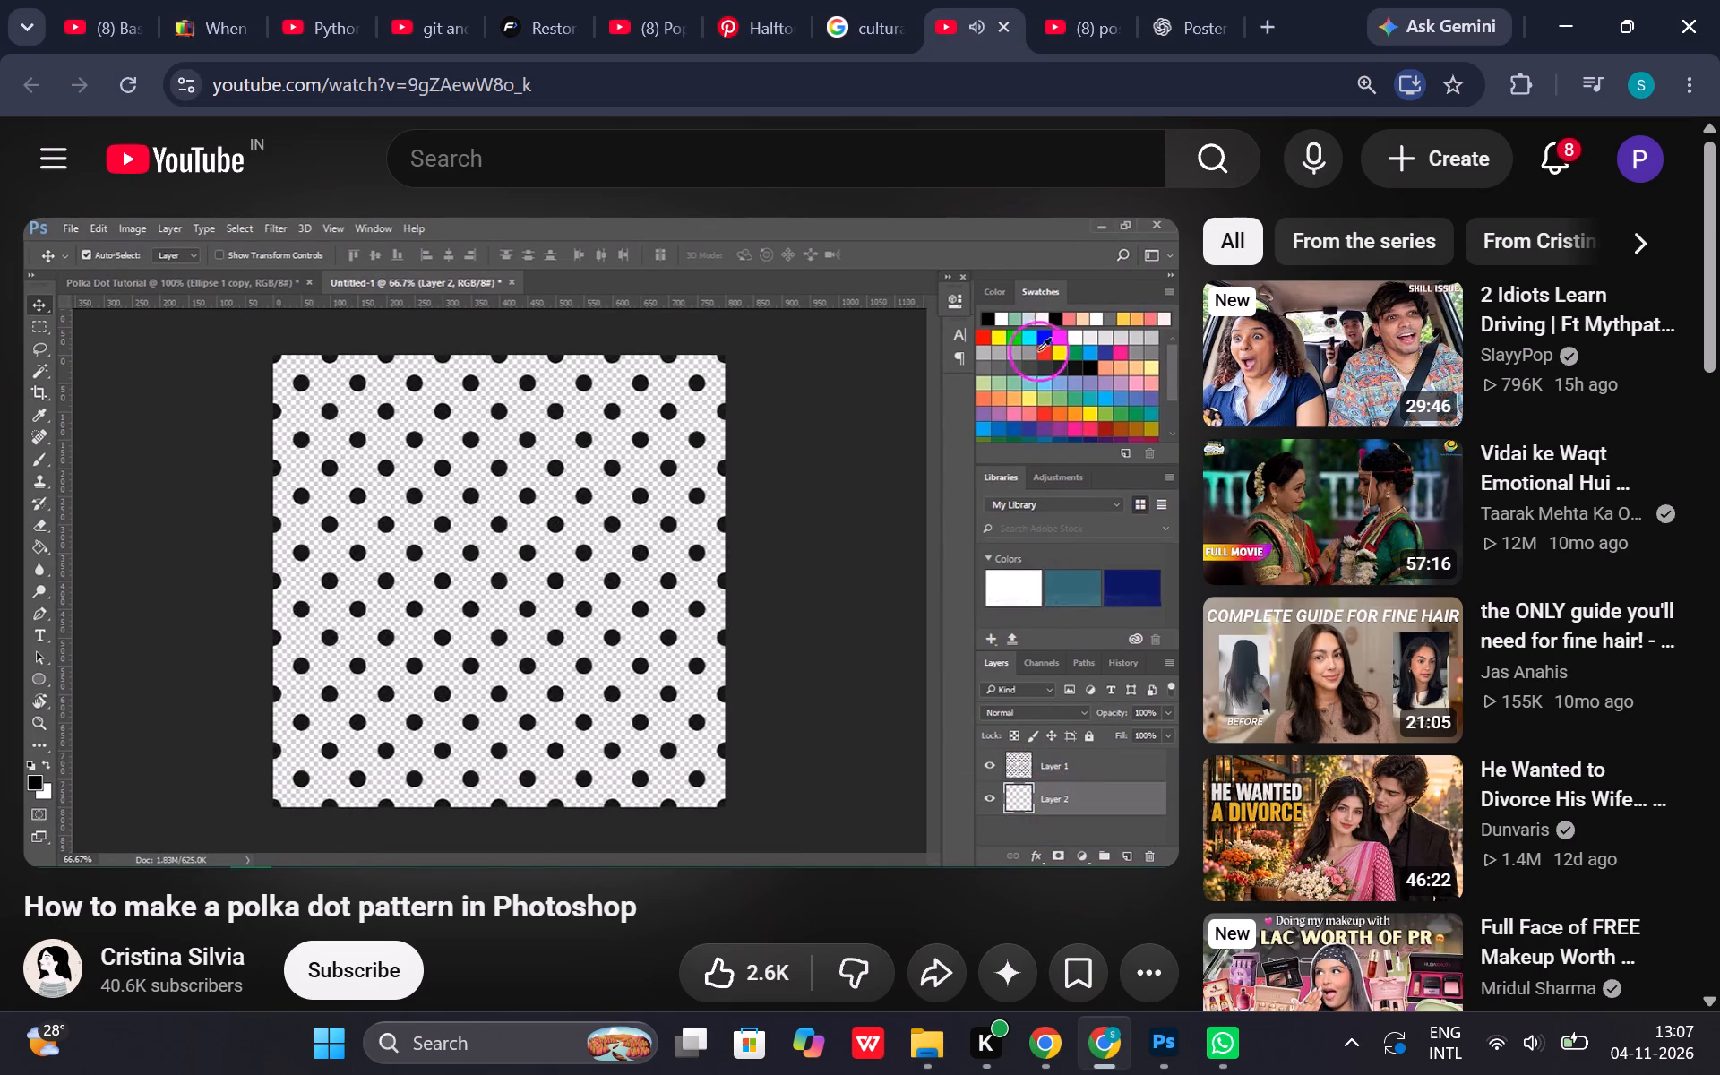
left_click(950, 689)
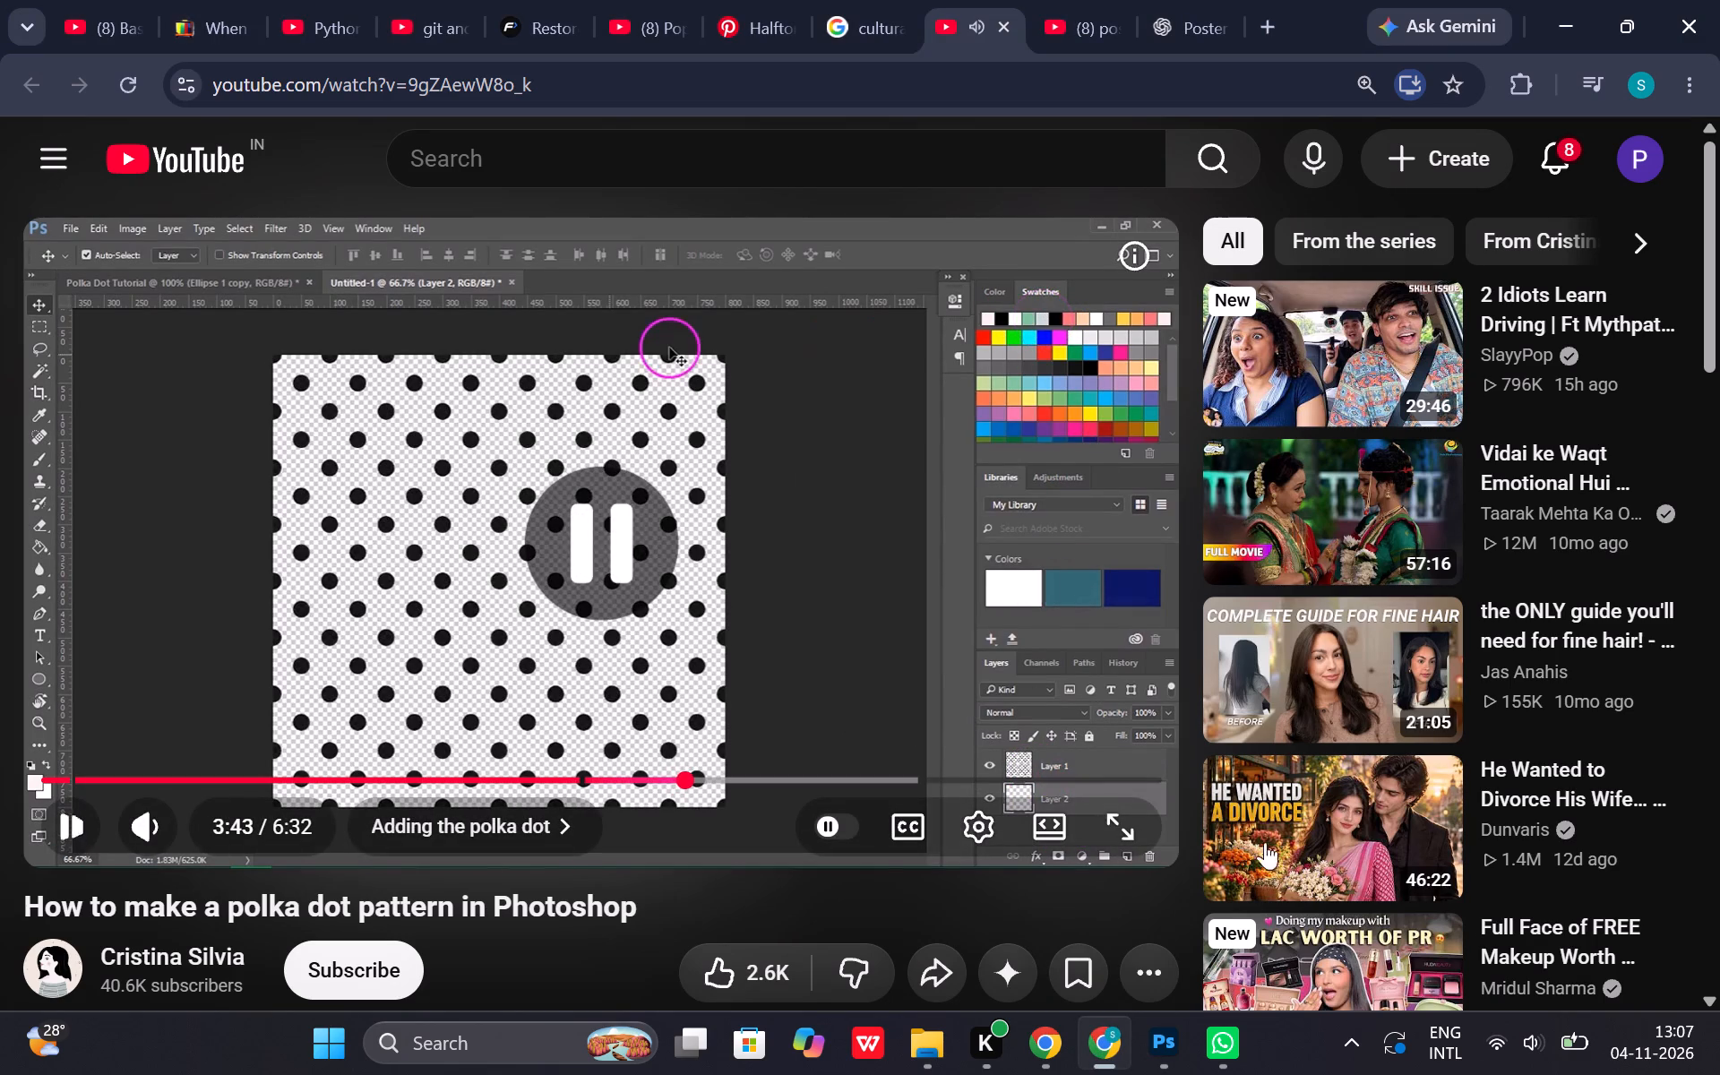
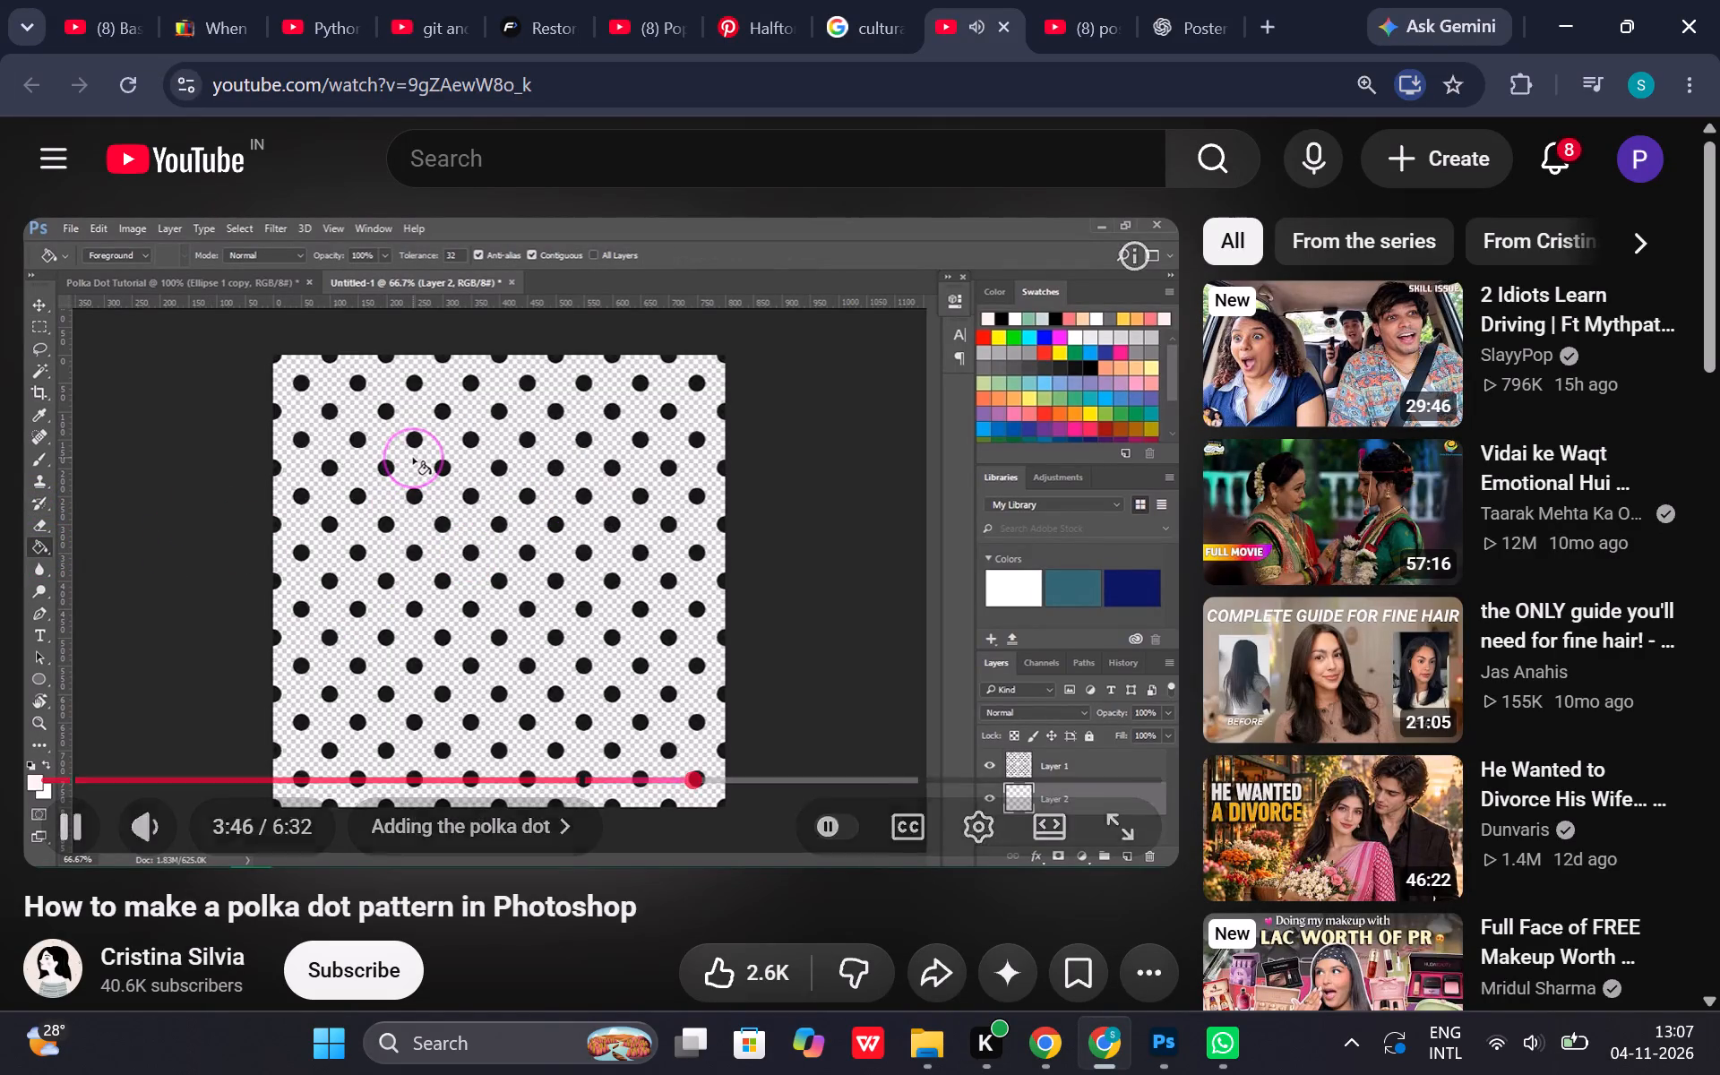
Review the Chrome tutorial part where the lower layer is filled with the background colour behind the dots.
left_click(760, 562)
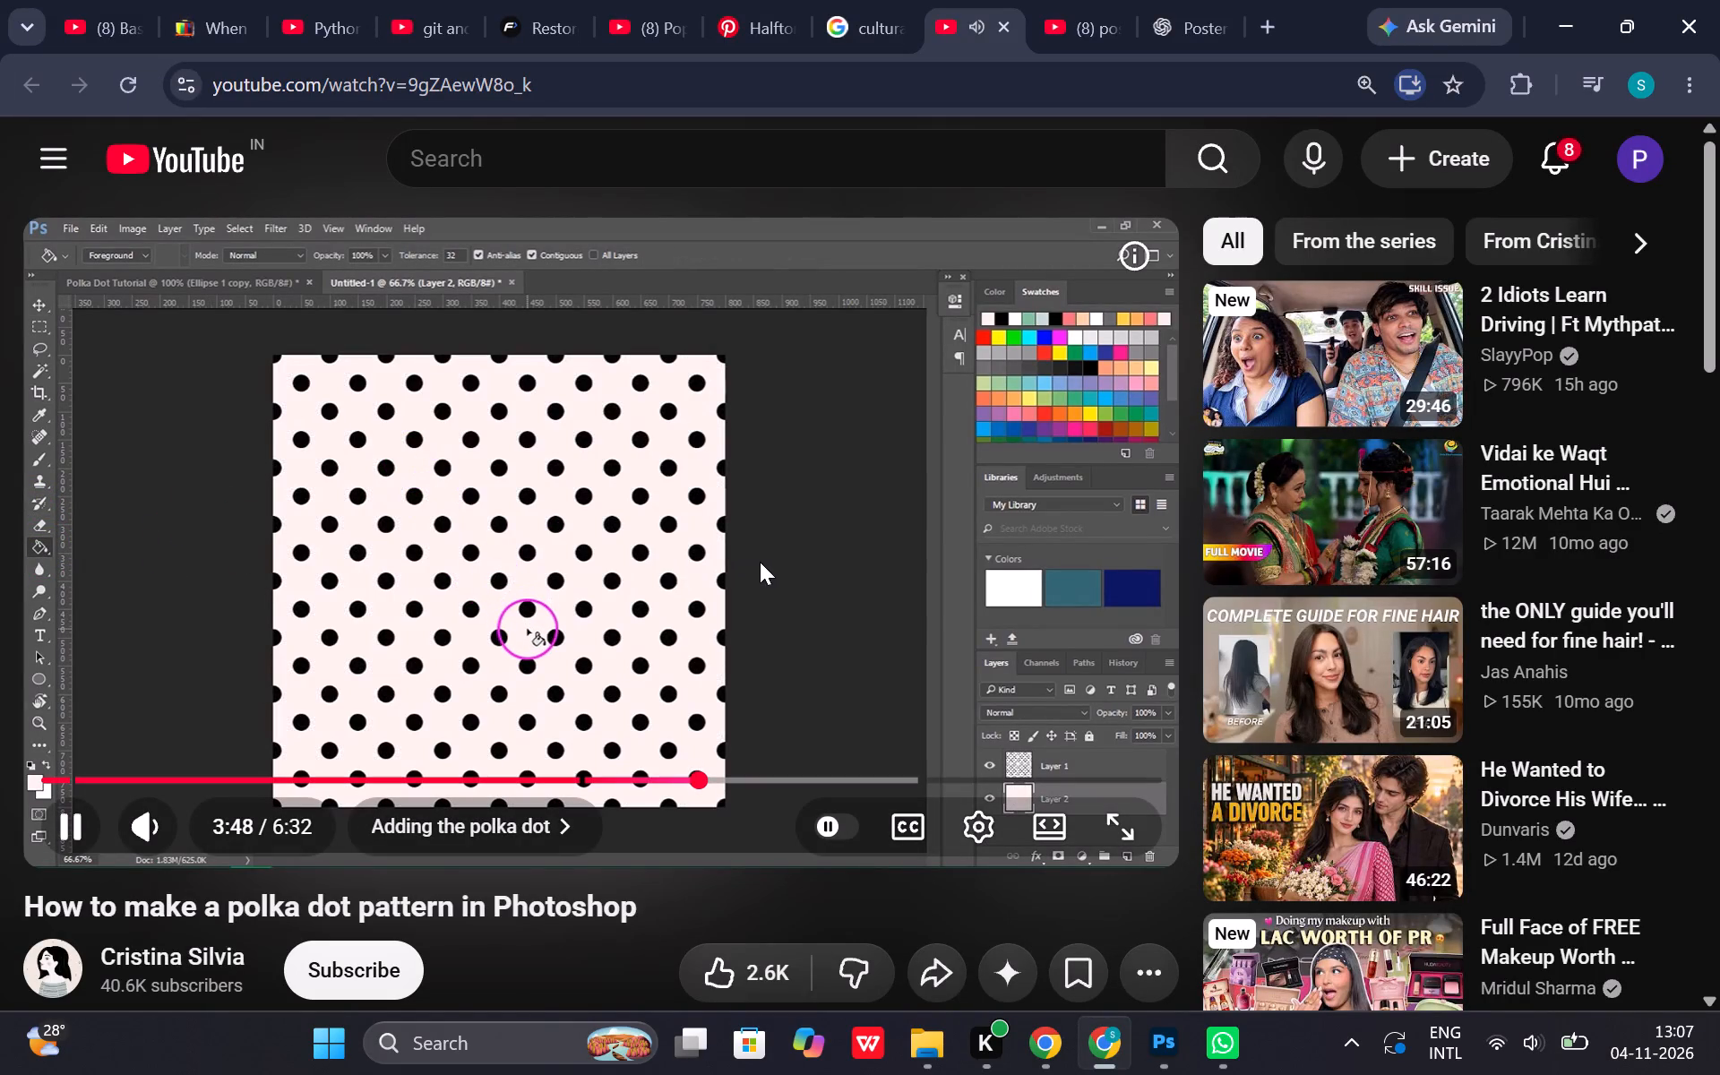
left_click(1163, 1060)
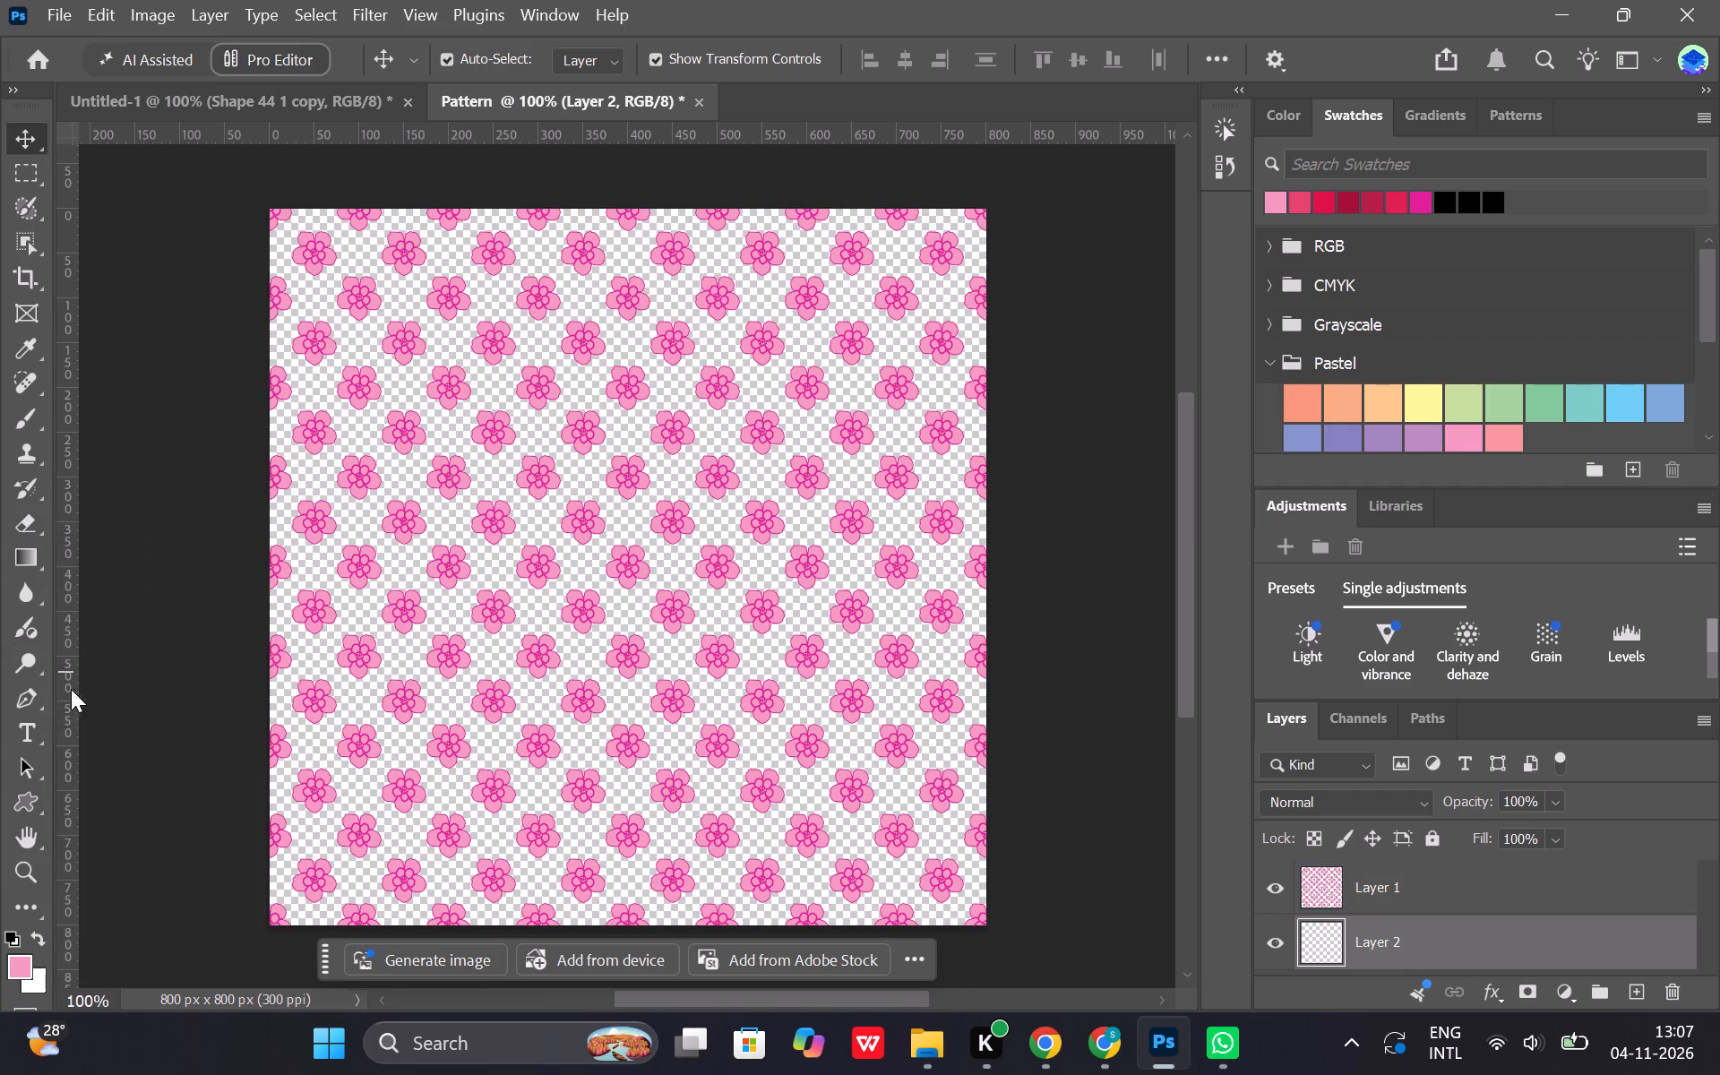
left_click(1109, 1038)
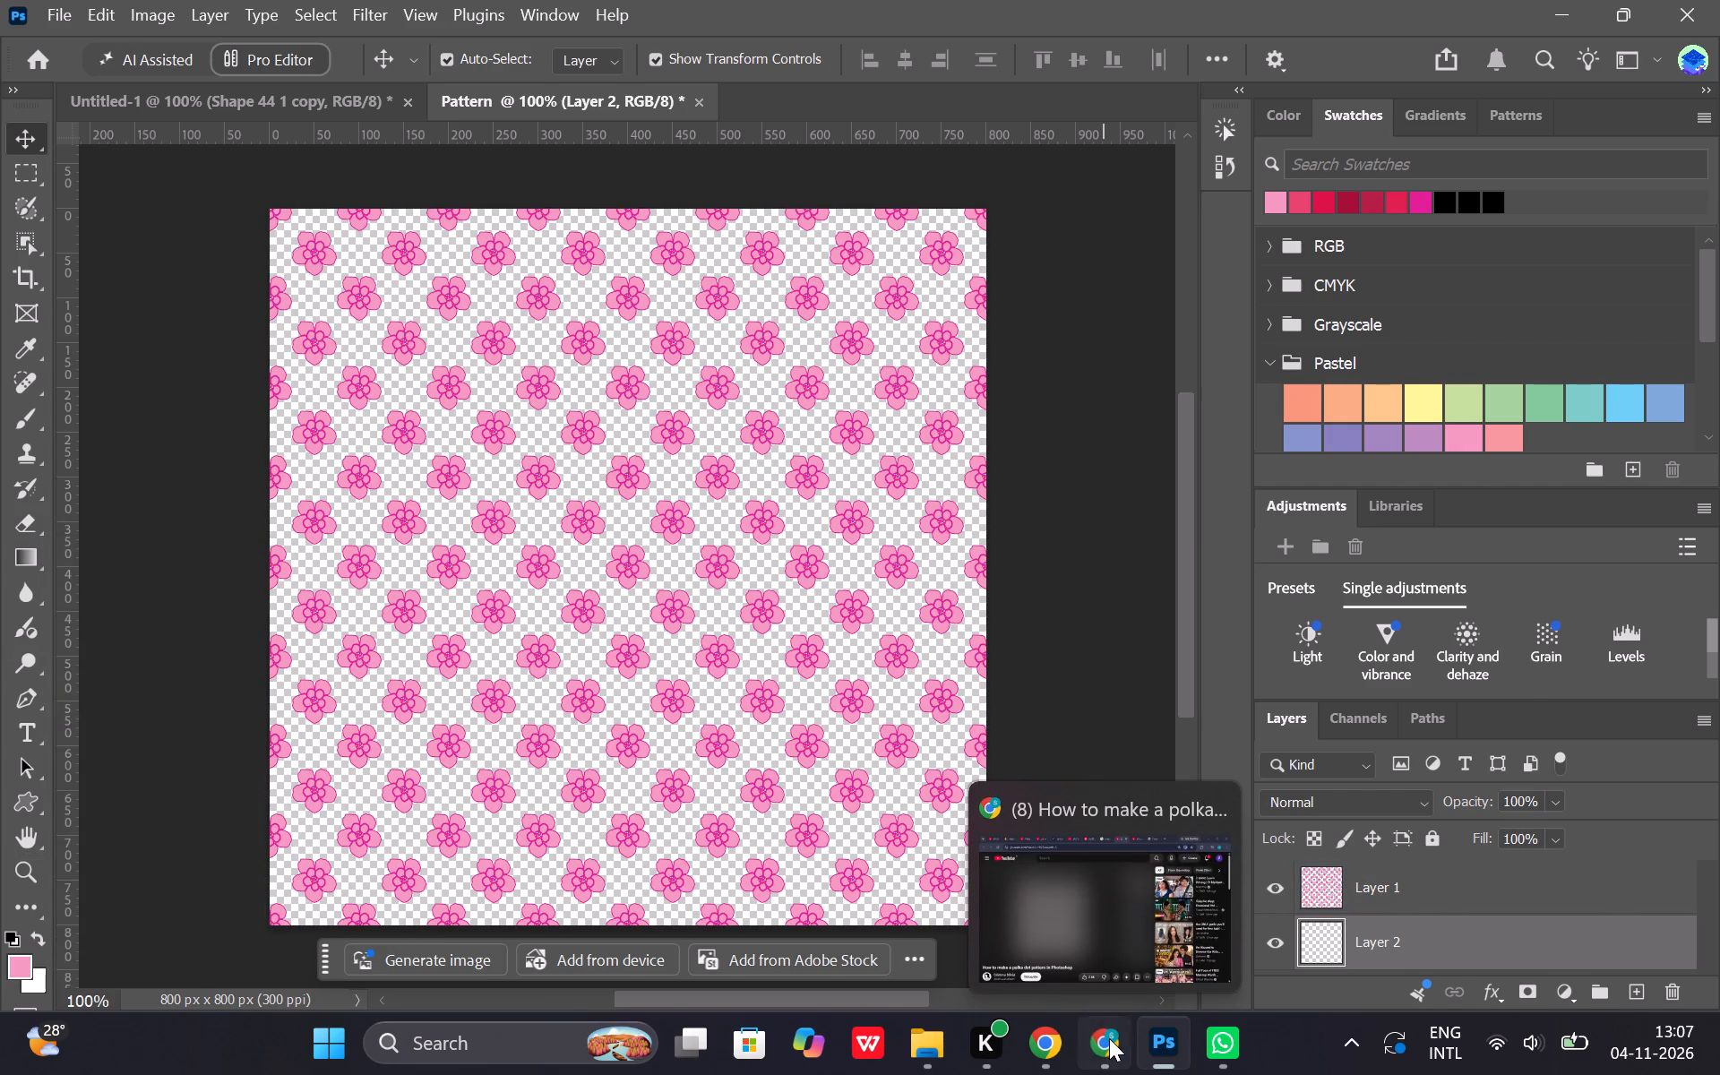
left_click(568, 587)
key("Left")
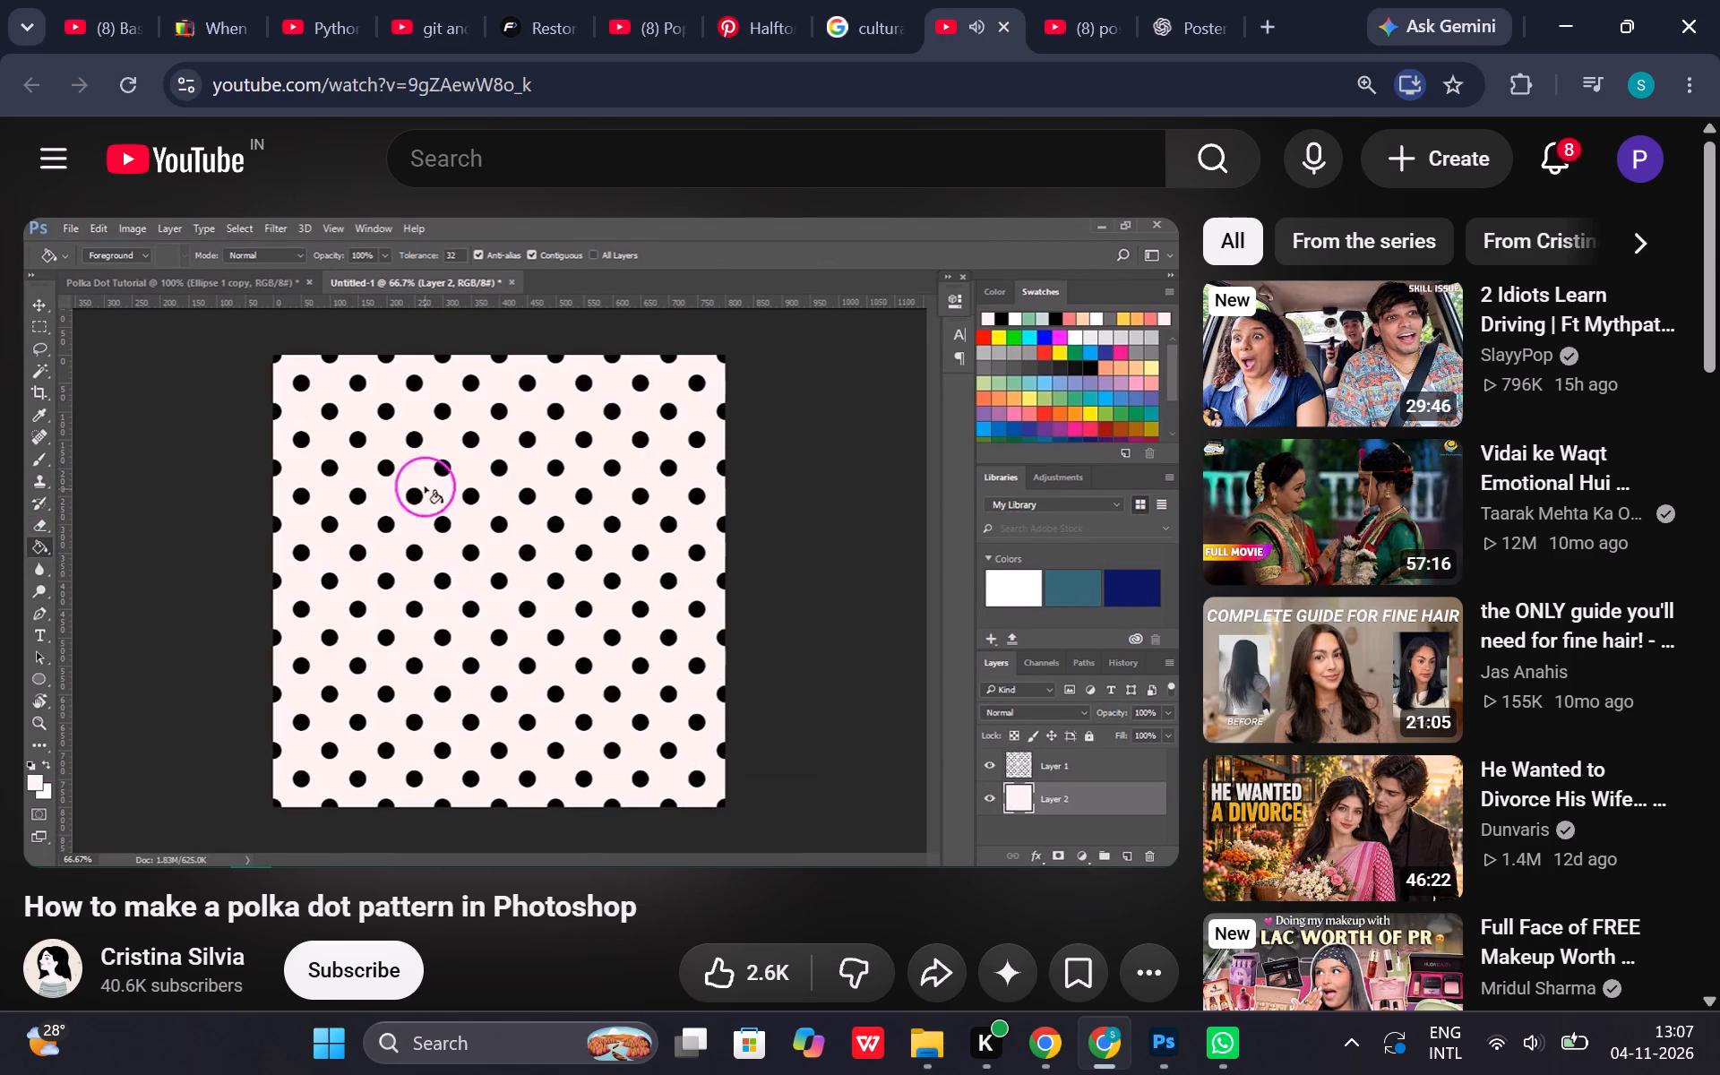
left_click(580, 353)
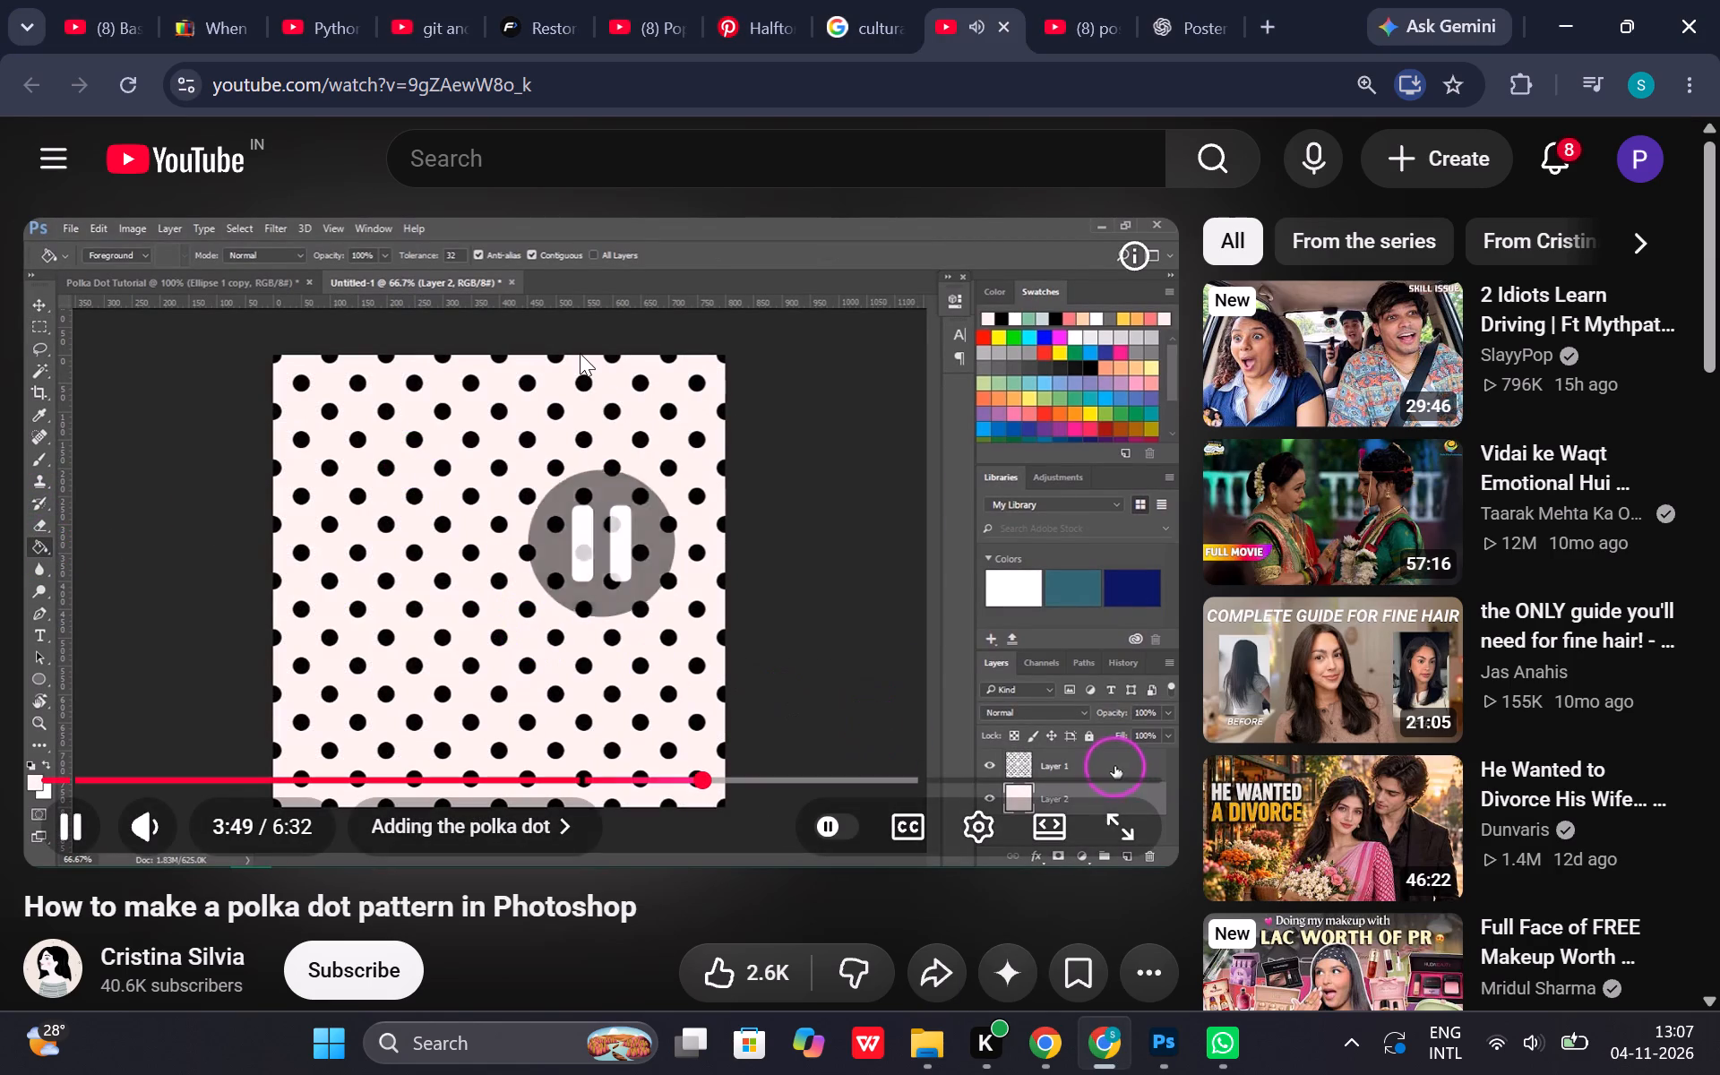
left_click(1053, 1073)
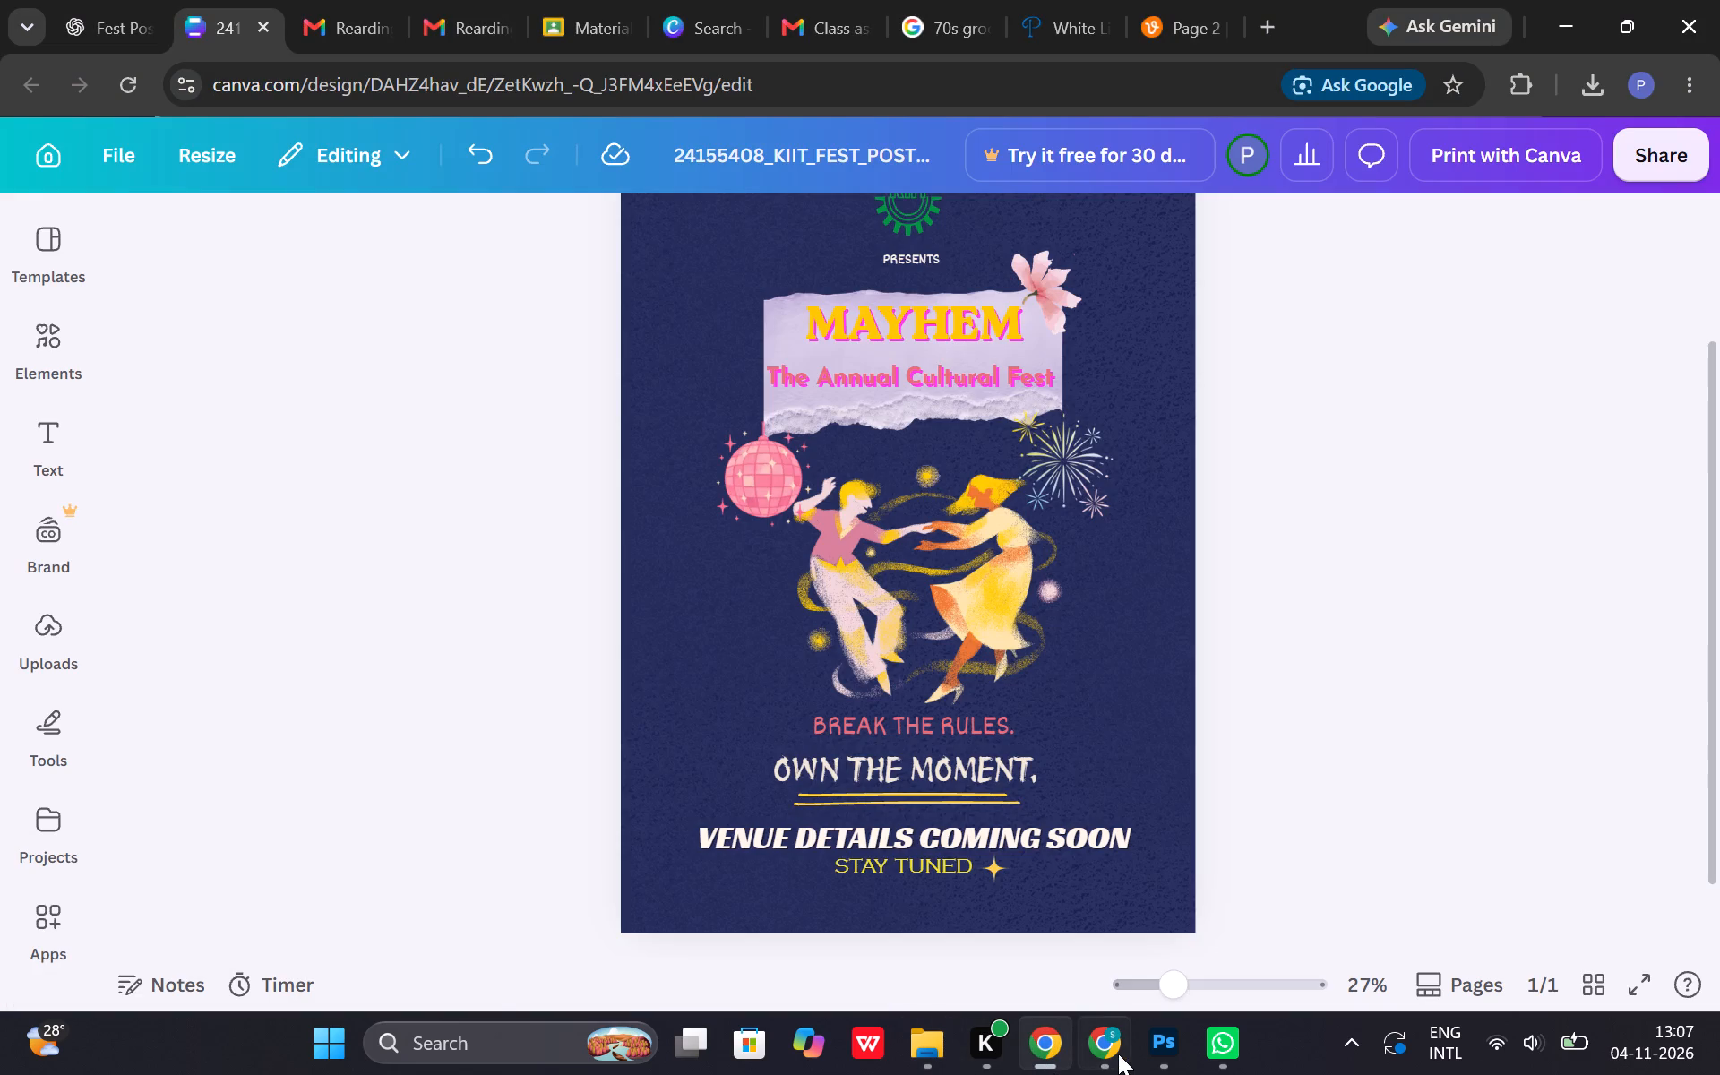
left_click(1116, 1051)
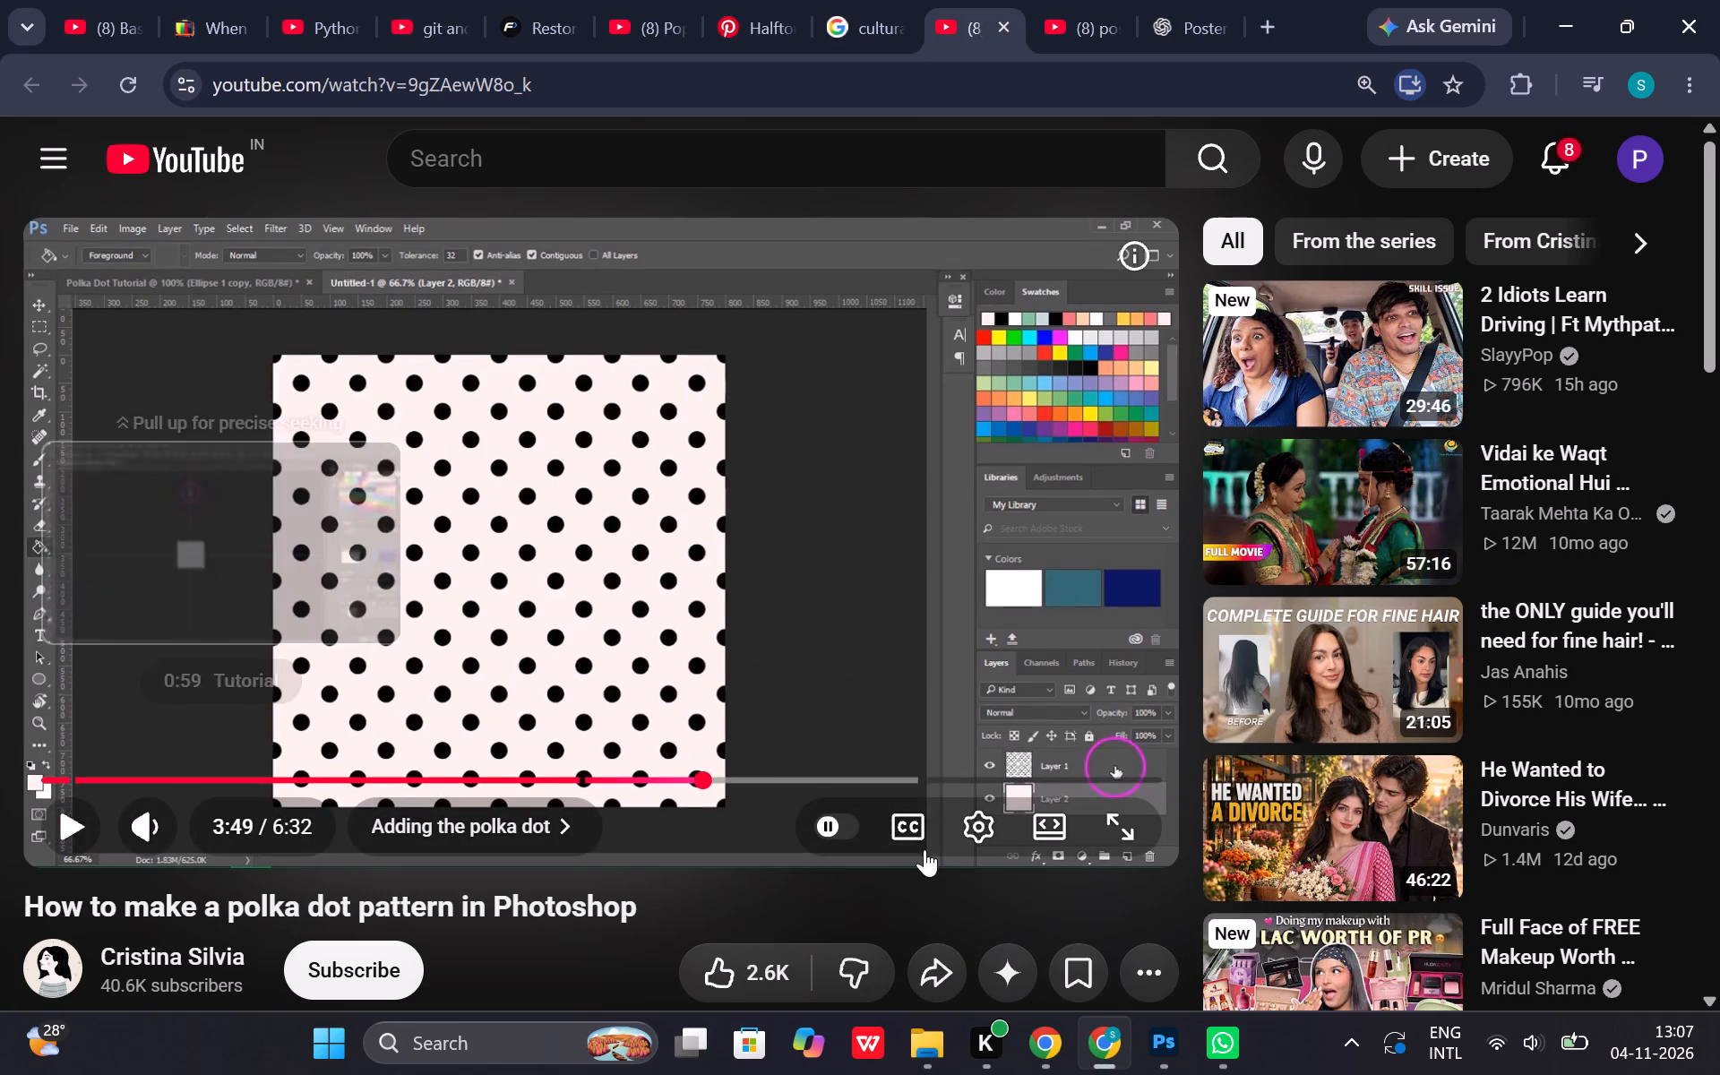
Return to Photoshop and set the background colour to the pastel purple swatch, #a186be.
left_click(1153, 1036)
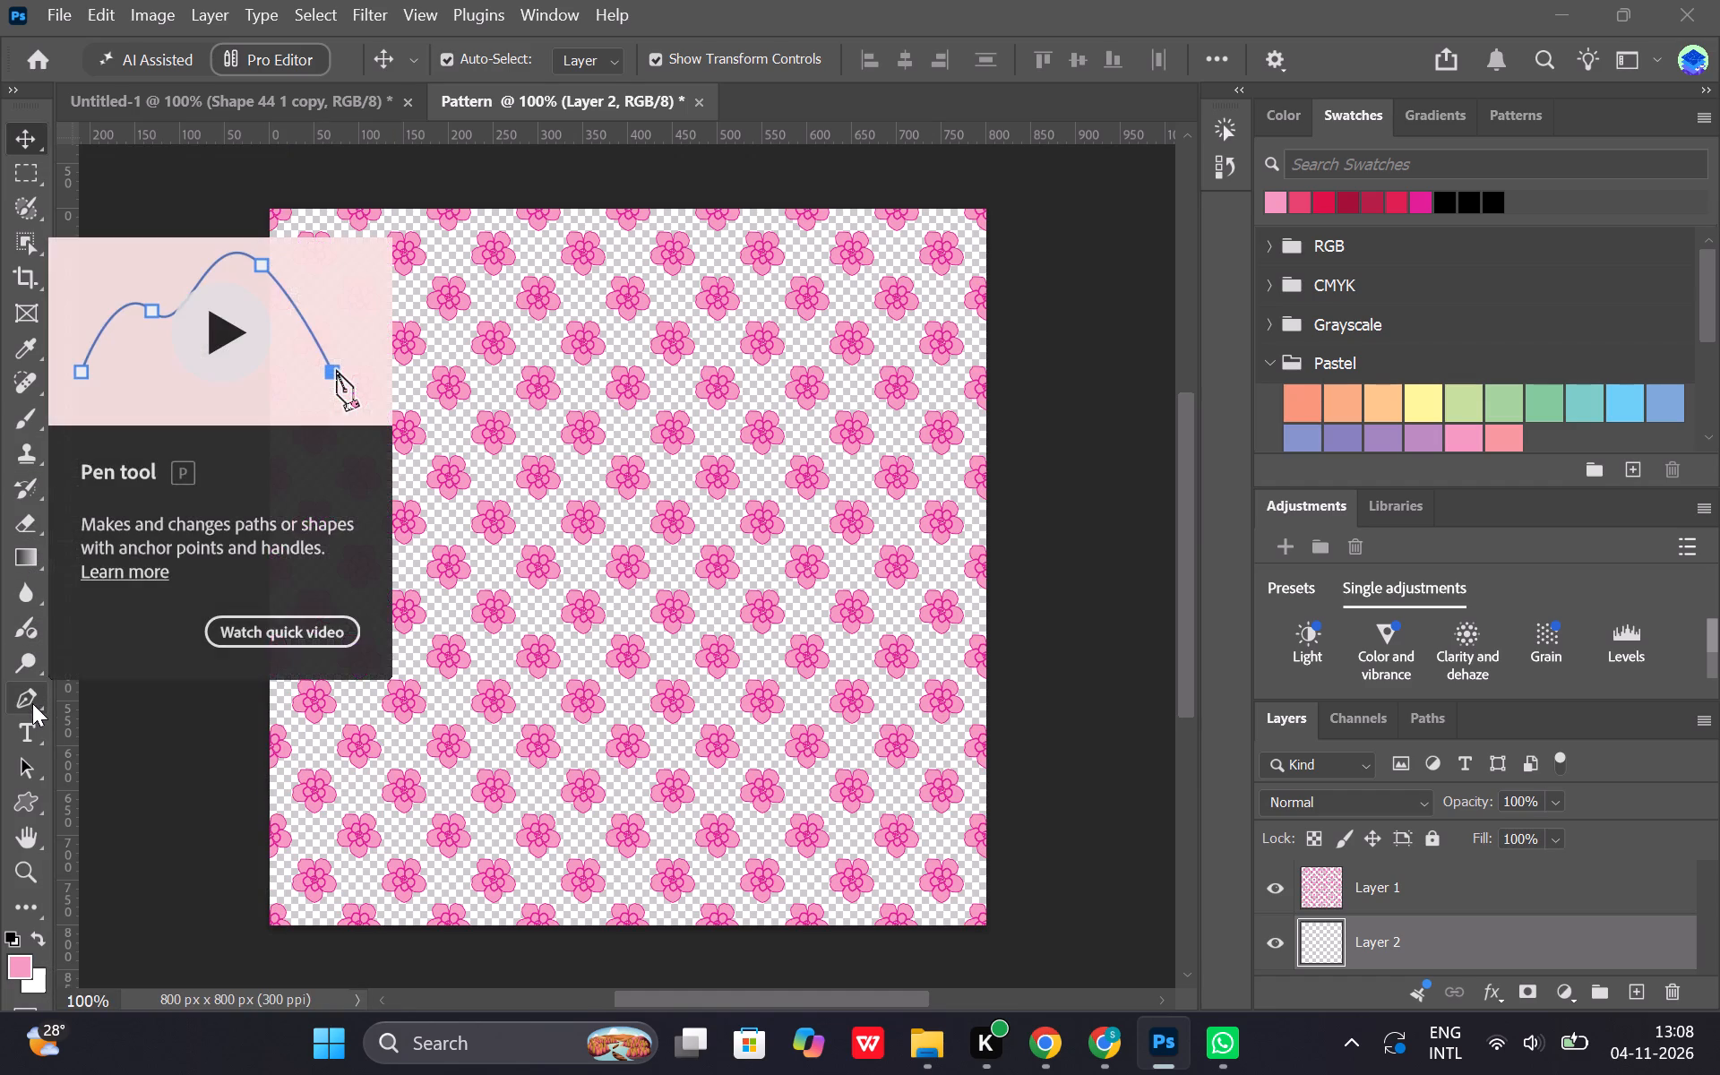
scroll(29, 904, "down", 1)
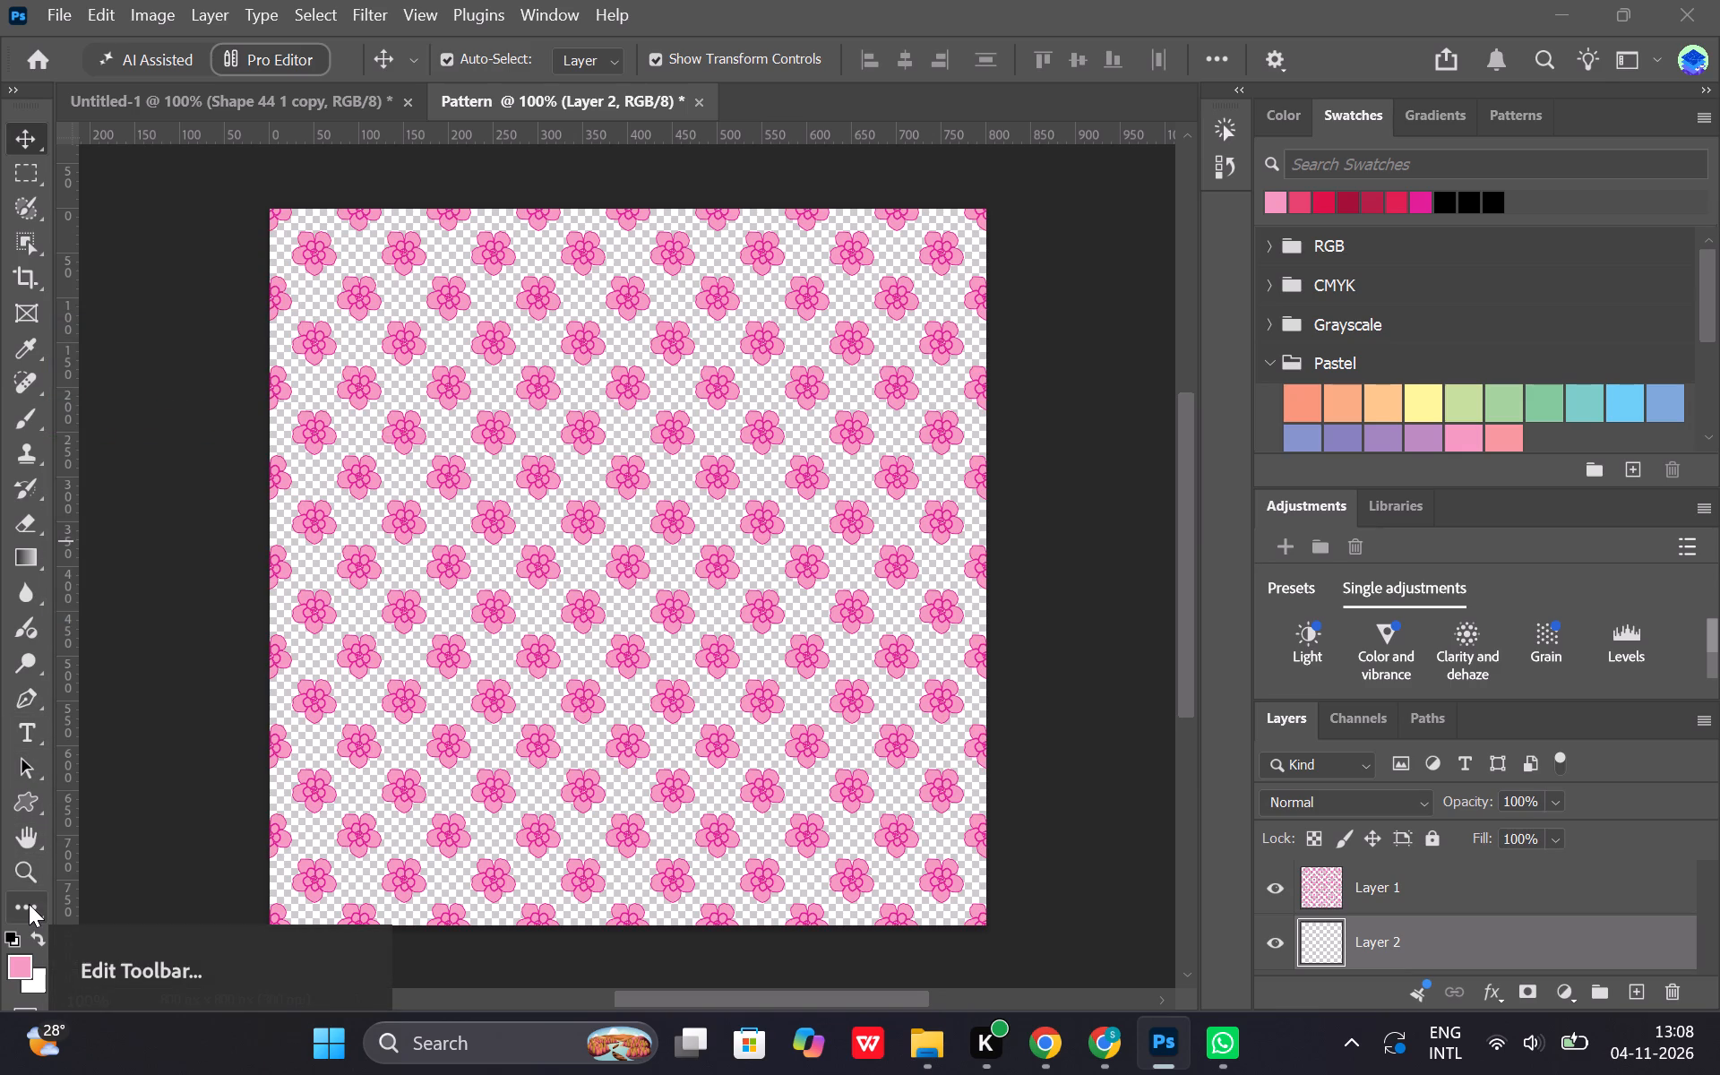
scroll(29, 904, "down", 1)
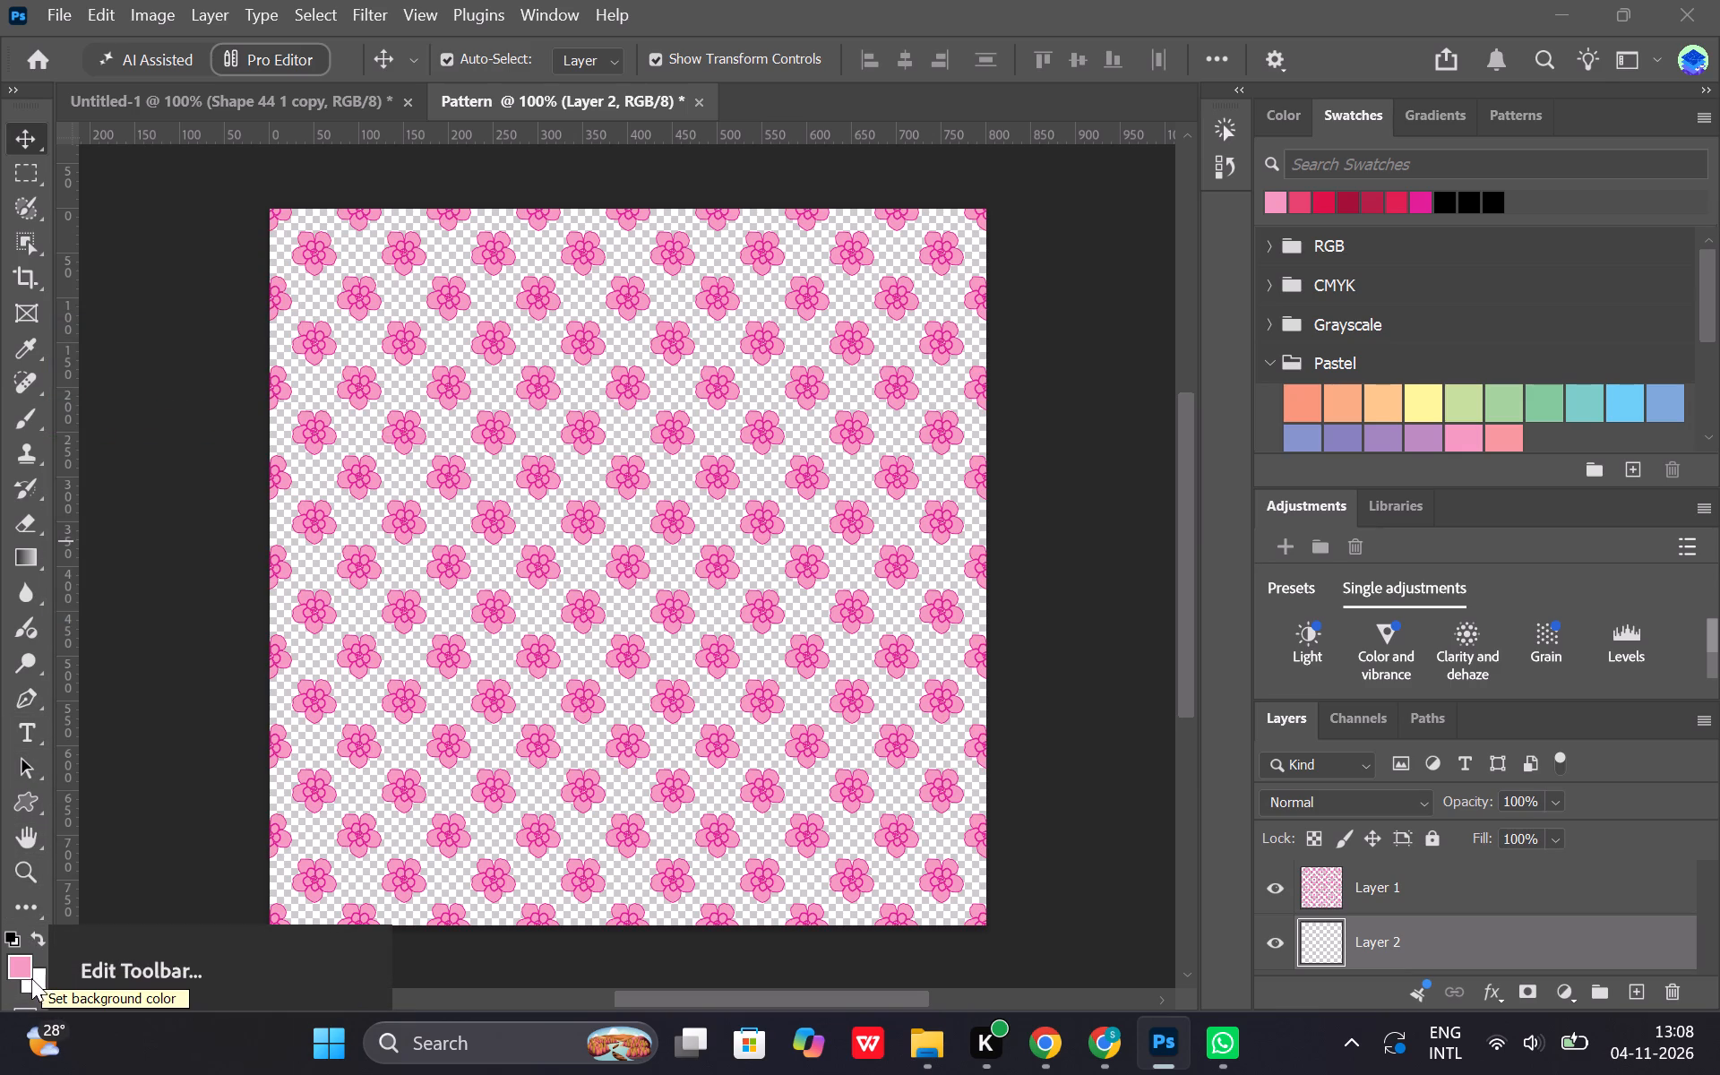
left_click(40, 984)
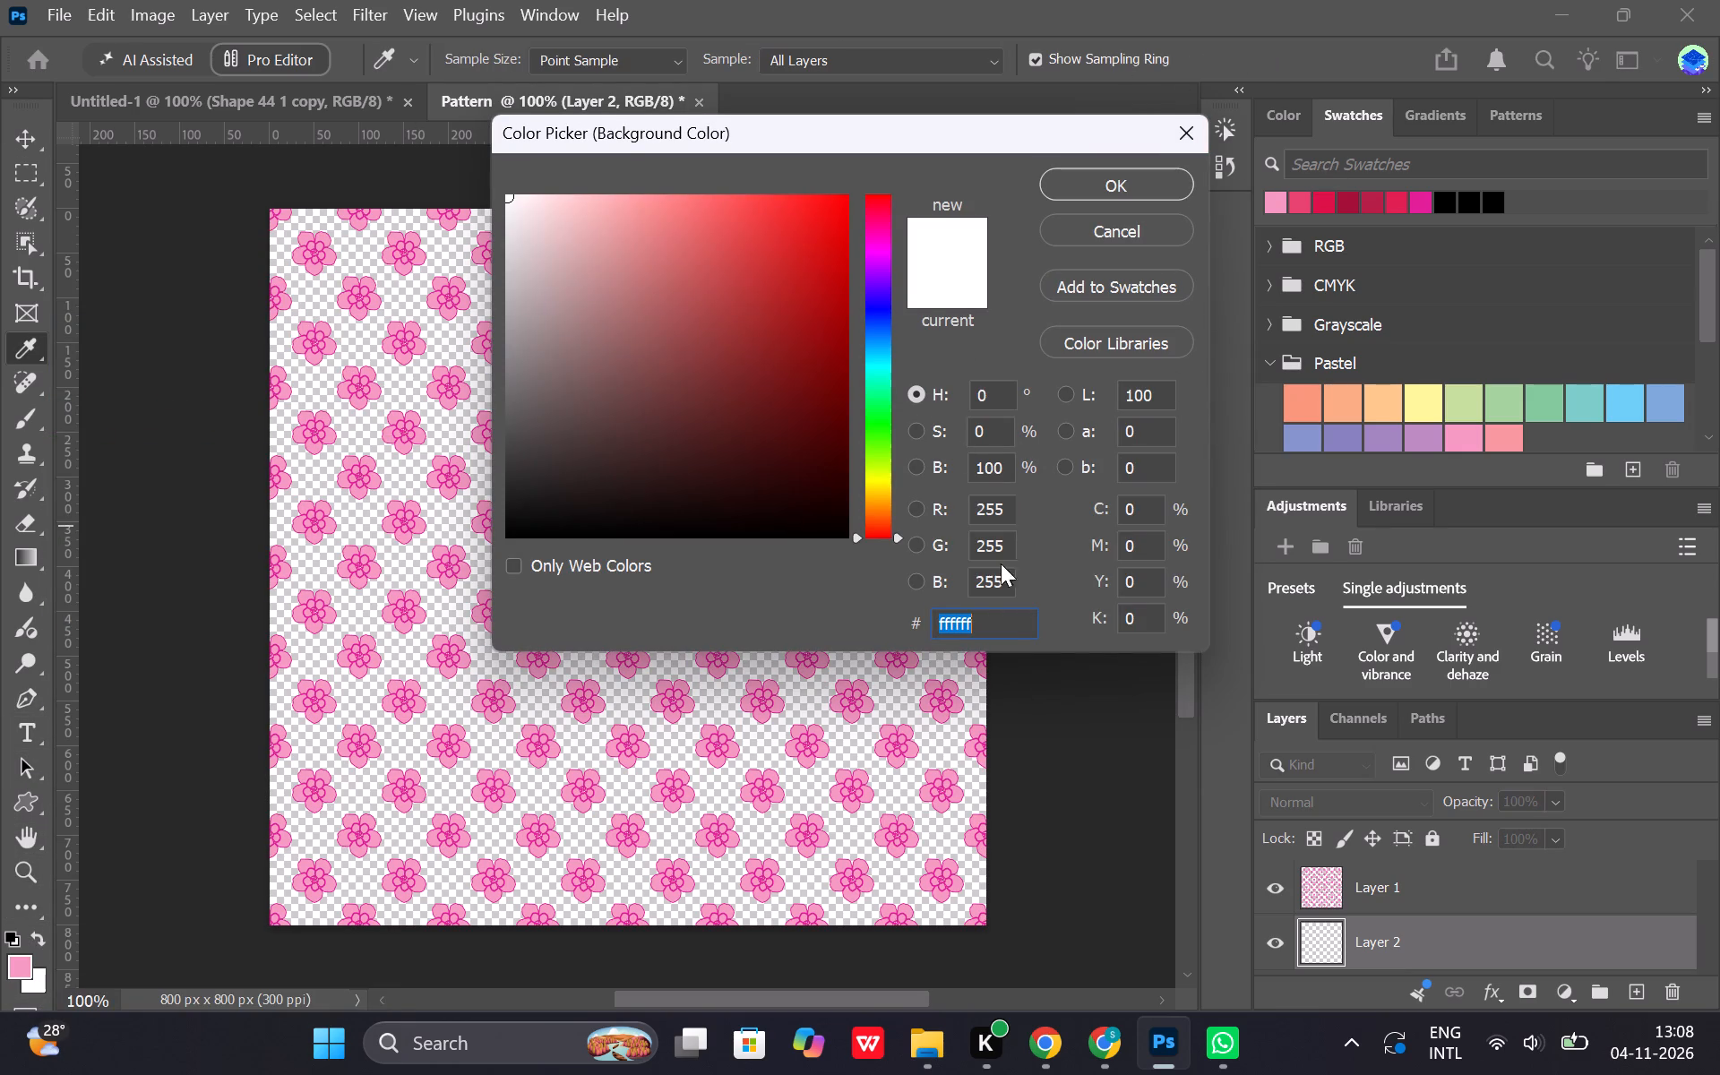
left_click(880, 240)
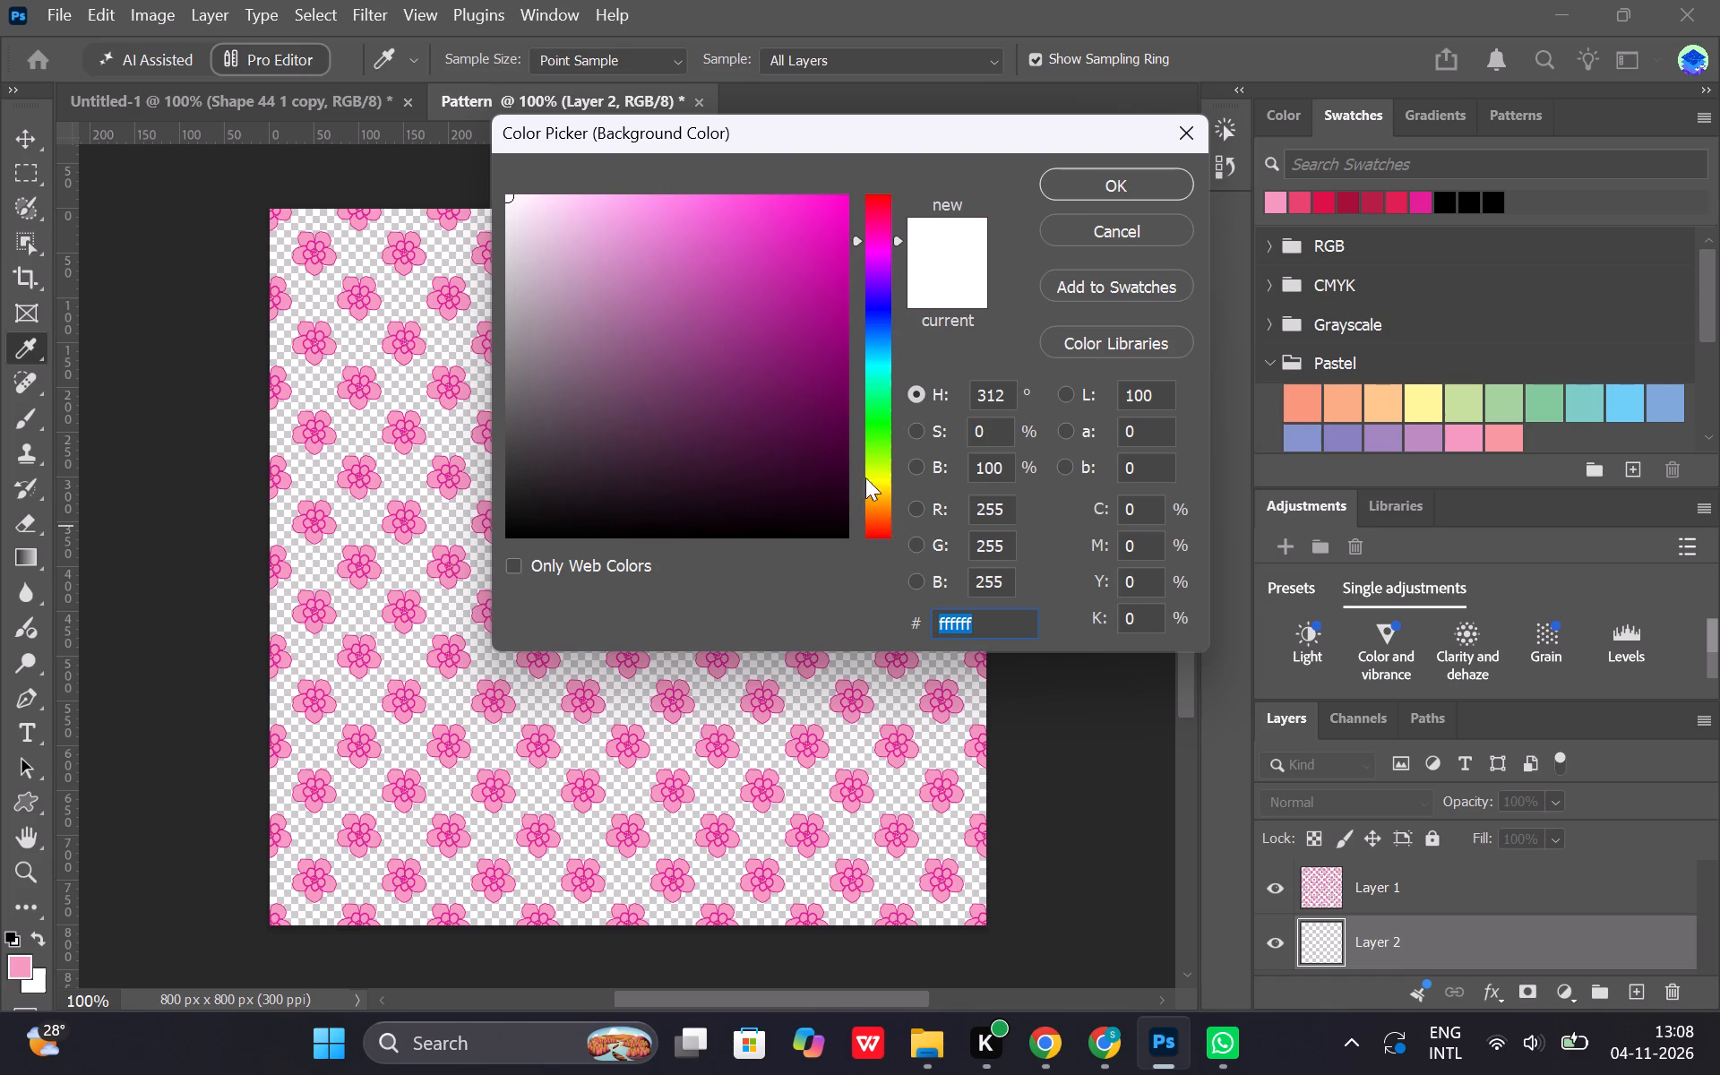
scroll(865, 404, "down", 4)
scroll(1458, 407, "down", 1)
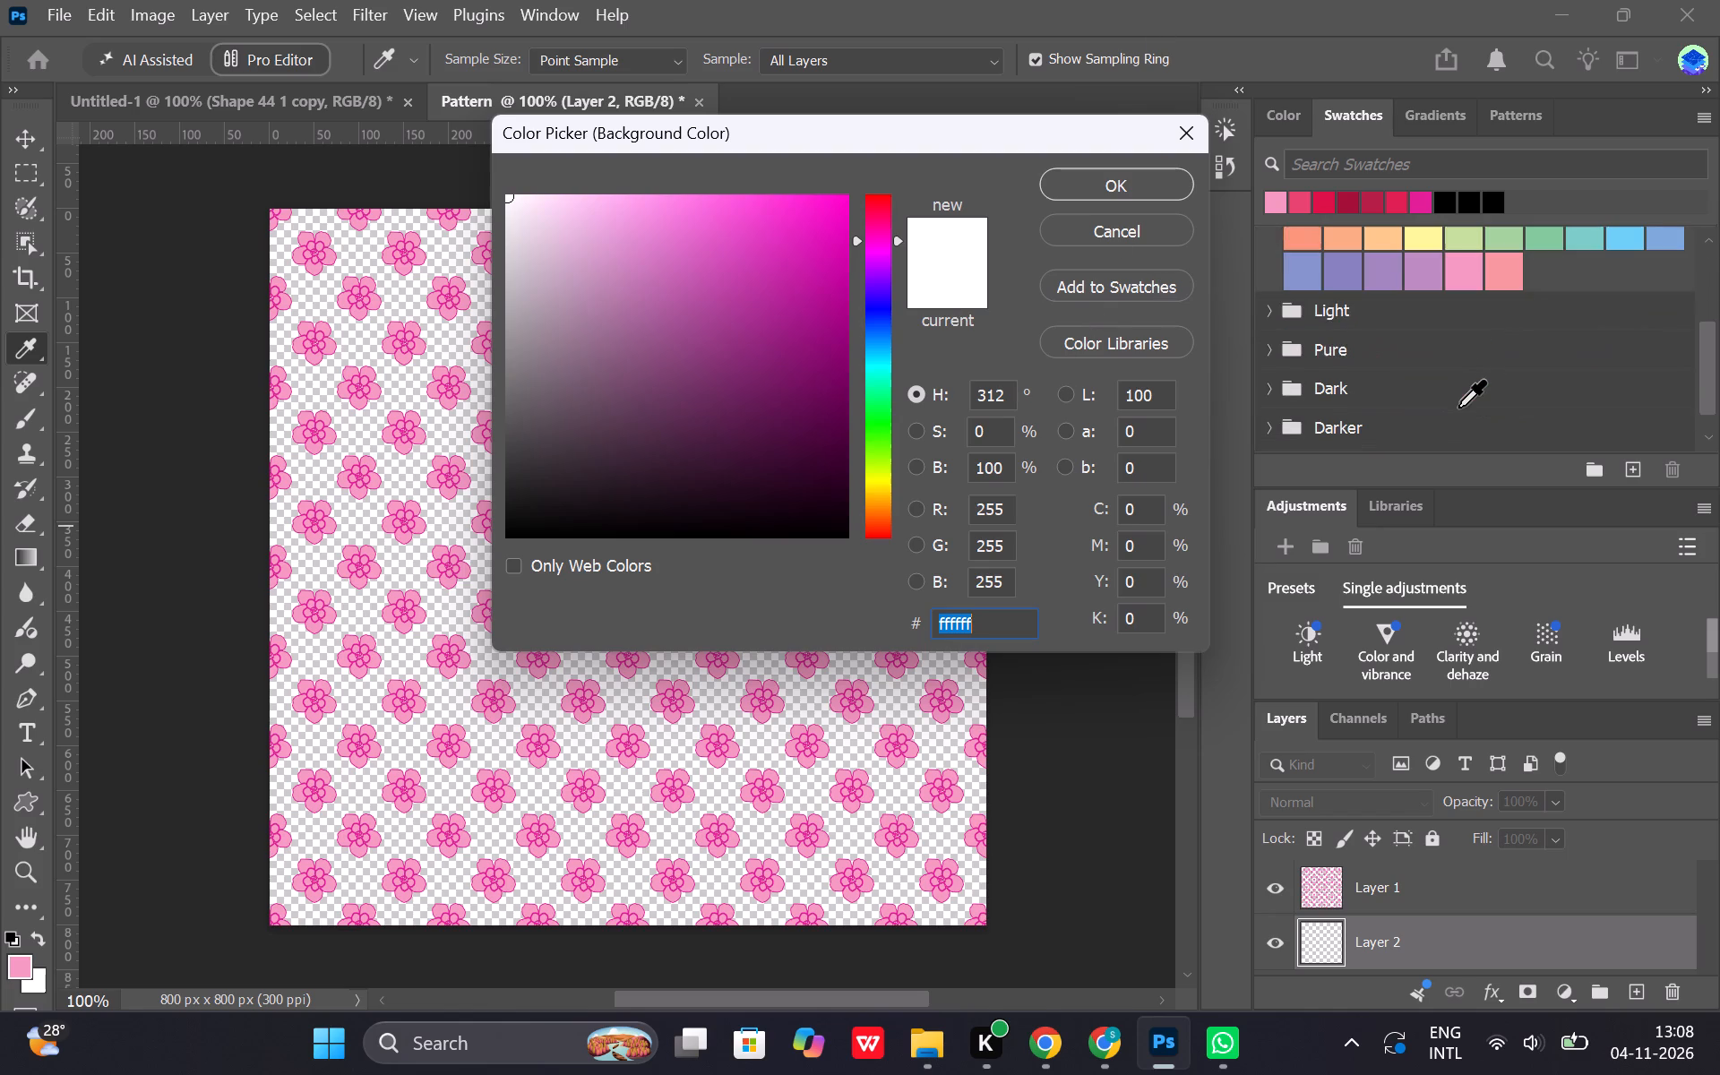
scroll(1458, 407, "down", 1)
left_click(1388, 276)
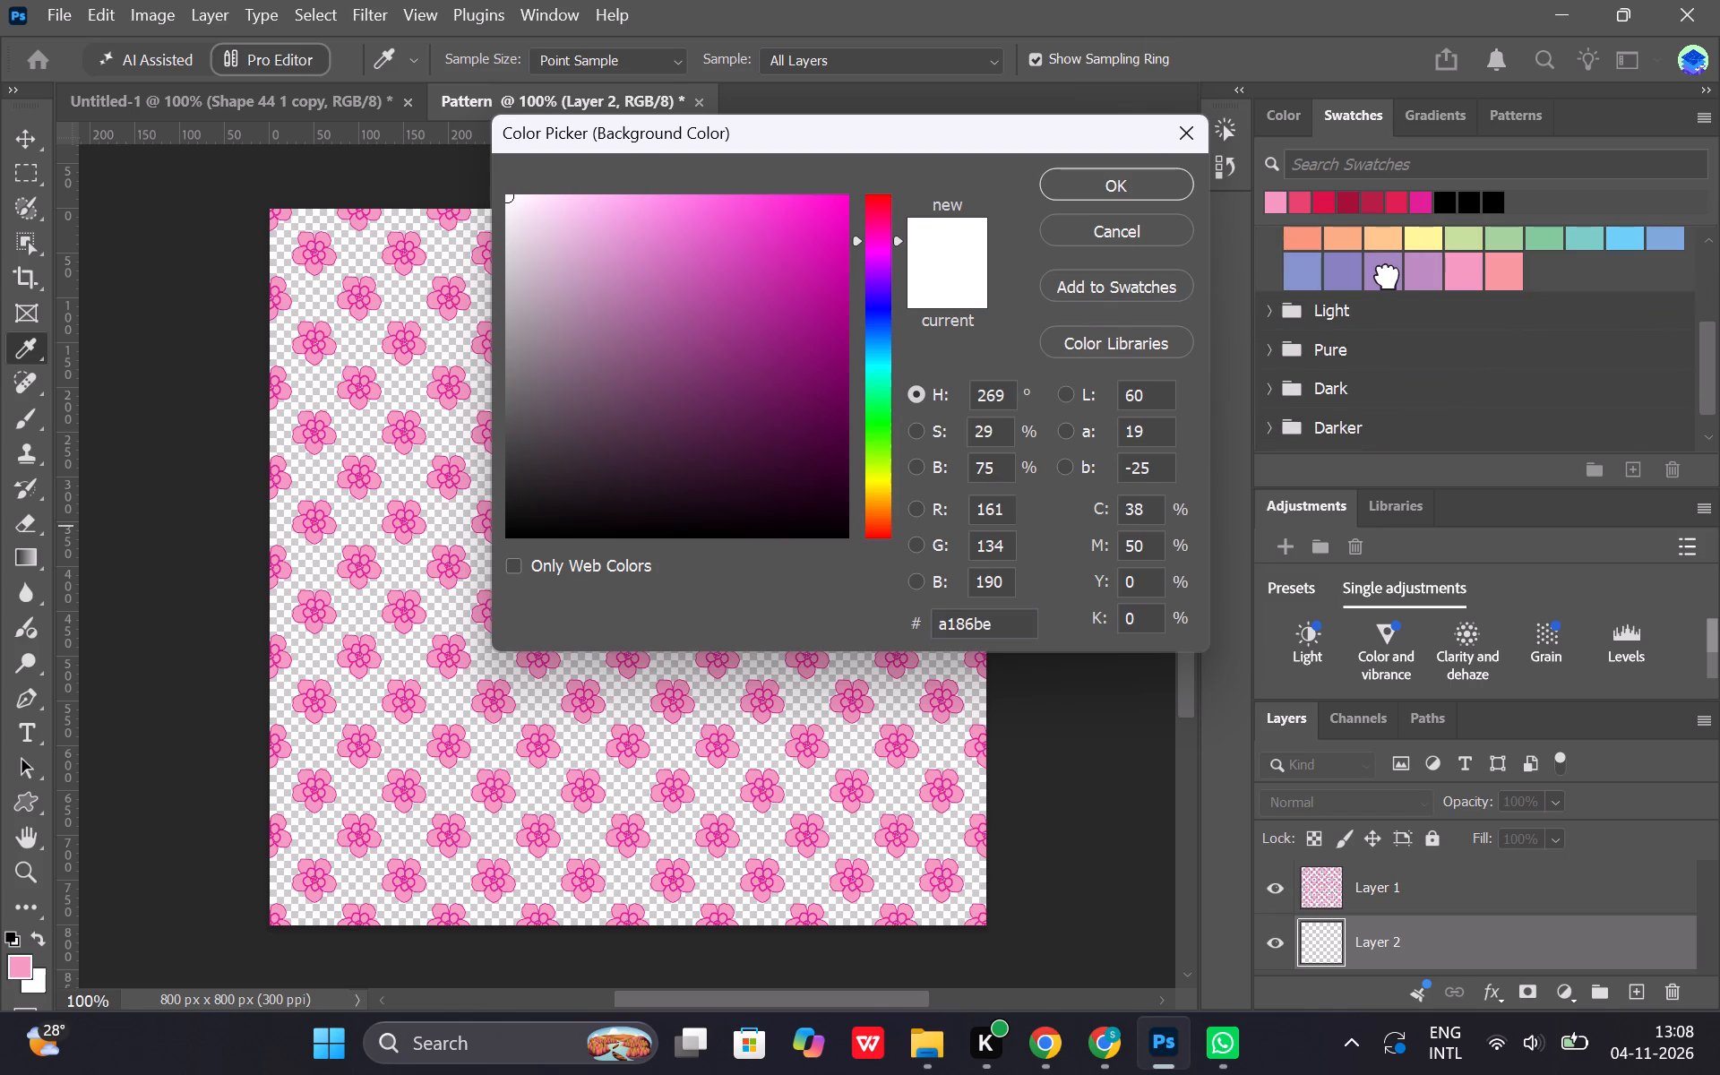
left_click(963, 237)
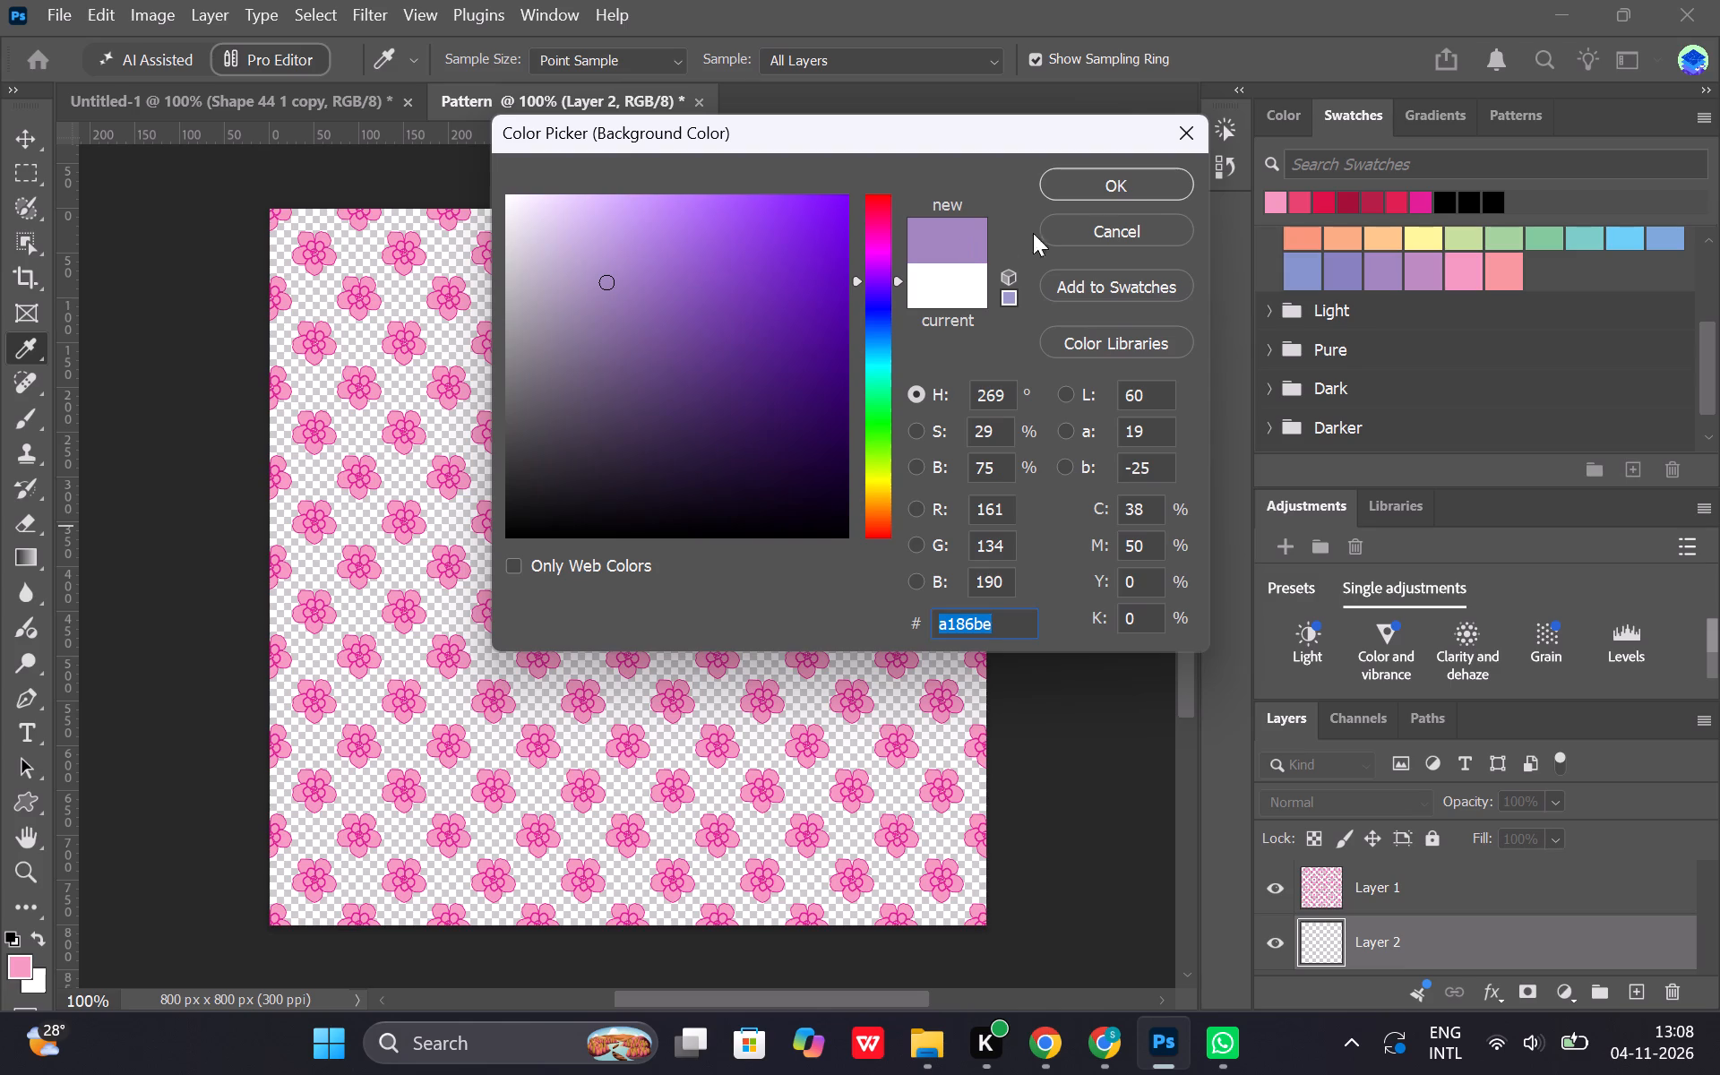
left_click(1156, 185)
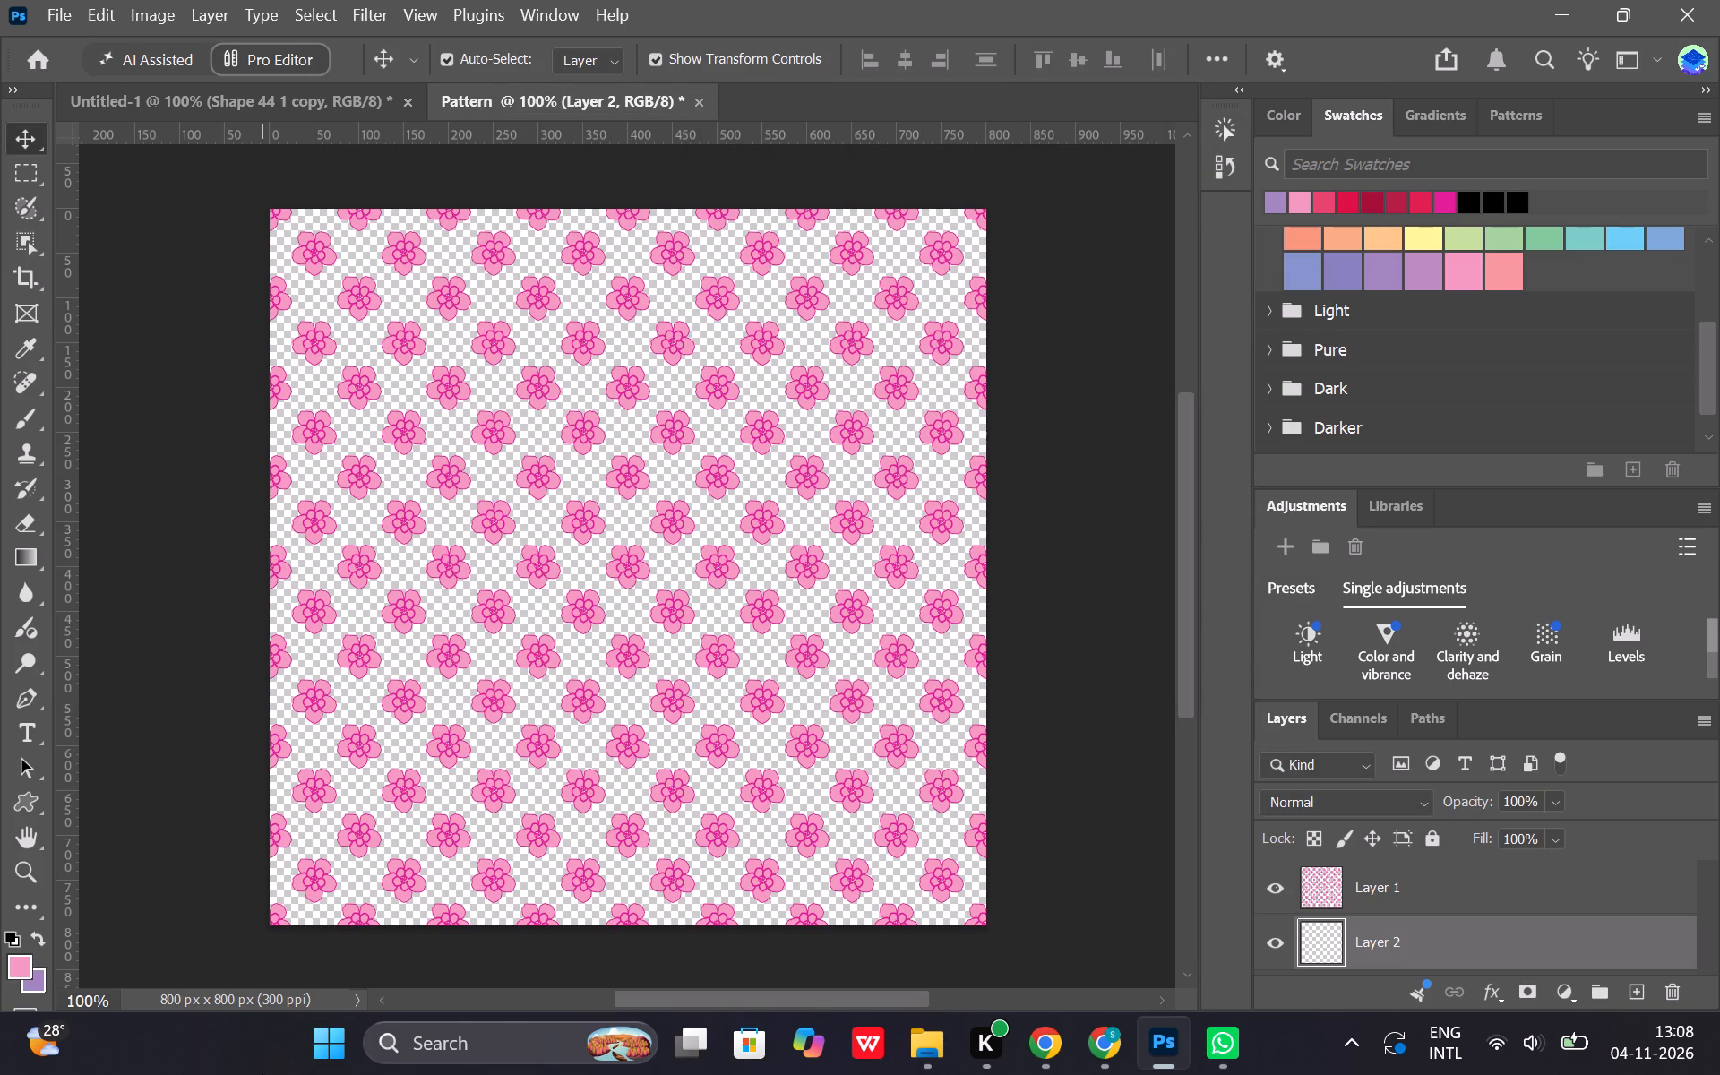
Set the foreground colour to the same pastel purple swatch, #a186be.
left_click(30, 976)
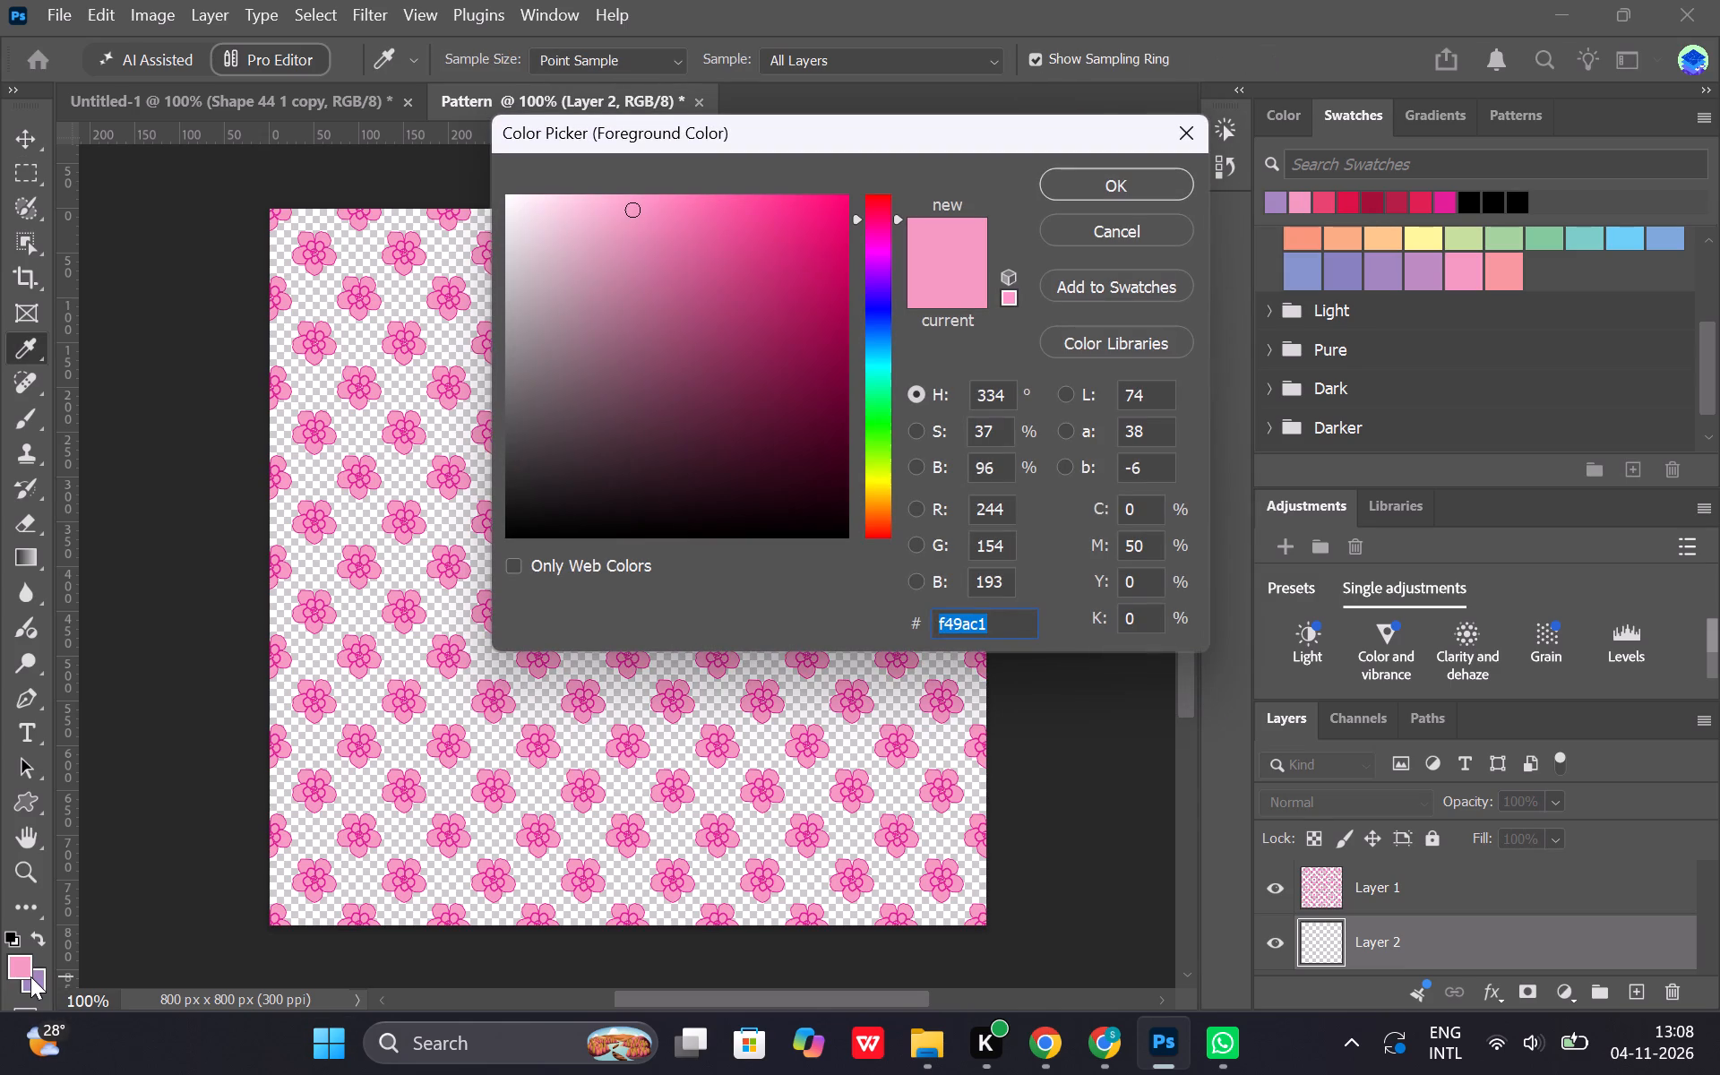
left_click(1192, 117)
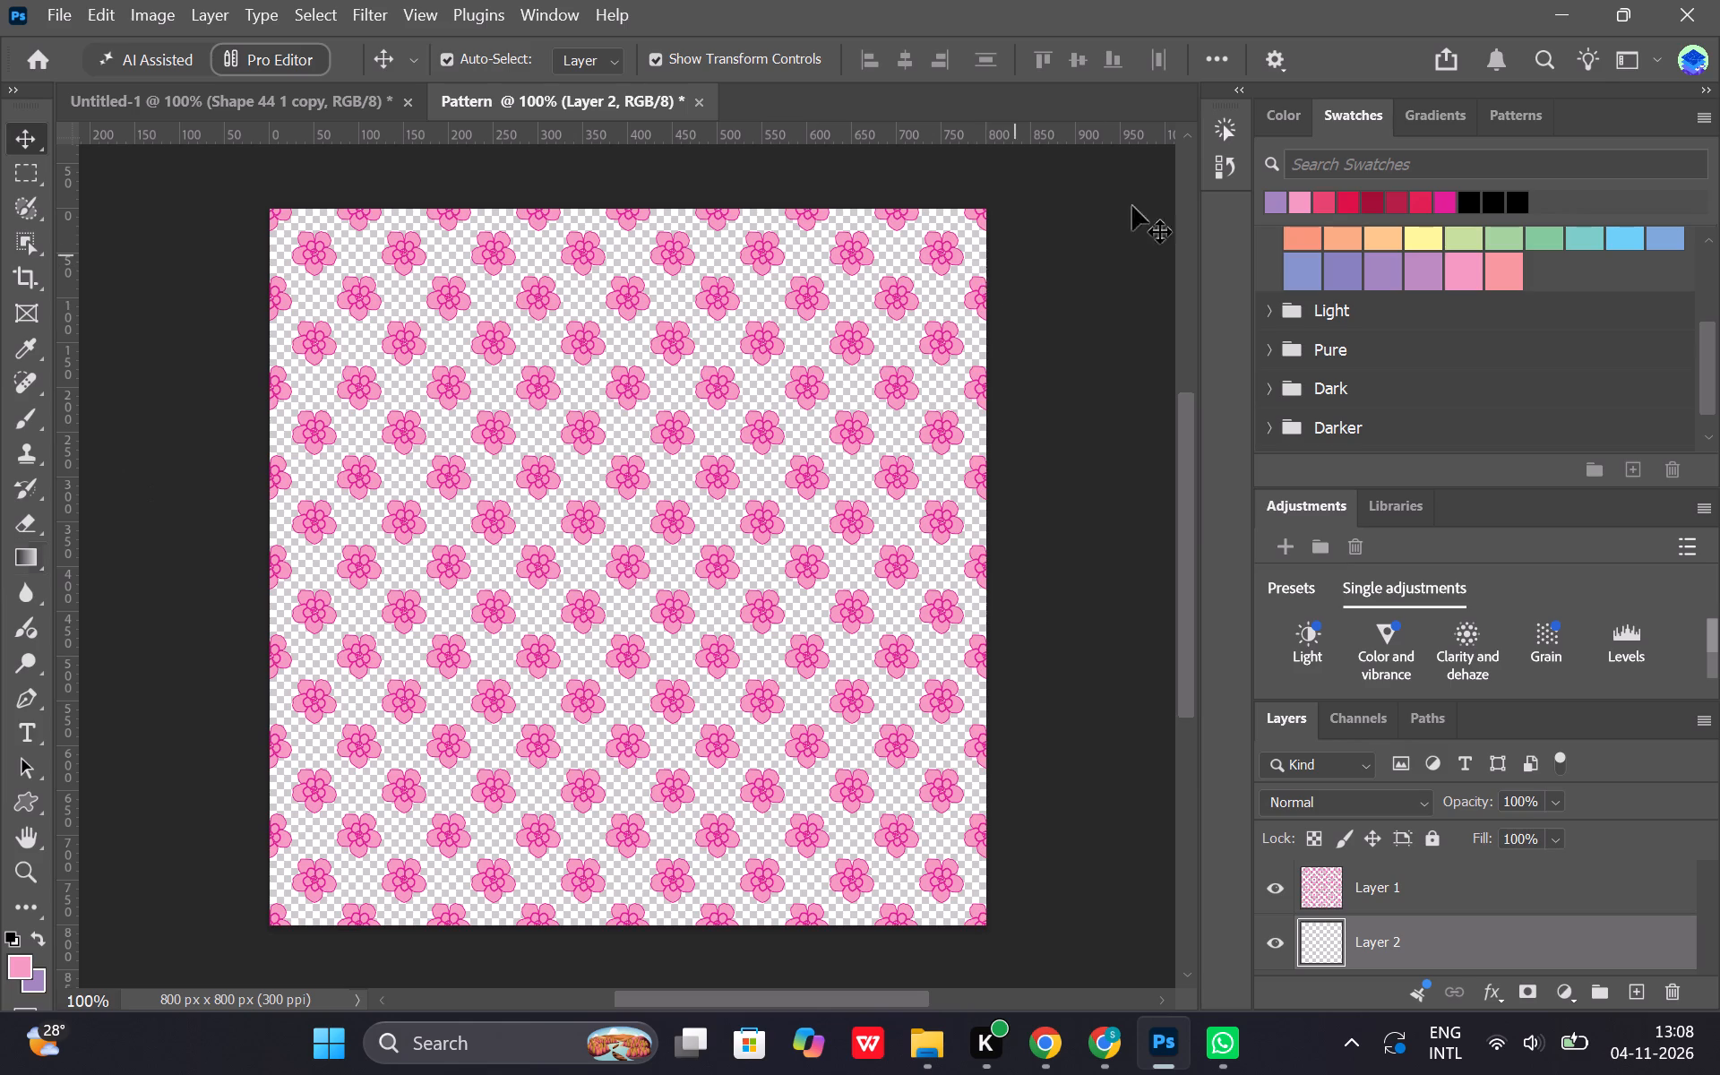
left_click(1379, 276)
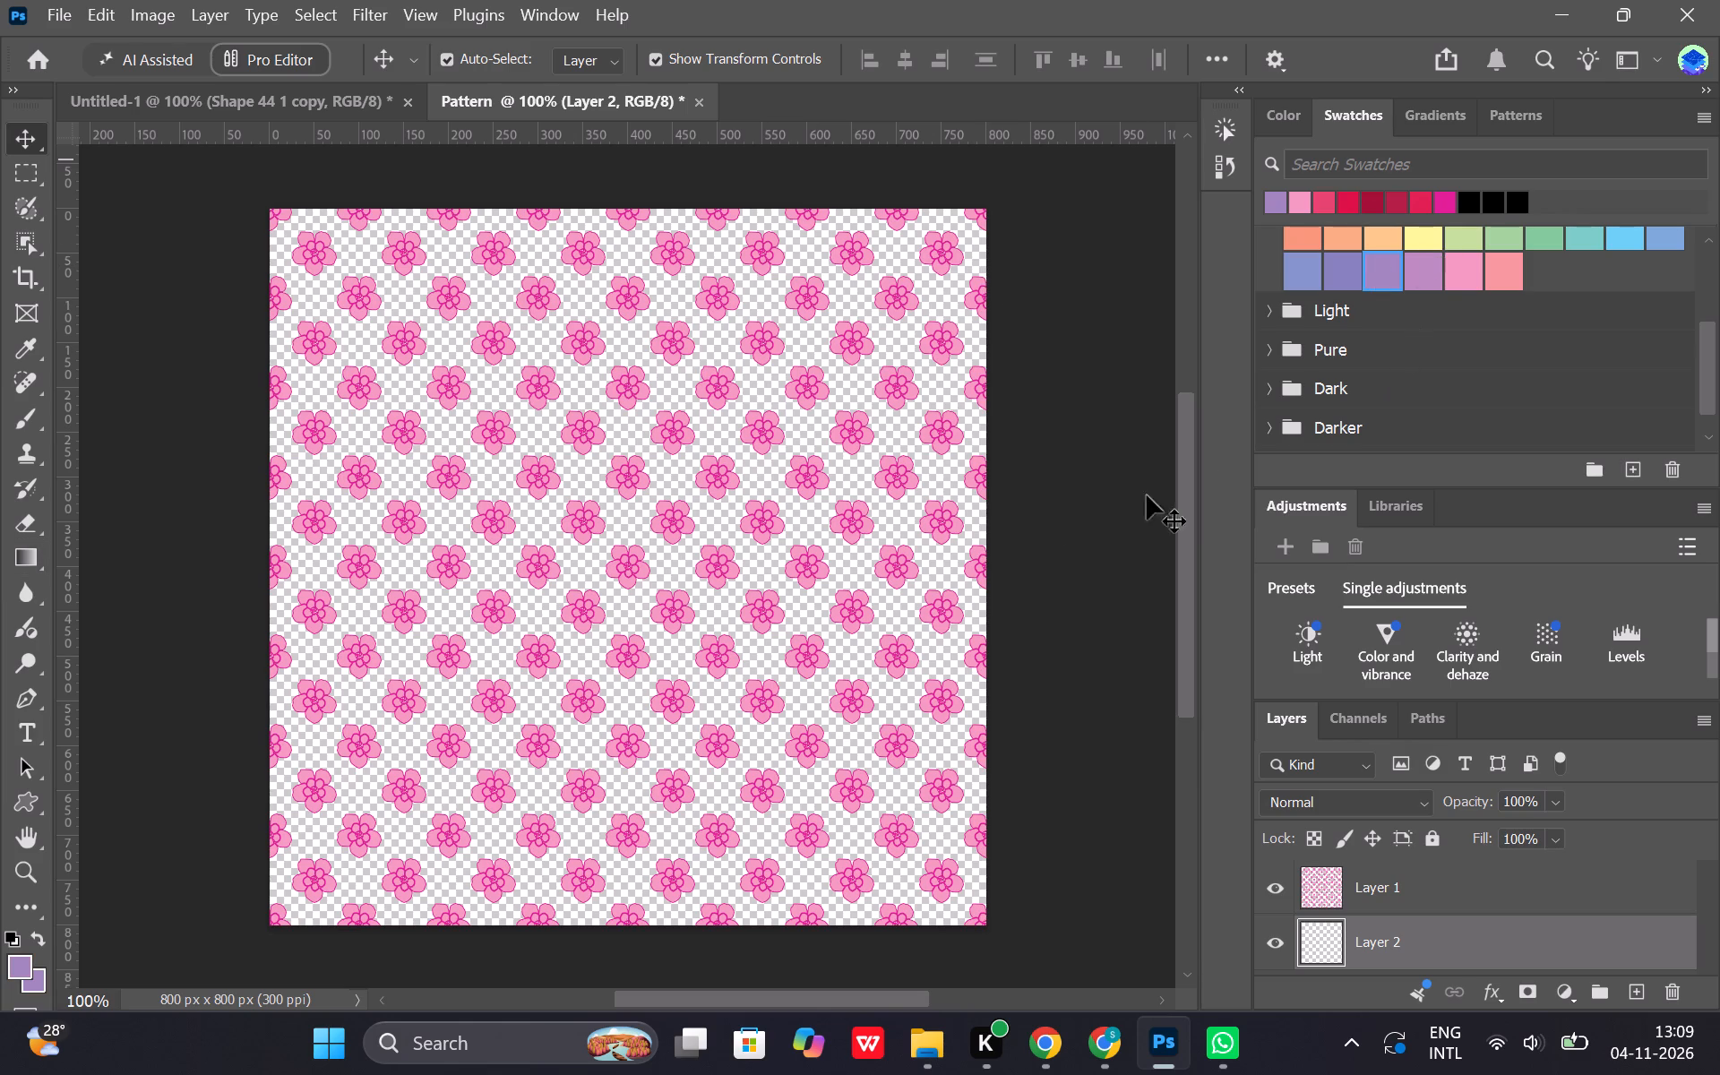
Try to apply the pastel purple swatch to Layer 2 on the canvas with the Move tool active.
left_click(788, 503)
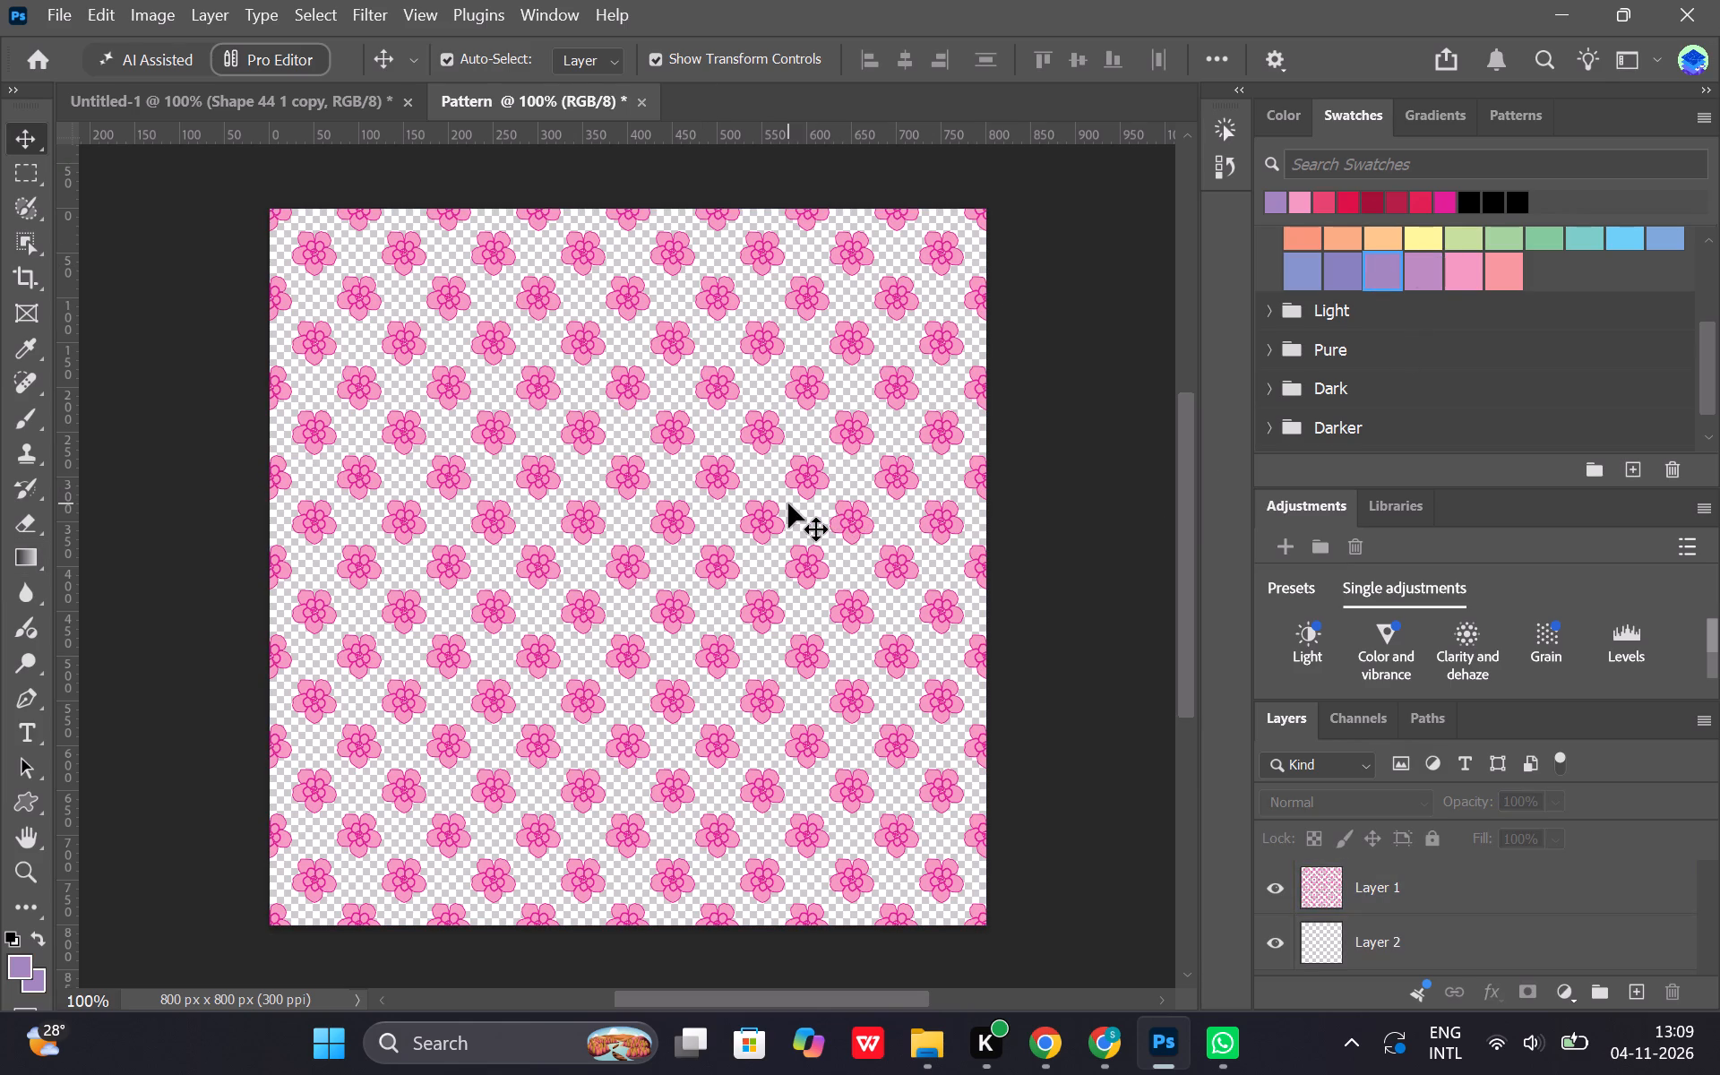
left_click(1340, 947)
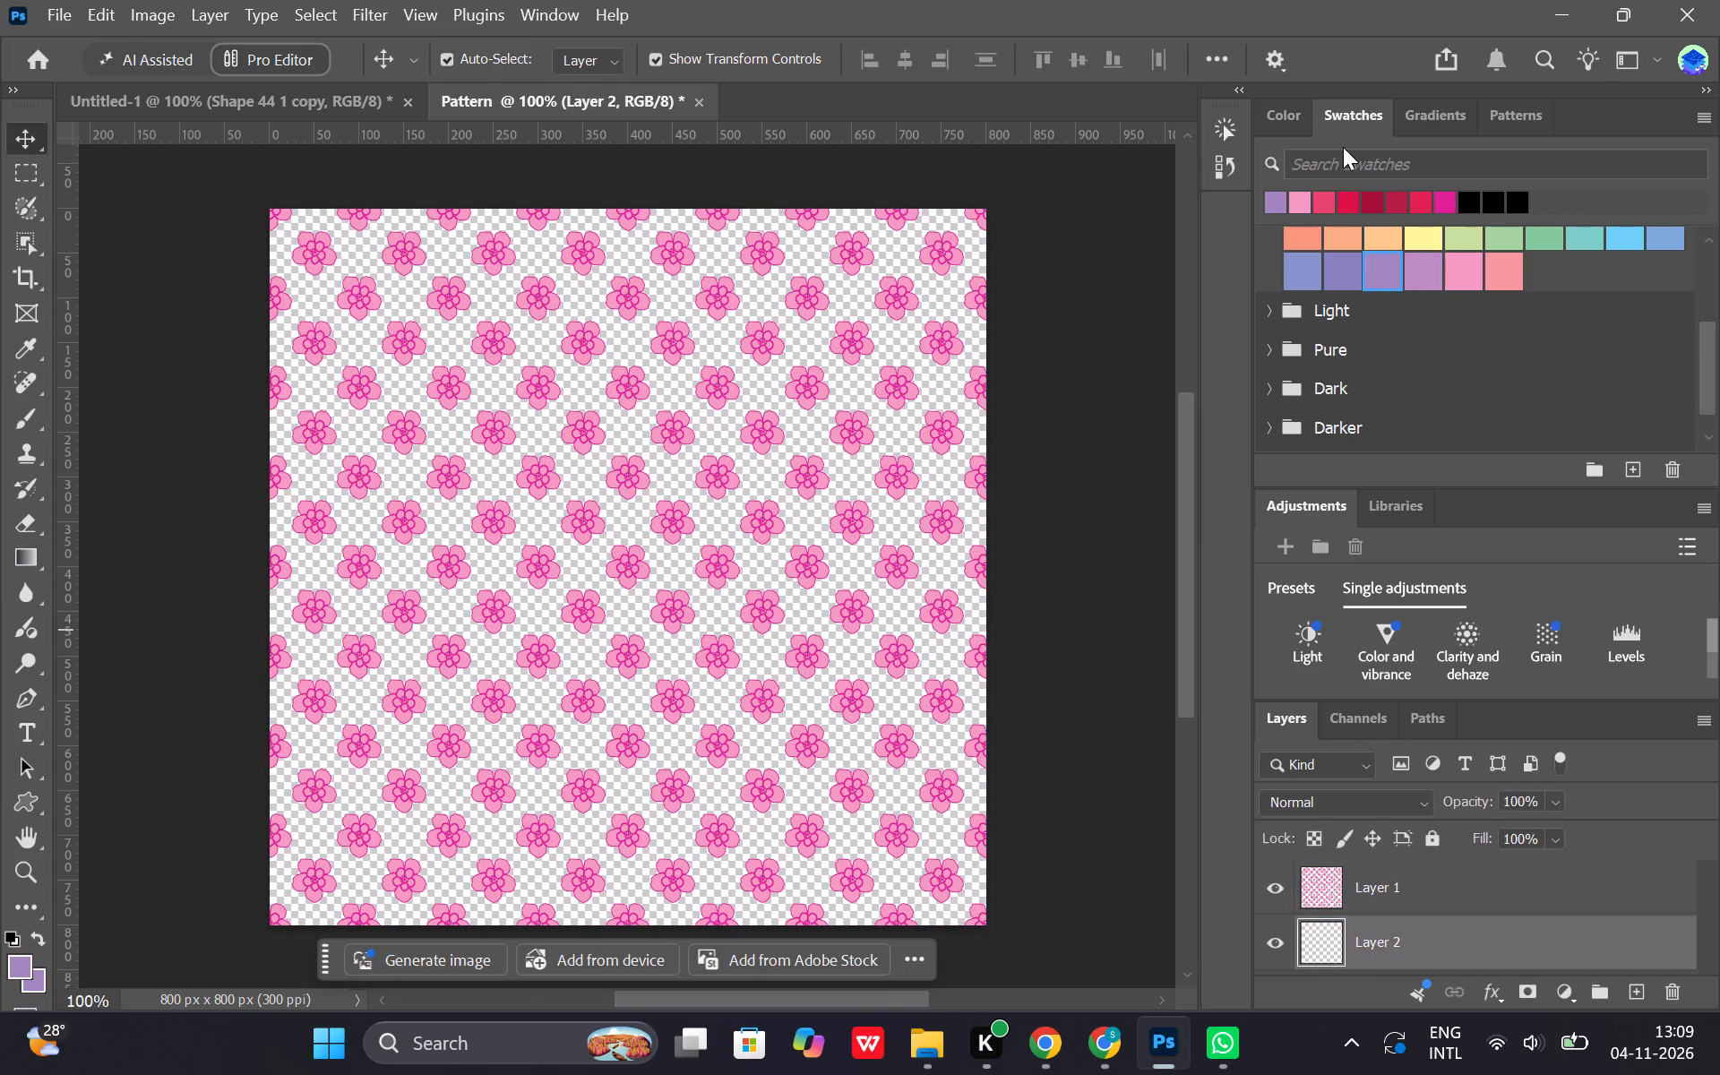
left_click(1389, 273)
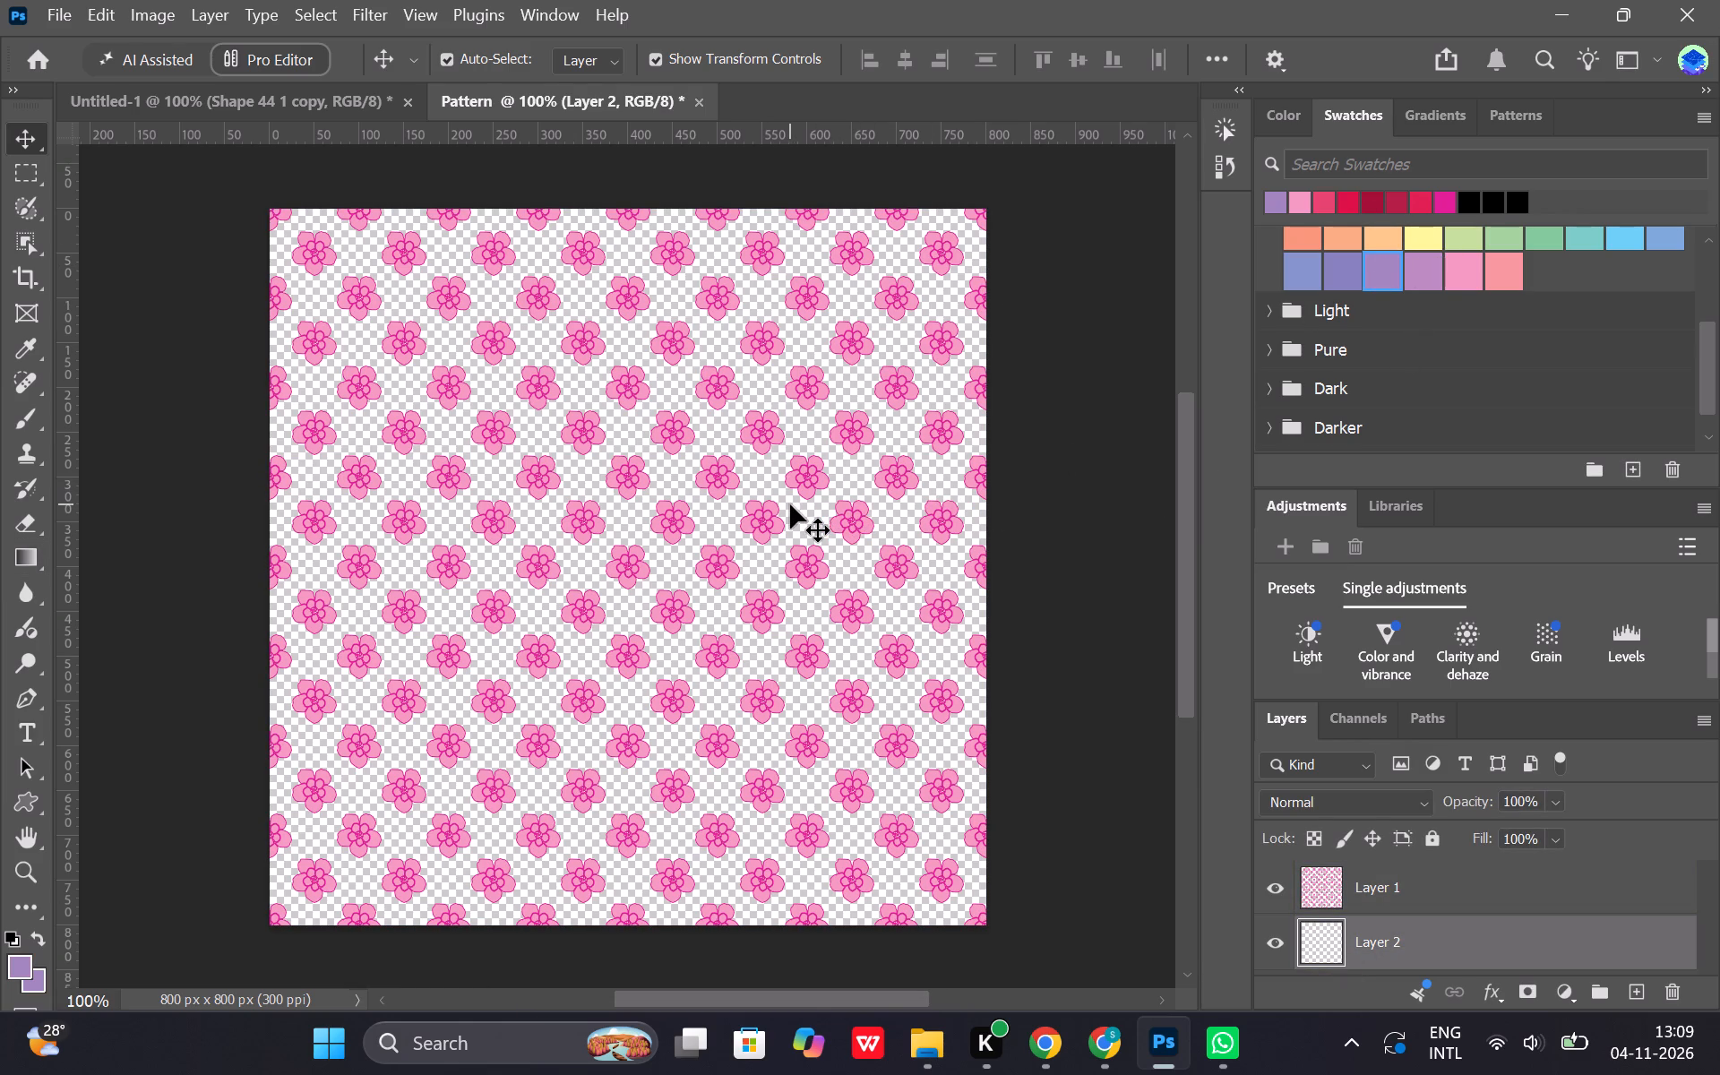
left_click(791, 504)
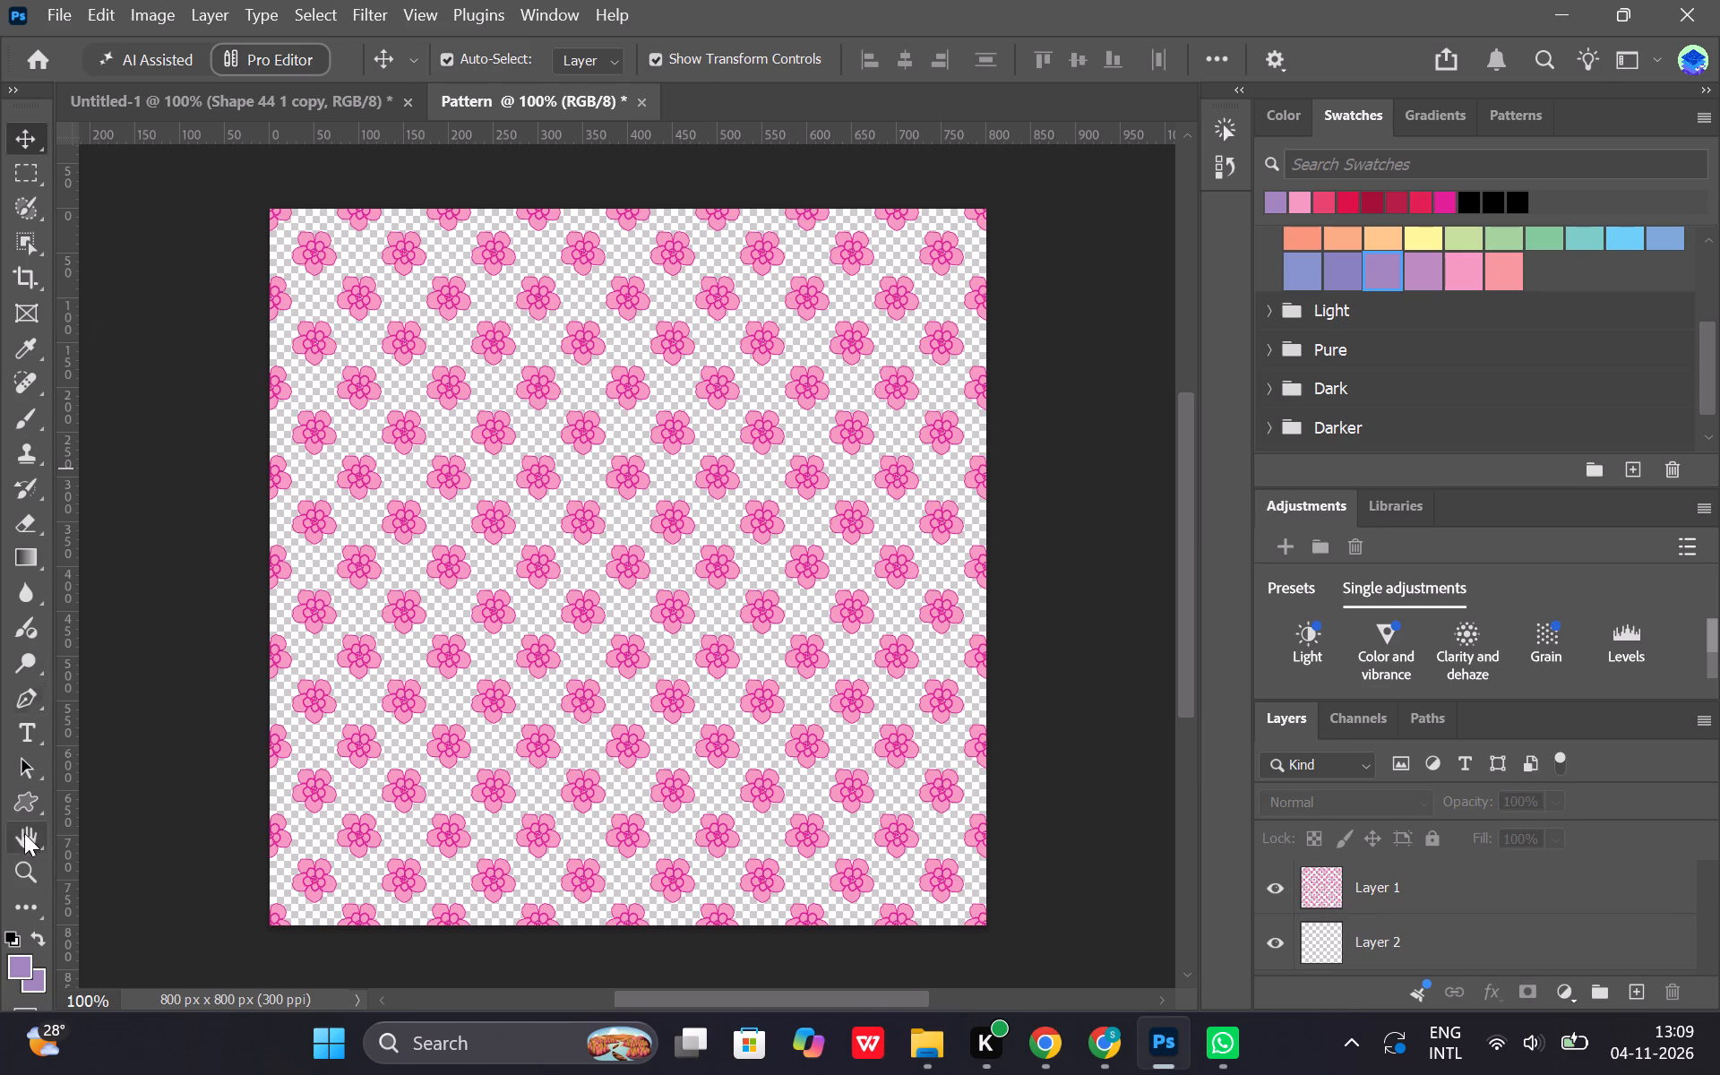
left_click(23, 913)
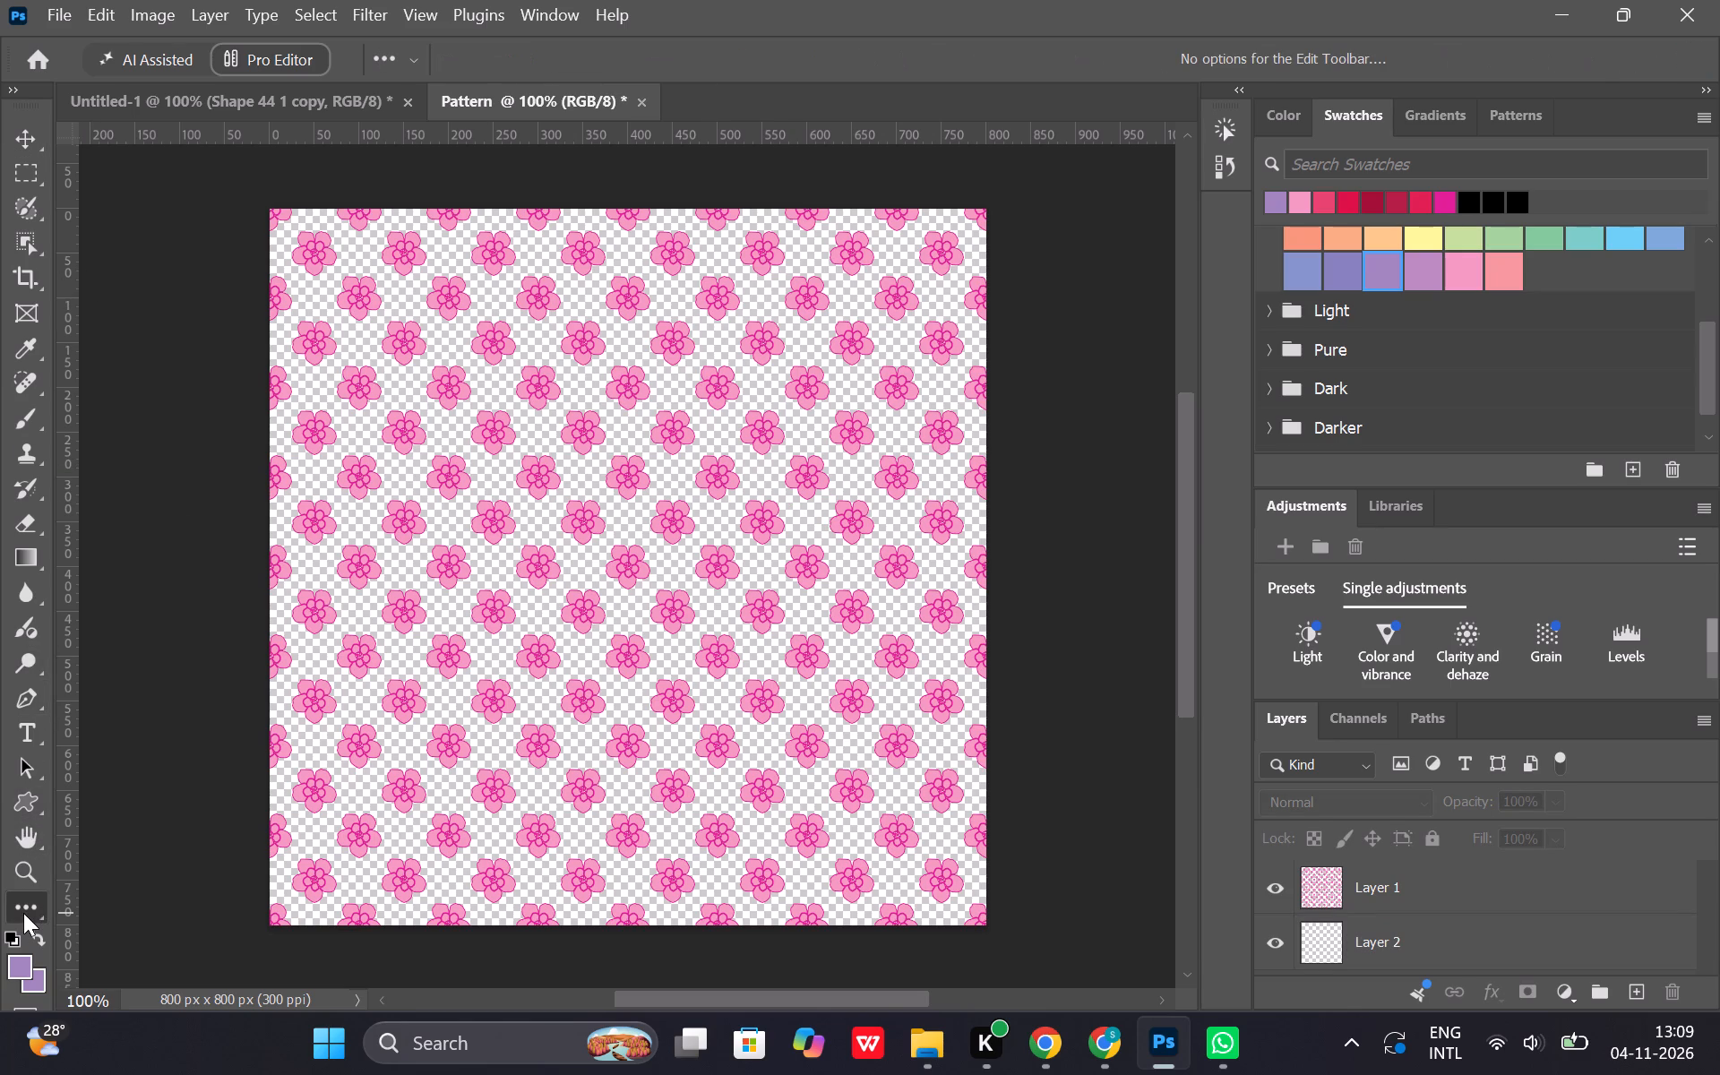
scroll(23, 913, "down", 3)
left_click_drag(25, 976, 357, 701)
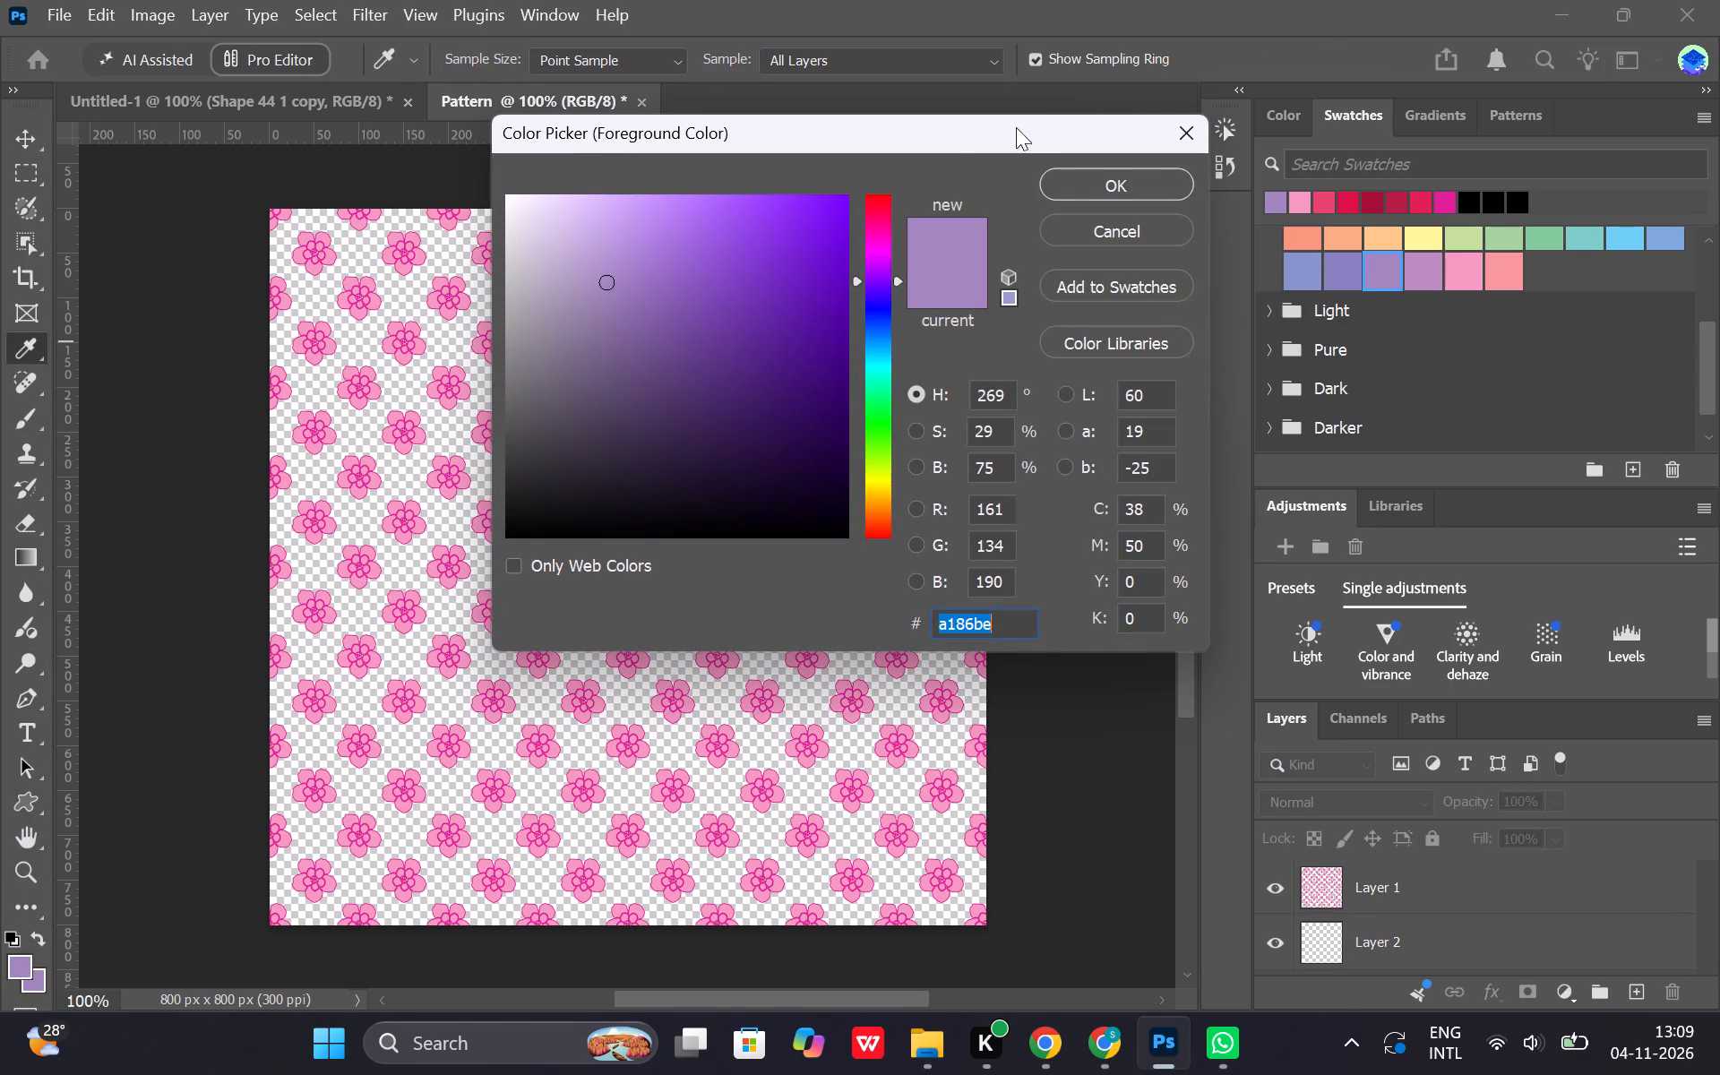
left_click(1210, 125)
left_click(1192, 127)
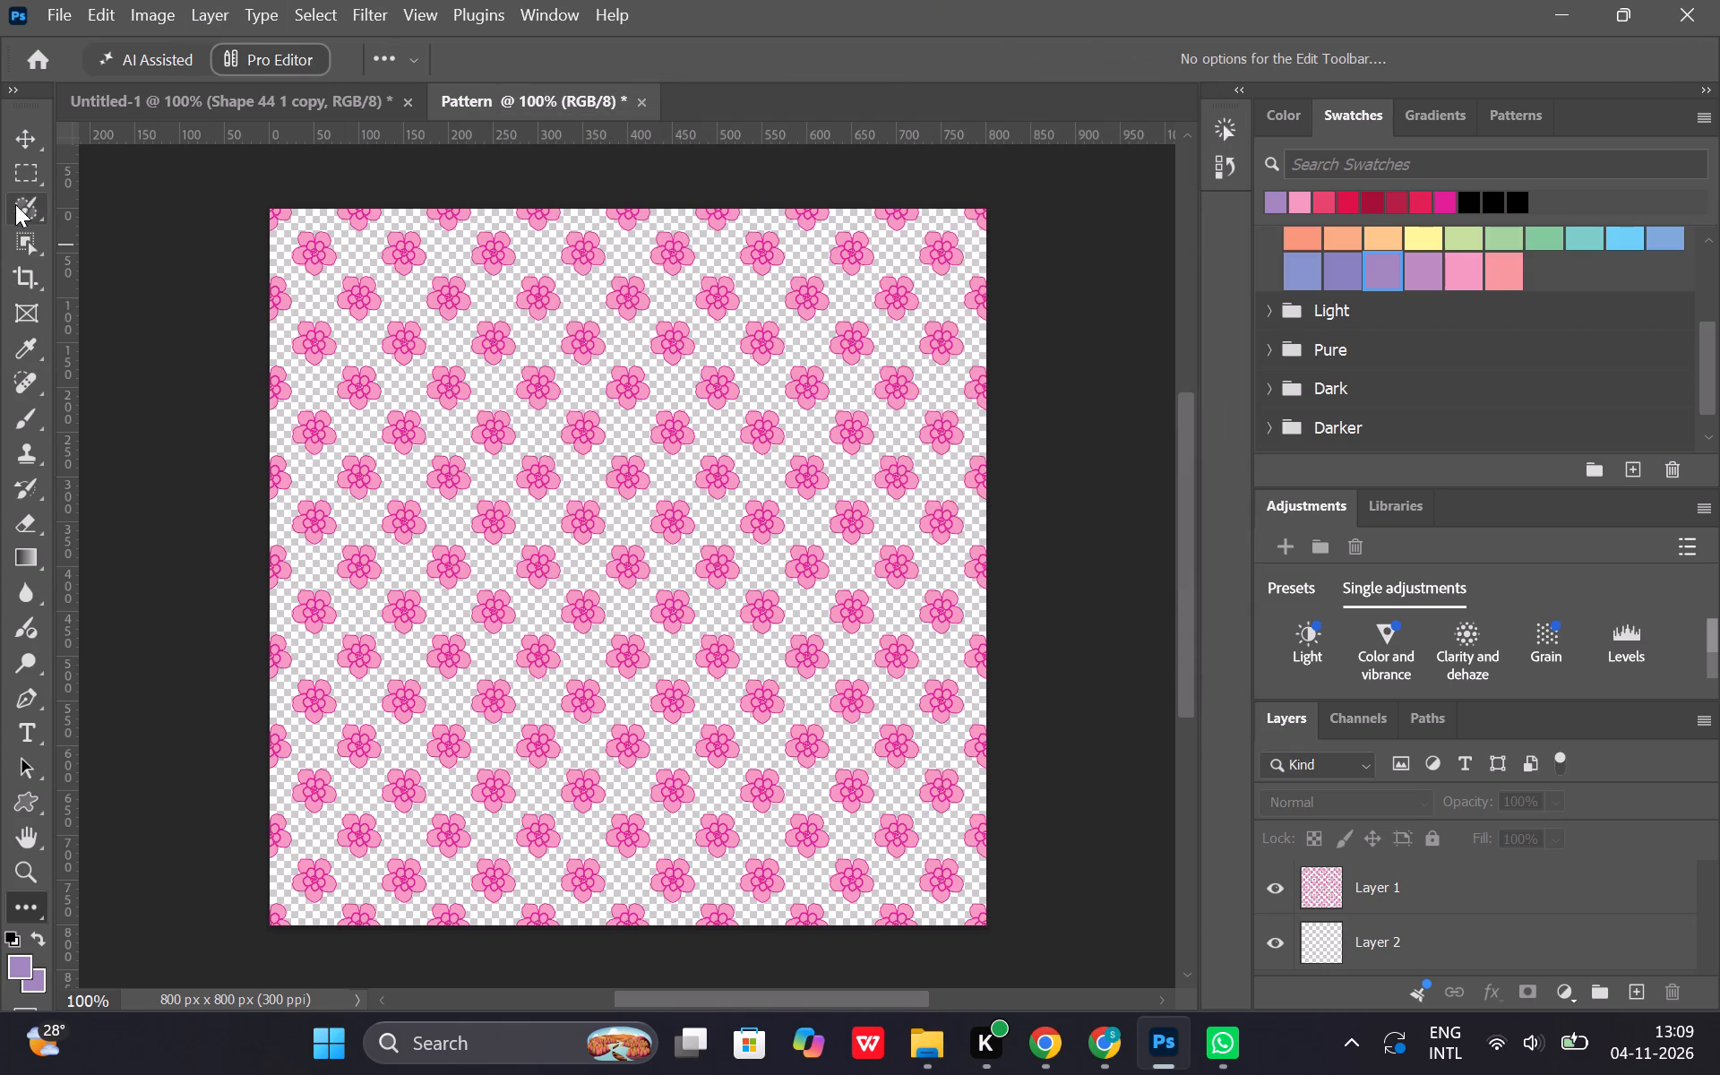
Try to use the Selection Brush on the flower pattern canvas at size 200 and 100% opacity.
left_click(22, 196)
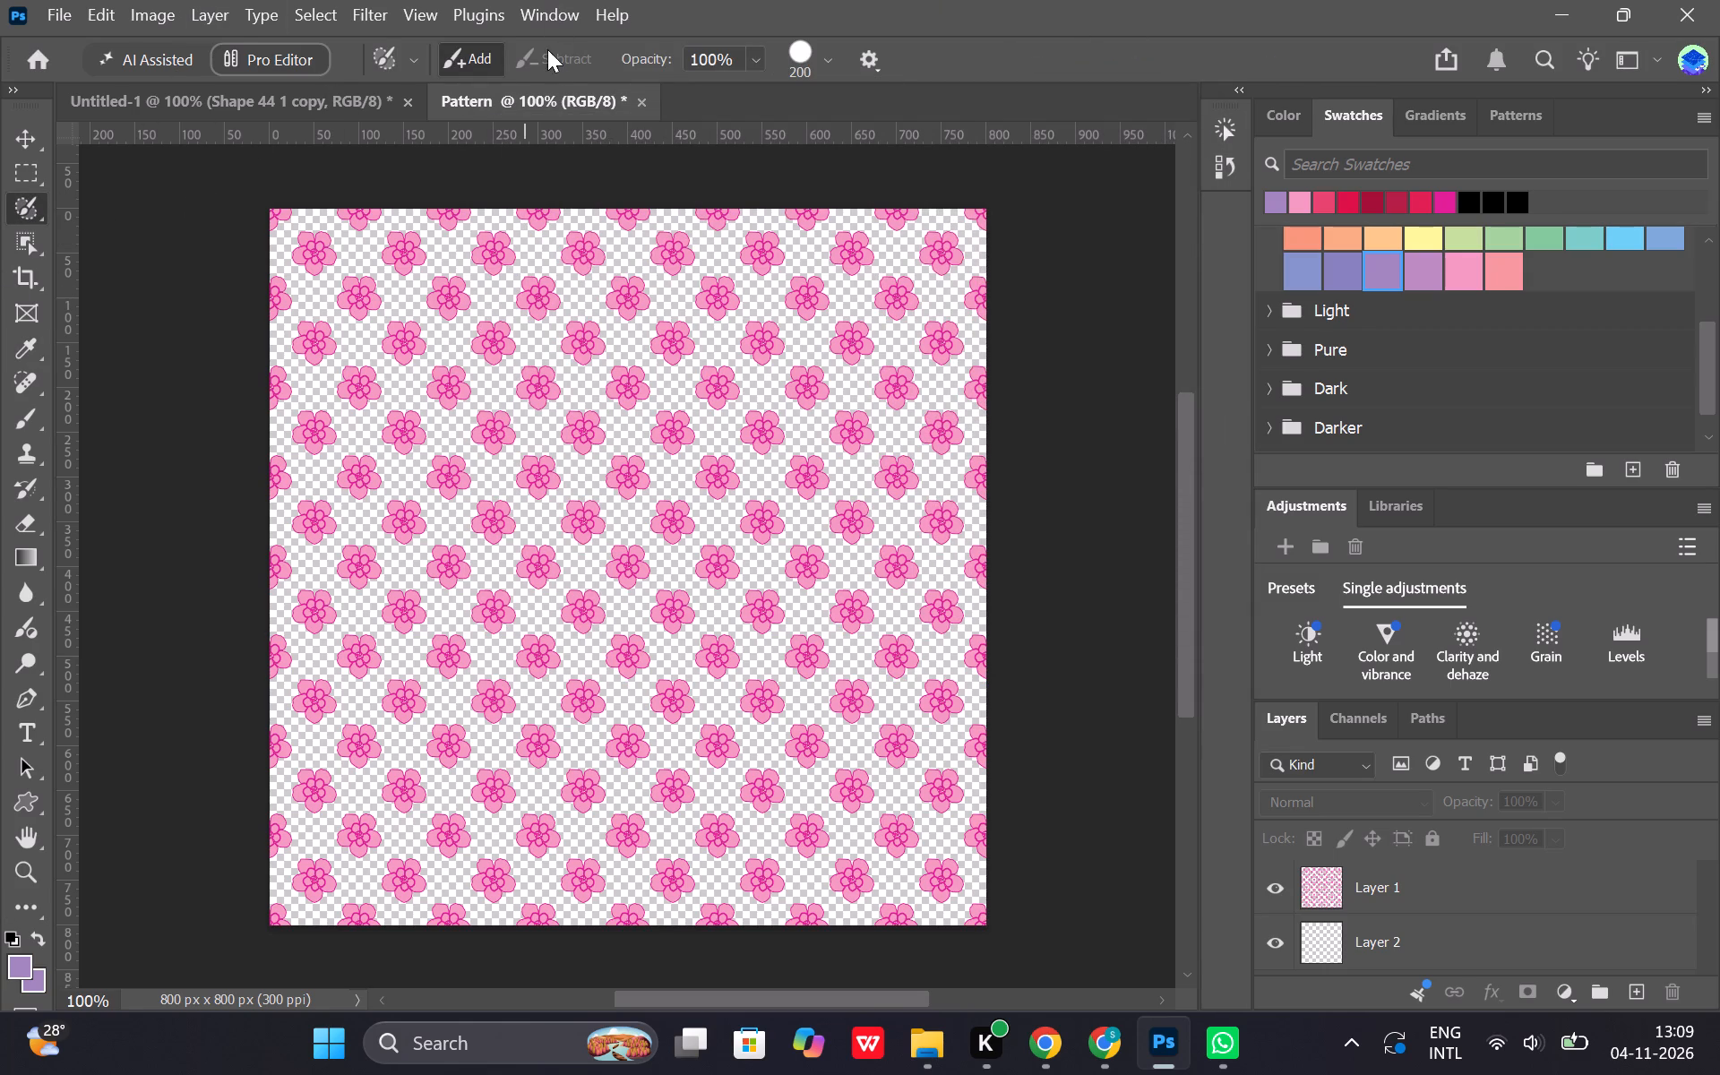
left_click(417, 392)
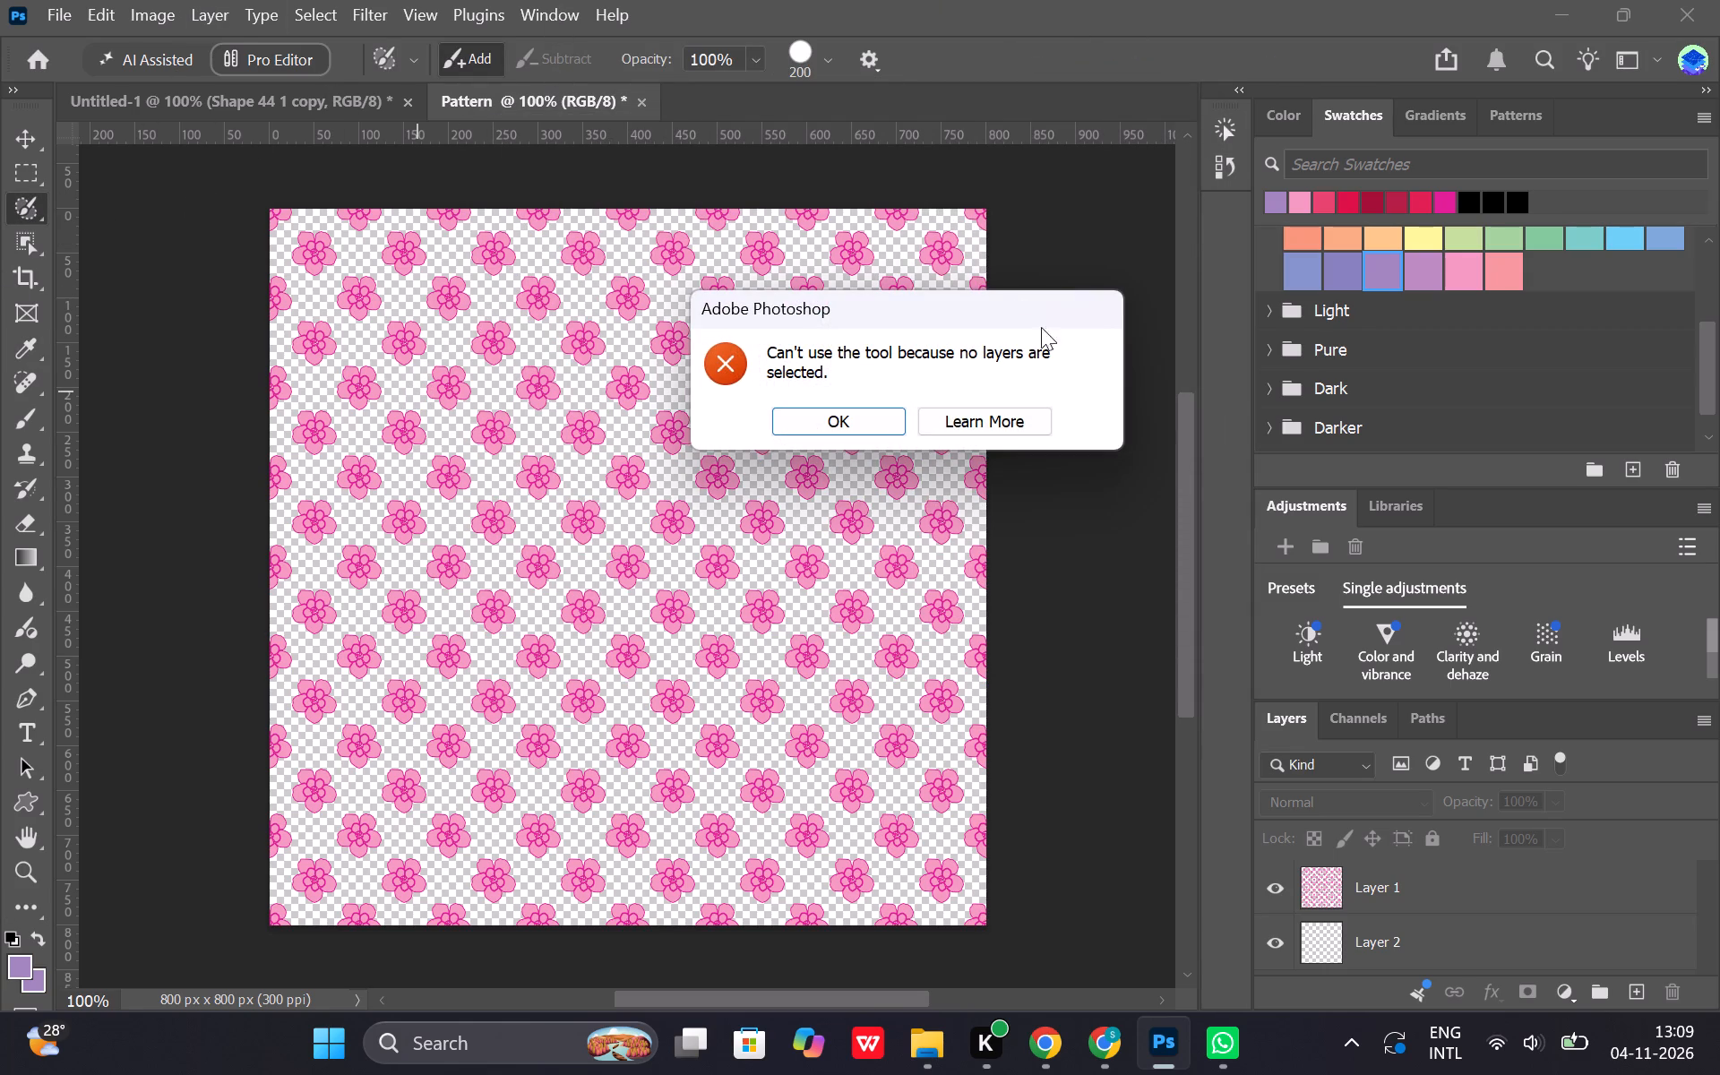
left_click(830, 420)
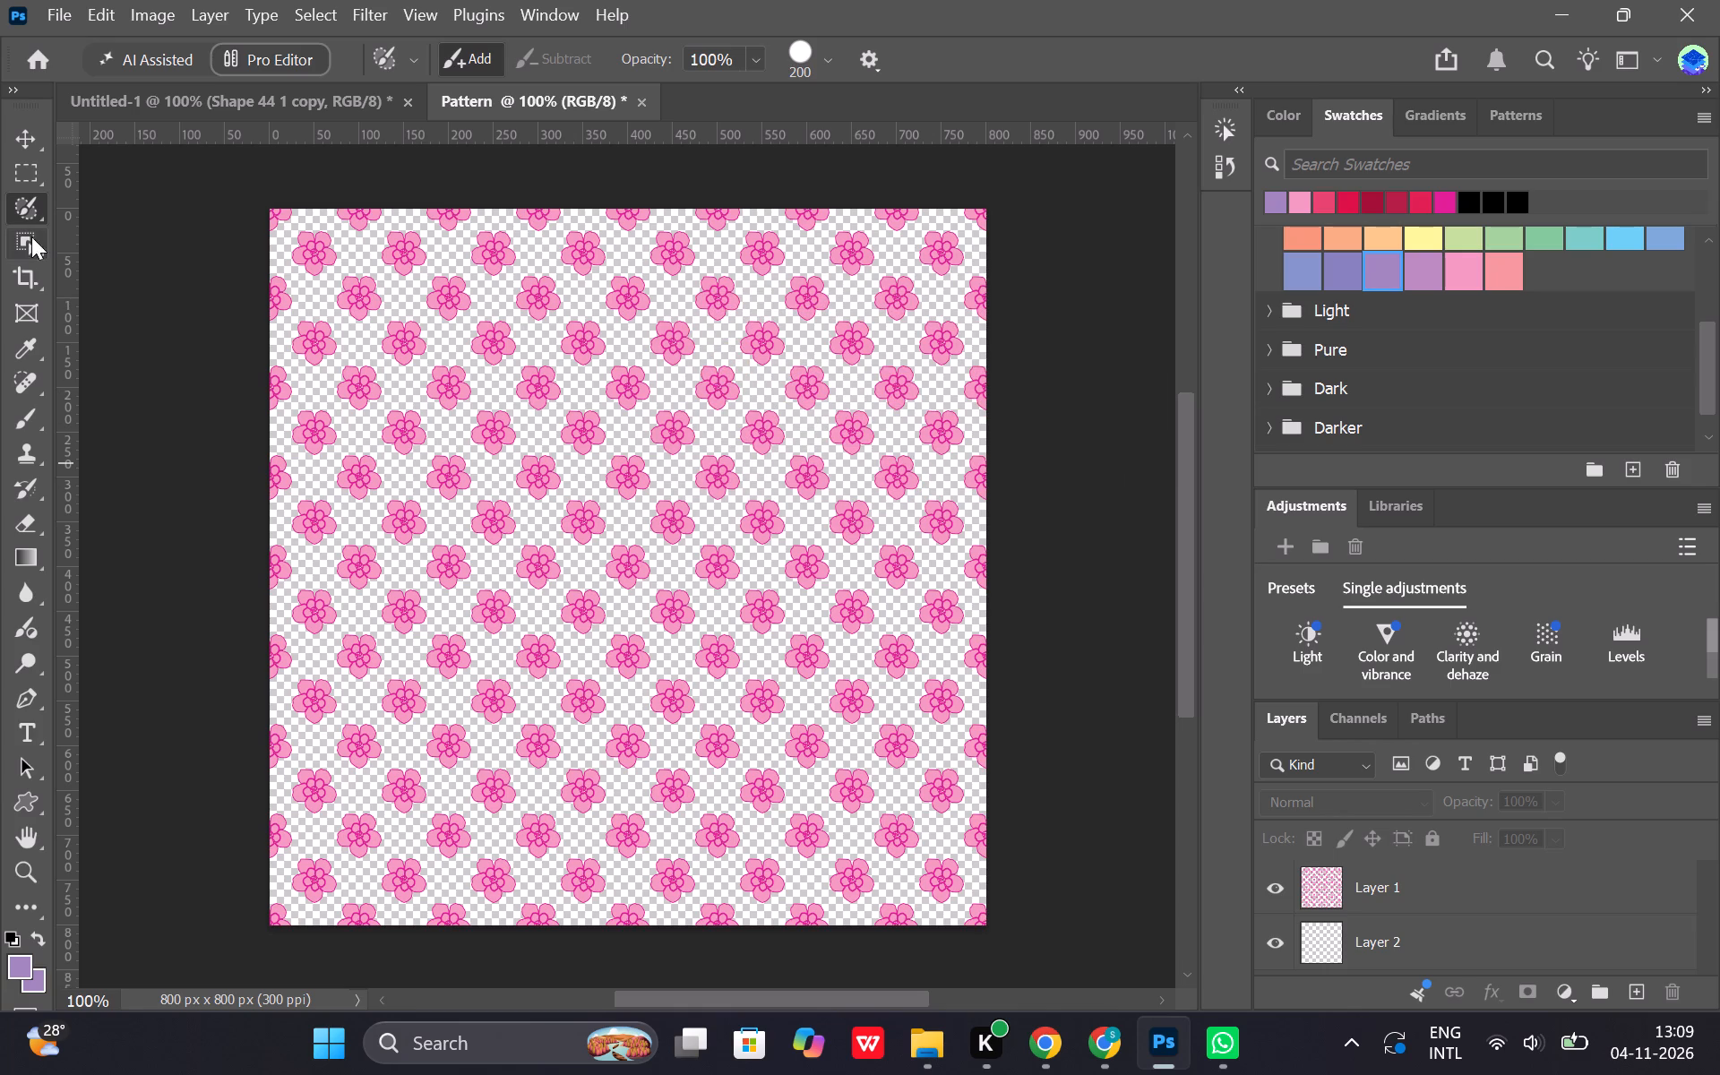
Fill the flower pattern canvas with the pastel purple swatch using the Gradient tool.
scroll(21, 413, "down", 3)
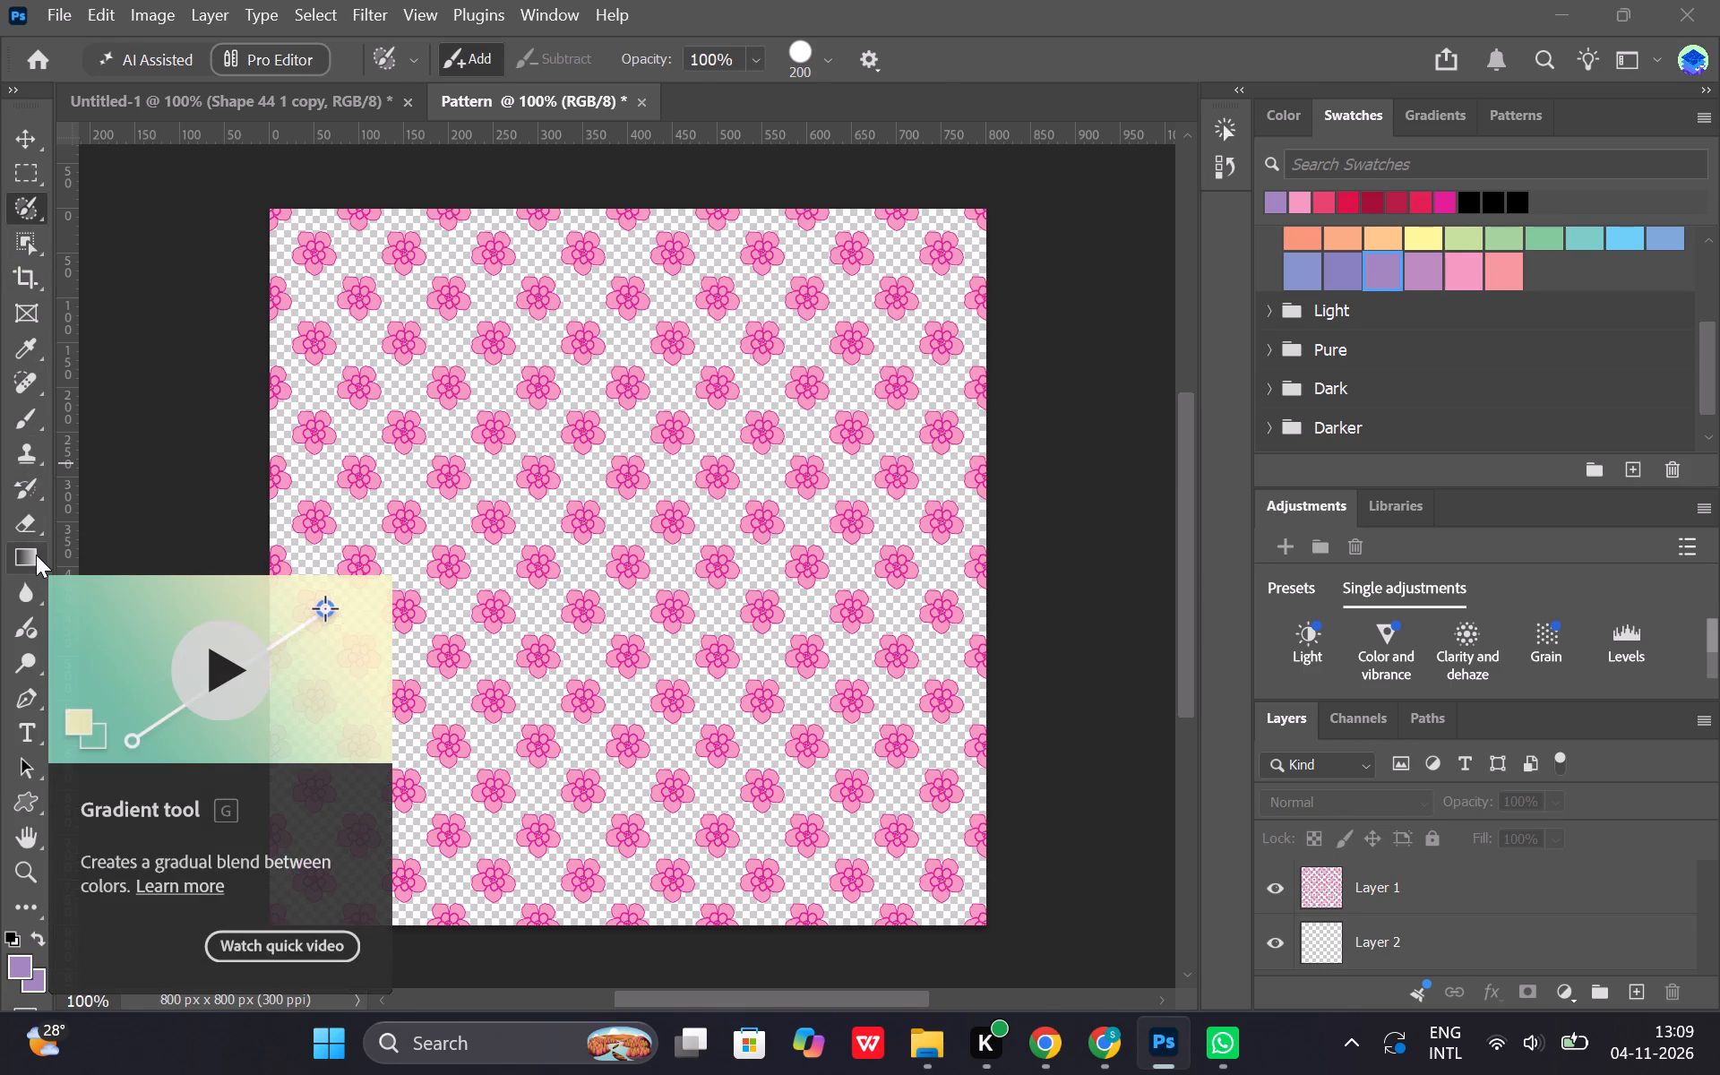
left_click(36, 555)
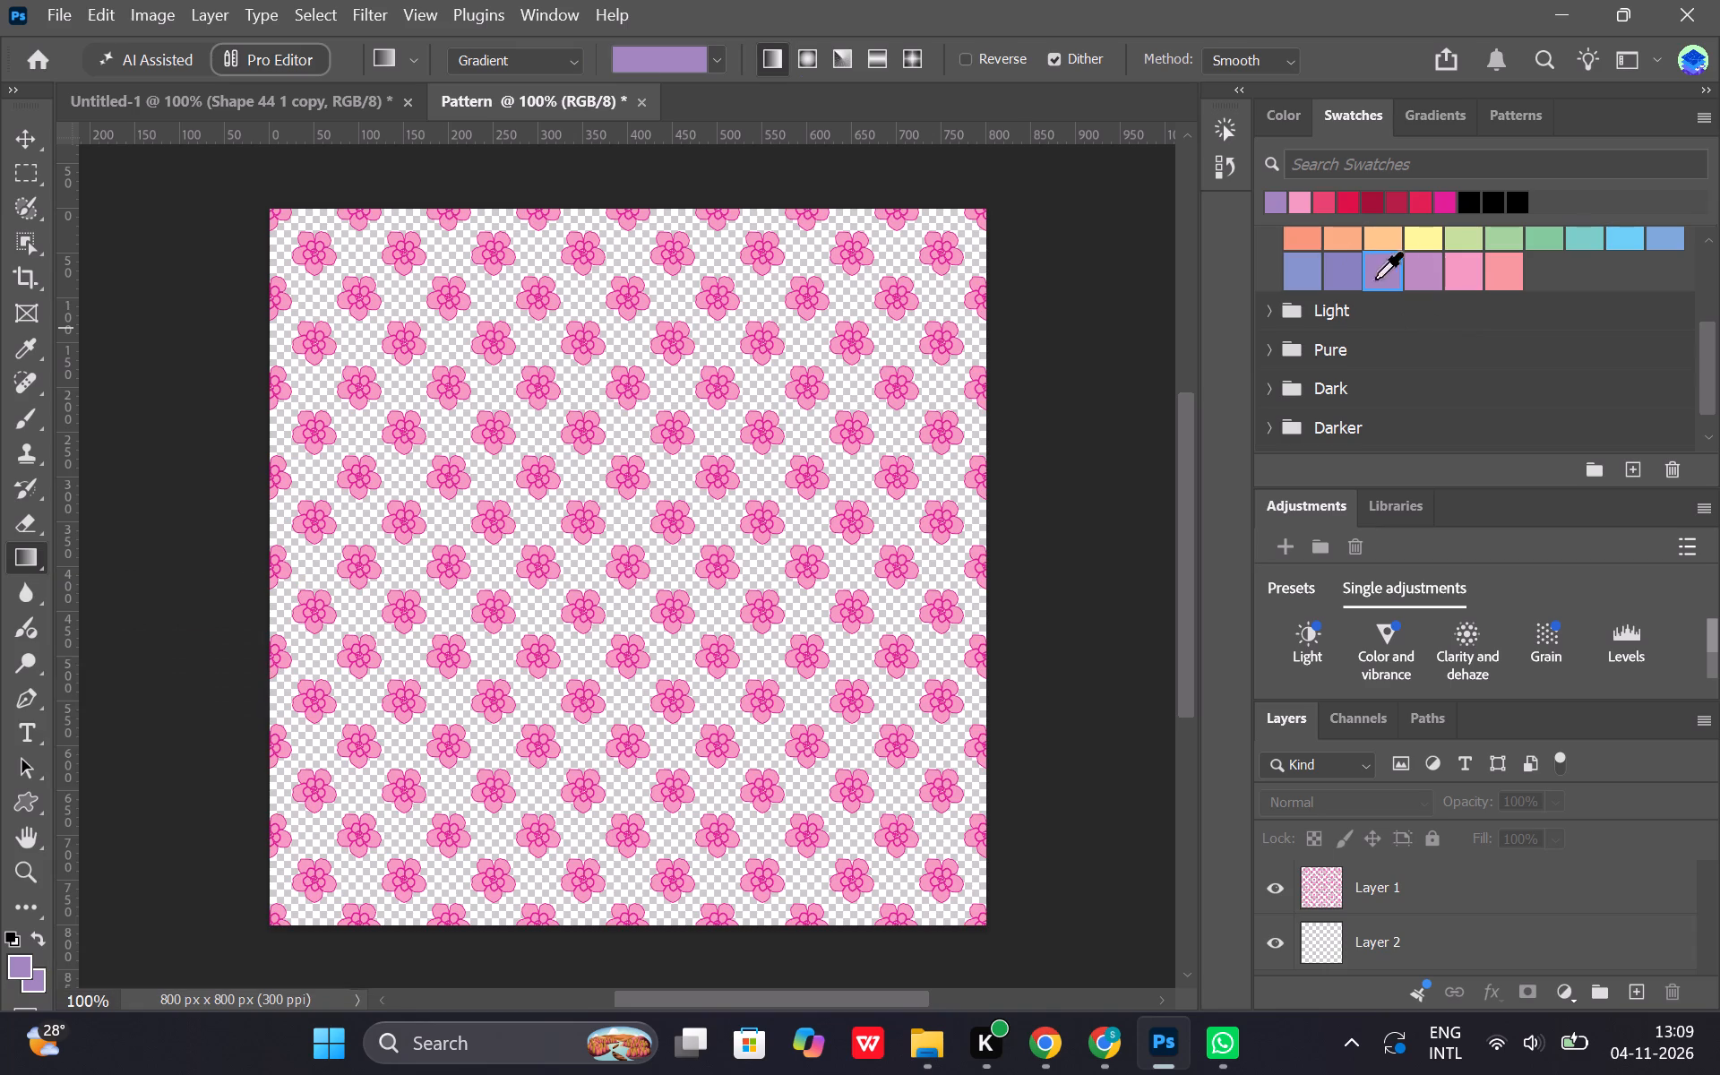
left_click(1378, 281)
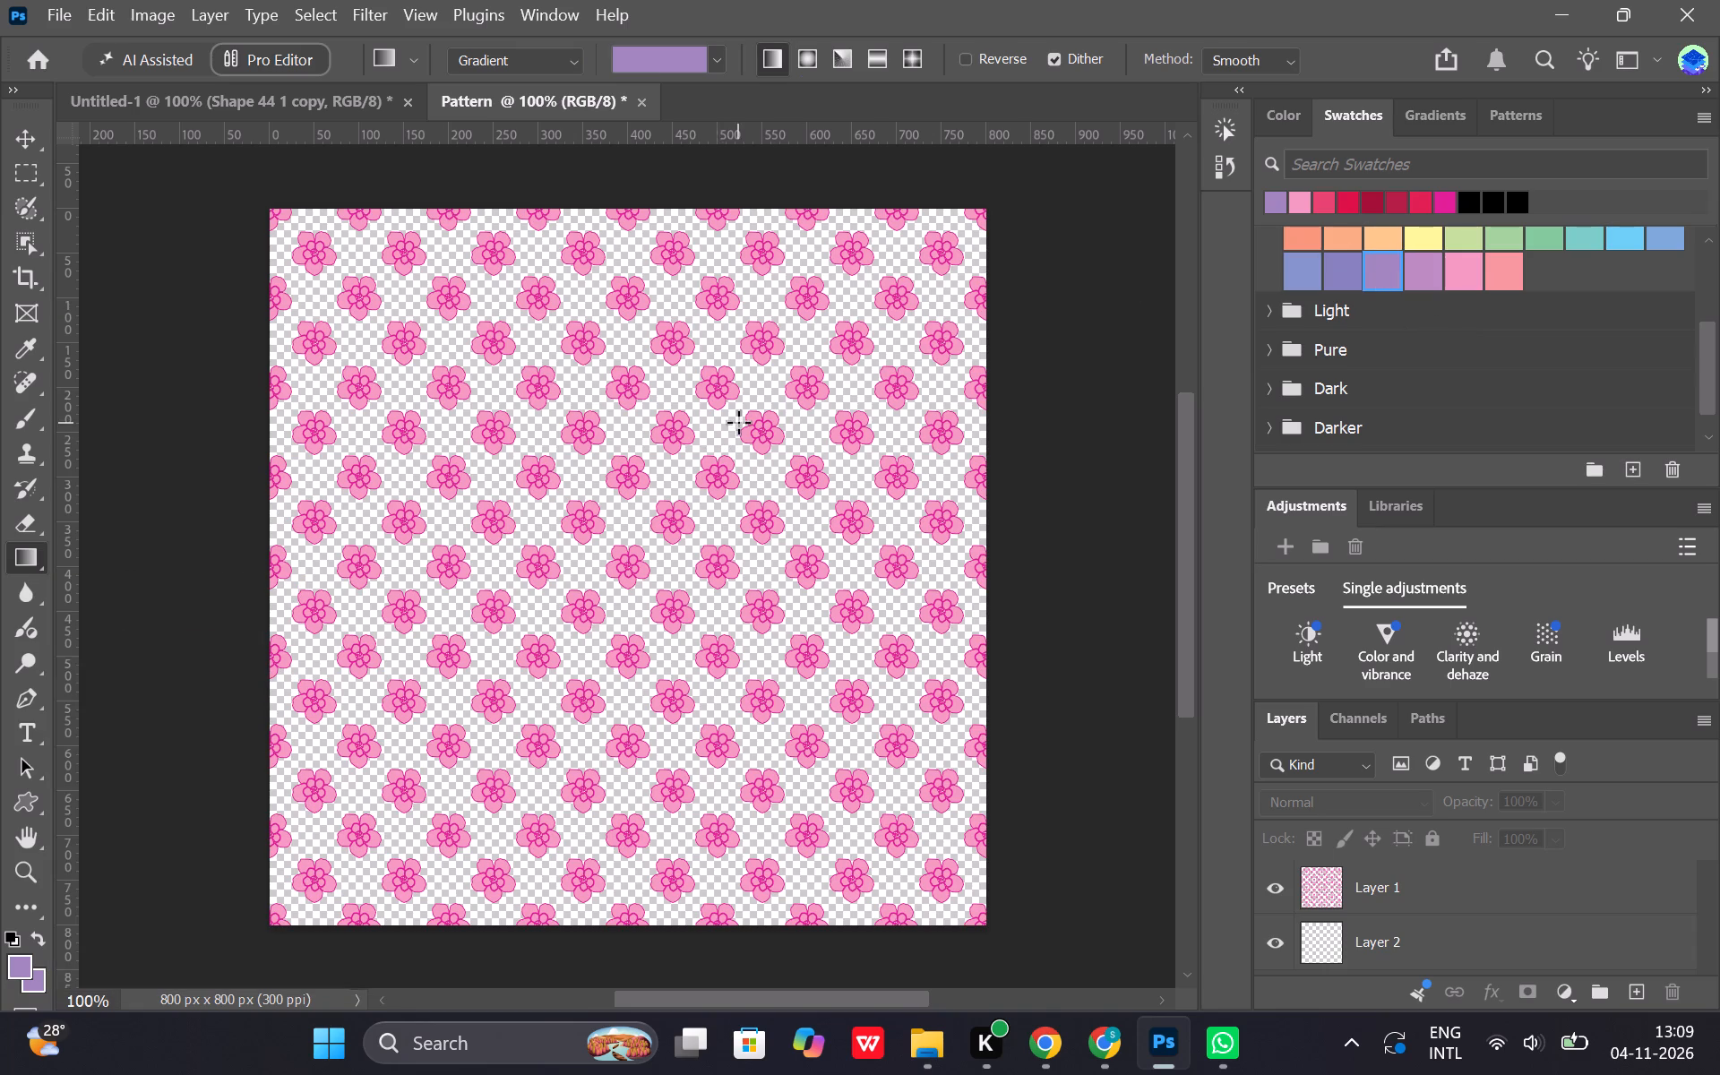
left_click(726, 427)
left_click_drag(726, 427, 509, 599)
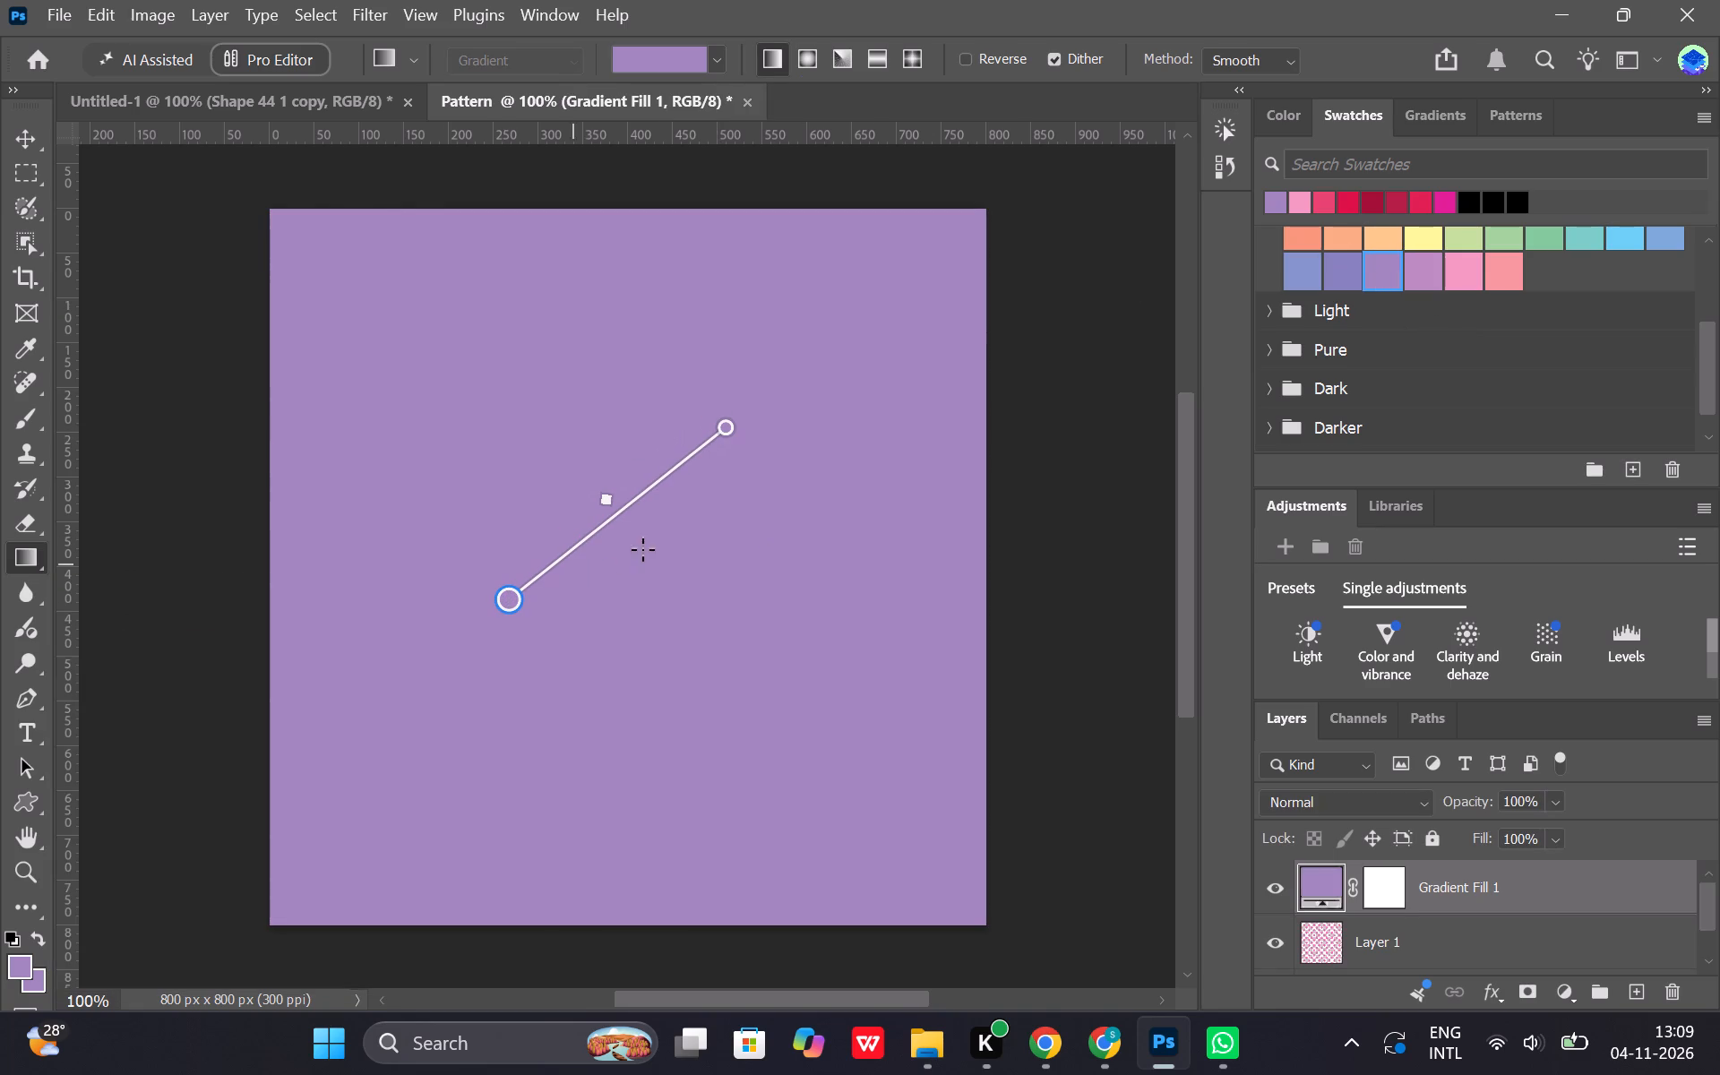
Reorder the layers so the Layer 1 flower pattern sits above the purple gradient fill layer.
left_click_drag(1559, 876, 1561, 901)
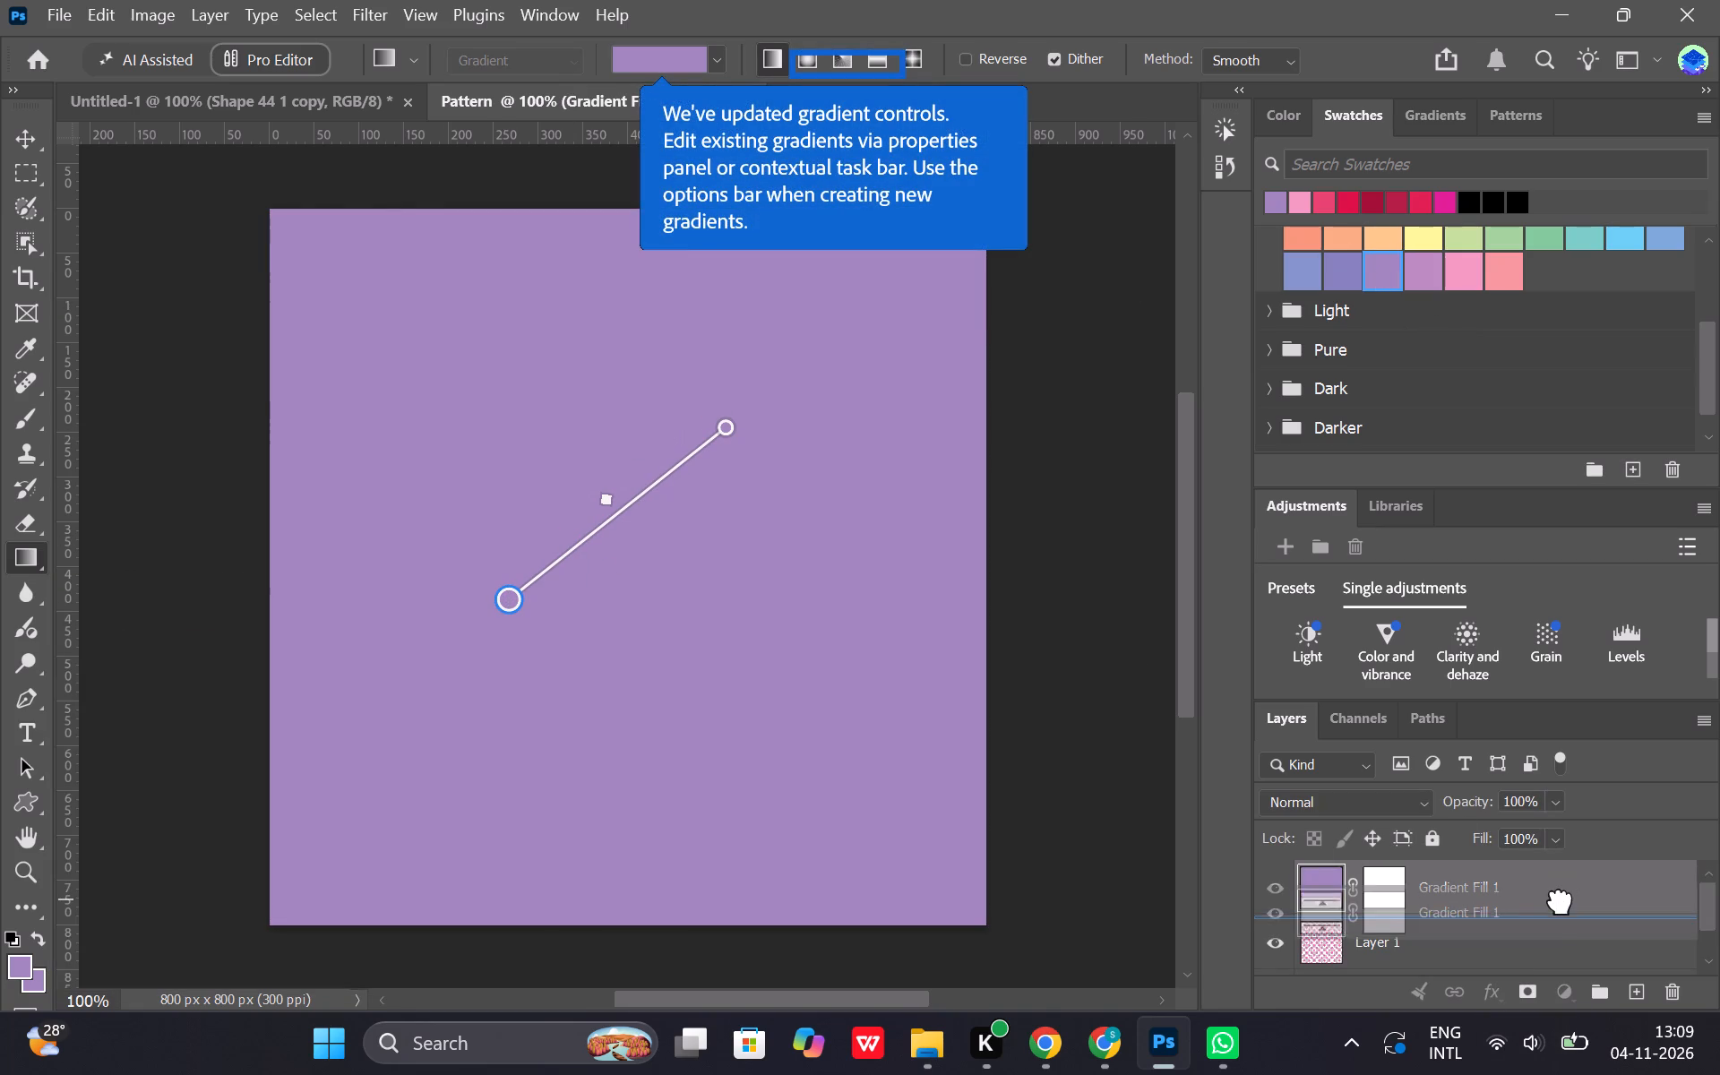
left_click_drag(1561, 901, 1570, 932)
left_click_drag(1532, 951, 1517, 863)
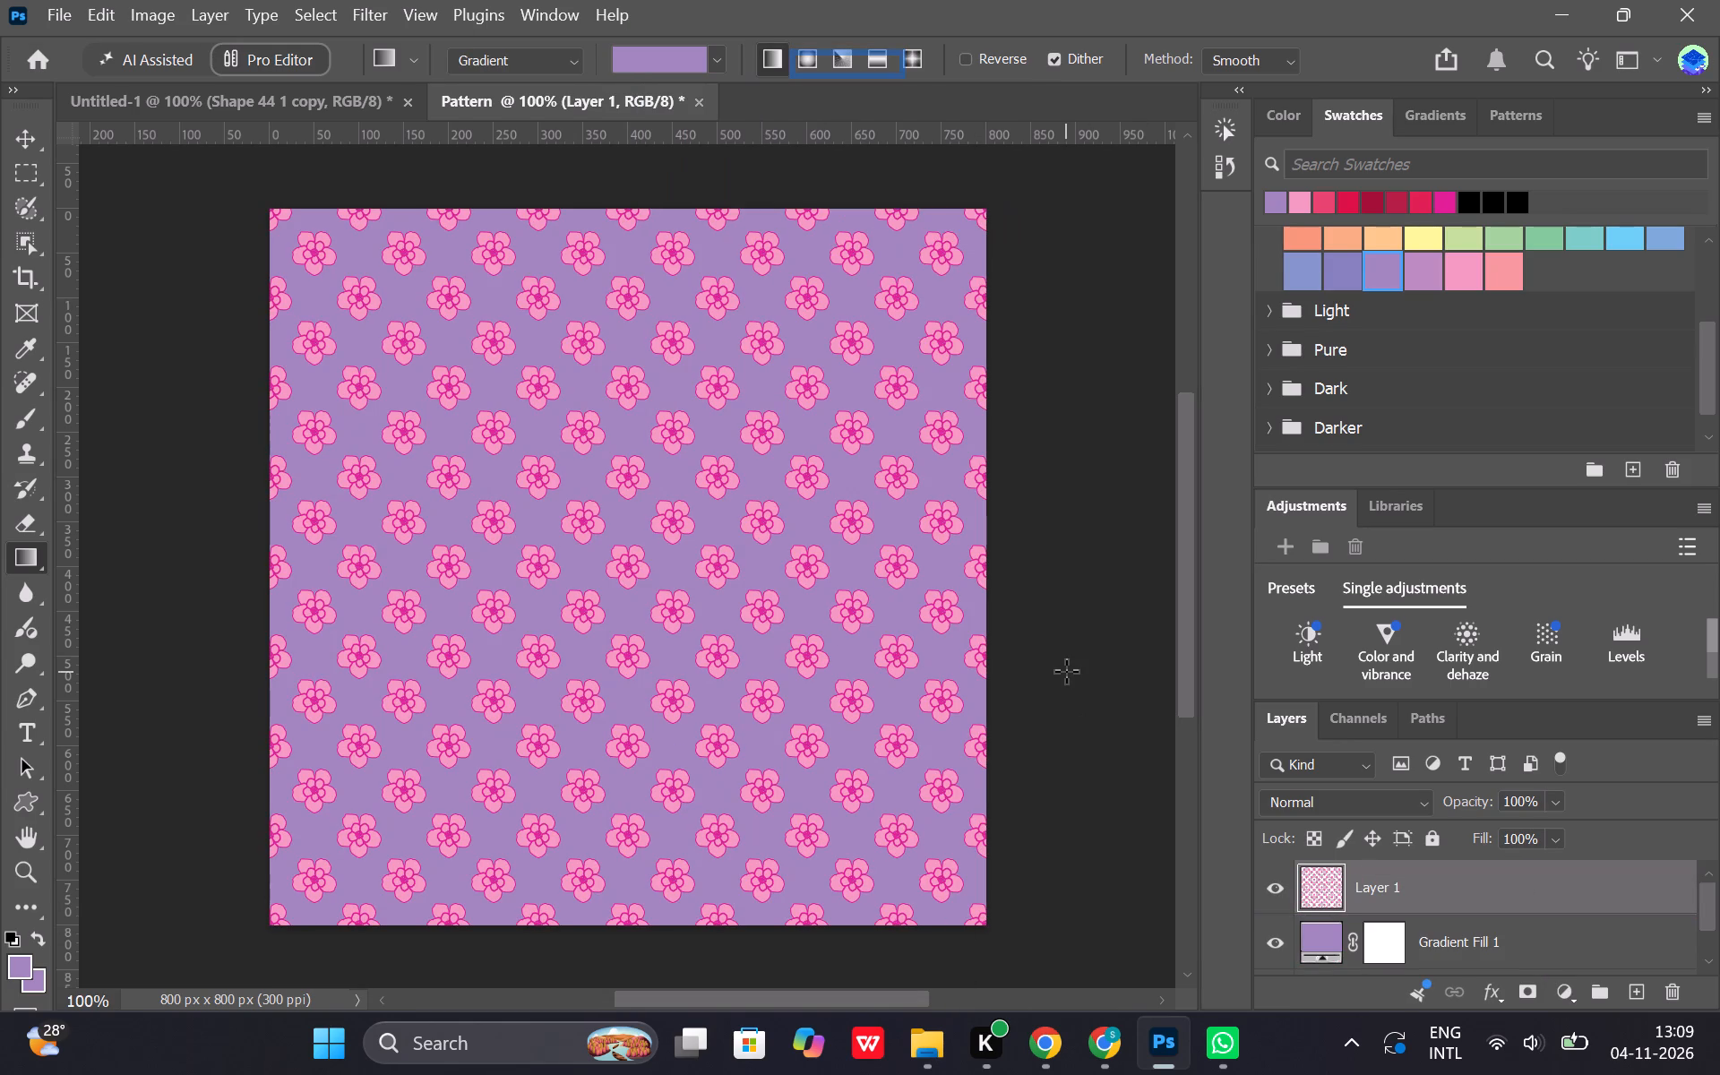
left_click(1133, 612)
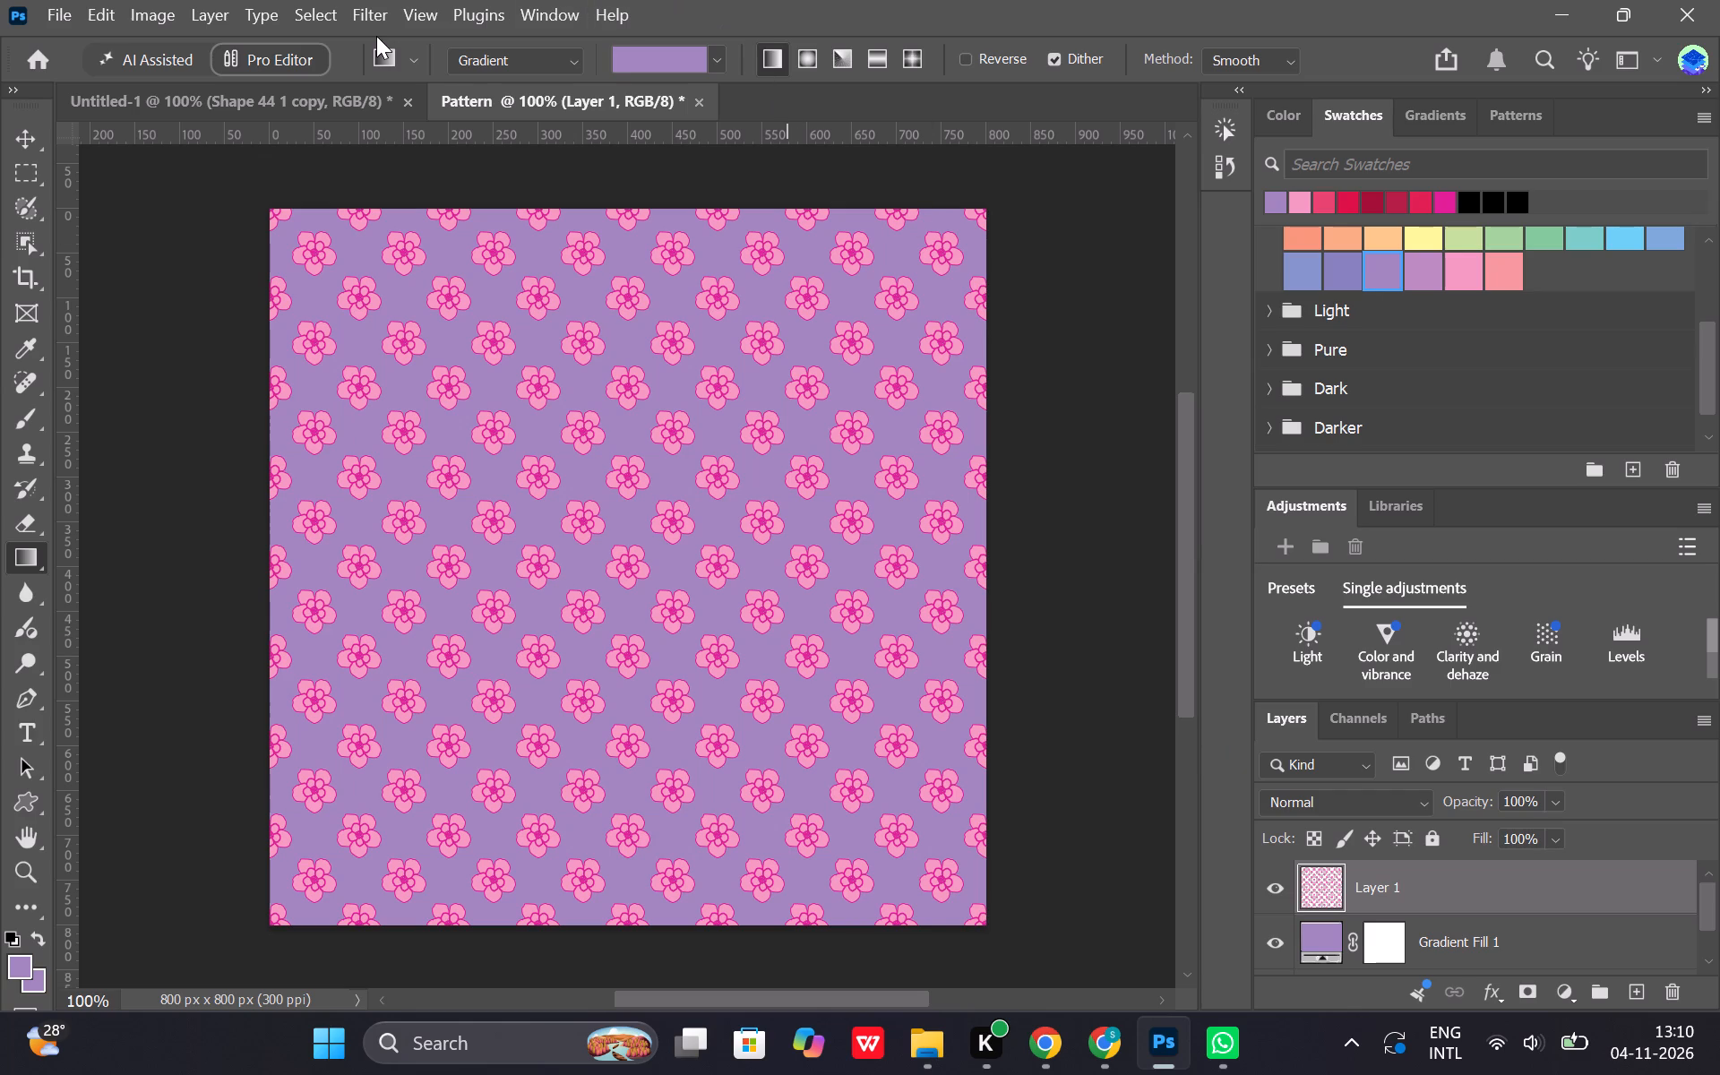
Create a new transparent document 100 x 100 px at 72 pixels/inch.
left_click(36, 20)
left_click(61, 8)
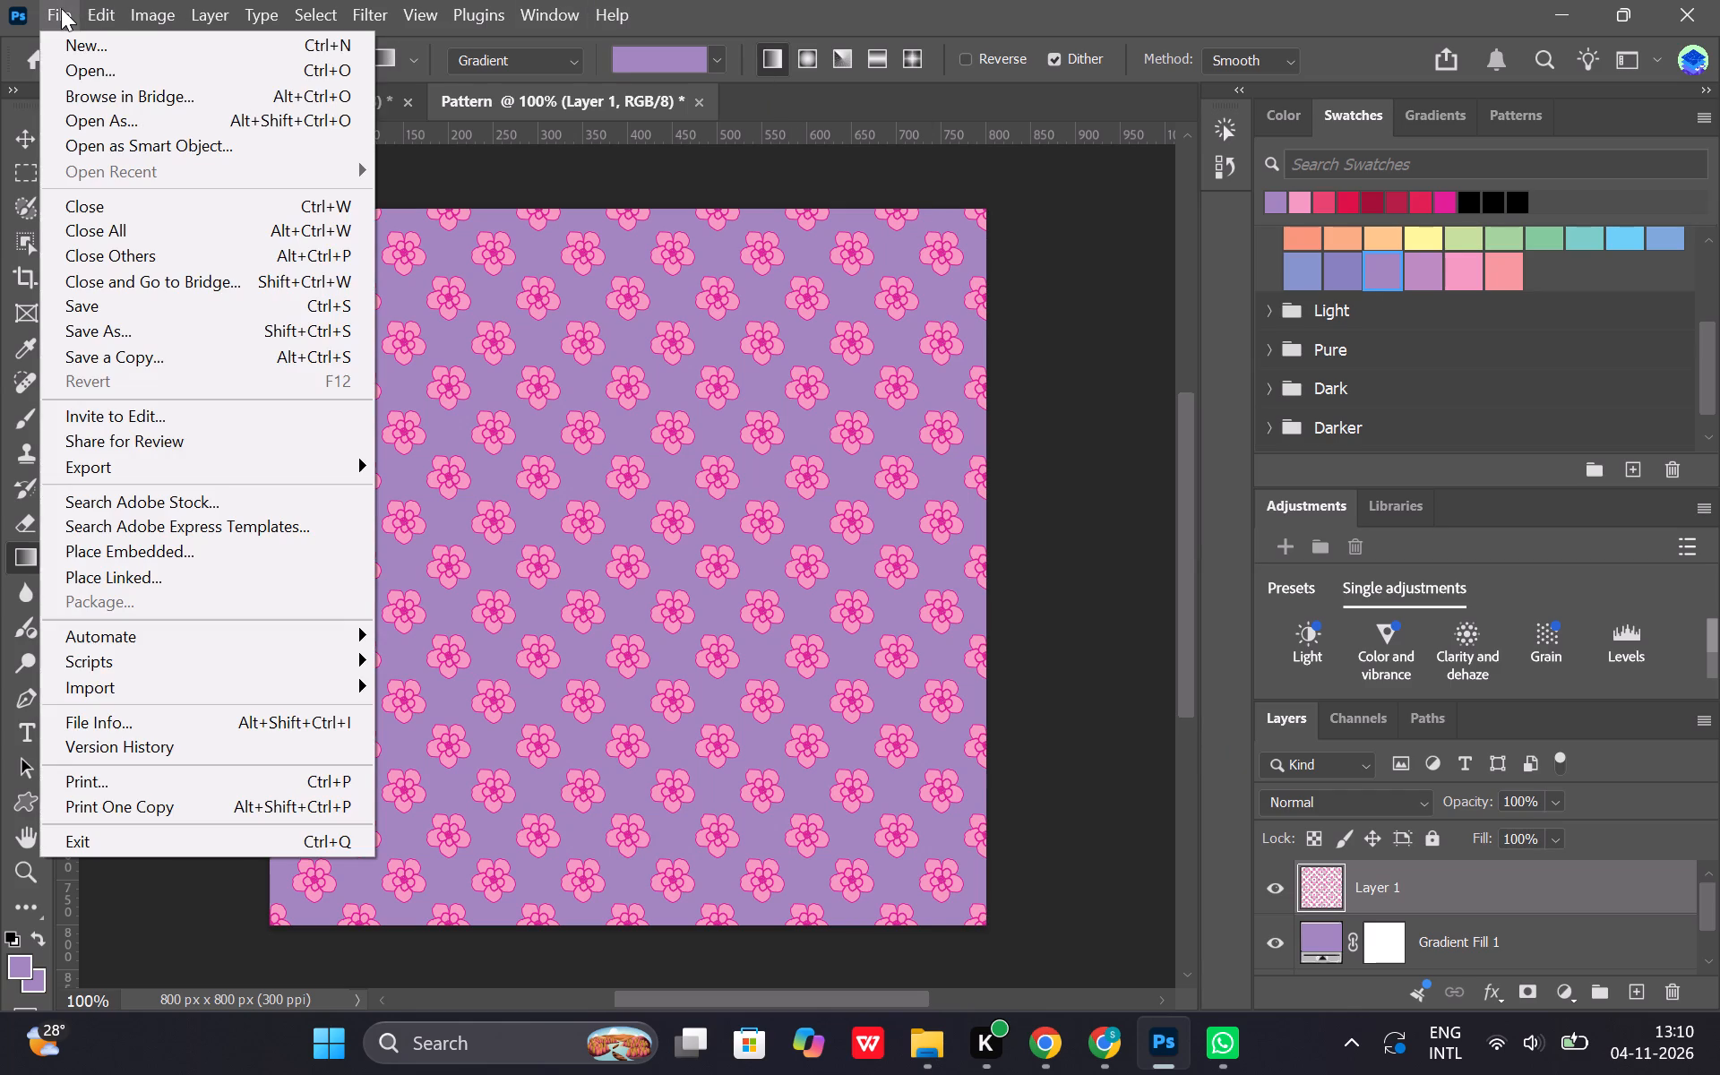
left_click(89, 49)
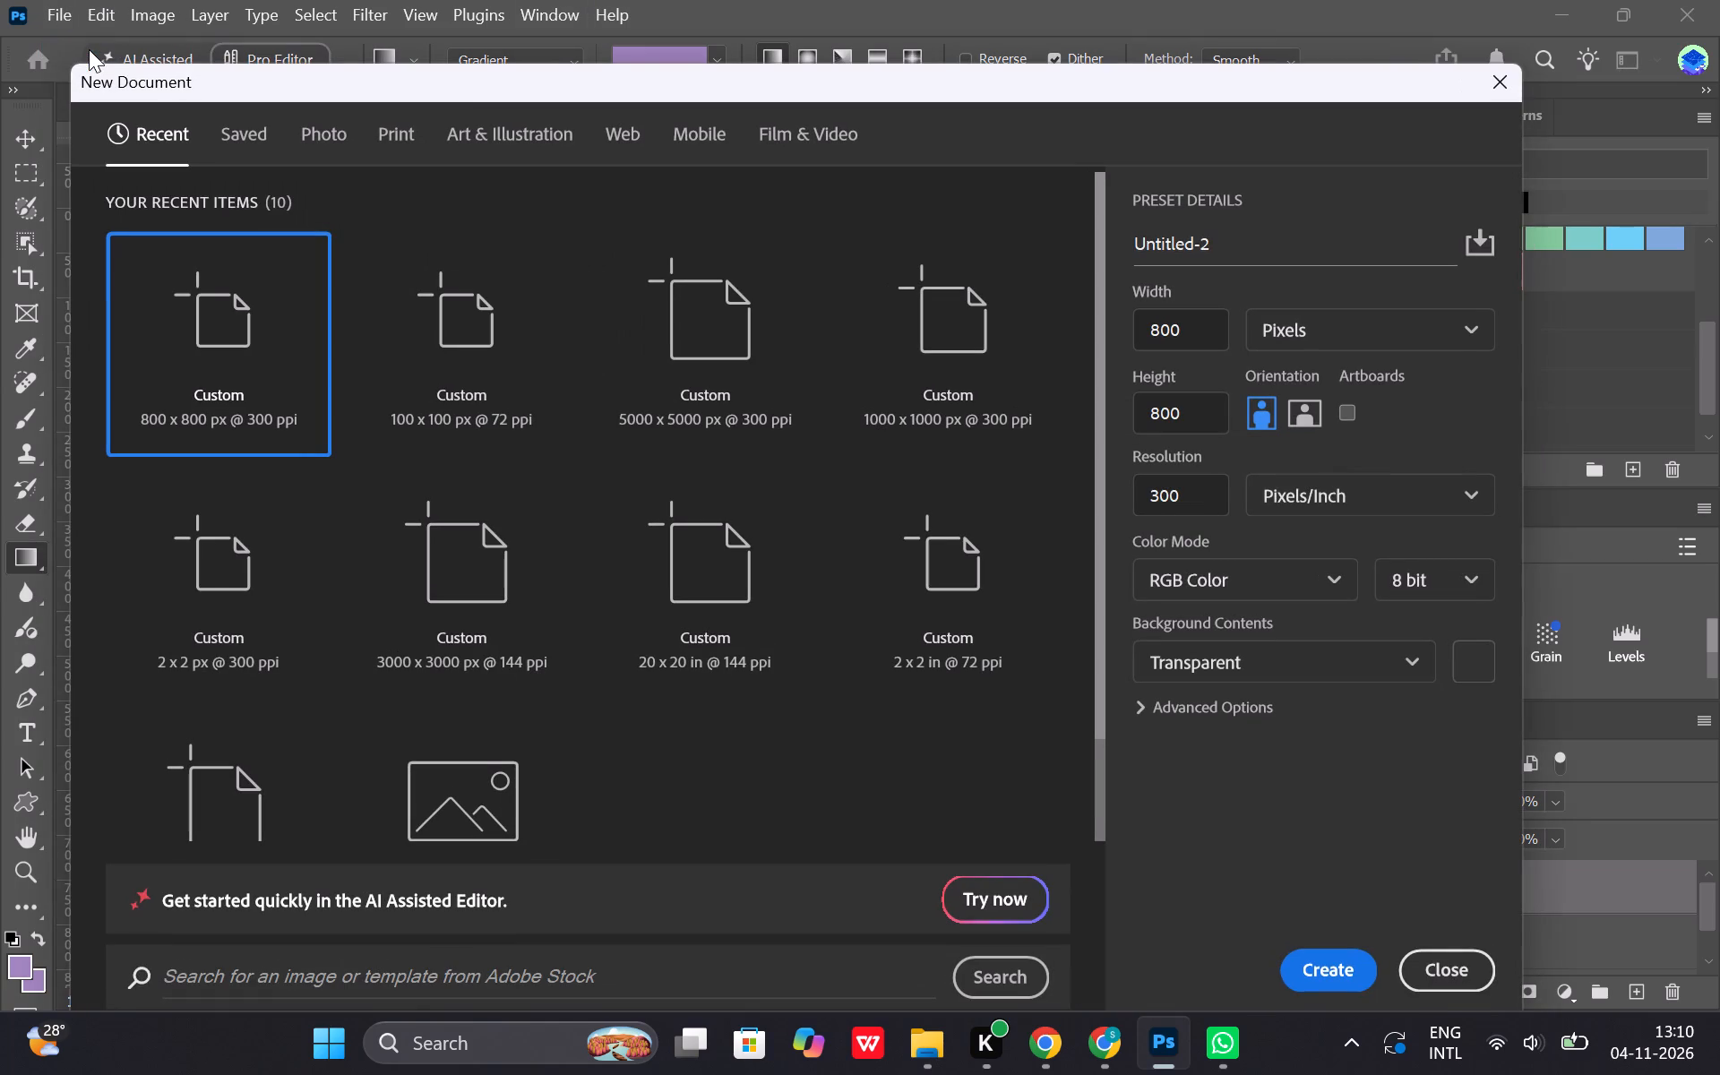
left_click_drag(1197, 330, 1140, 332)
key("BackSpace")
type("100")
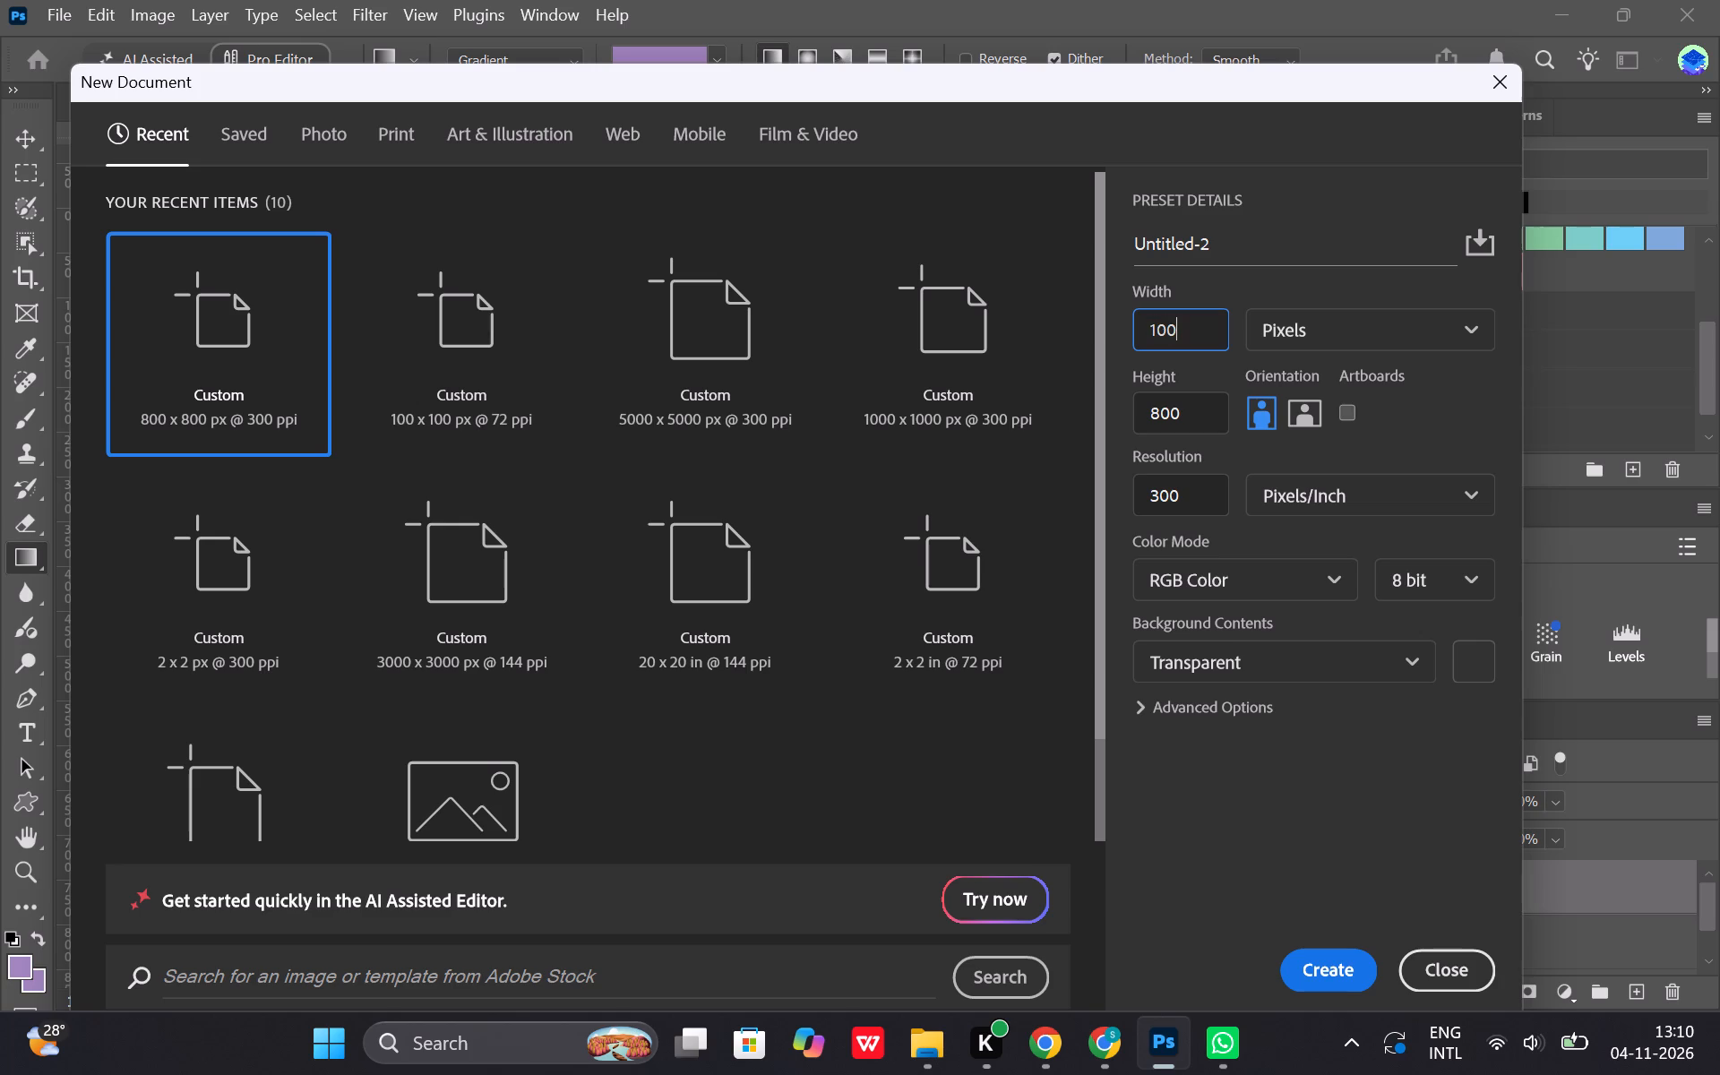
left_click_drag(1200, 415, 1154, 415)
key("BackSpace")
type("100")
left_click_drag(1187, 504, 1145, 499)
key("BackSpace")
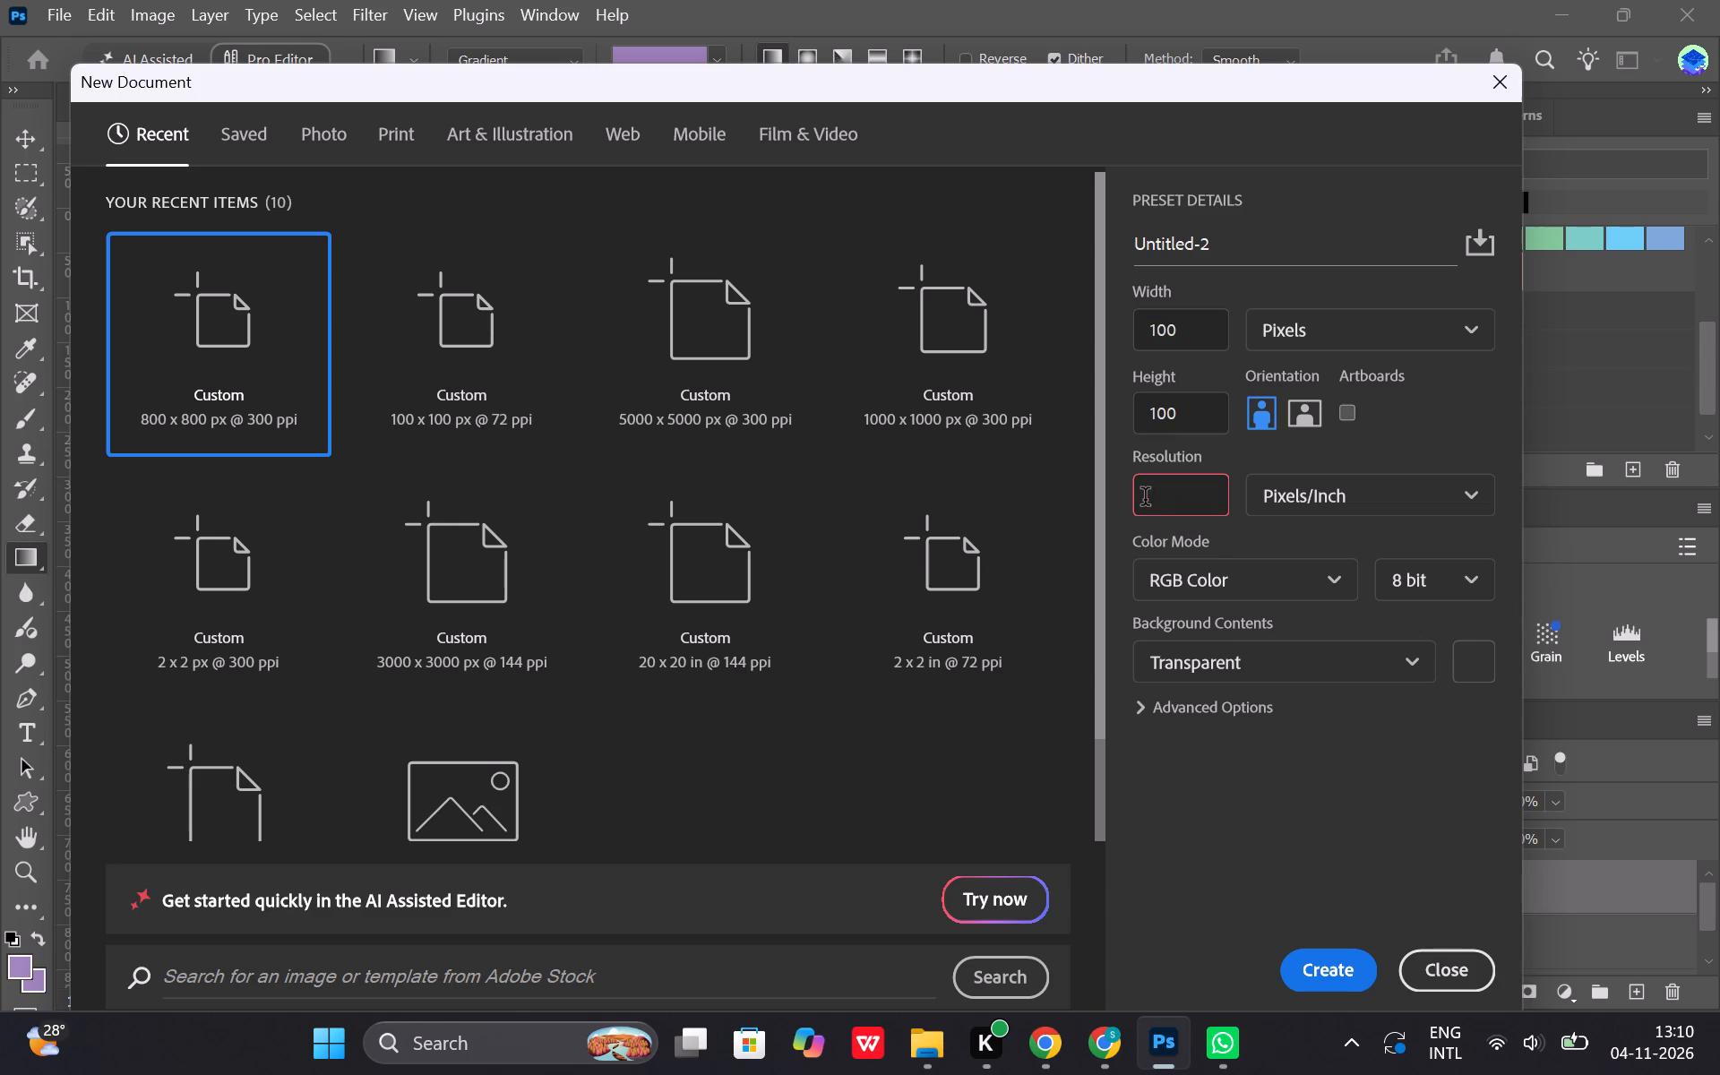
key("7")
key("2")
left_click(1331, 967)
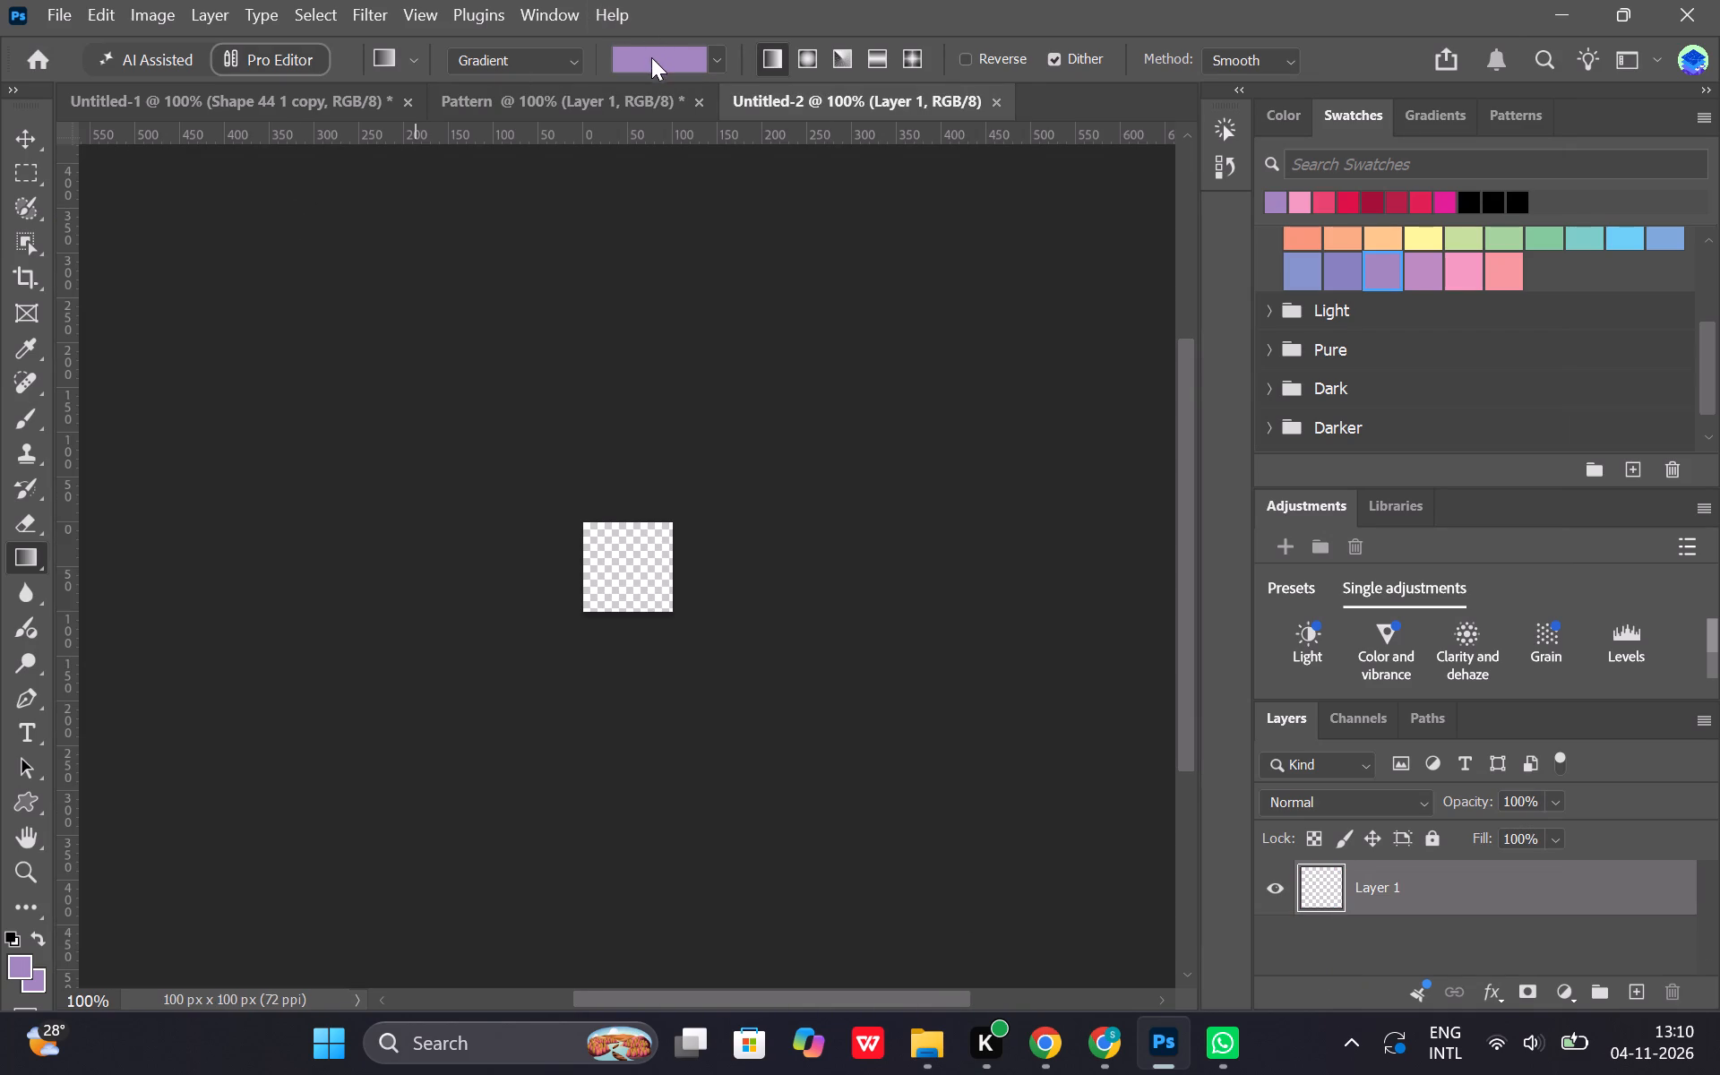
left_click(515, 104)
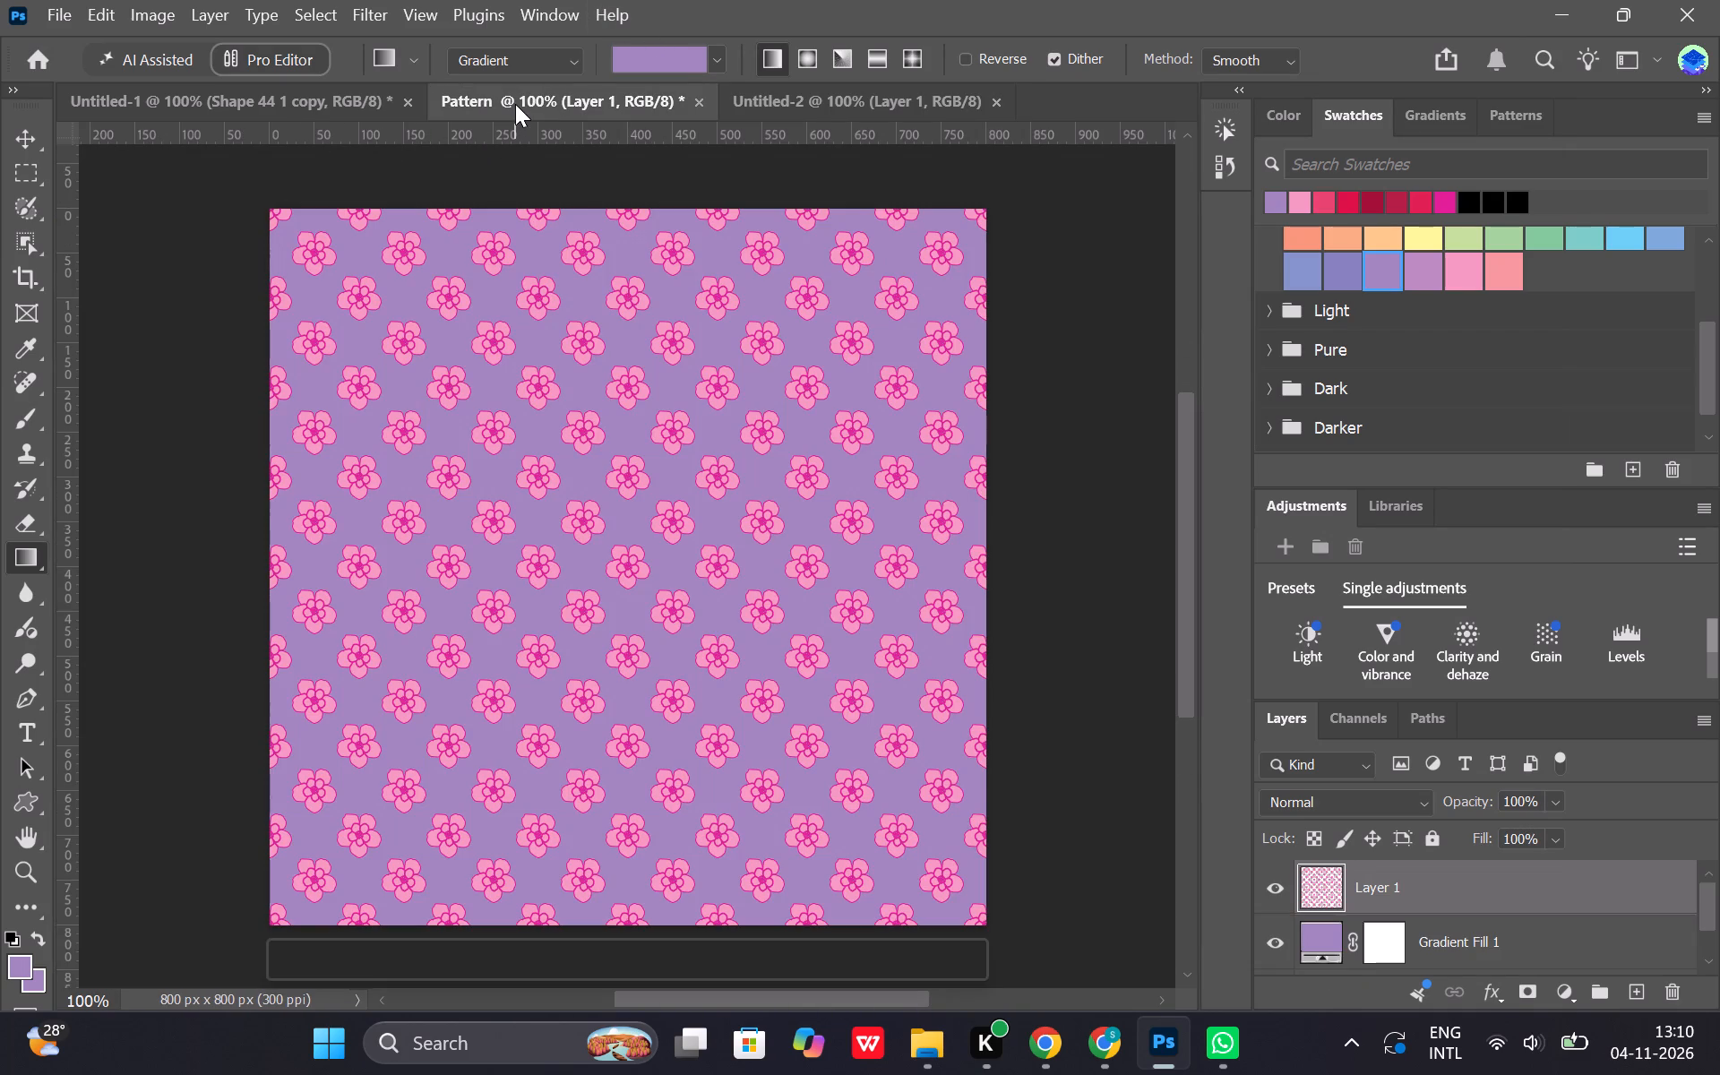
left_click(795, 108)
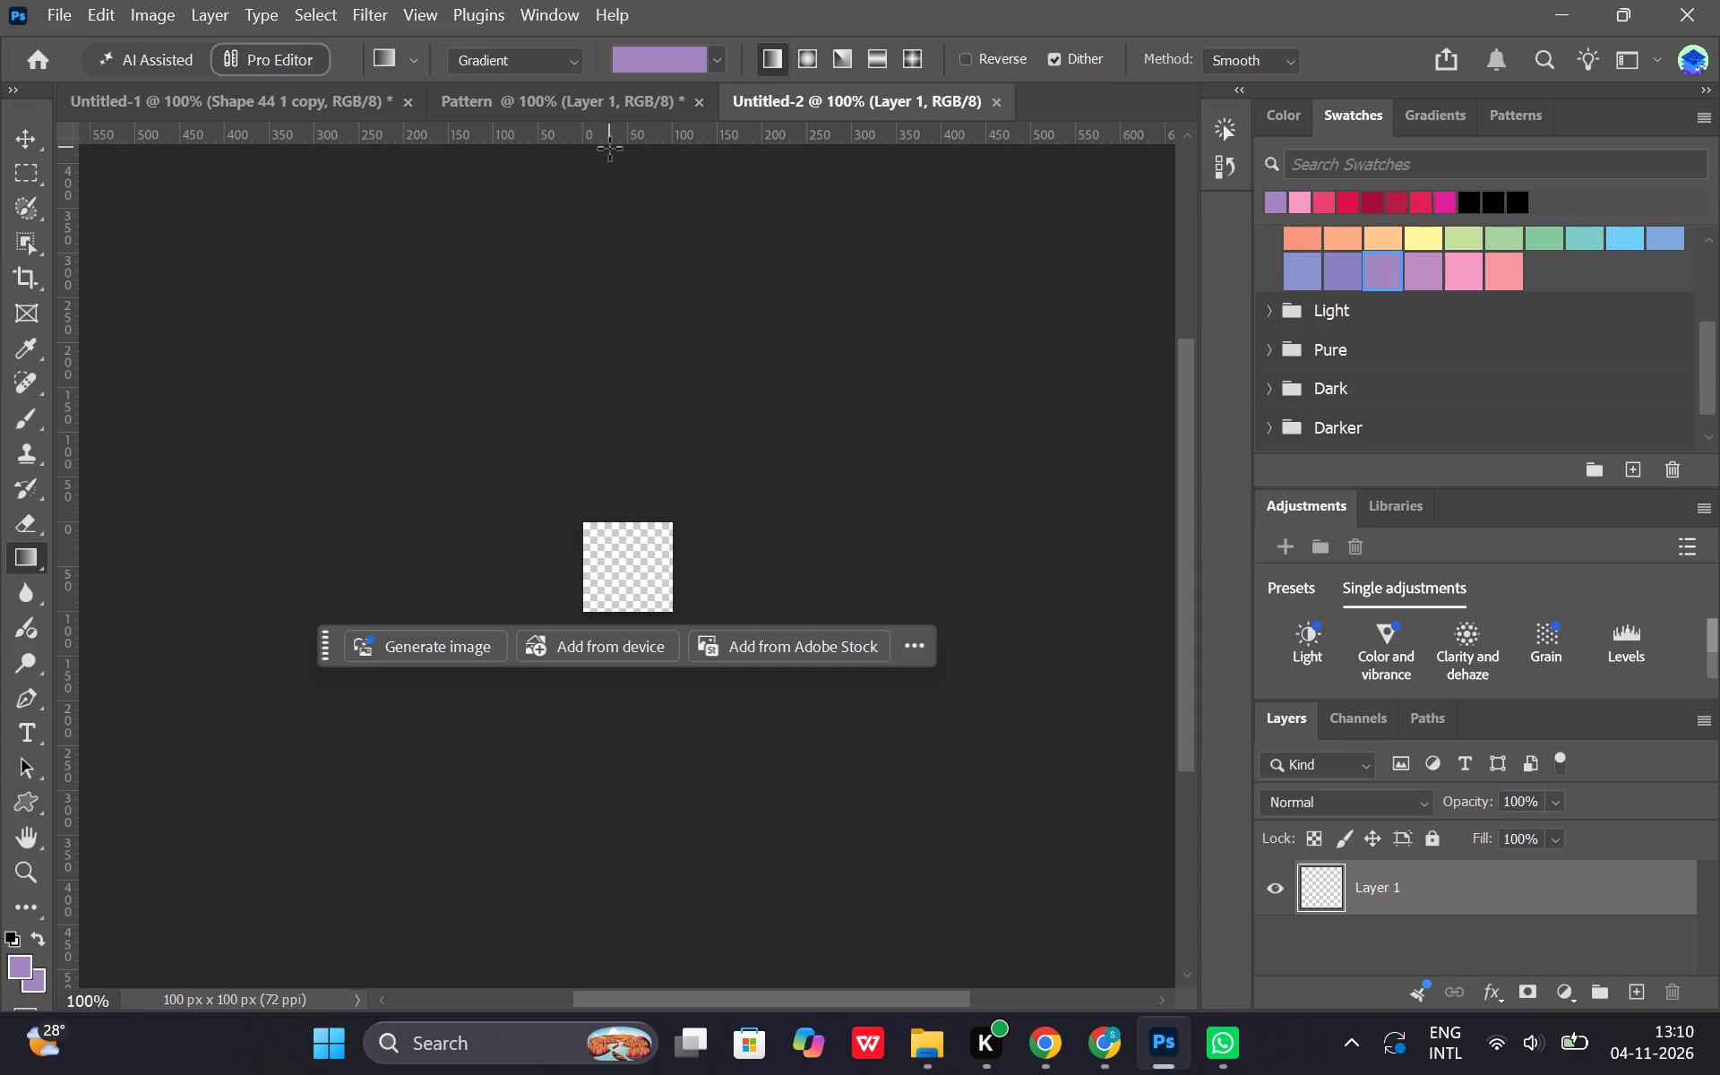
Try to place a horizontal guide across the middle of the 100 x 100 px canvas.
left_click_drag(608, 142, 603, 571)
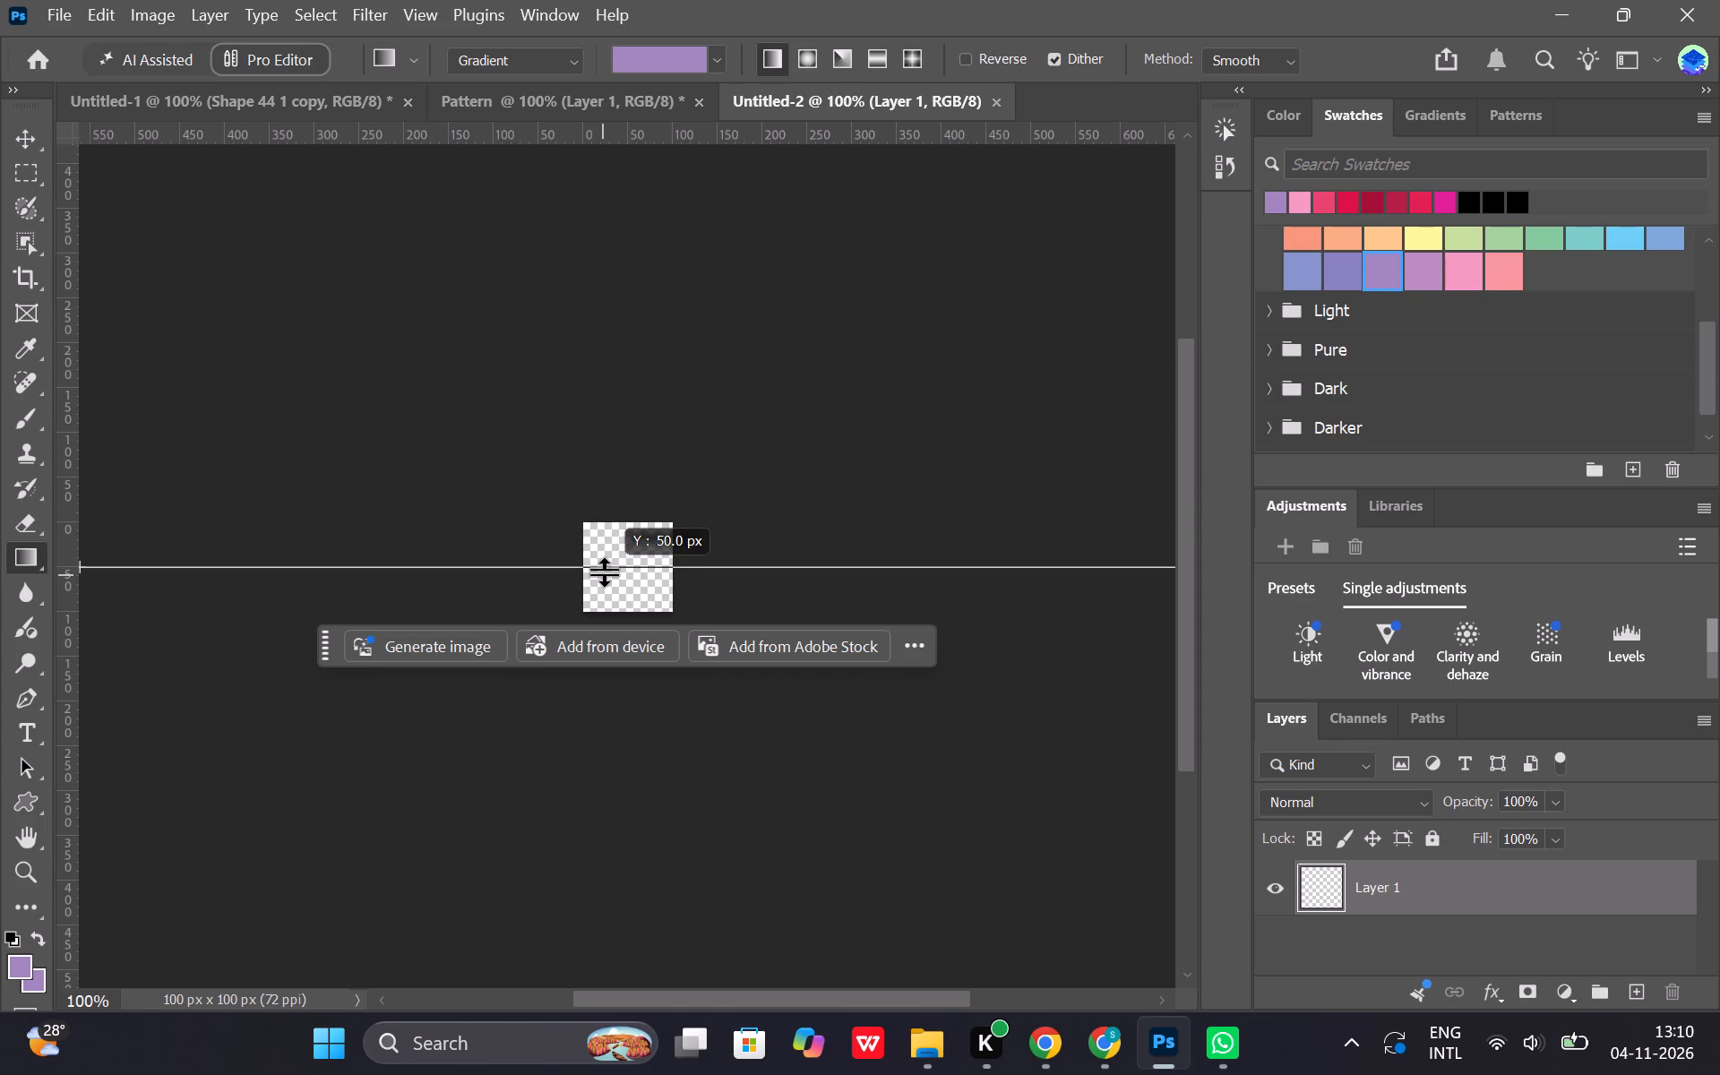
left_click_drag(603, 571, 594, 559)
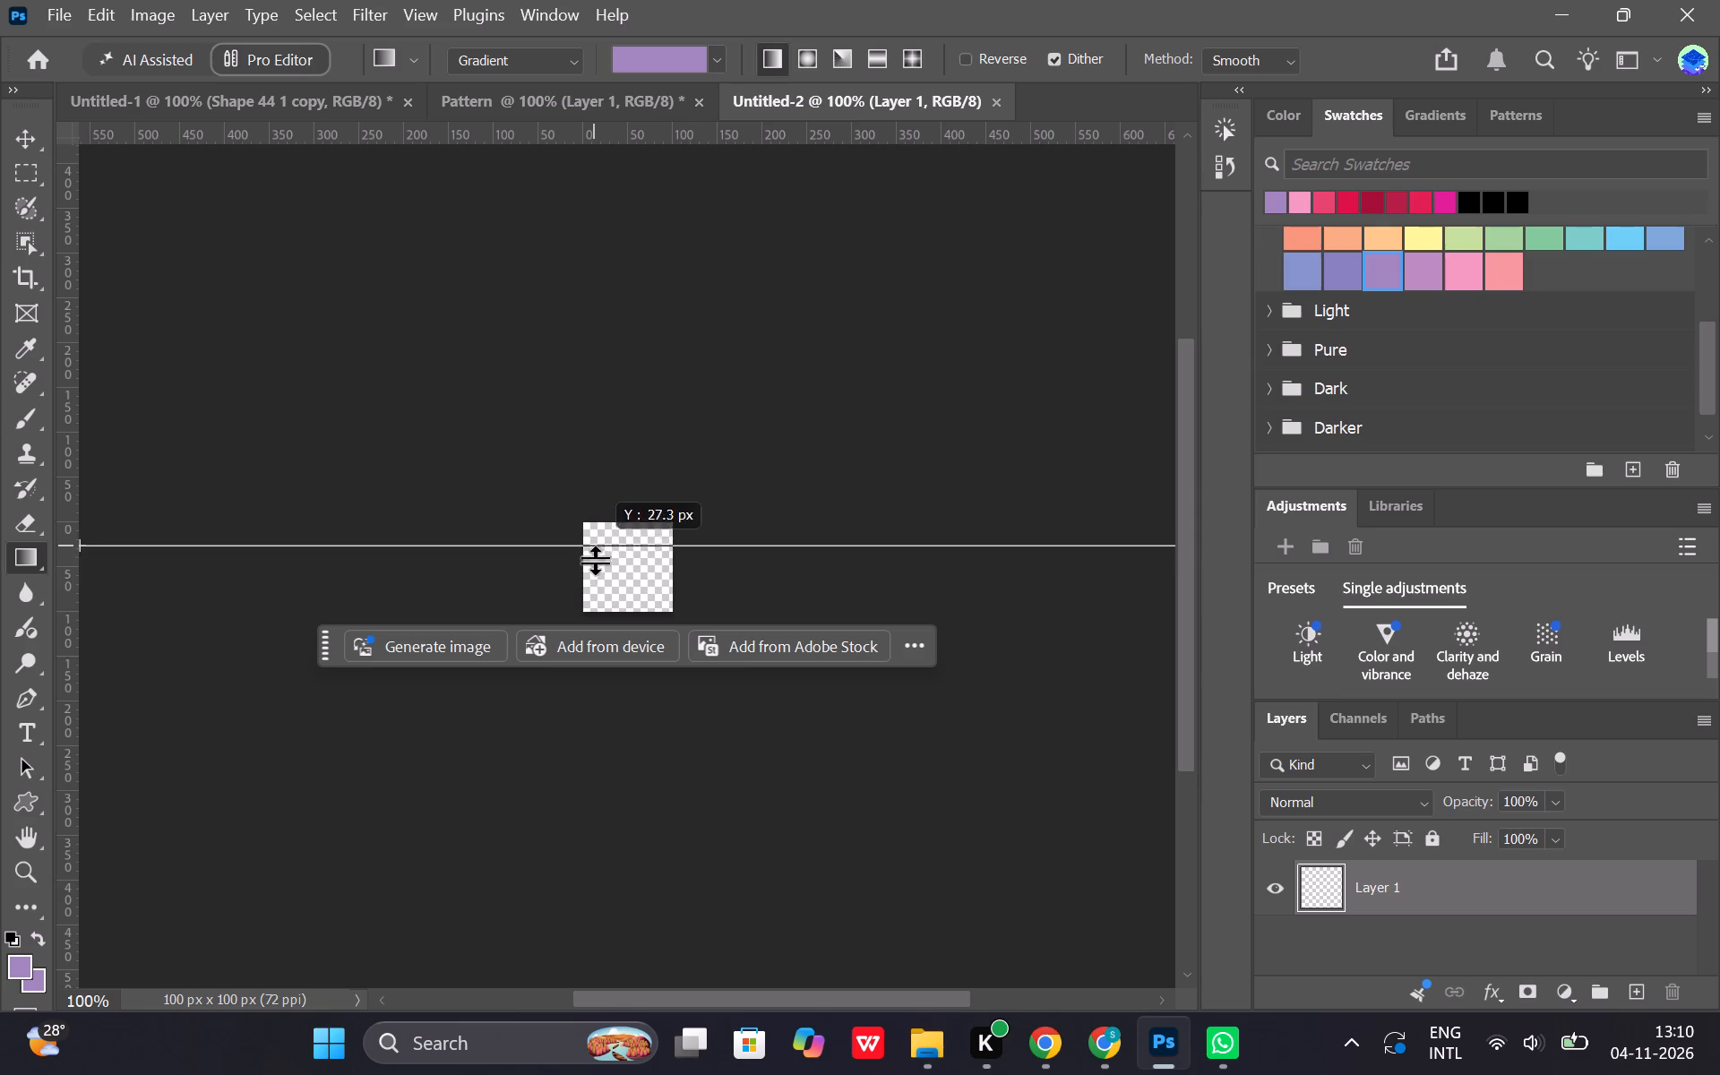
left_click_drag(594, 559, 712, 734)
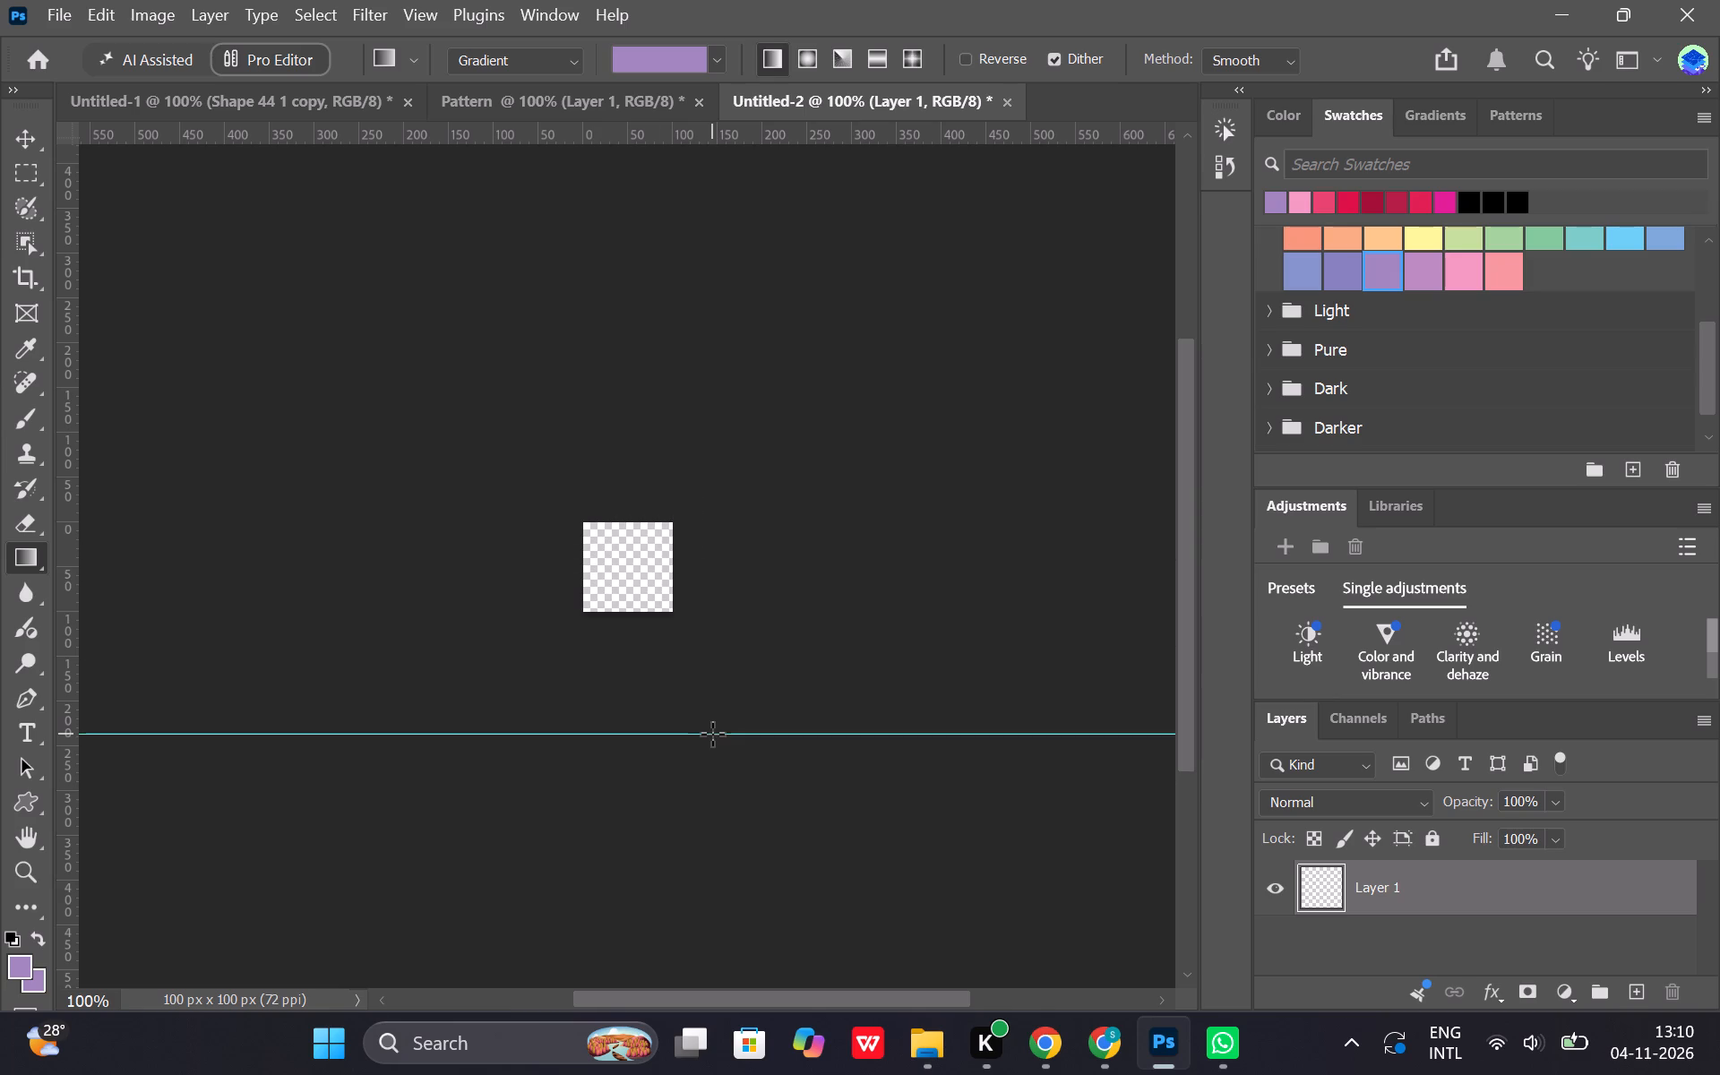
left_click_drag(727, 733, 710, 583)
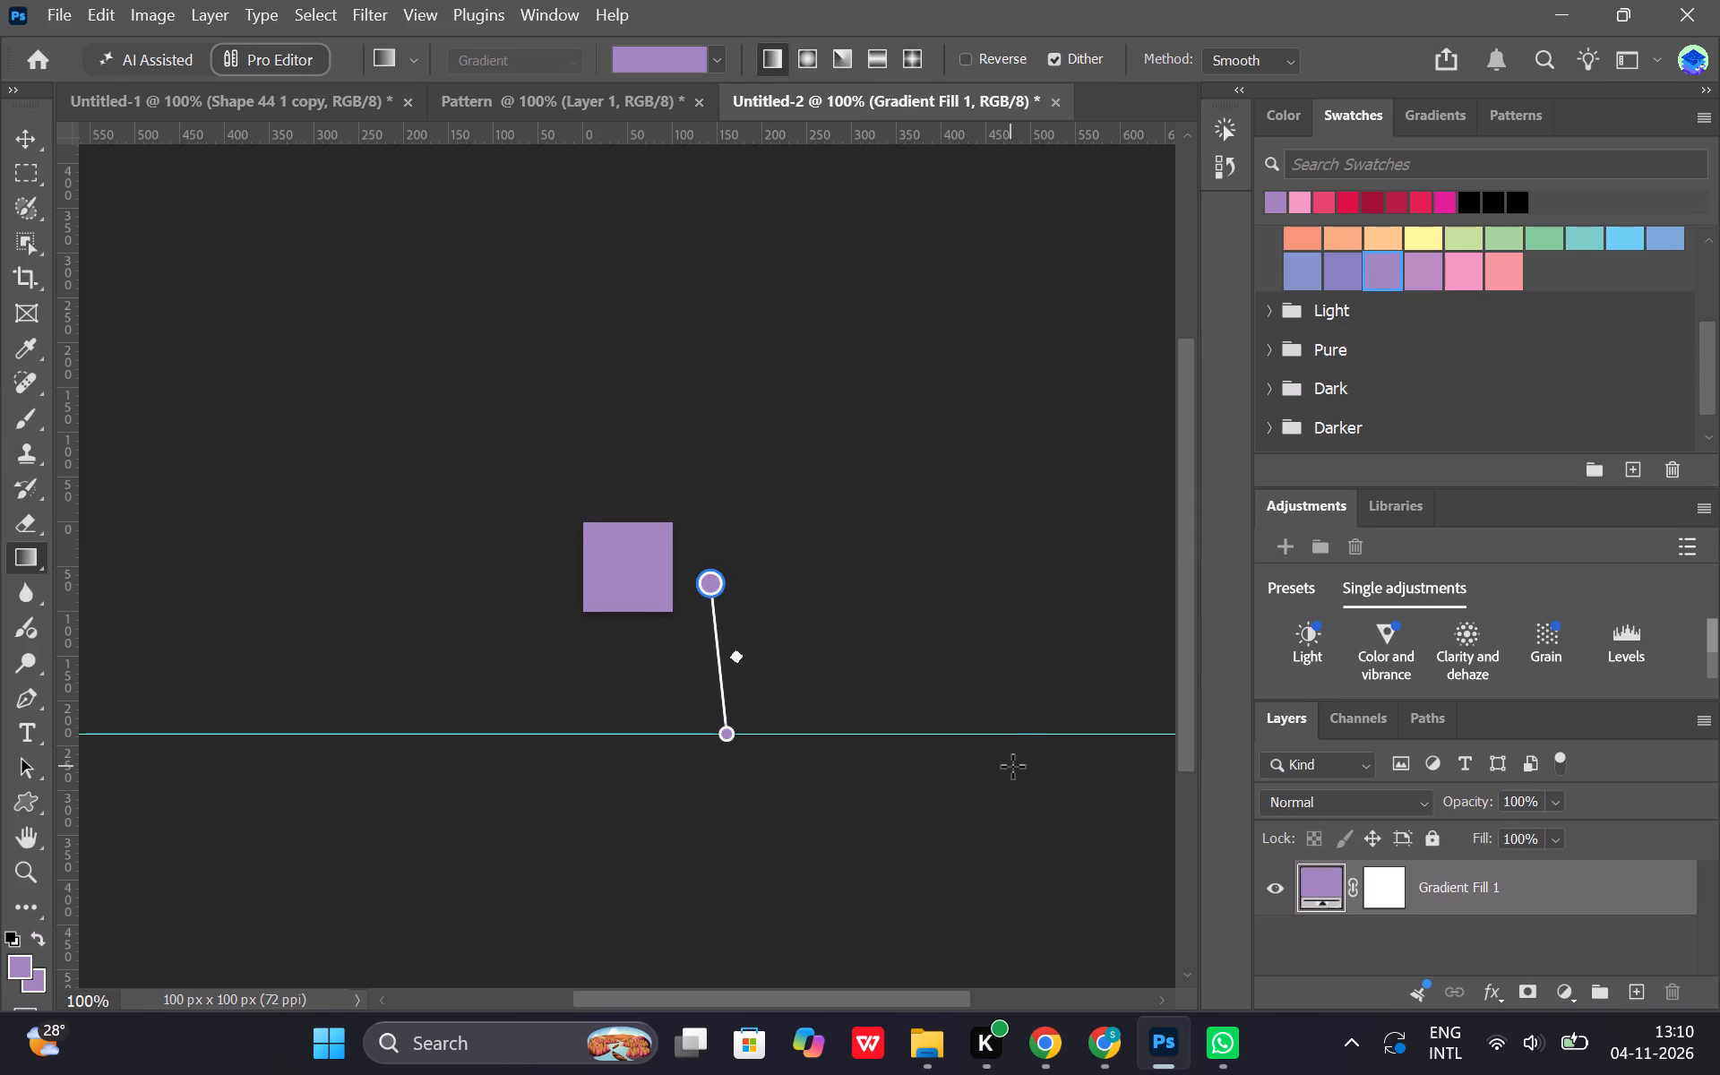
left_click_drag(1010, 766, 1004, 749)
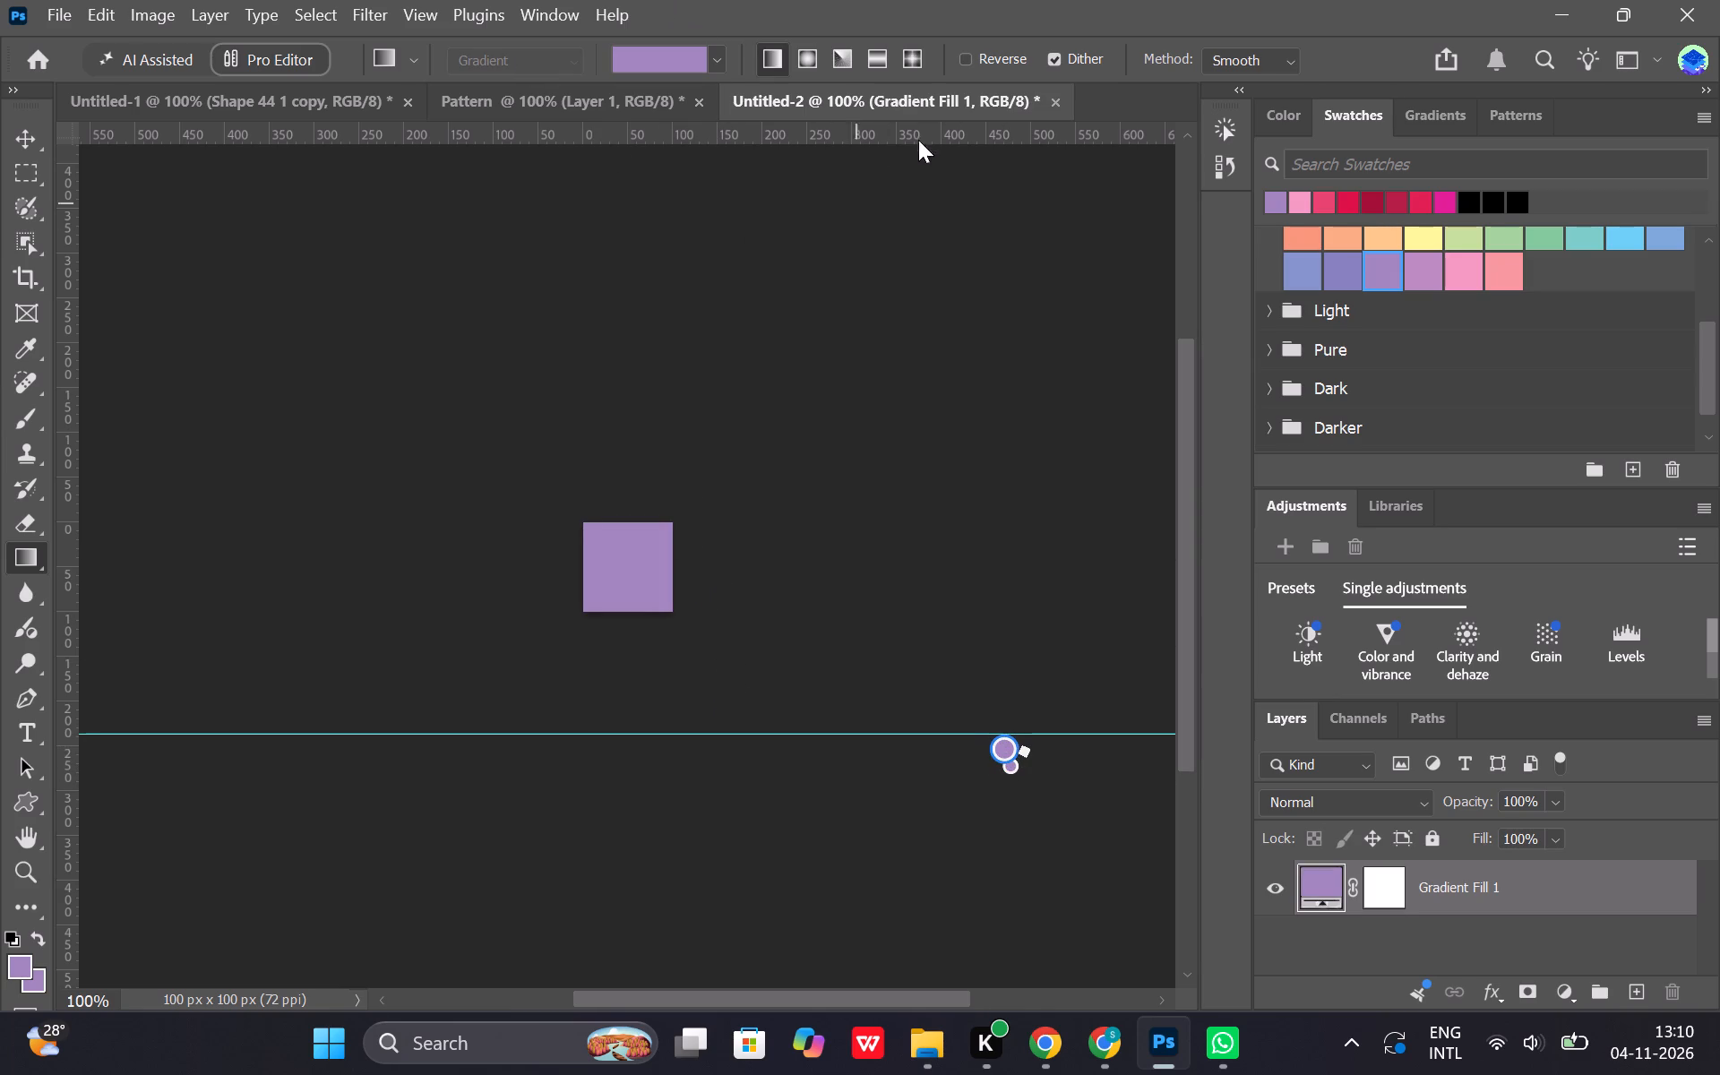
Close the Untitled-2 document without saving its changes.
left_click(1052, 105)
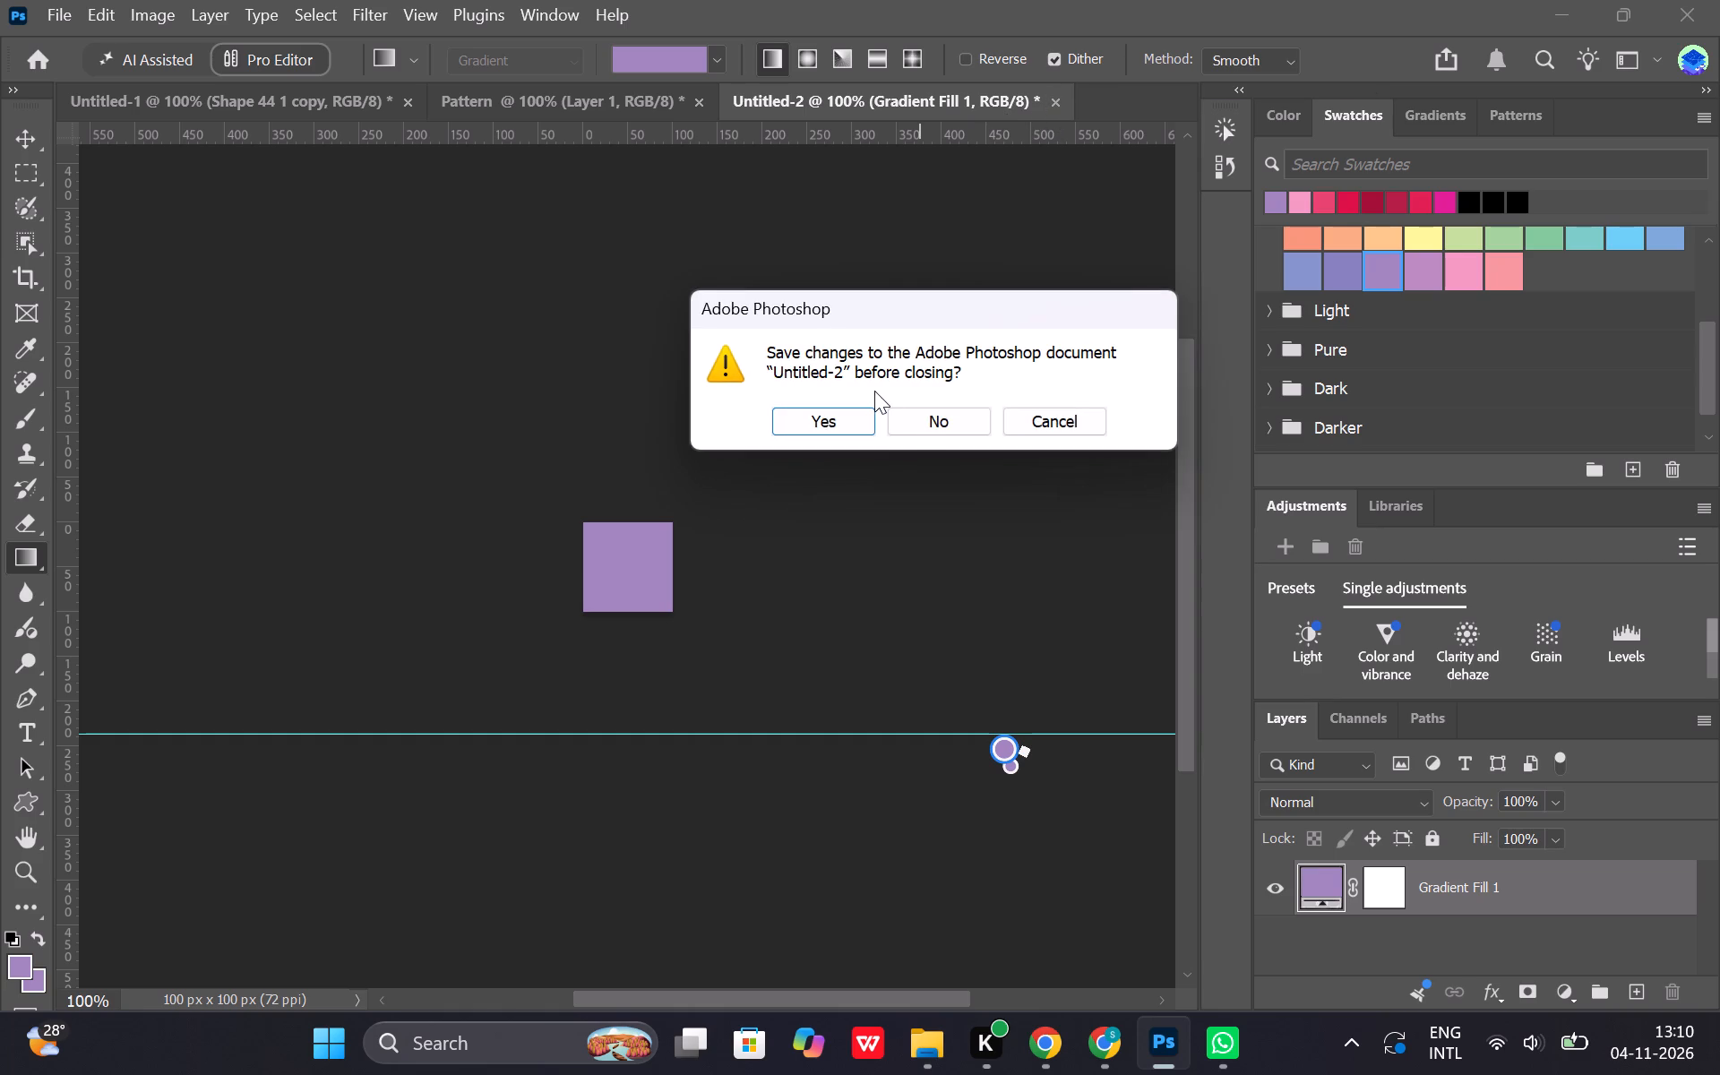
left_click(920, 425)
Create a new transparent RGB document 100 x 100 px at 72 pixels/inch.
left_click(53, 6)
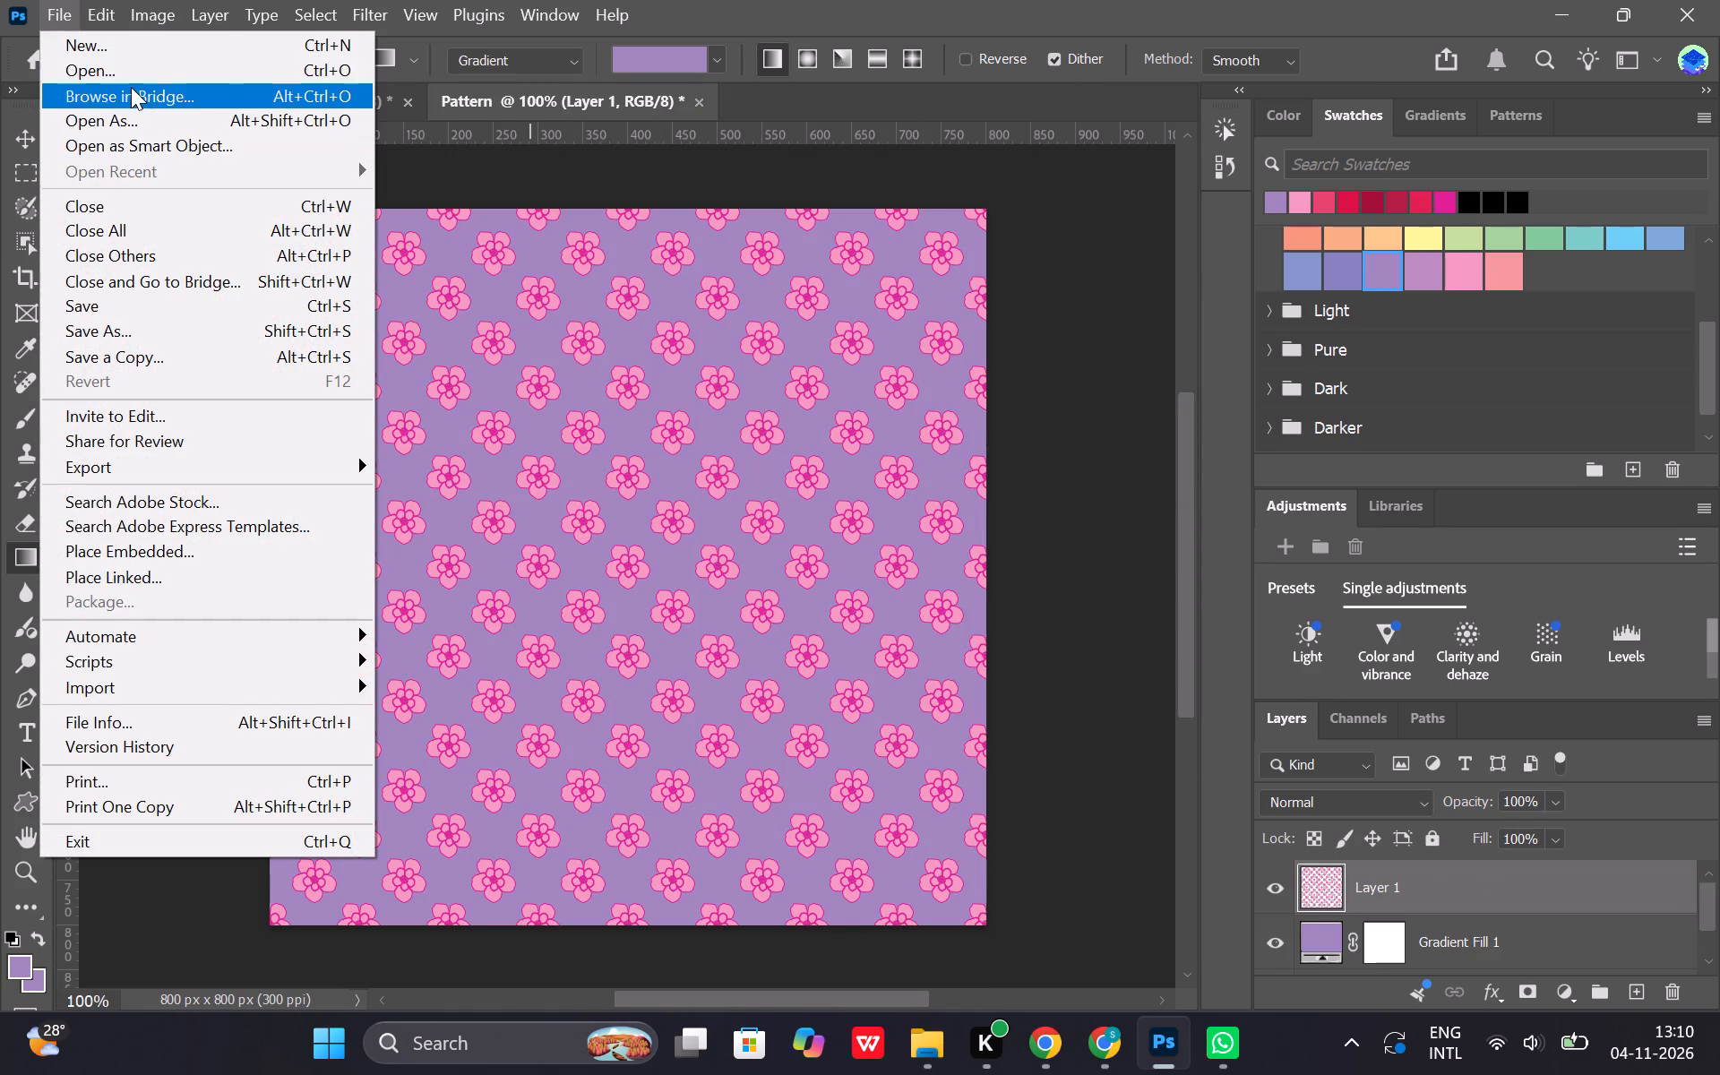
left_click(133, 40)
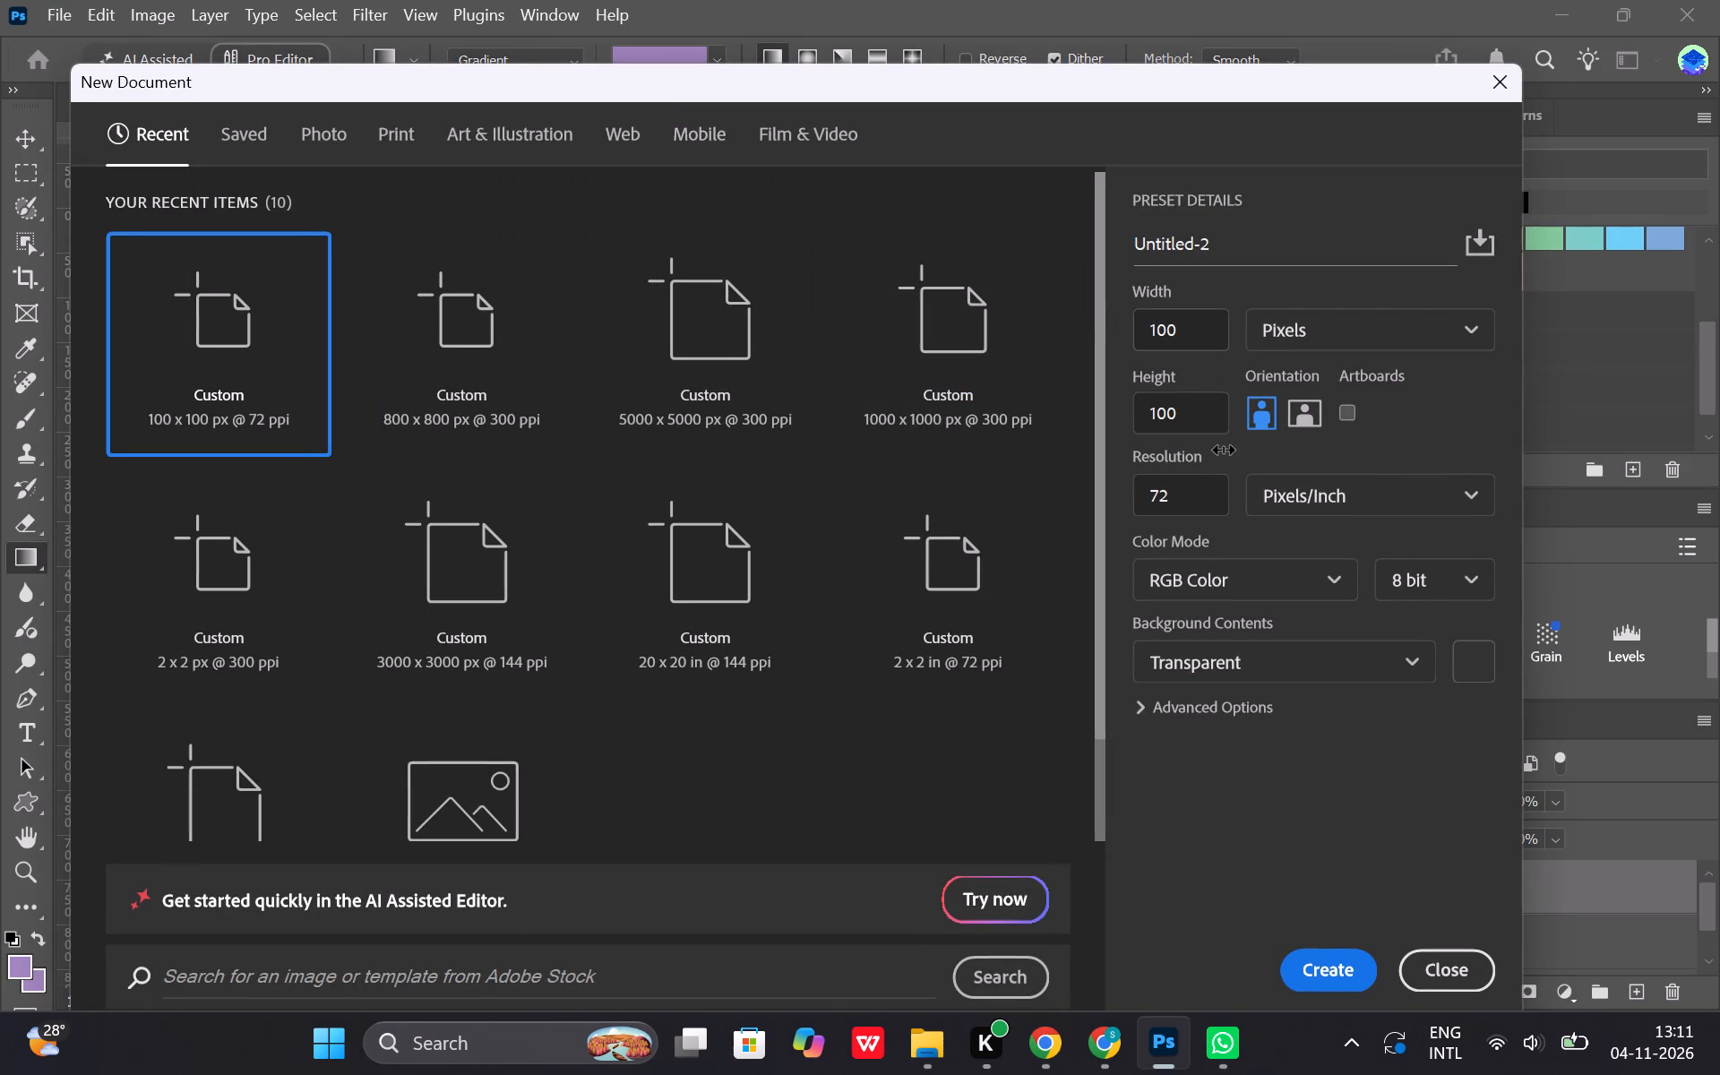
left_click(1338, 971)
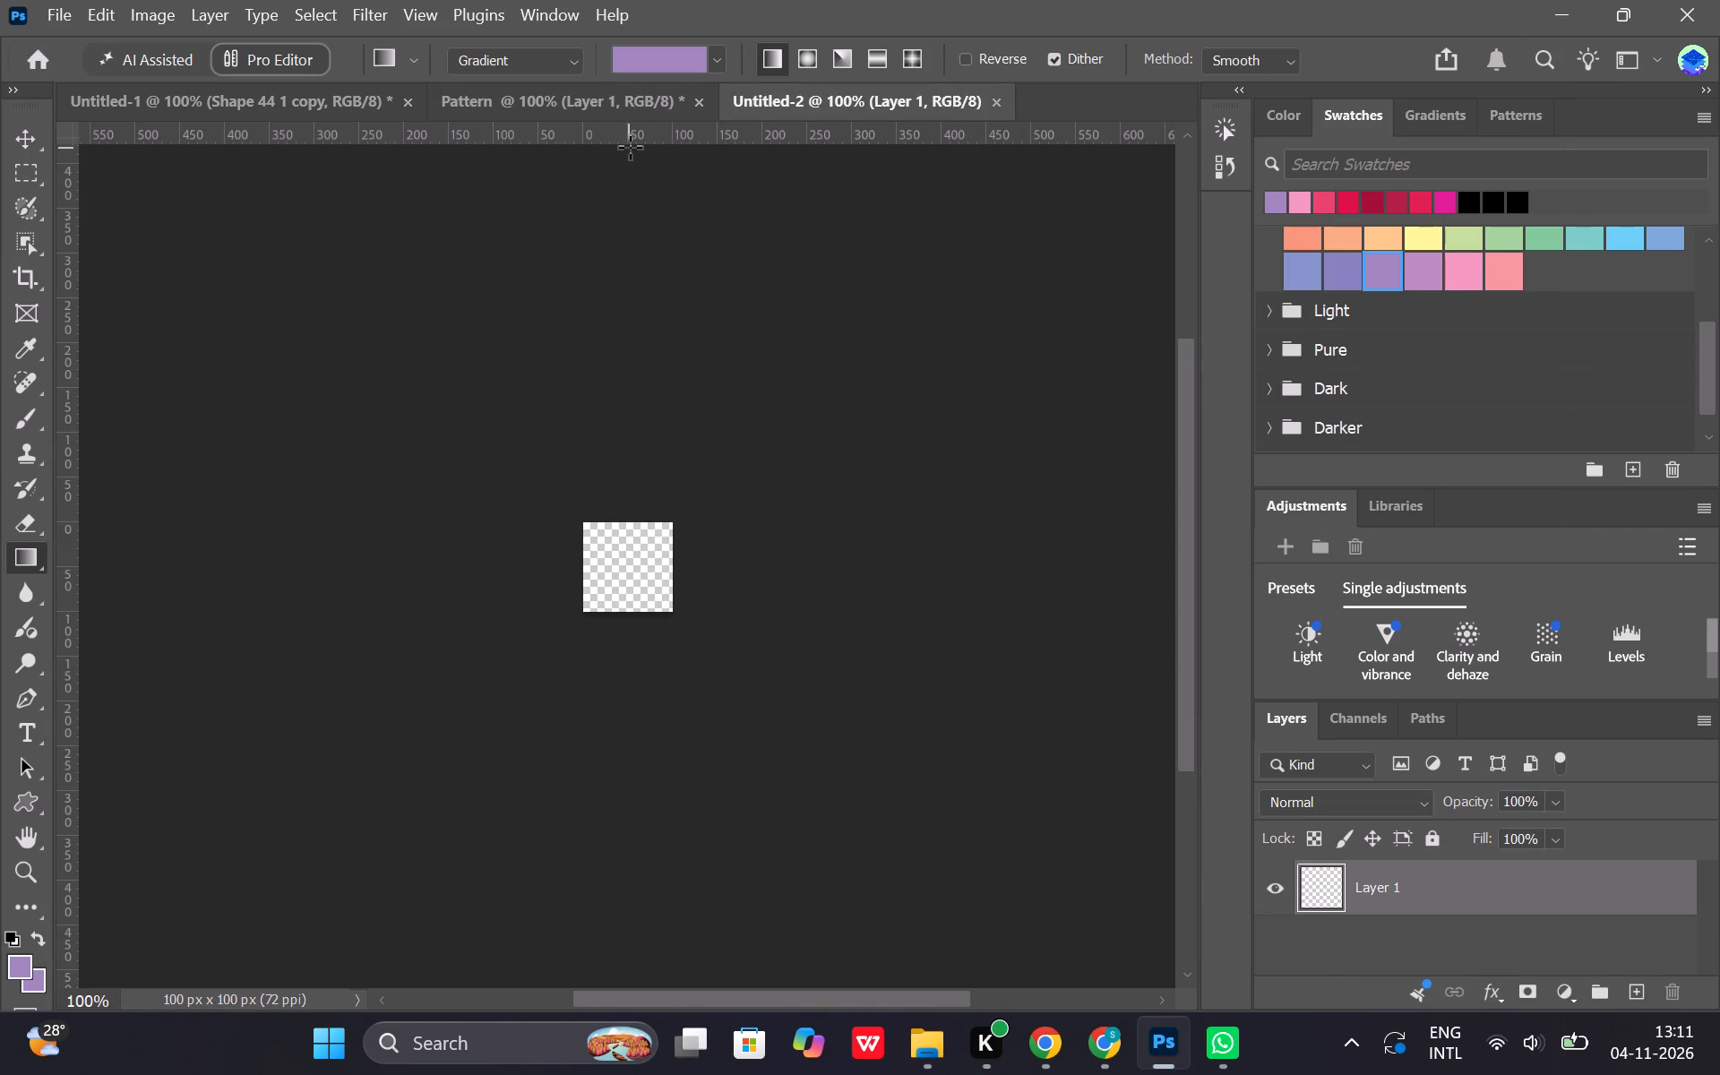
Place a horizontal guide at 50 px across the middle of the 100 x 100 px canvas.
left_click_drag(630, 146, 593, 460)
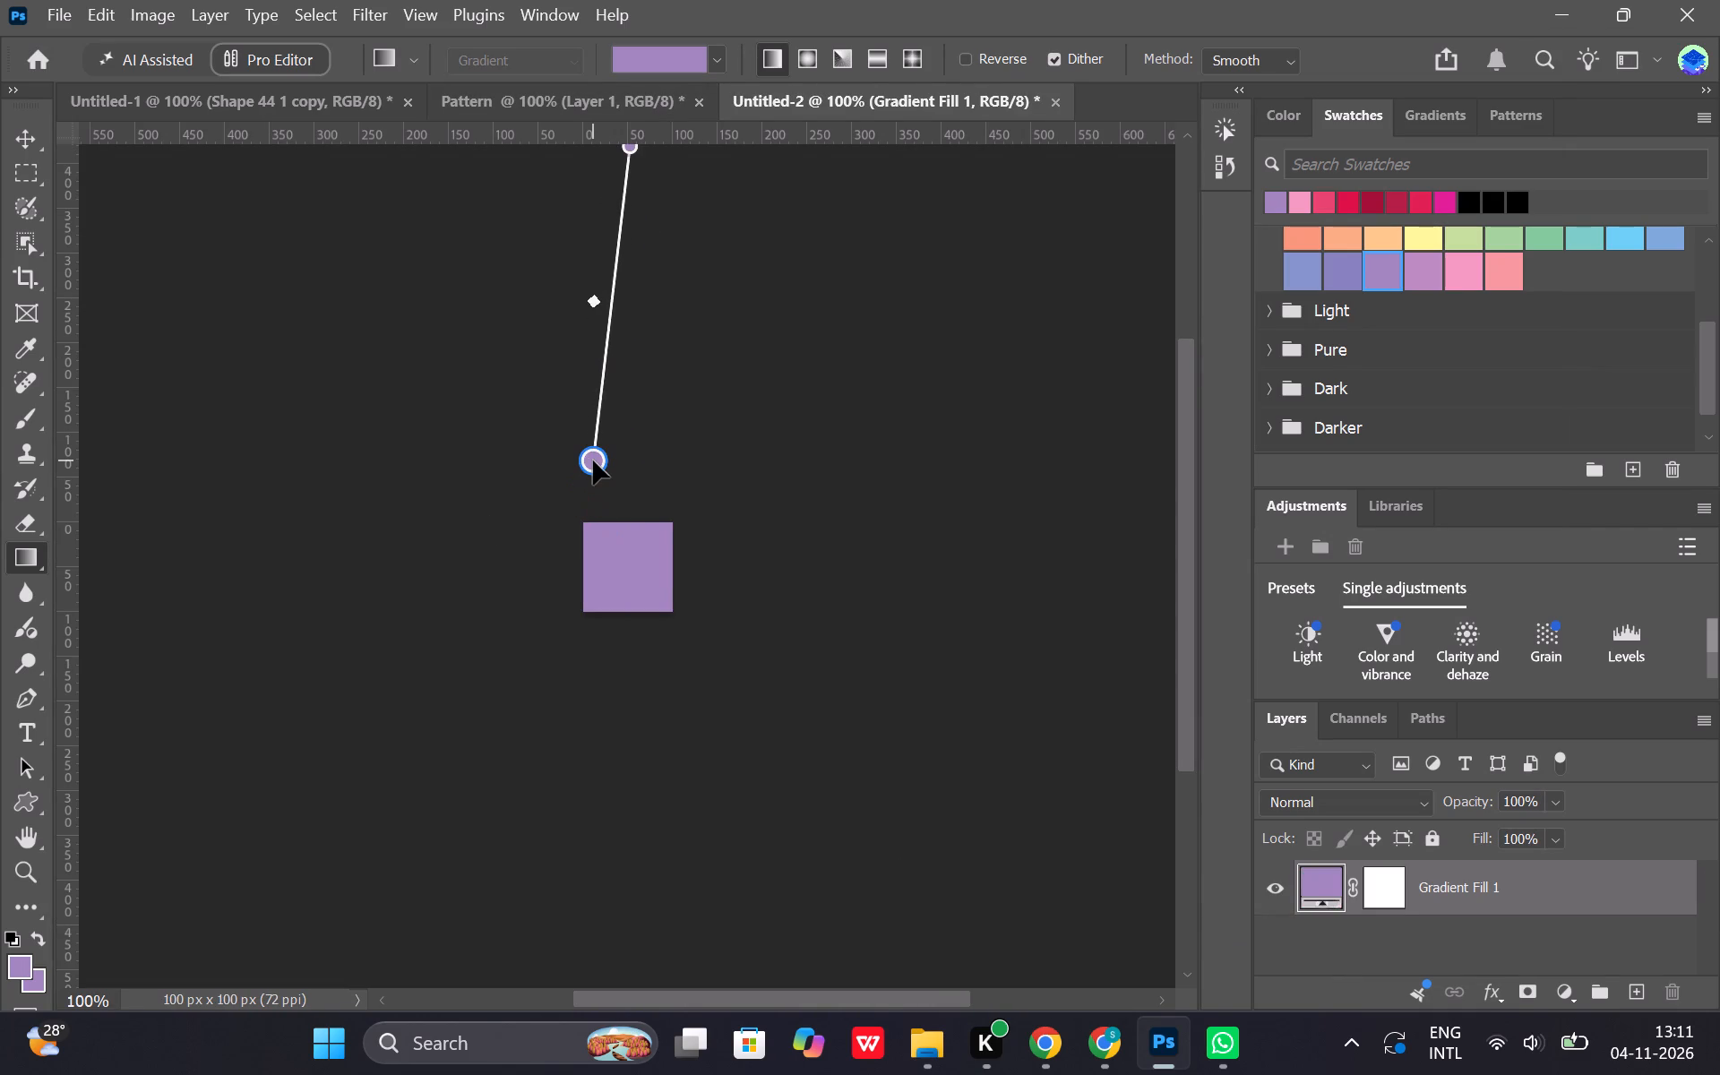
key("ctrl+z")
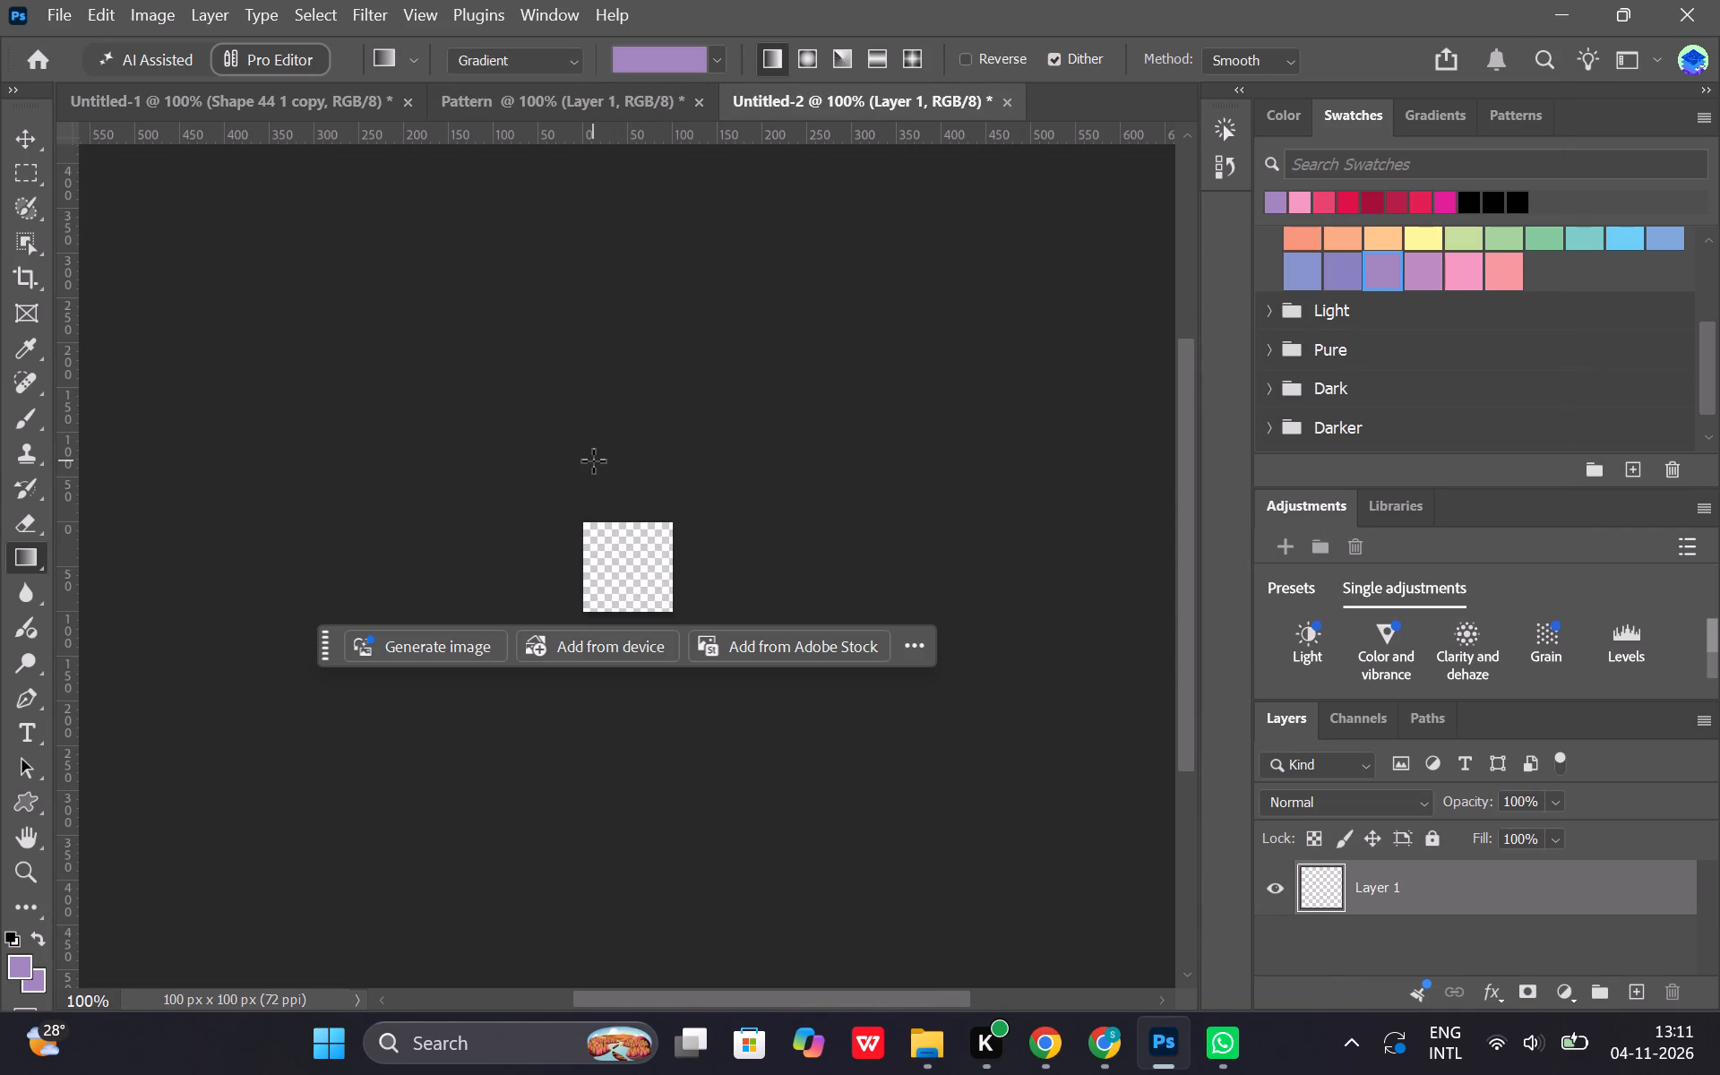
left_click_drag(666, 136, 607, 572)
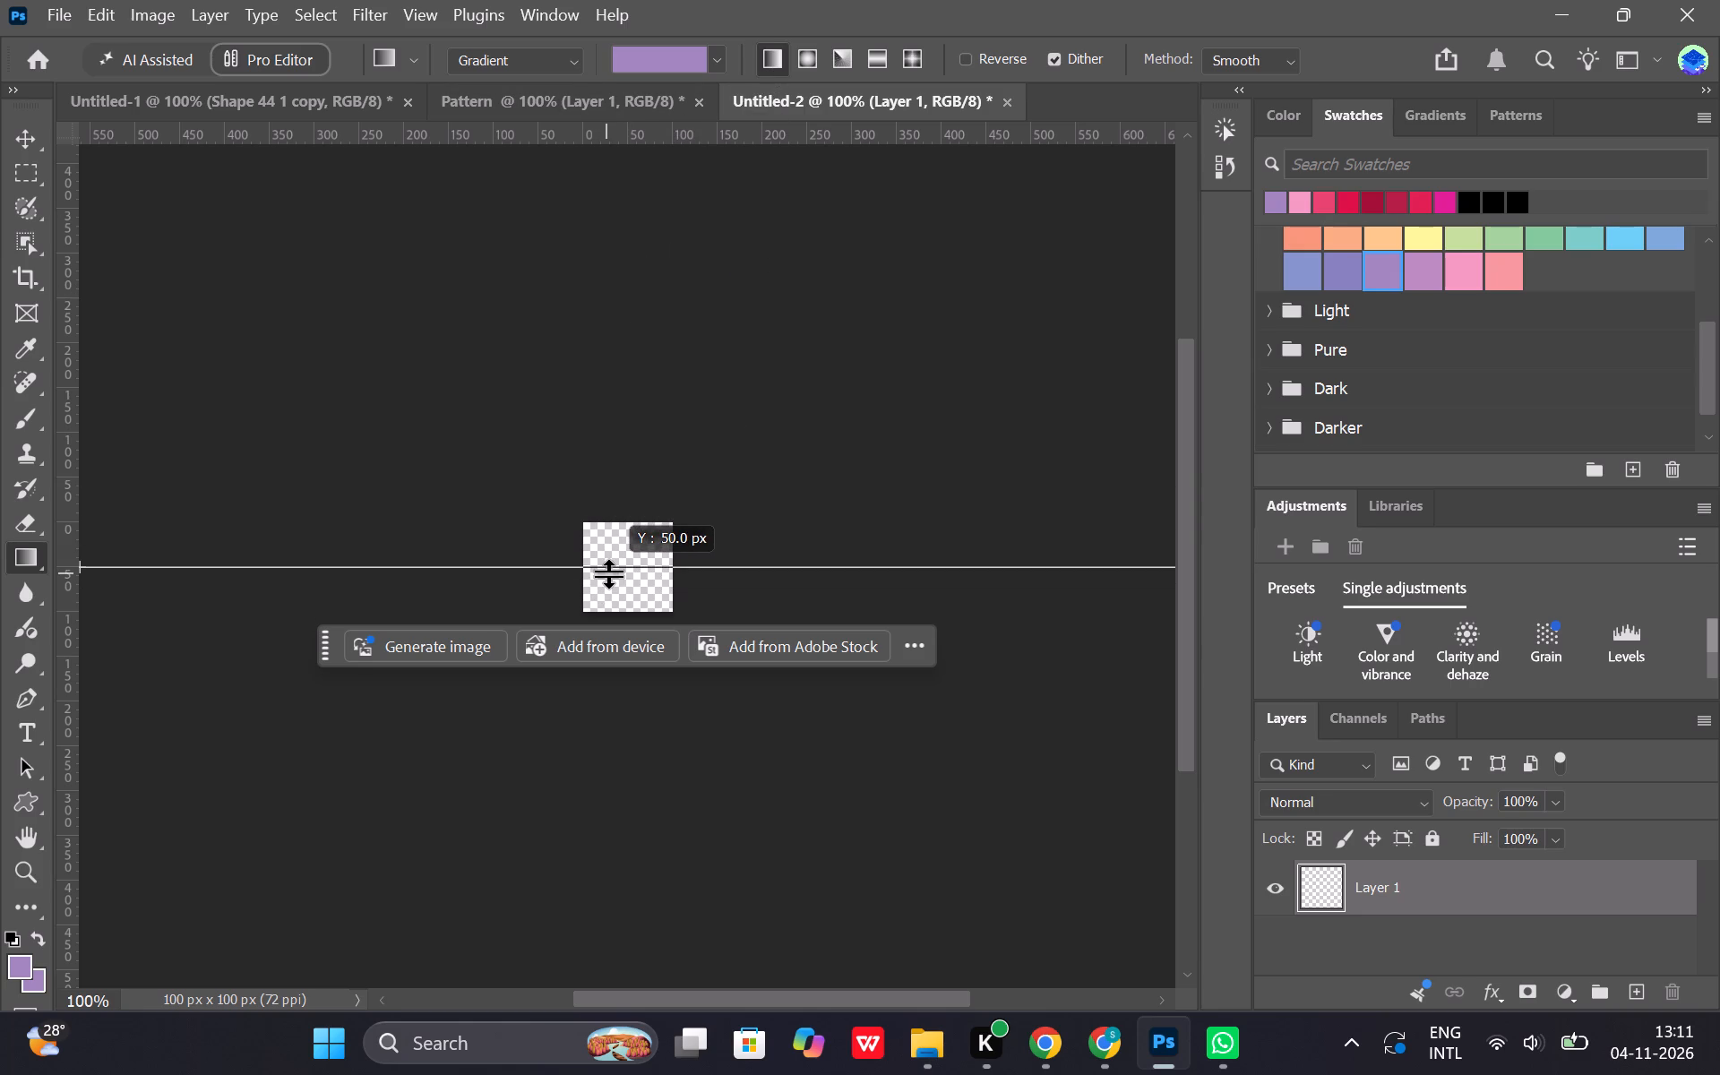
left_click_drag(607, 572, 604, 570)
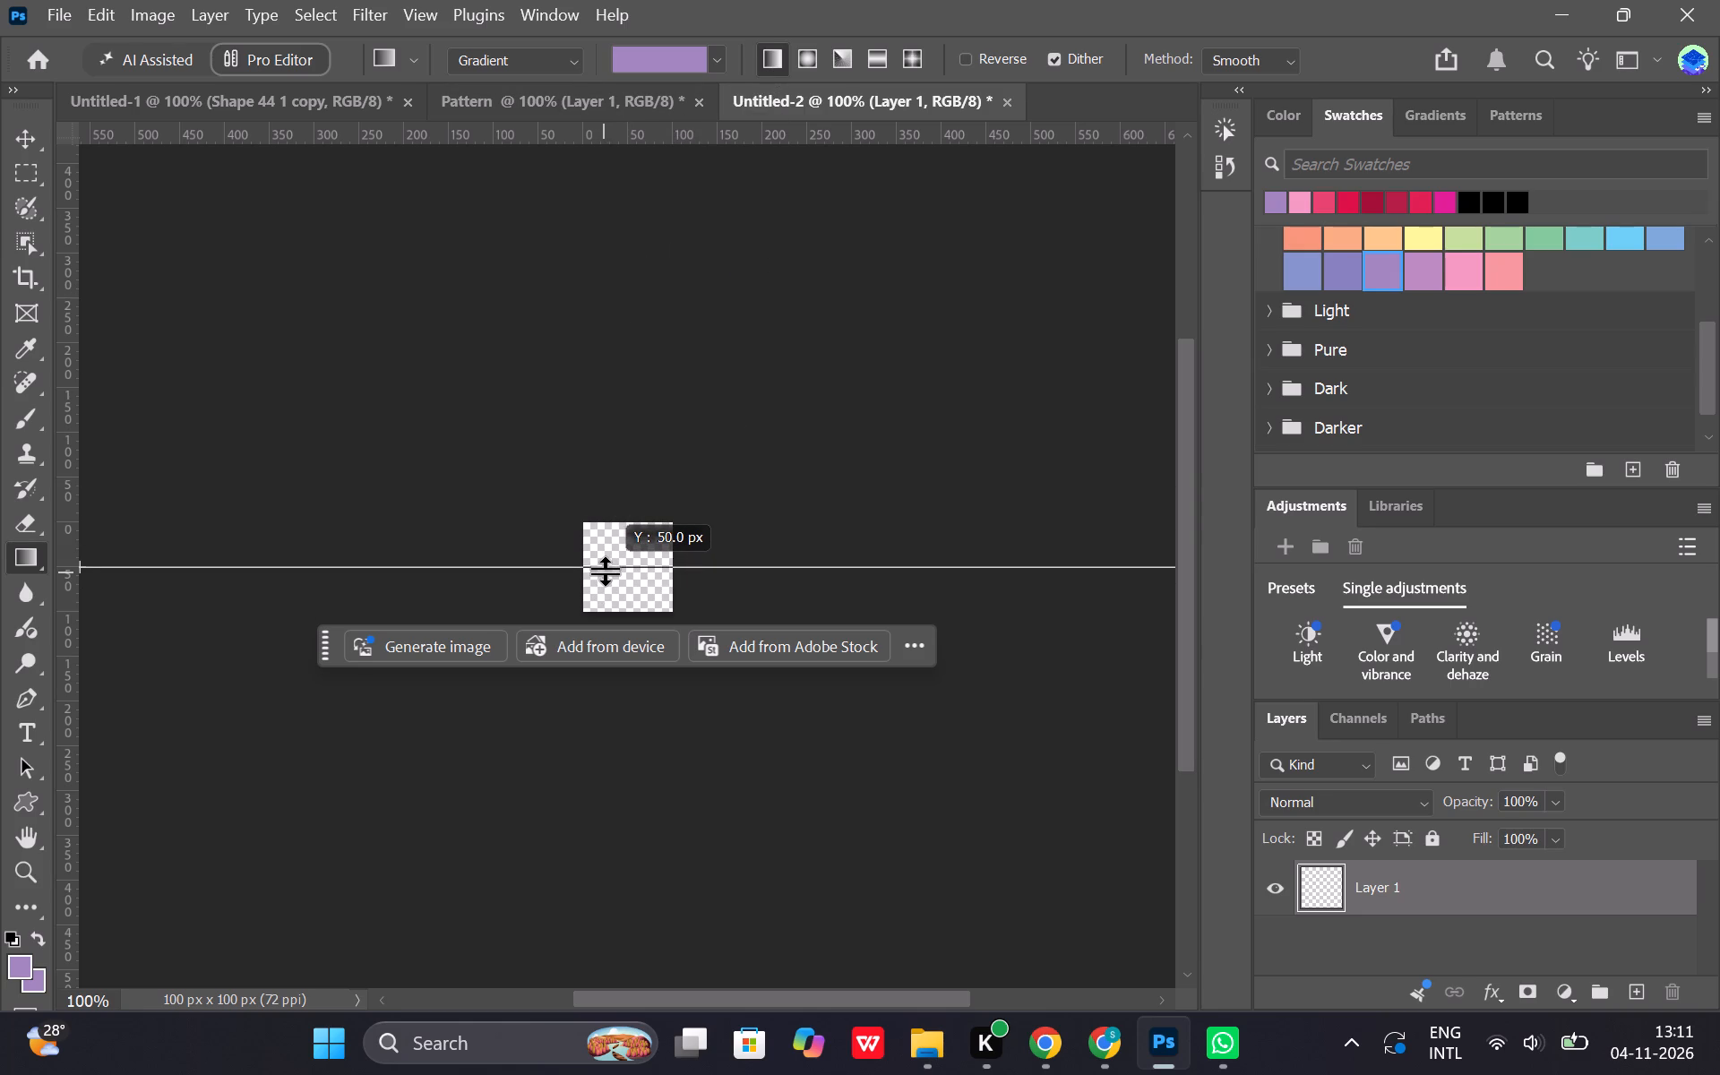
left_click_drag(604, 570, 604, 576)
left_click_drag(604, 576, 604, 575)
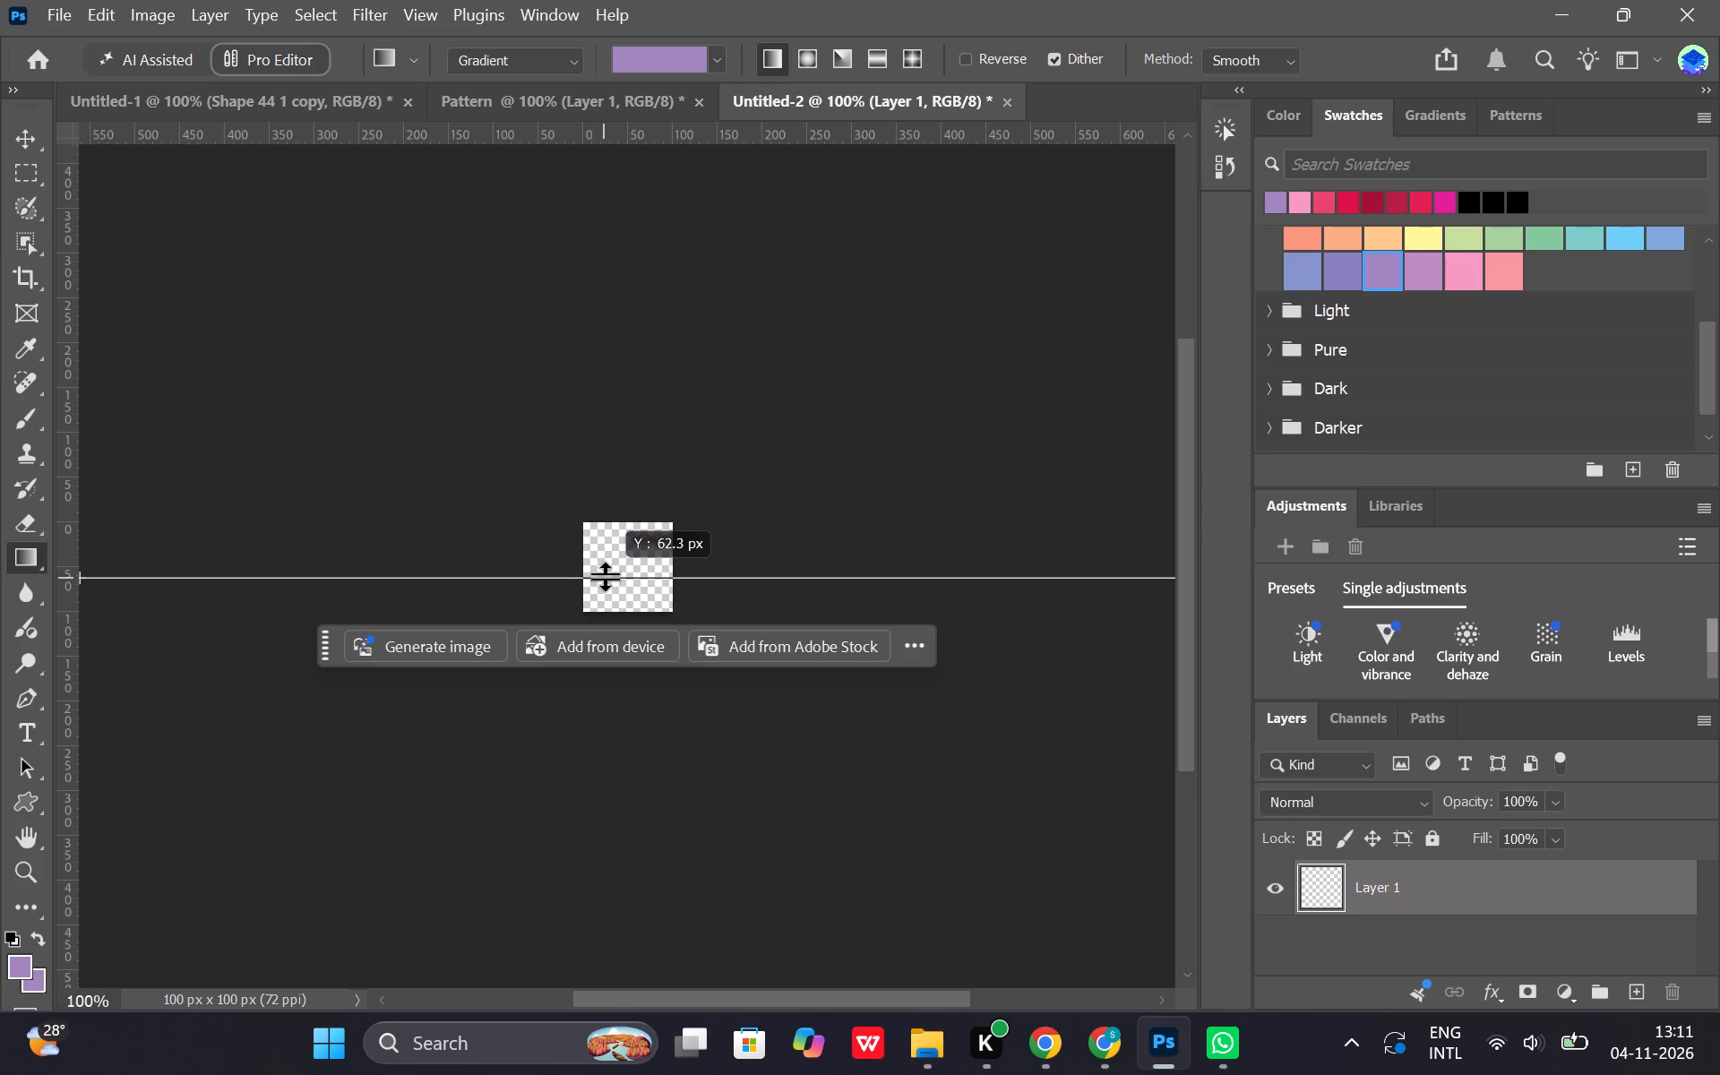
left_click_drag(604, 575, 604, 574)
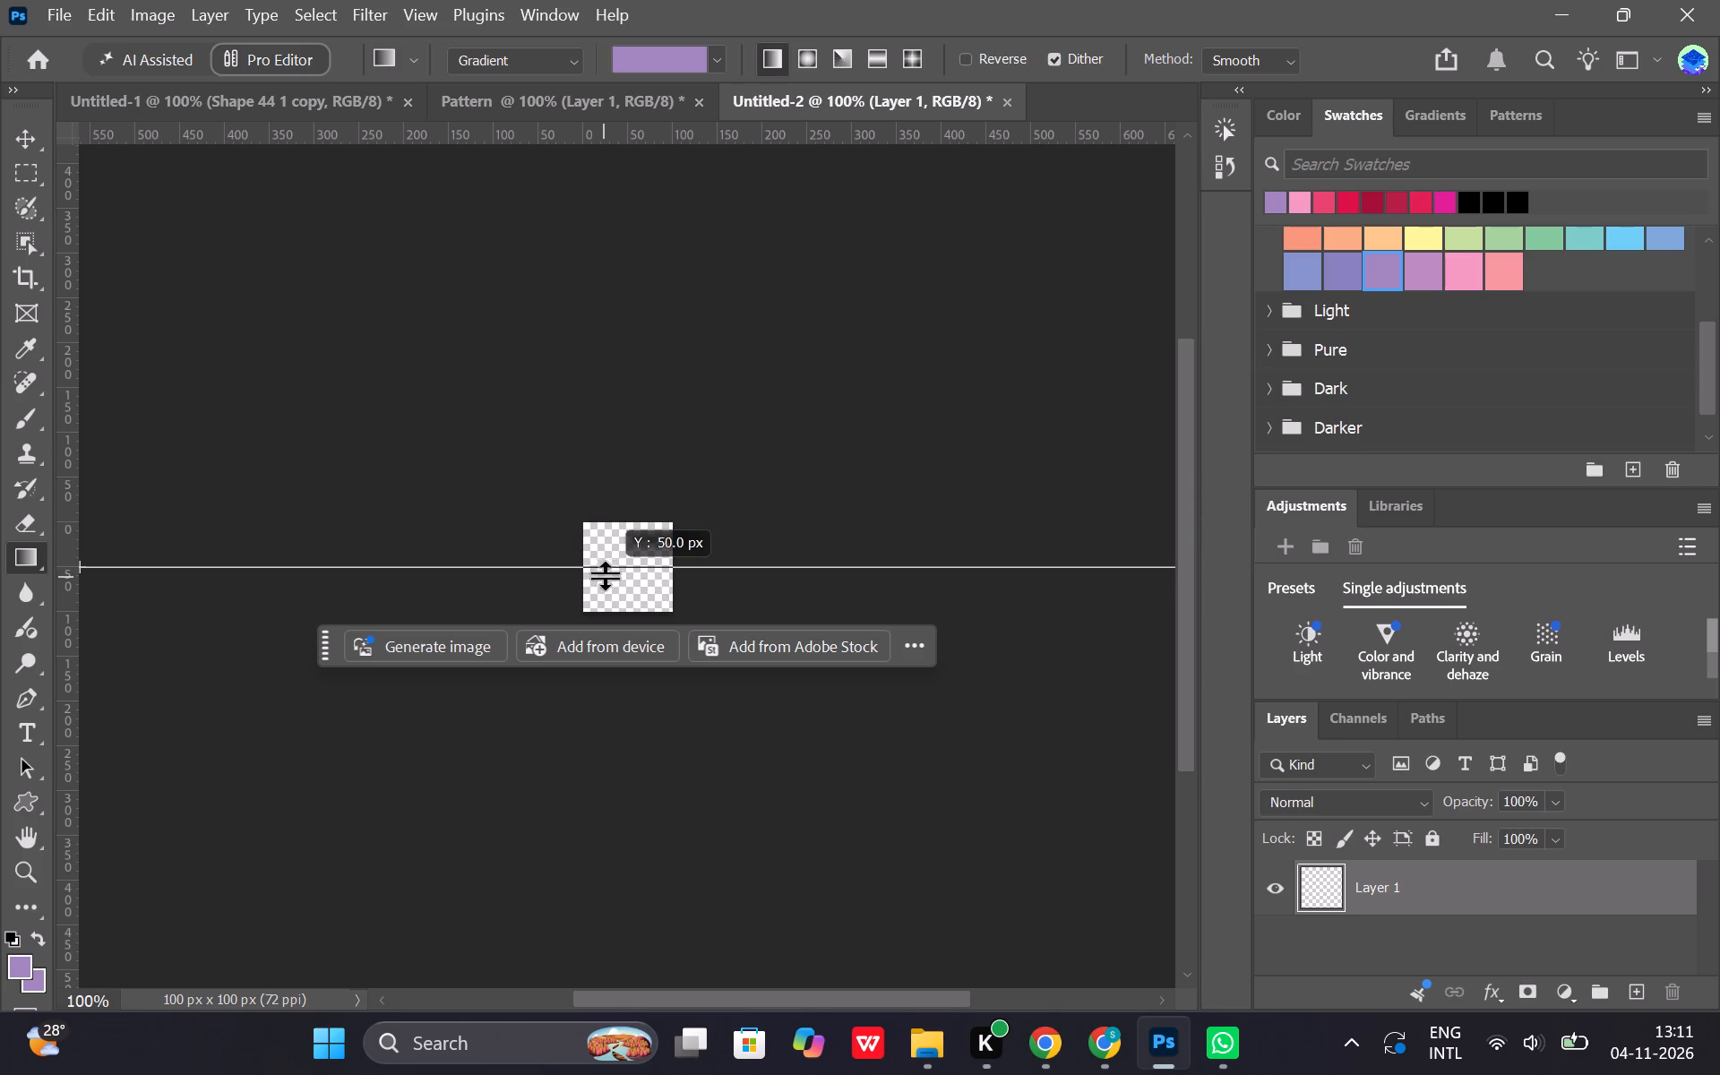
left_click_drag(604, 574, 604, 576)
left_click_drag(604, 576, 604, 577)
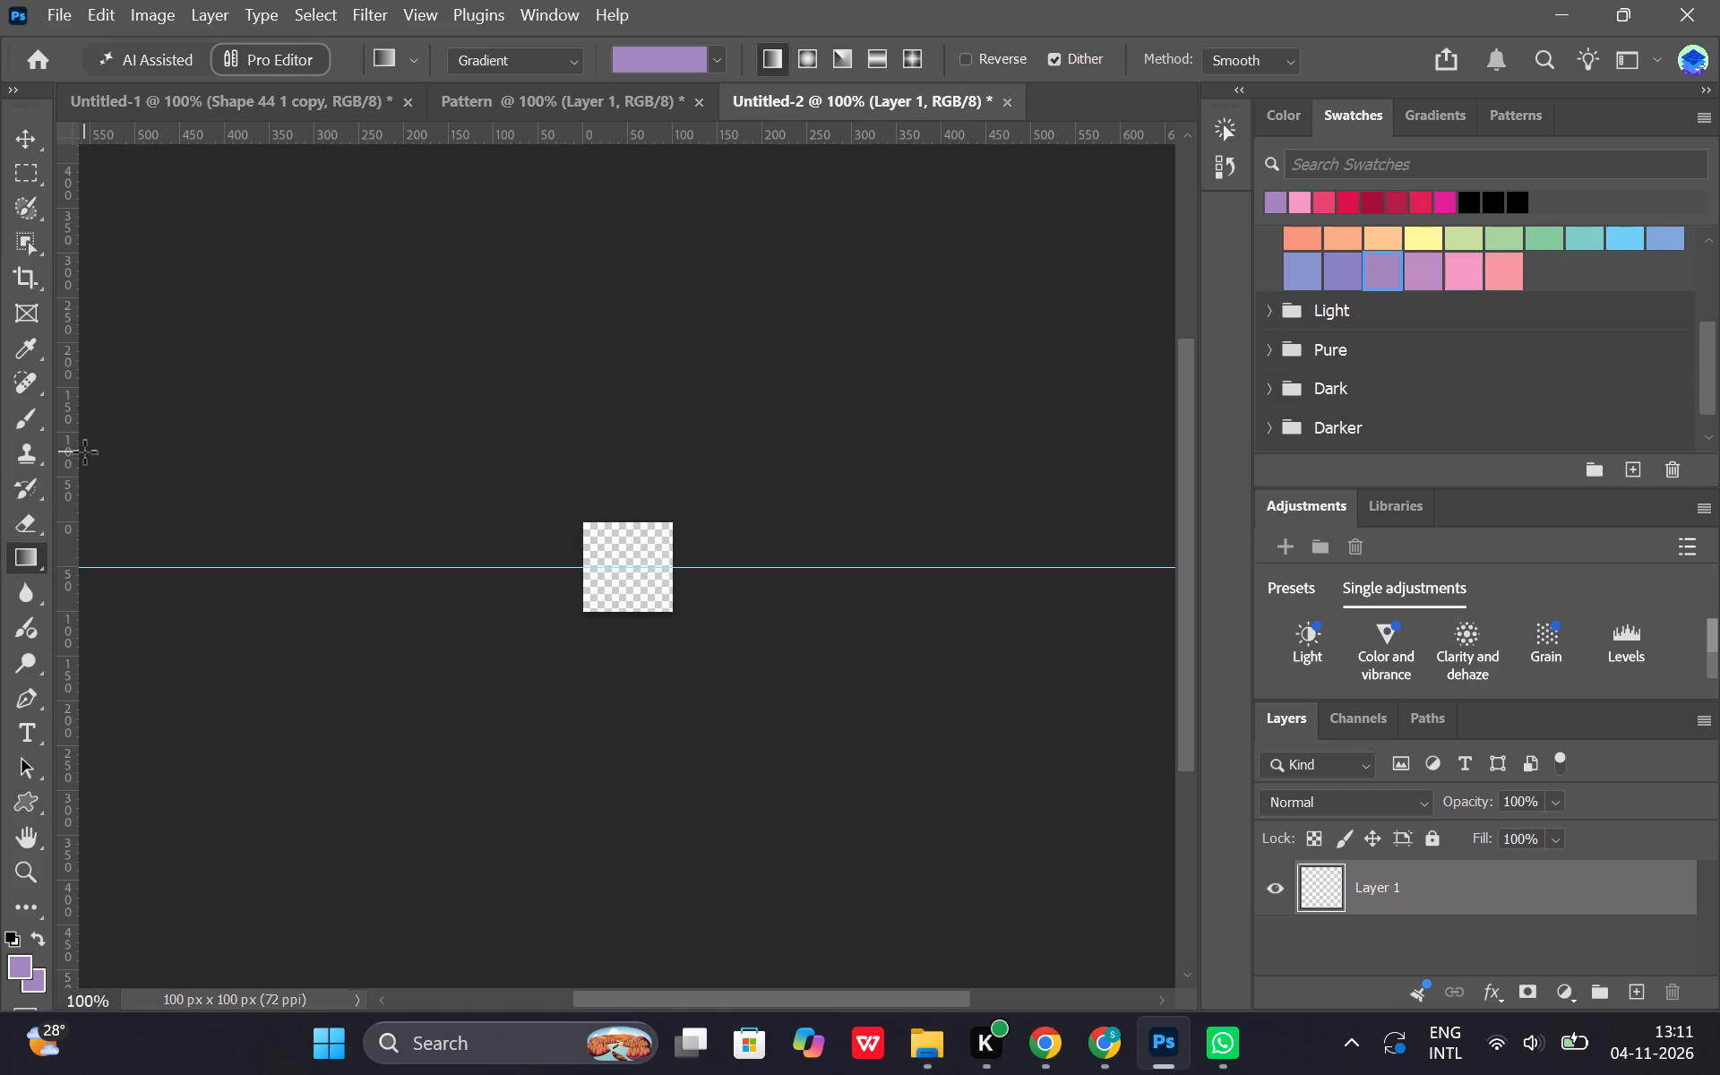
Place a vertical guide at 50 px through the middle of the 100 x 100 px canvas.
left_click_drag(82, 452, 225, 452)
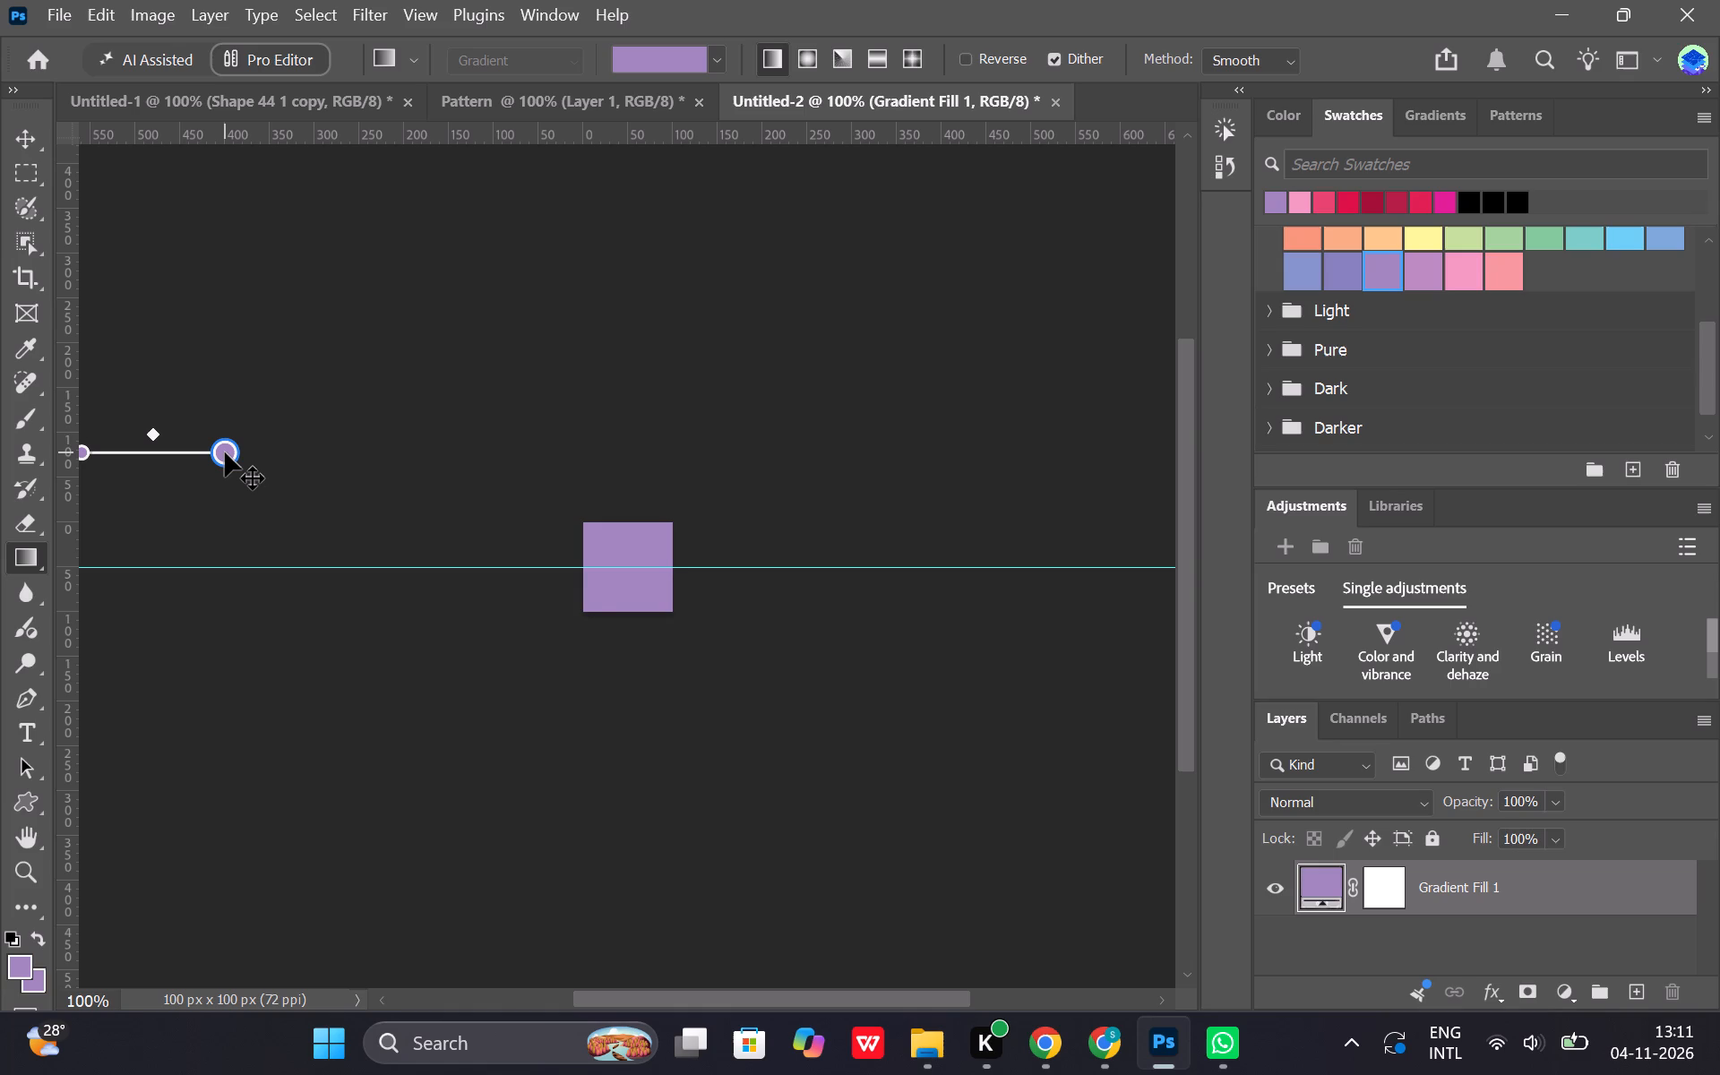
key("ctrl+z")
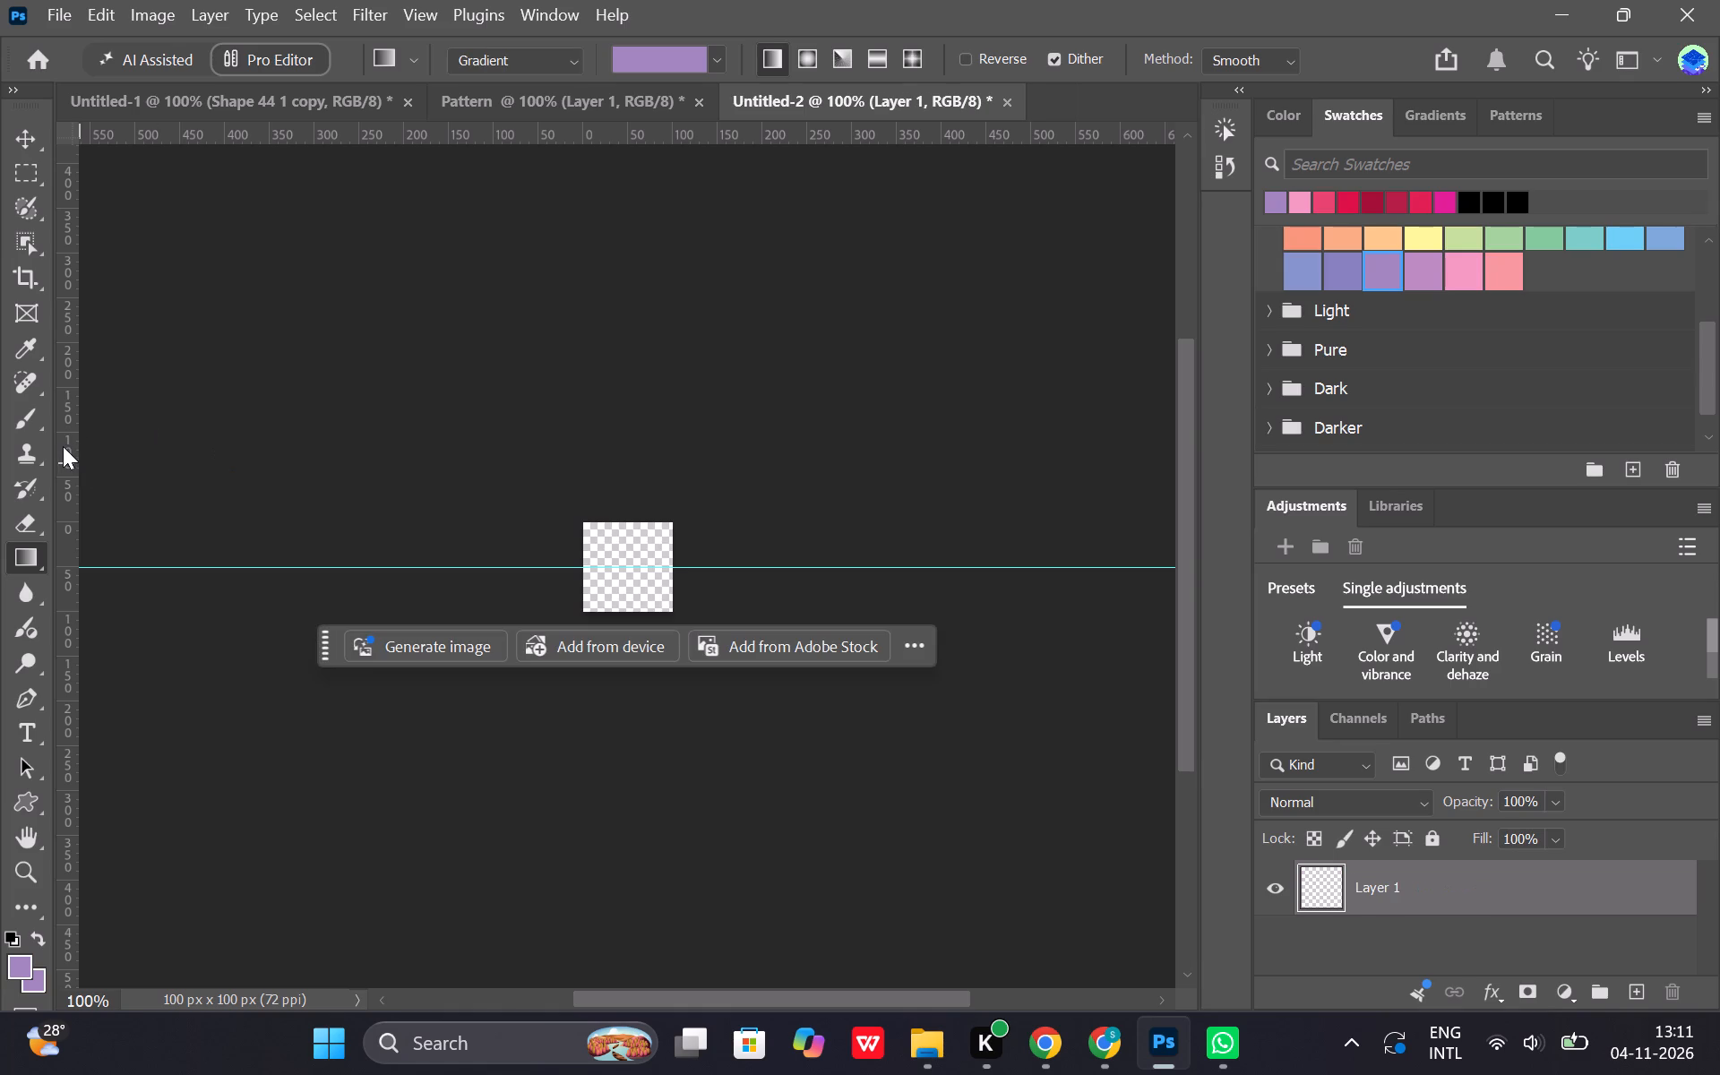
left_click_drag(69, 446, 627, 439)
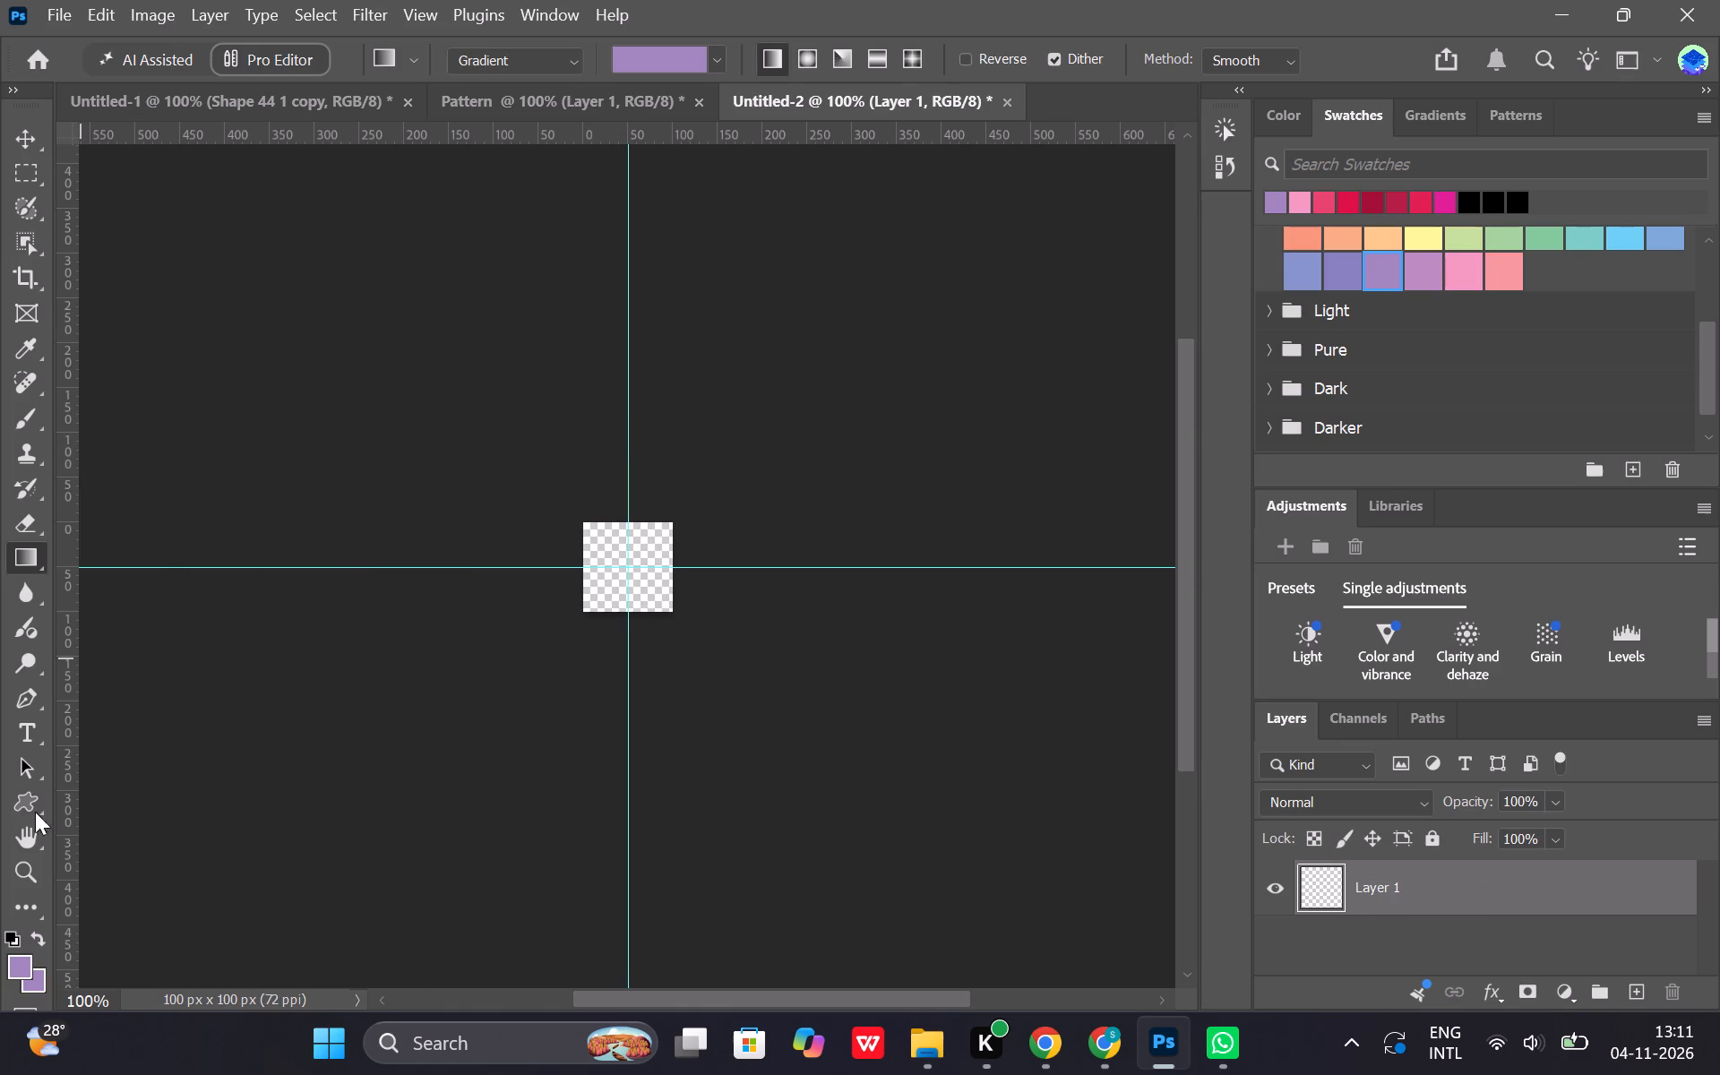
Activate the Custom Shape tool and choose the five-petal flower in the second row of the Flowers shape group.
left_click(30, 807)
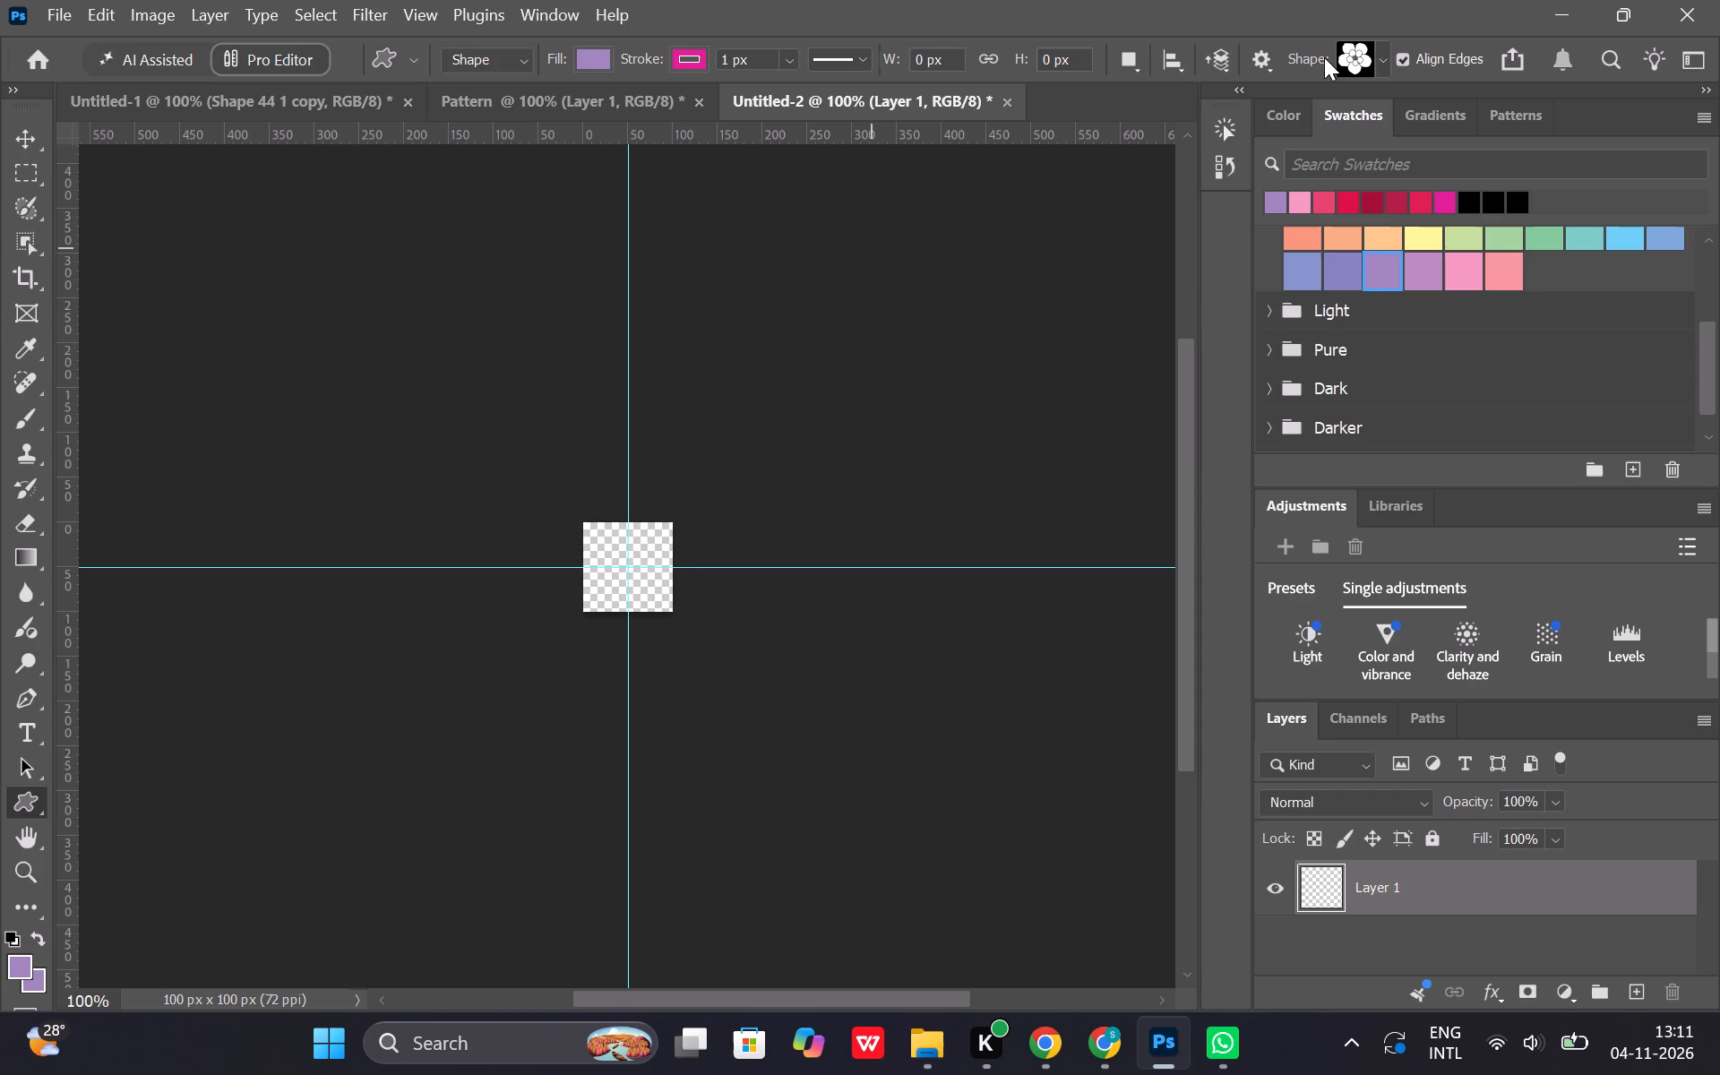
left_click(1380, 56)
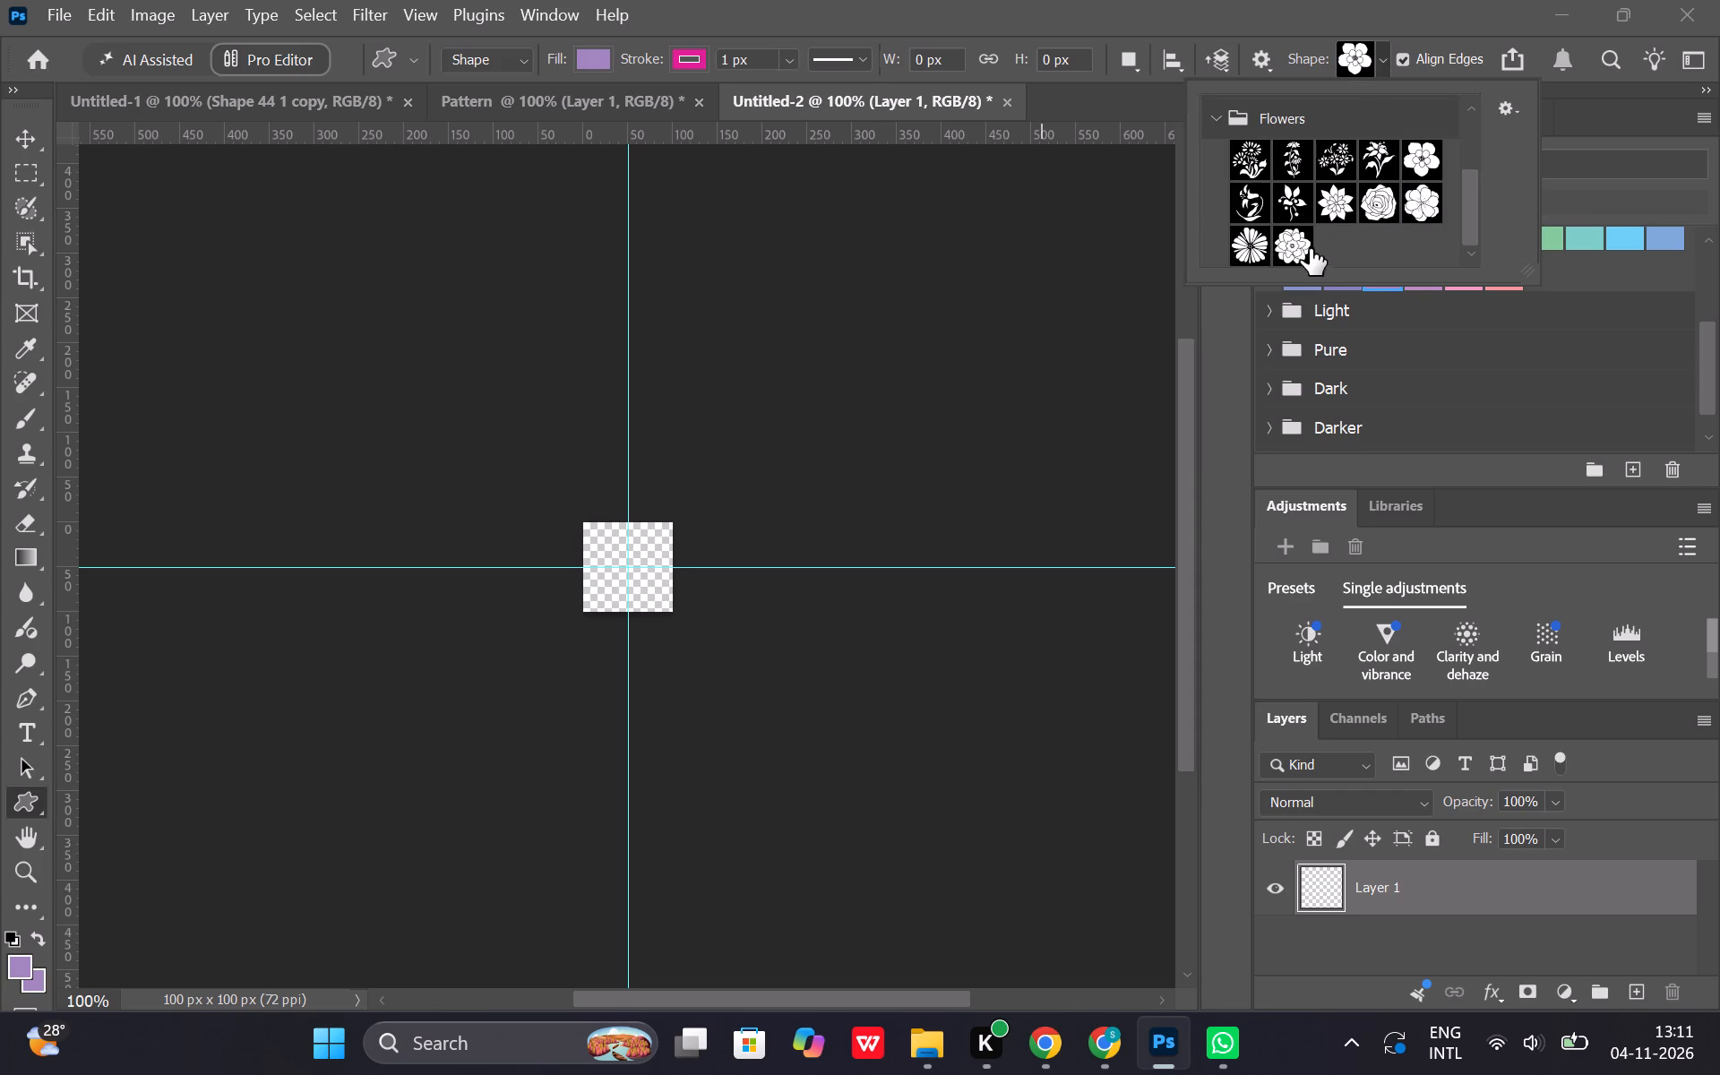
scroll(1357, 192, "up", 2)
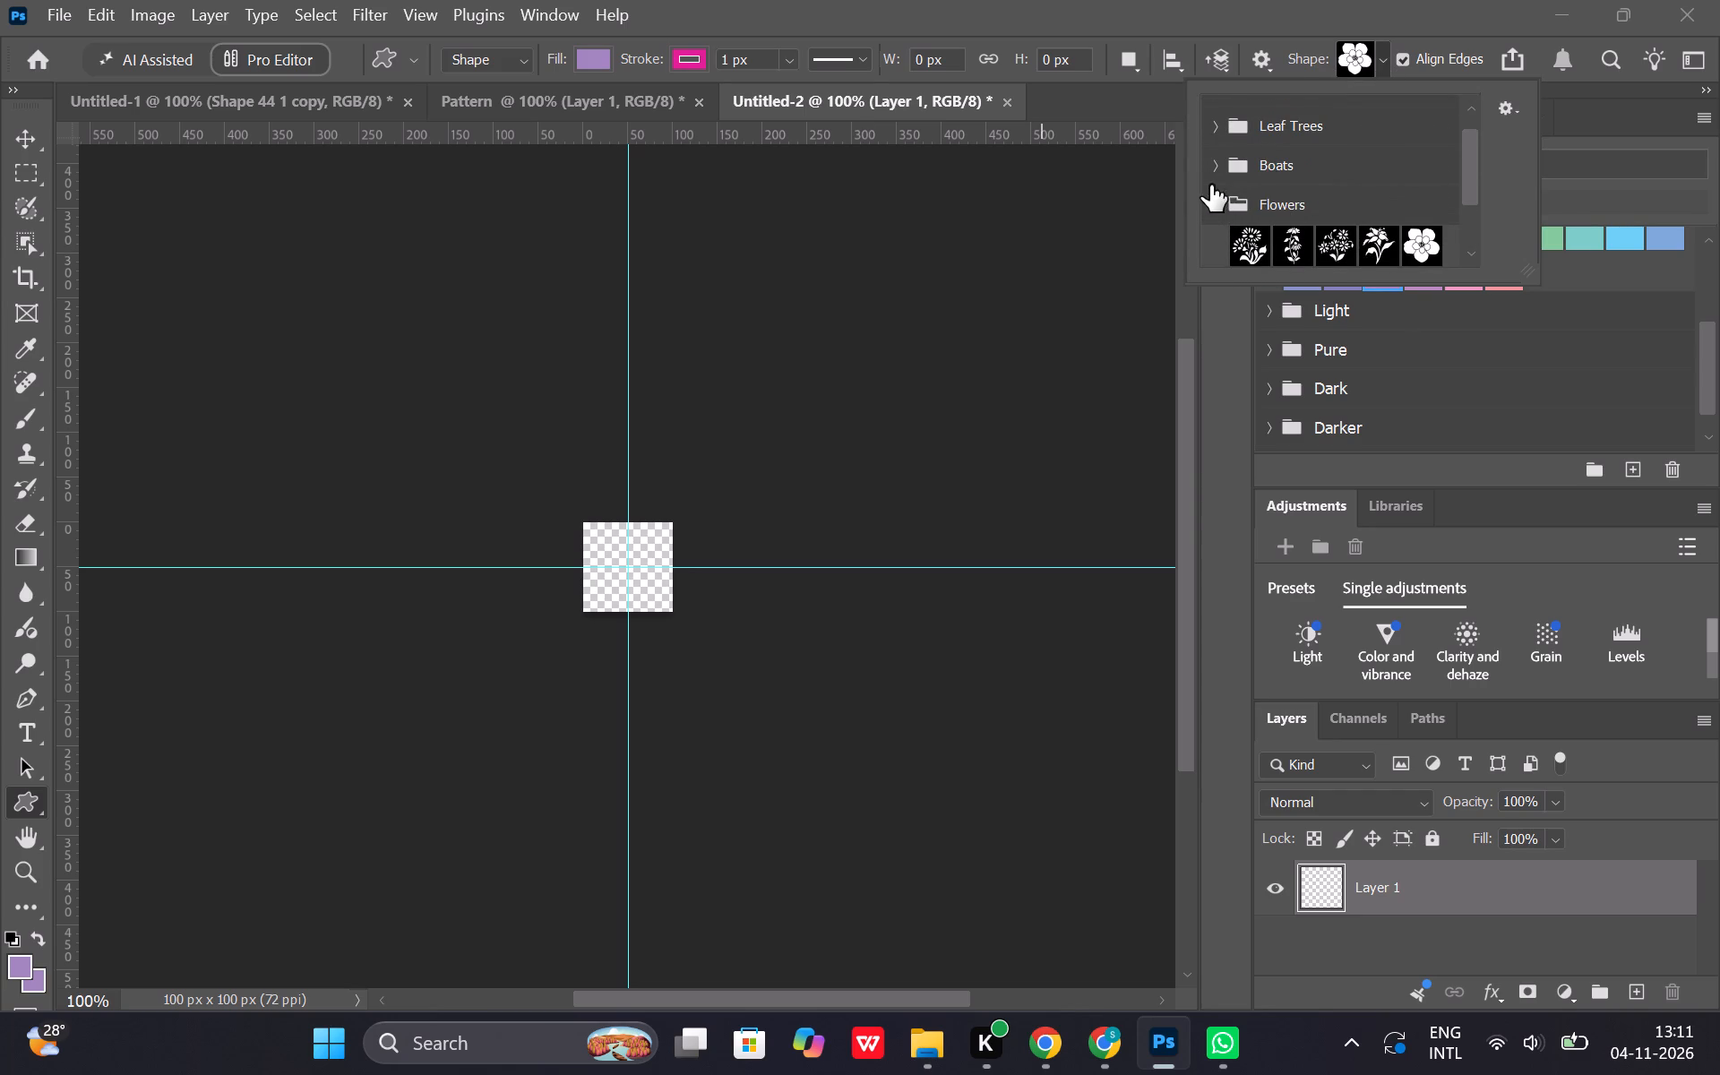
left_click(1217, 151)
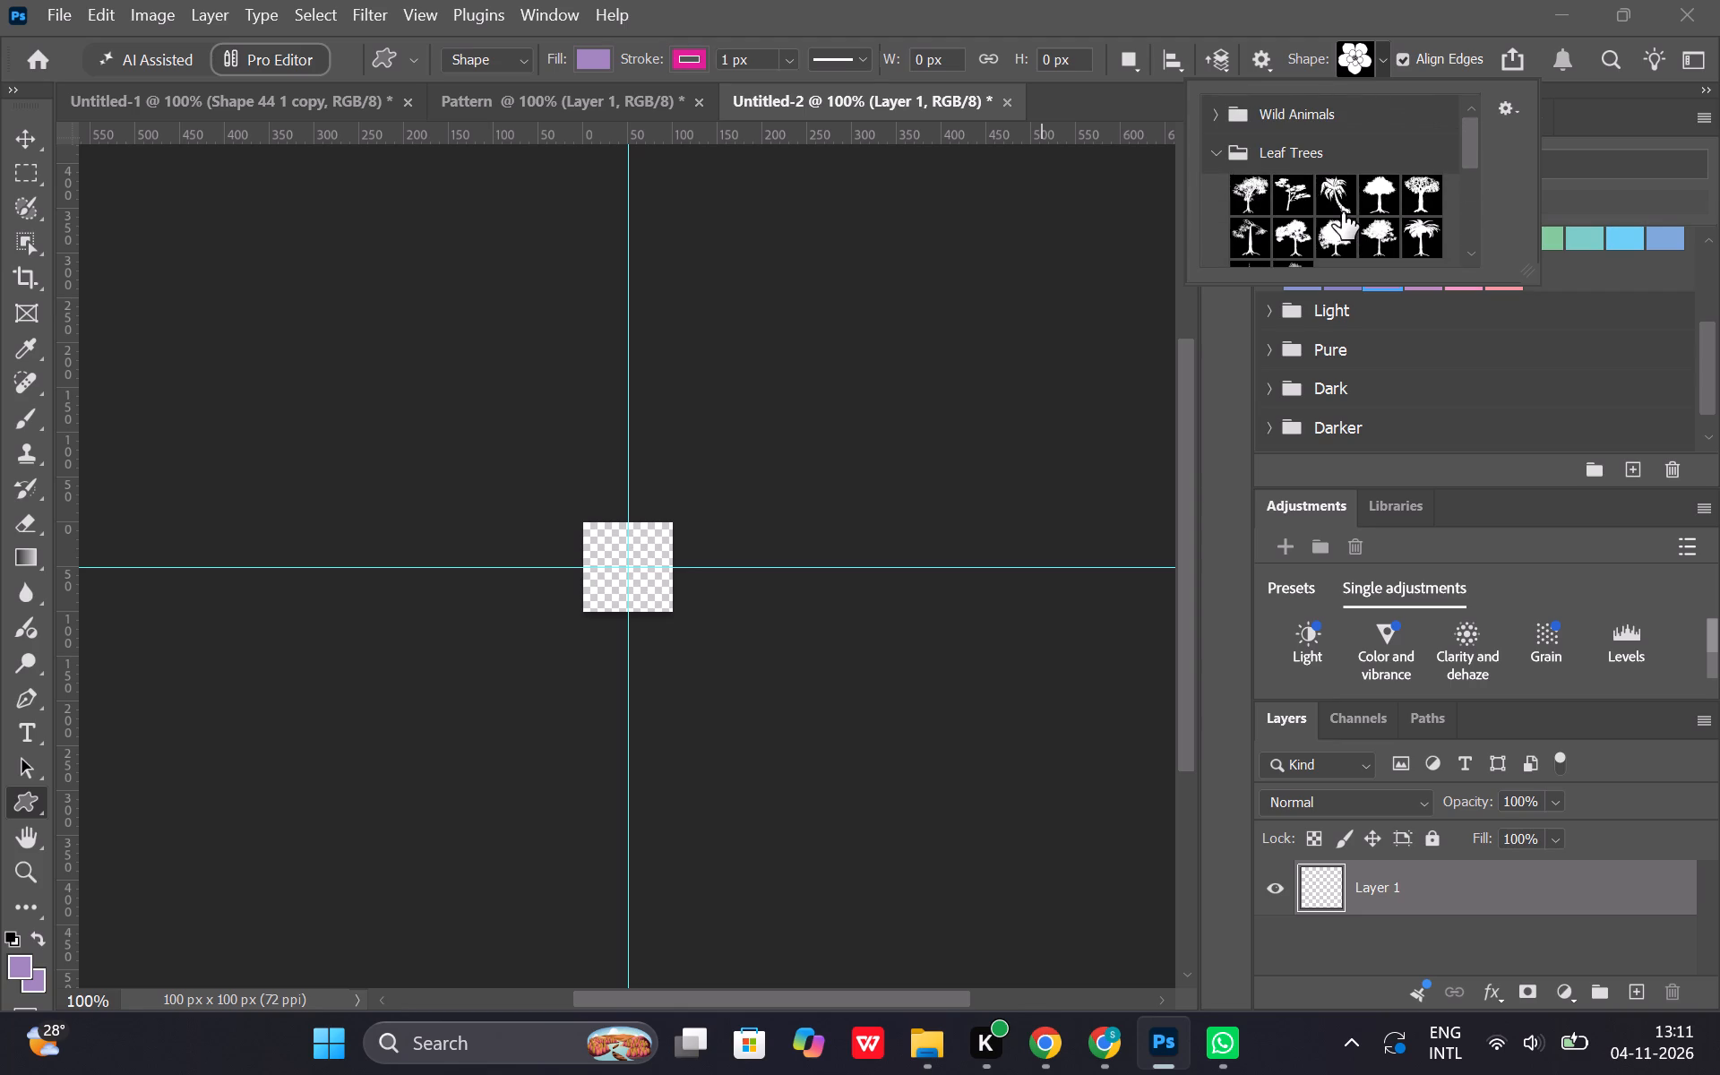
left_click(1217, 116)
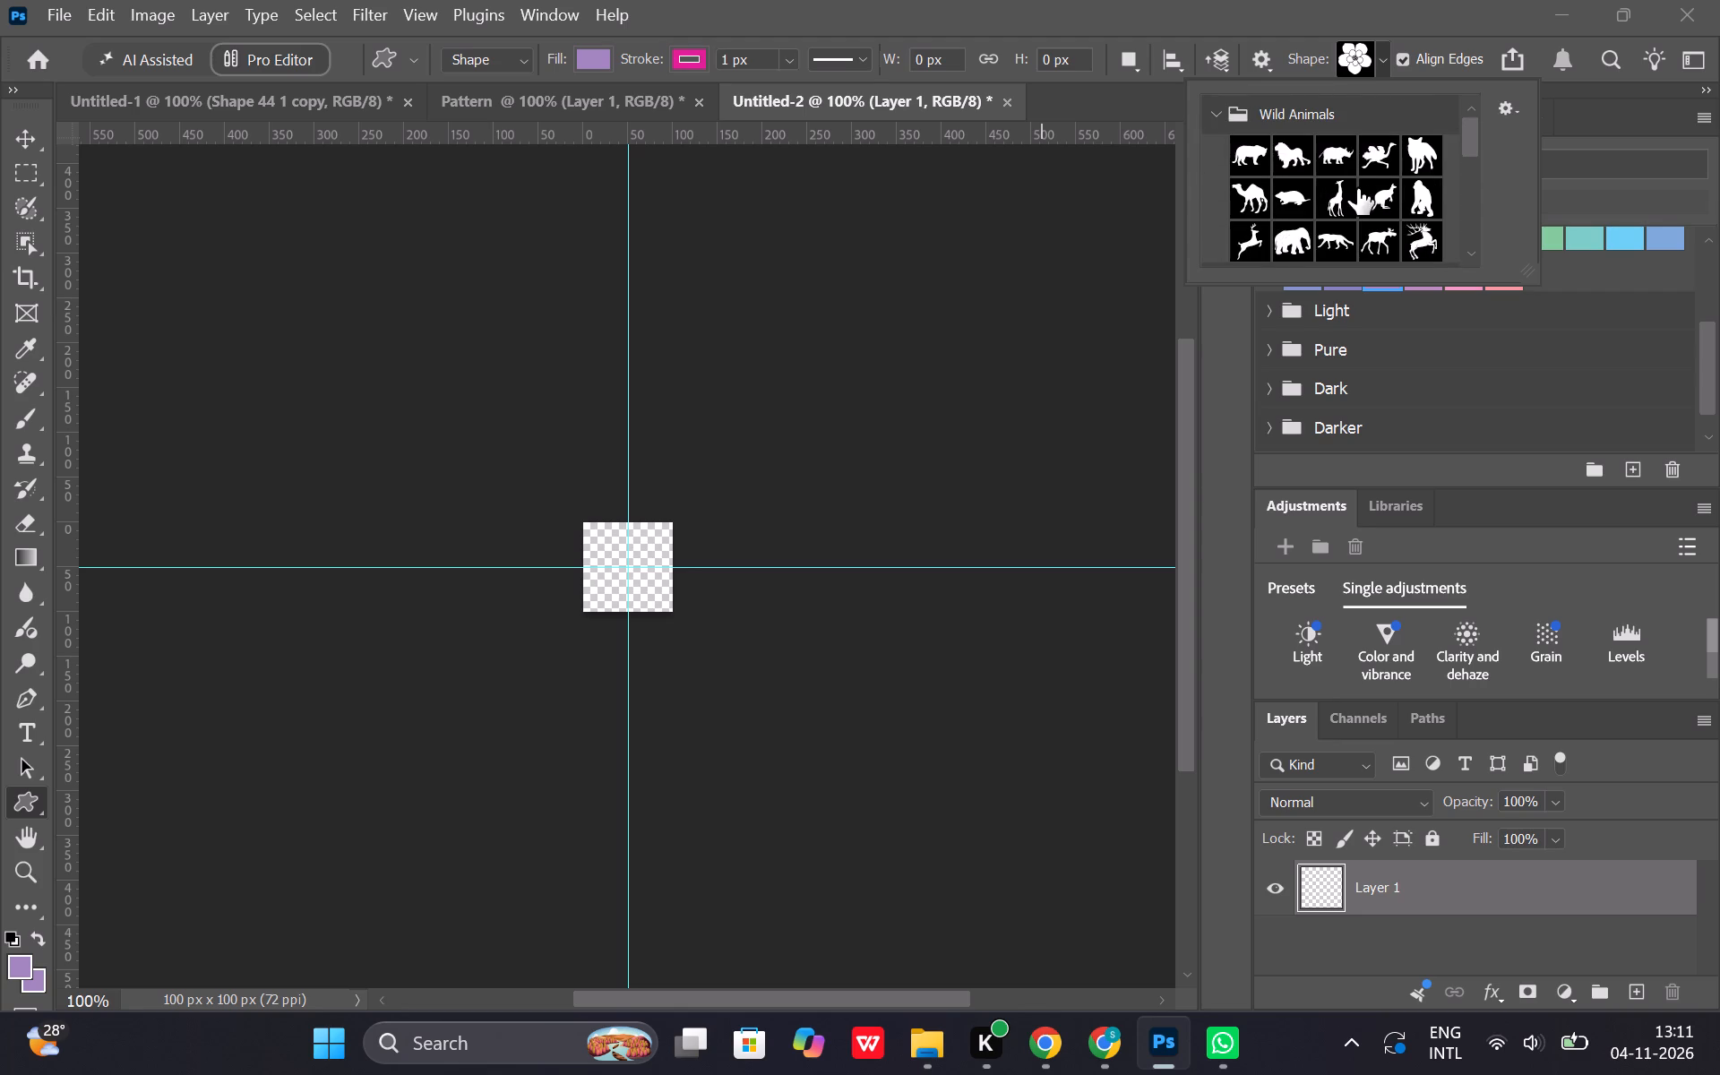
scroll(1357, 188, "down", 2)
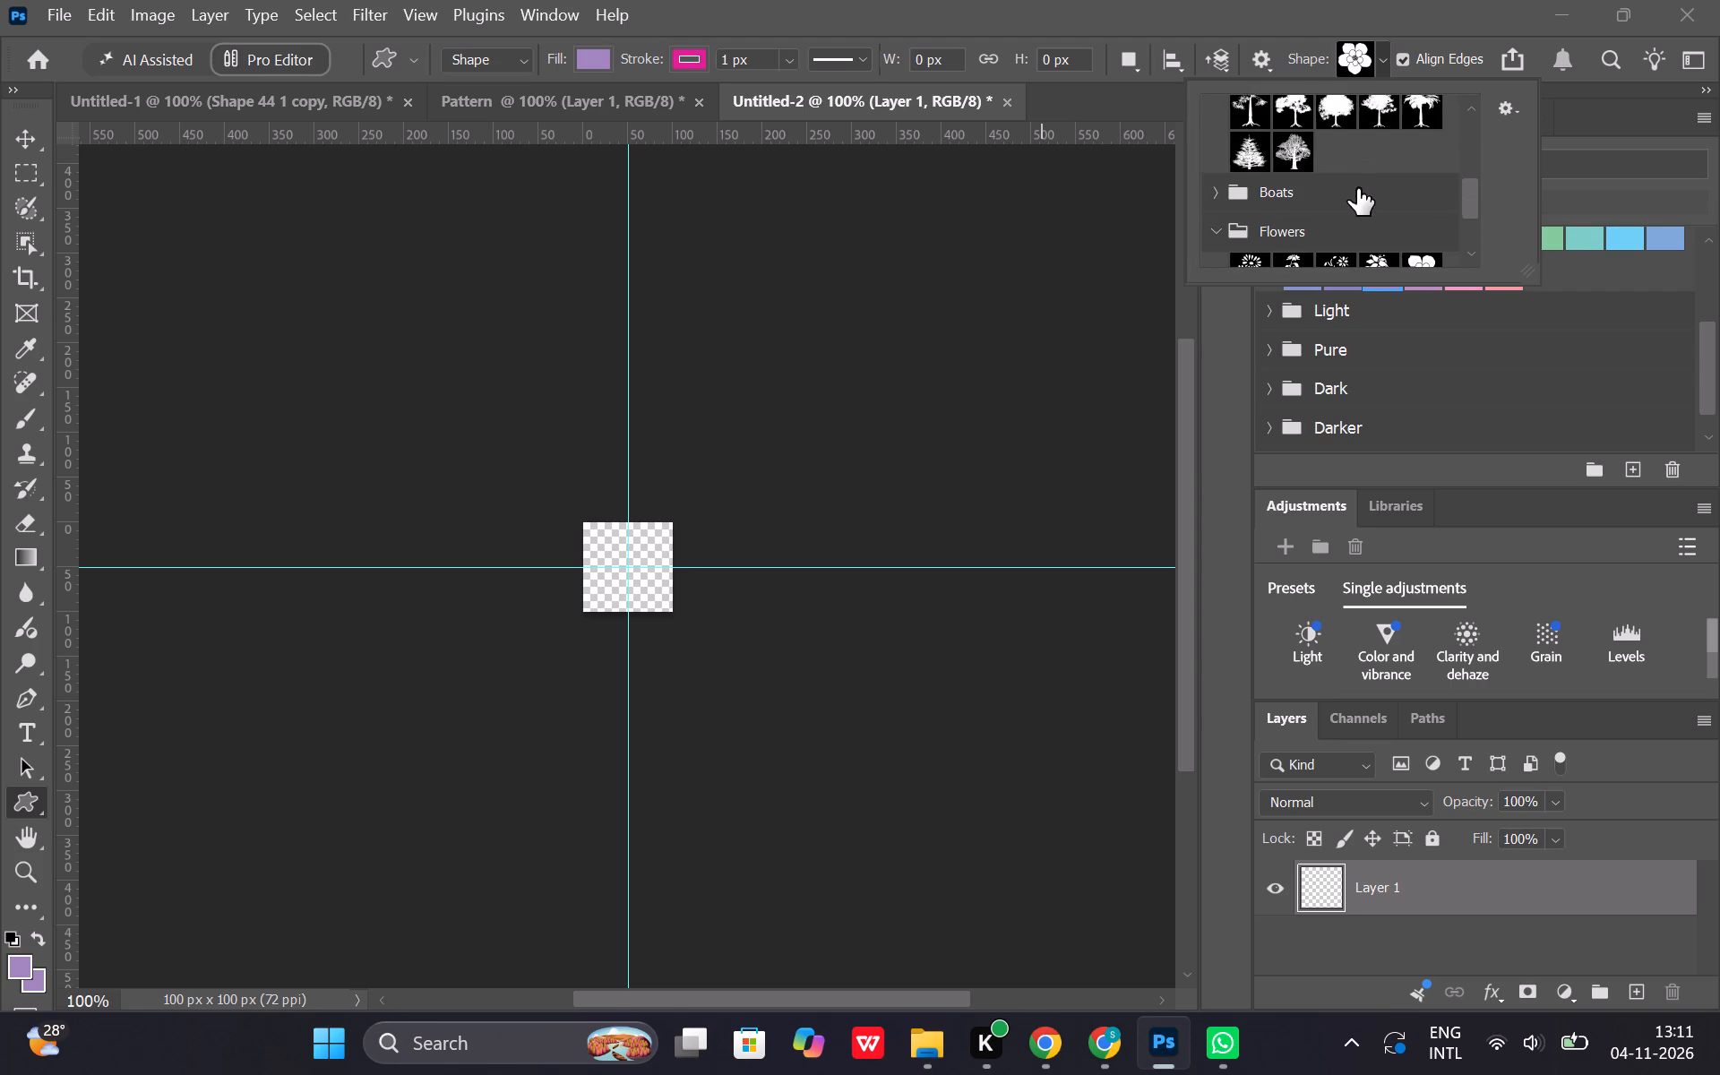
scroll(1357, 188, "down", 2)
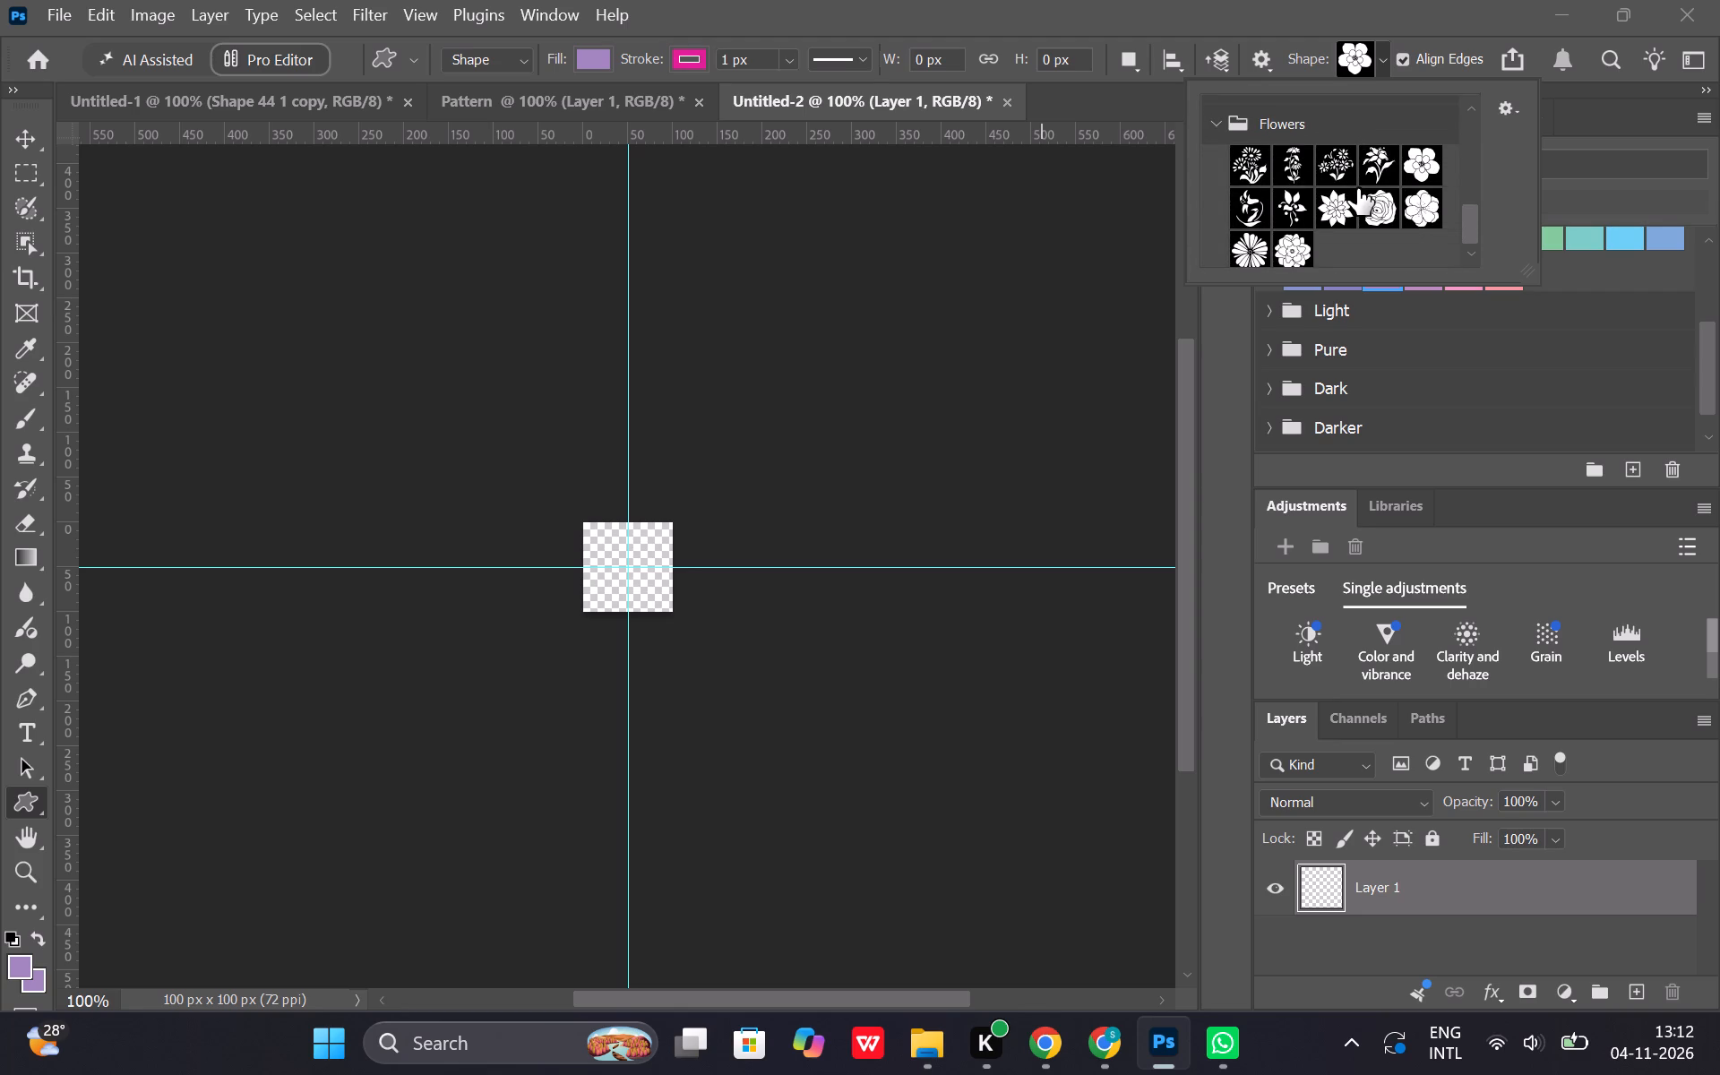
scroll(1357, 188, "down", 1)
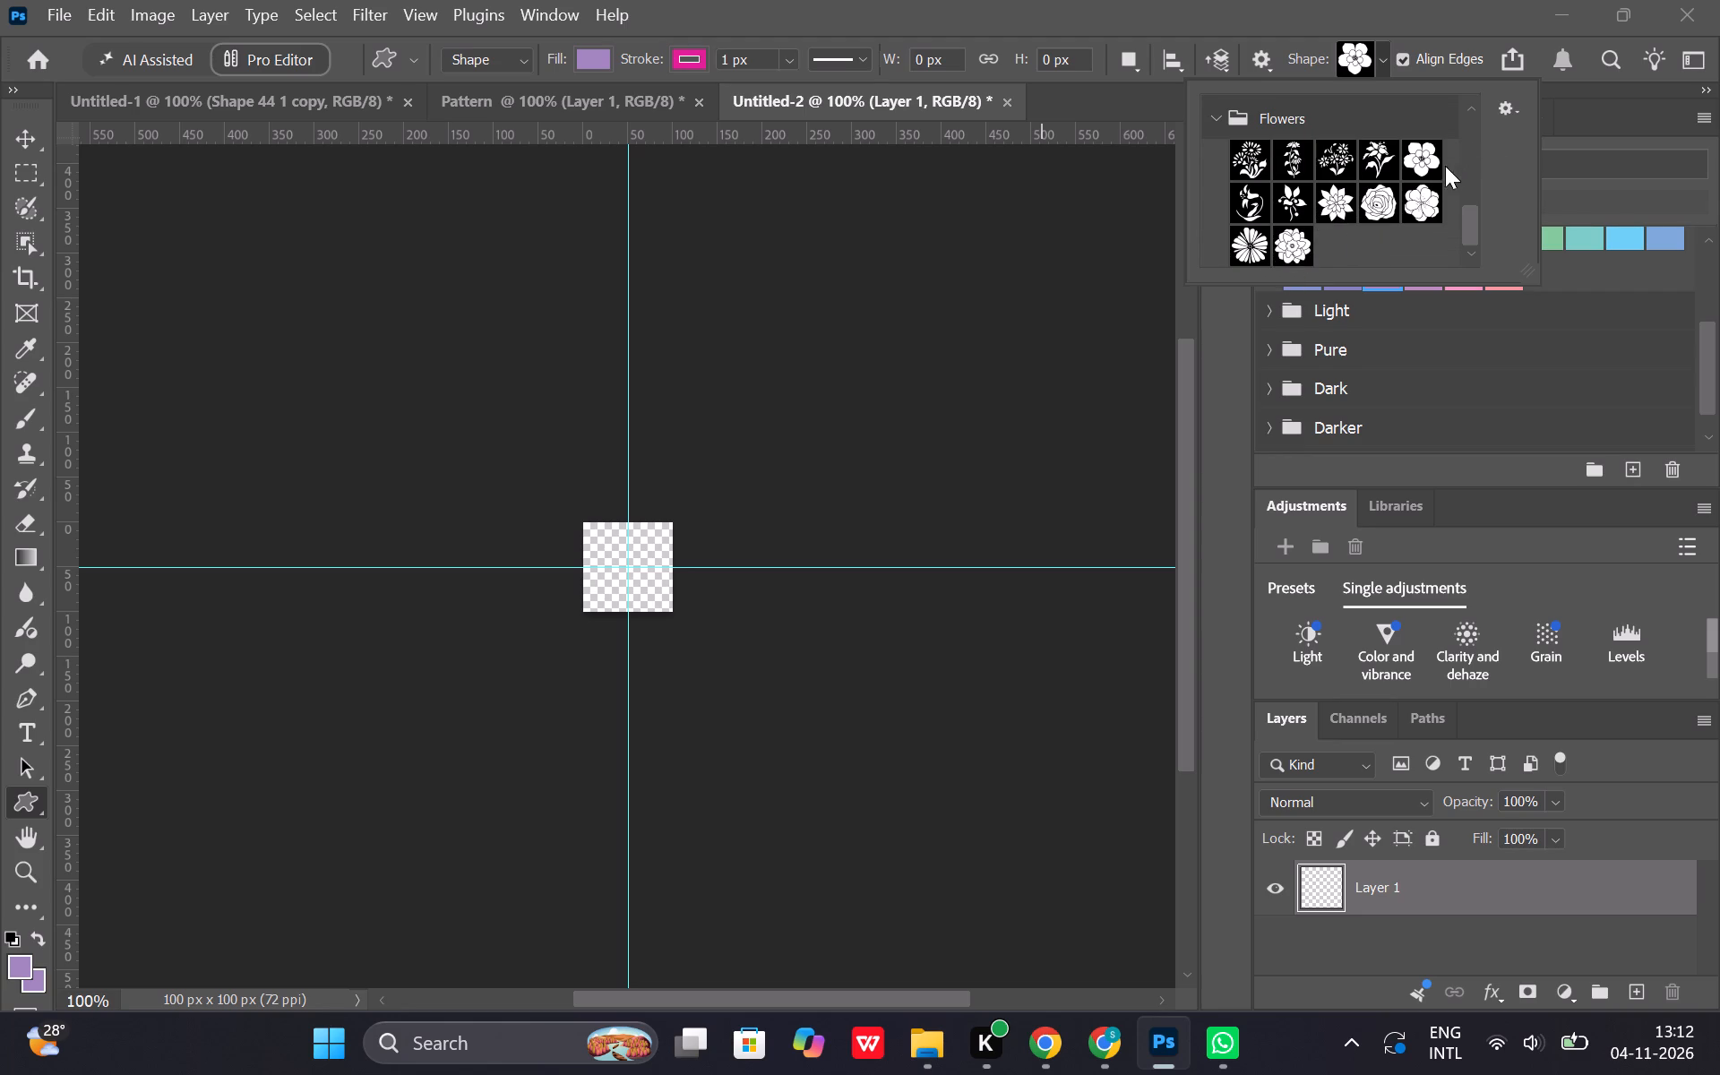
left_click(1421, 195)
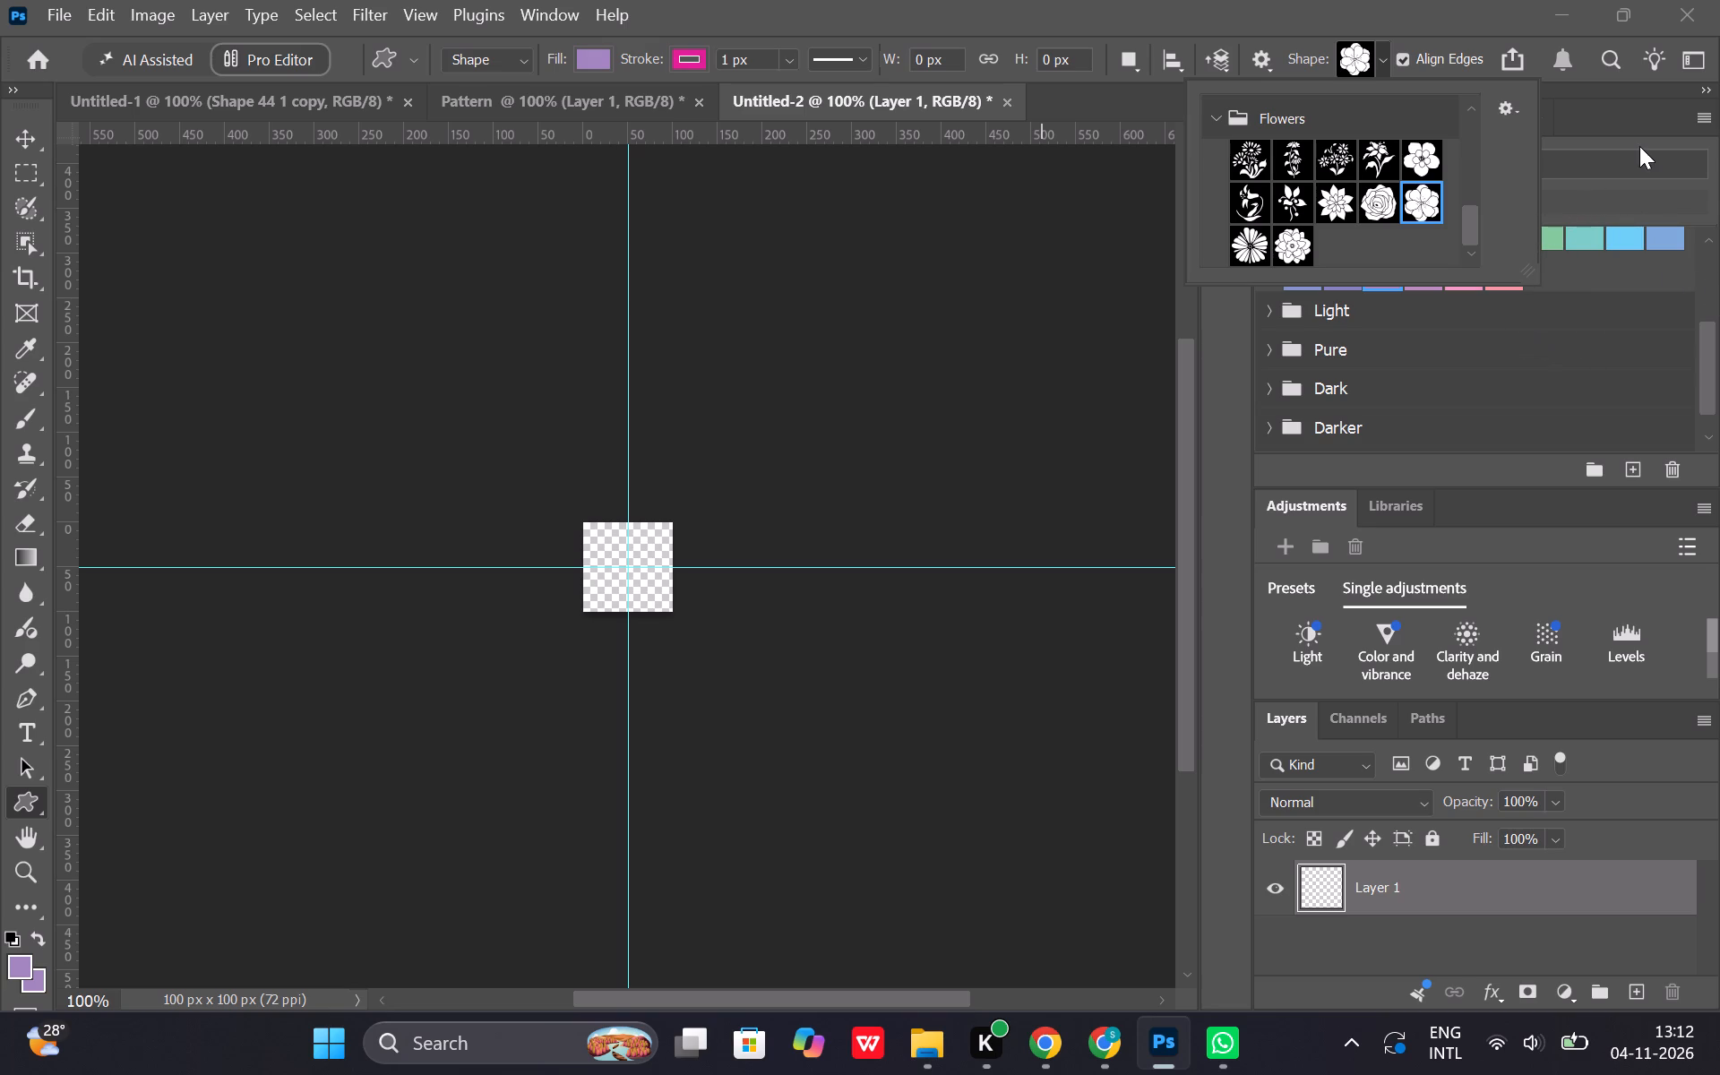
left_click(1613, 125)
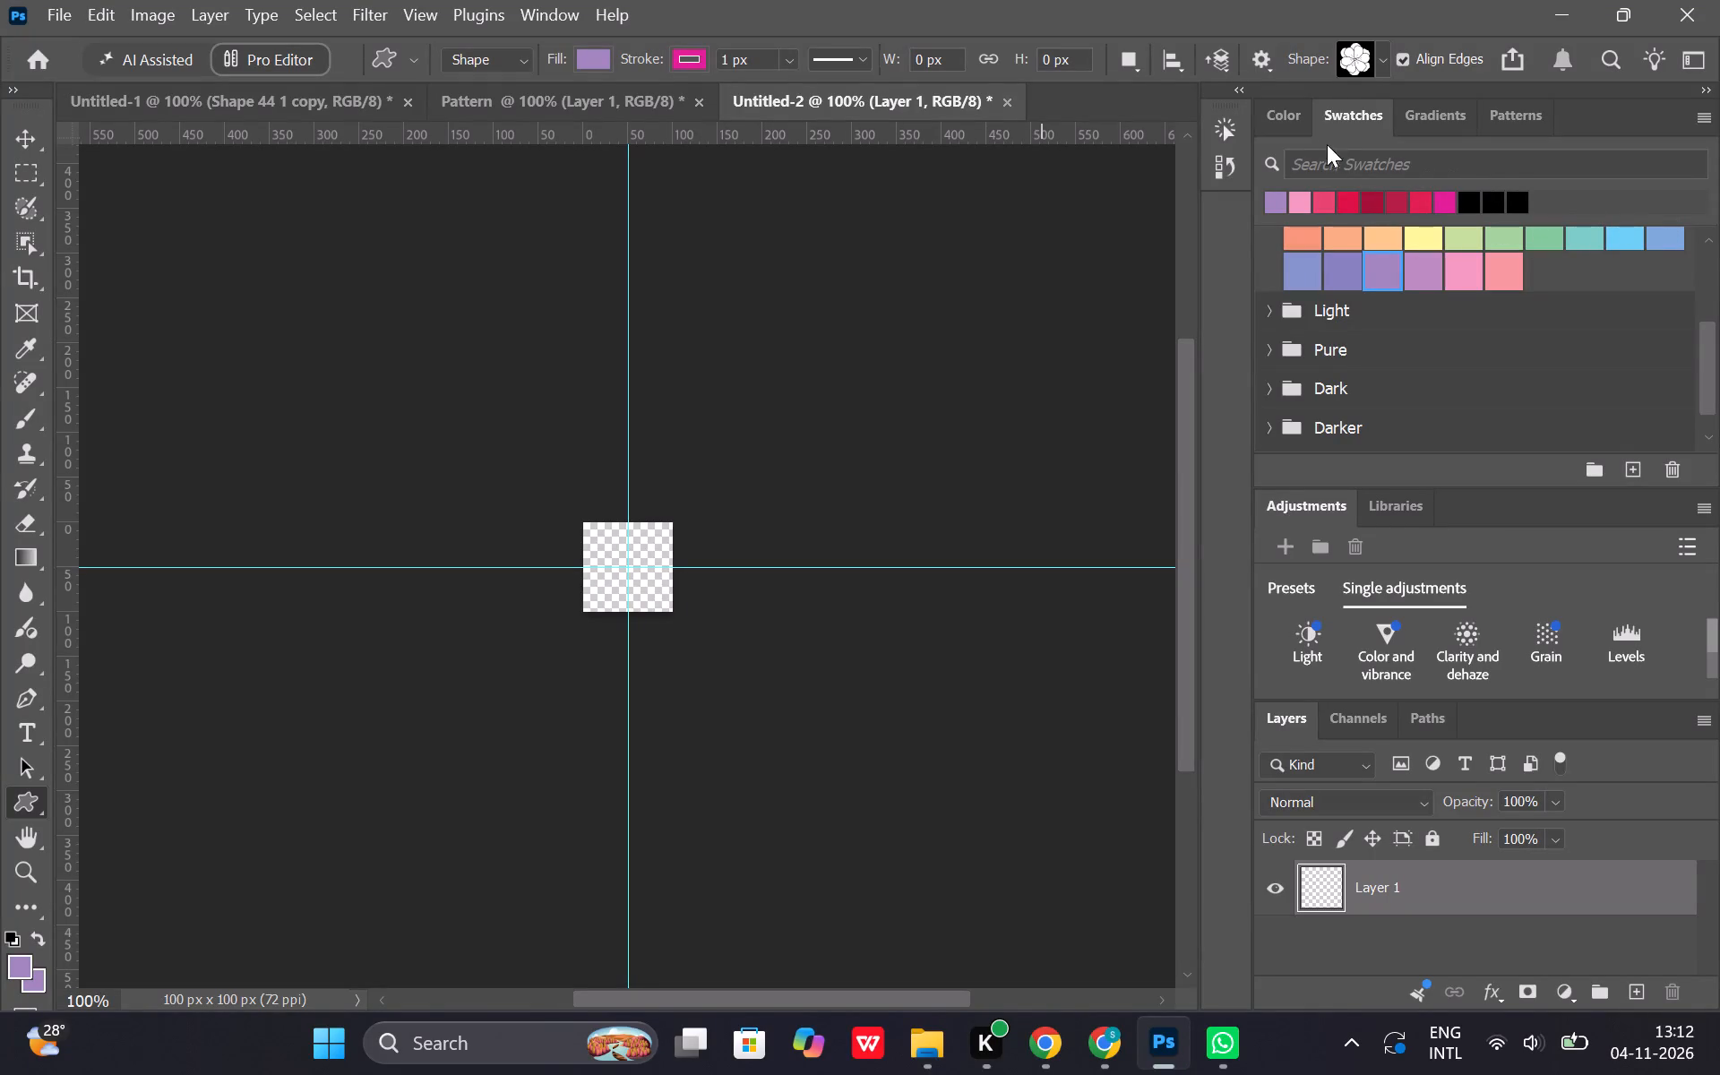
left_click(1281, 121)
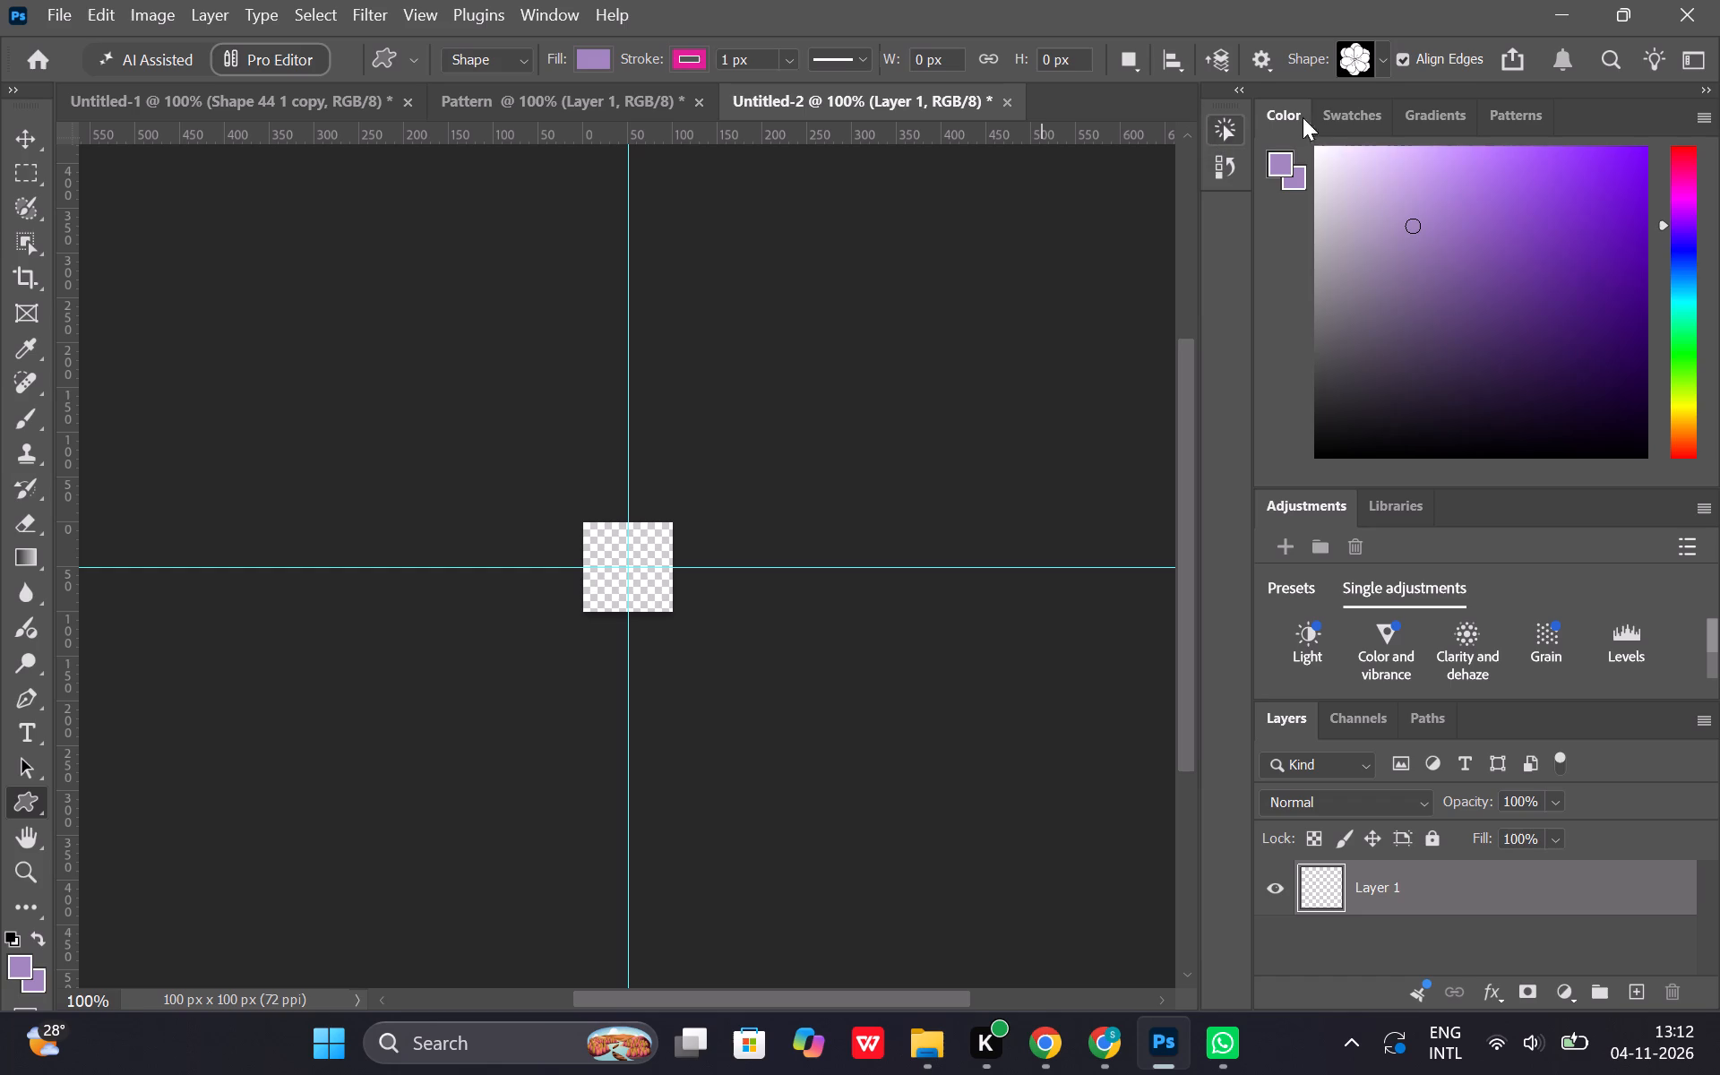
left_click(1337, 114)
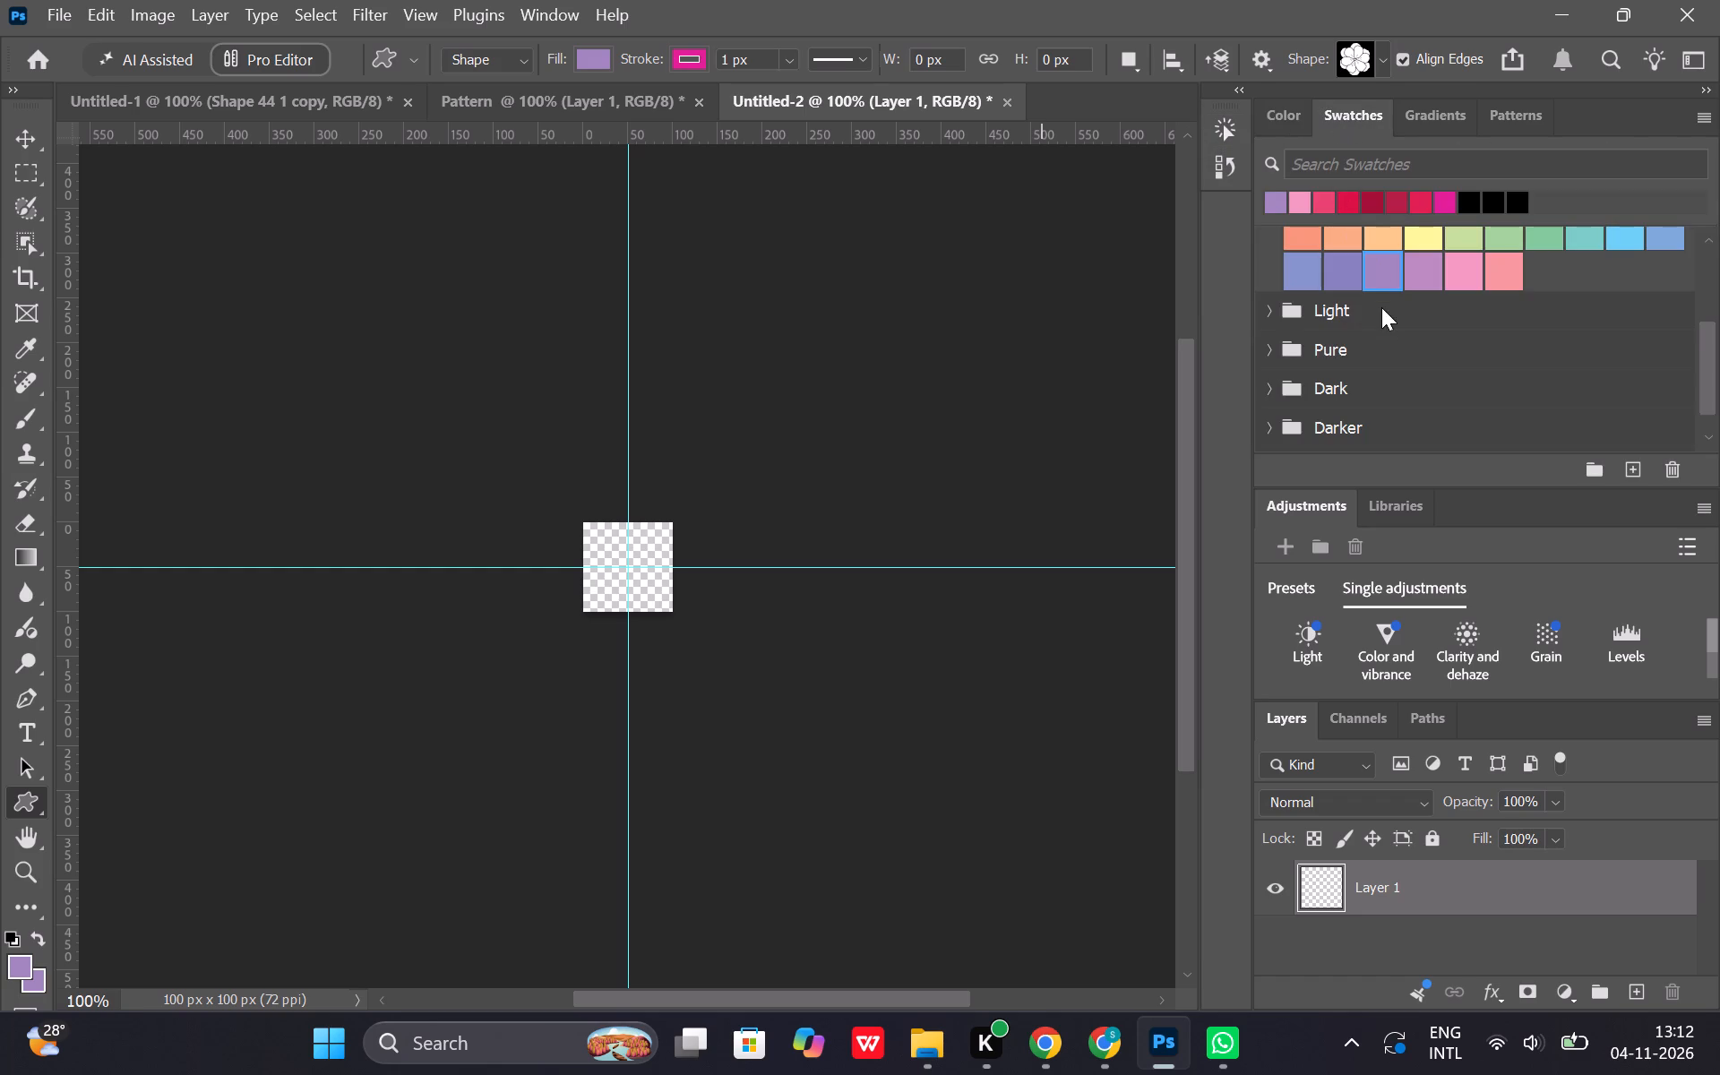
Switch to Chrome, search Pinterest for "colour combinations for patterns", and open the Colour Combos You Should Try pin to examine its palettes.
left_click(1090, 1052)
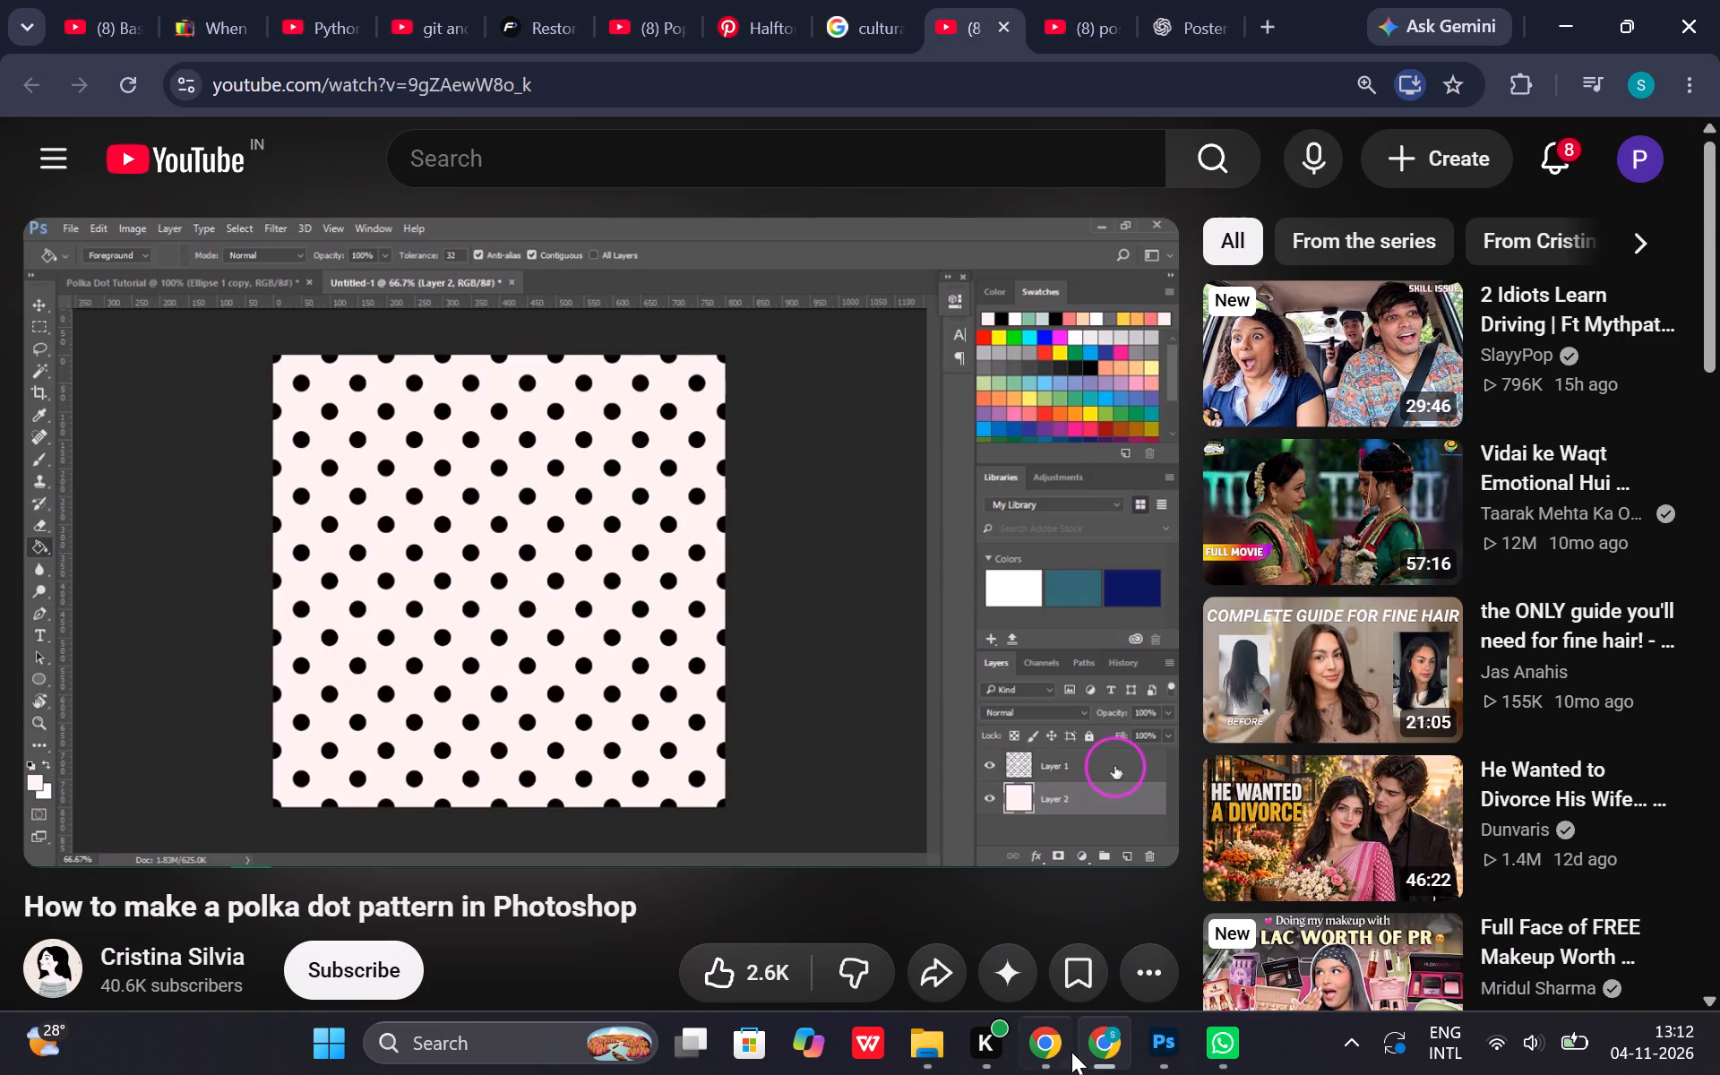
left_click(754, 14)
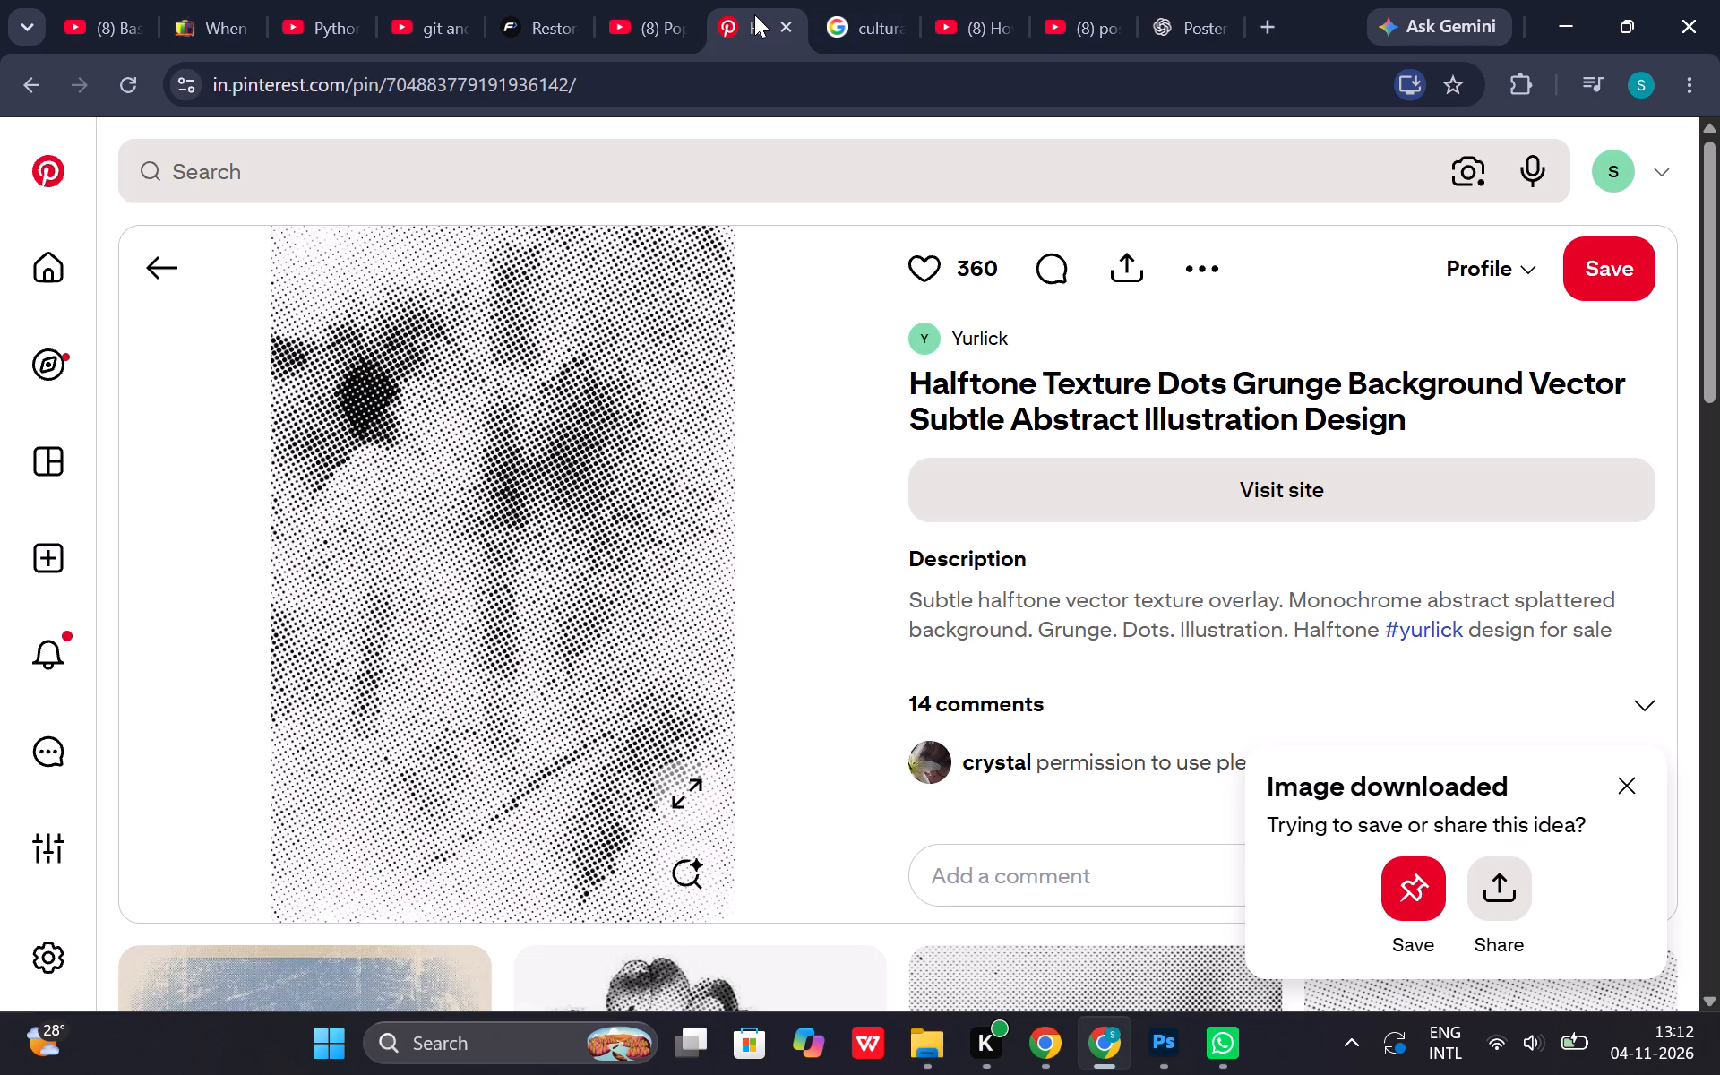
left_click(836, 163)
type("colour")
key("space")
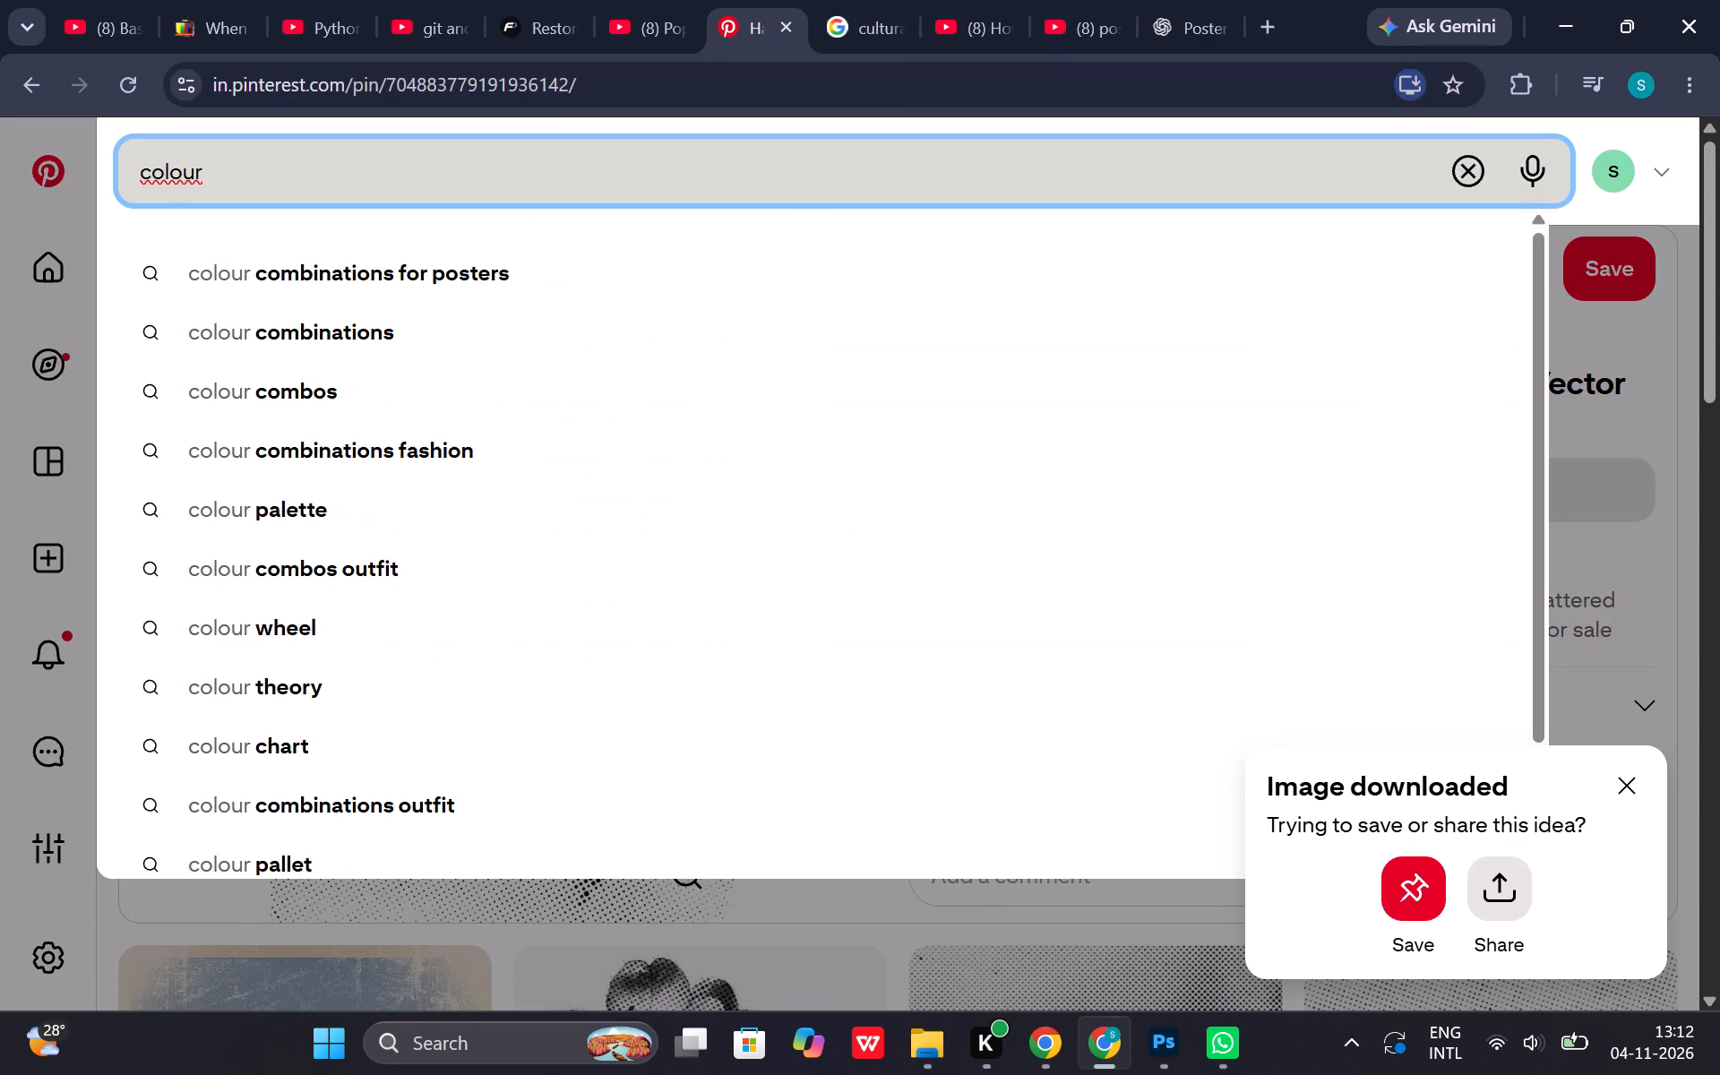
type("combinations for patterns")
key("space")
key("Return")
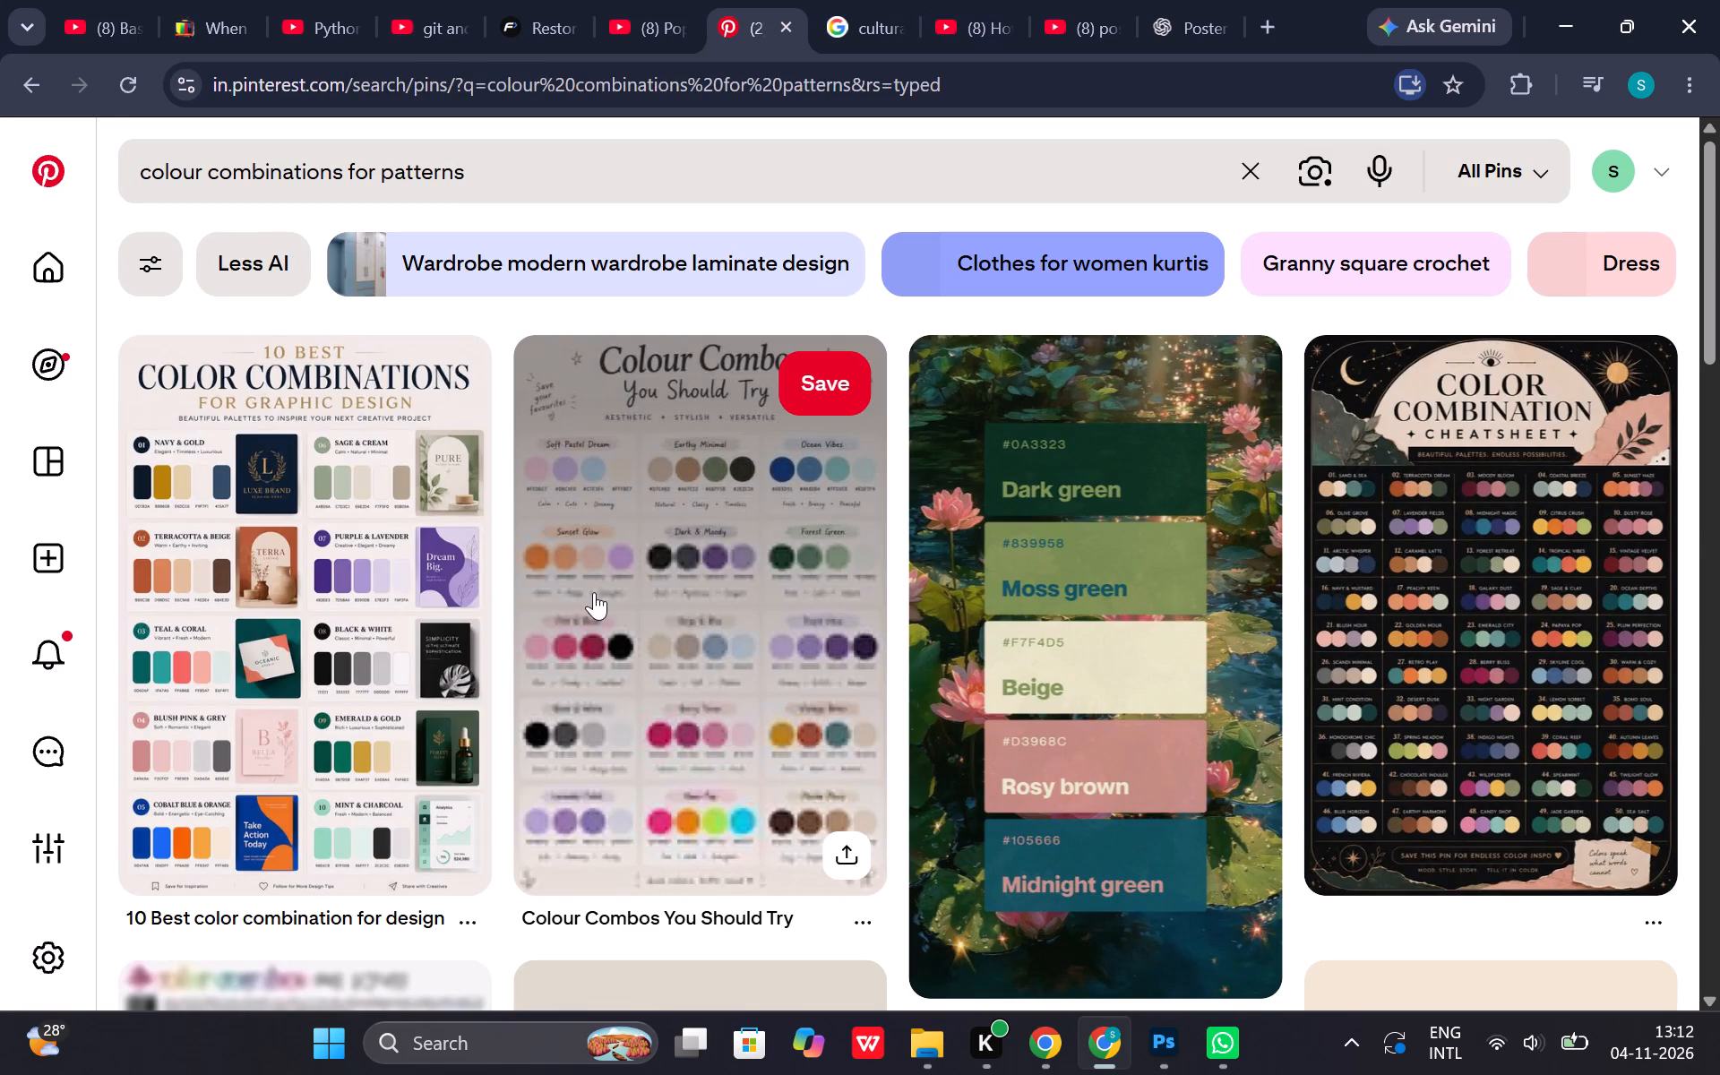
left_click(684, 598)
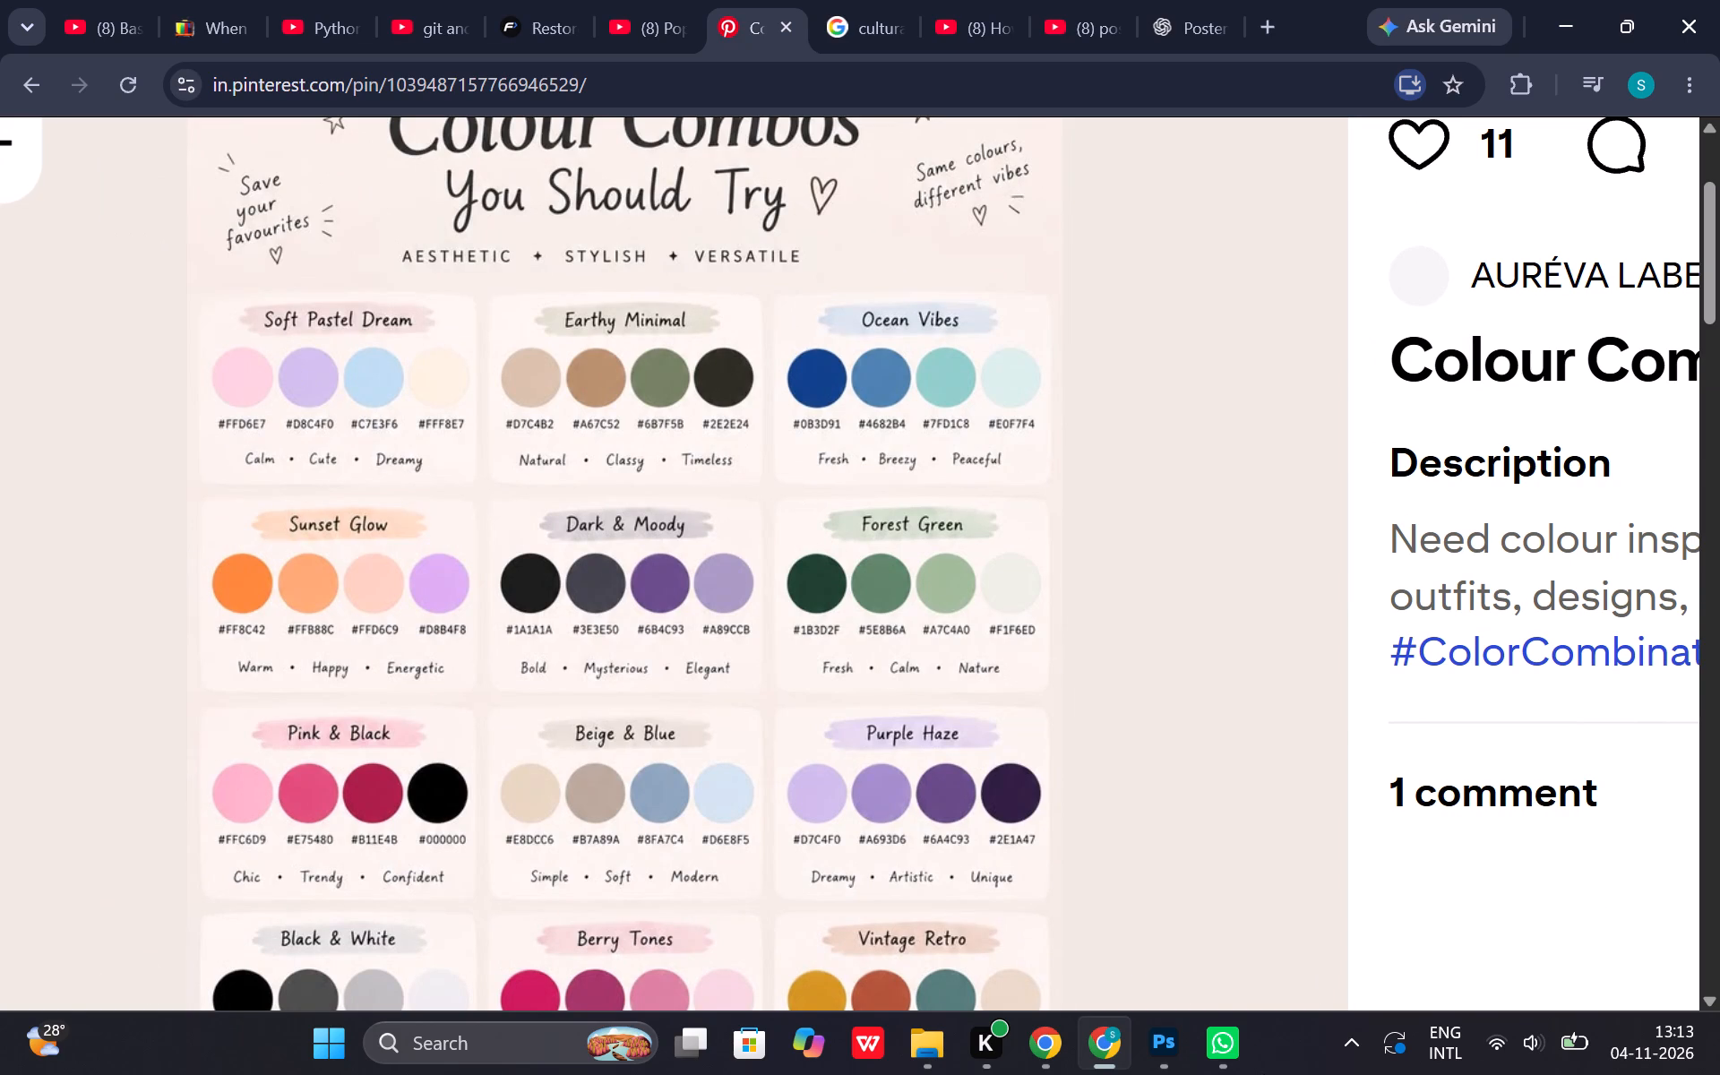
Switch back to Photoshop and set the shape fill to the pinkish-purple pastel swatch.
left_click(1150, 1061)
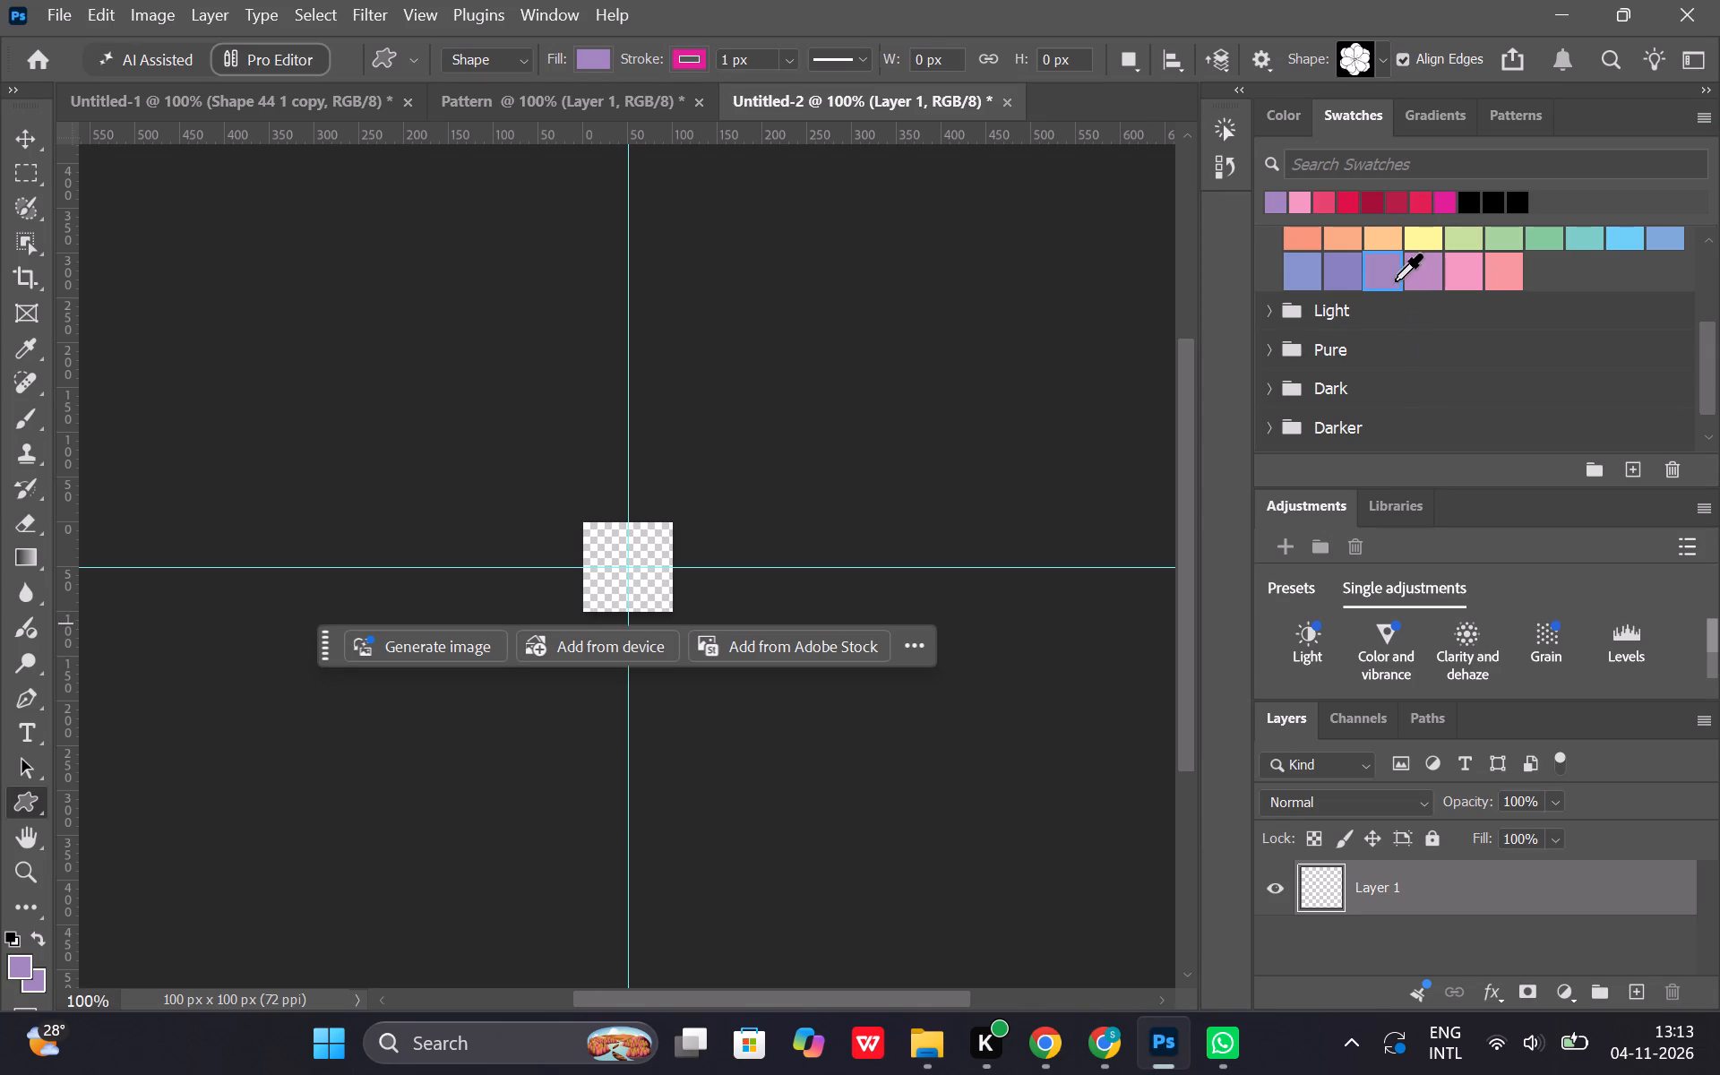
left_click(1431, 271)
Open the Create Custom Shape dialog for a flower in the upper-left quarter of the canvas.
left_click(1354, 58)
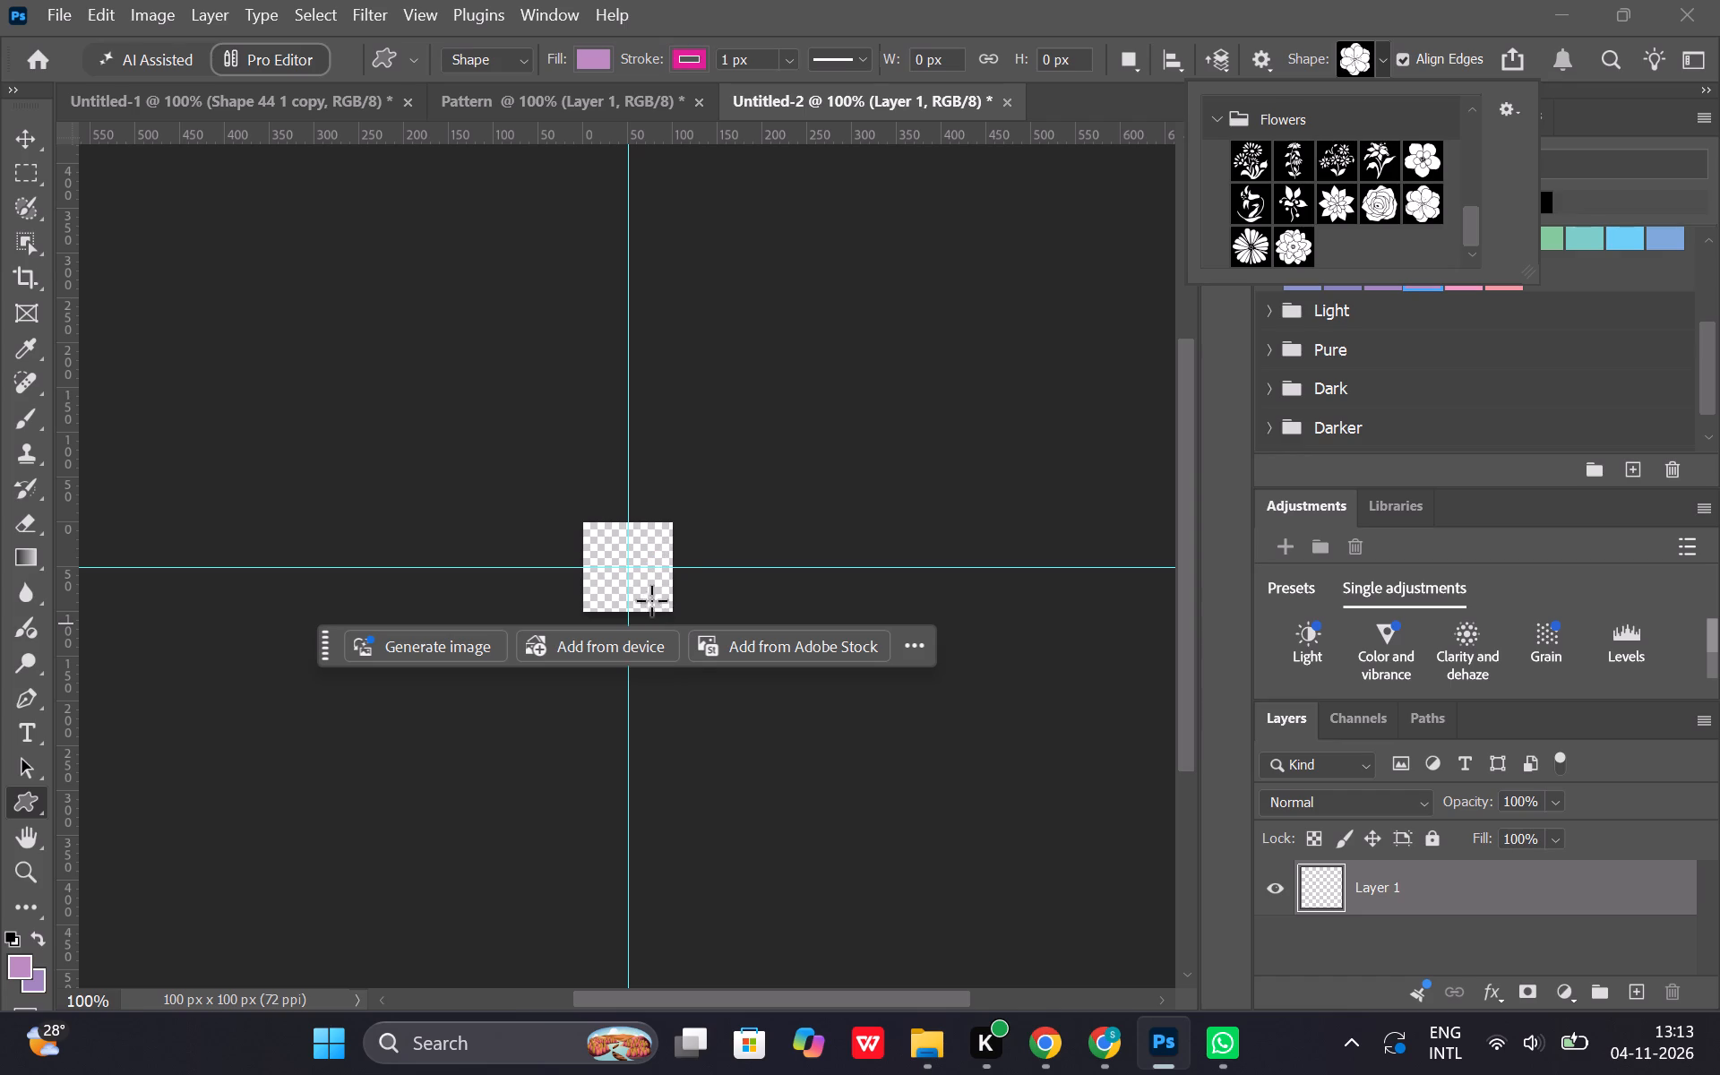
left_click(604, 540)
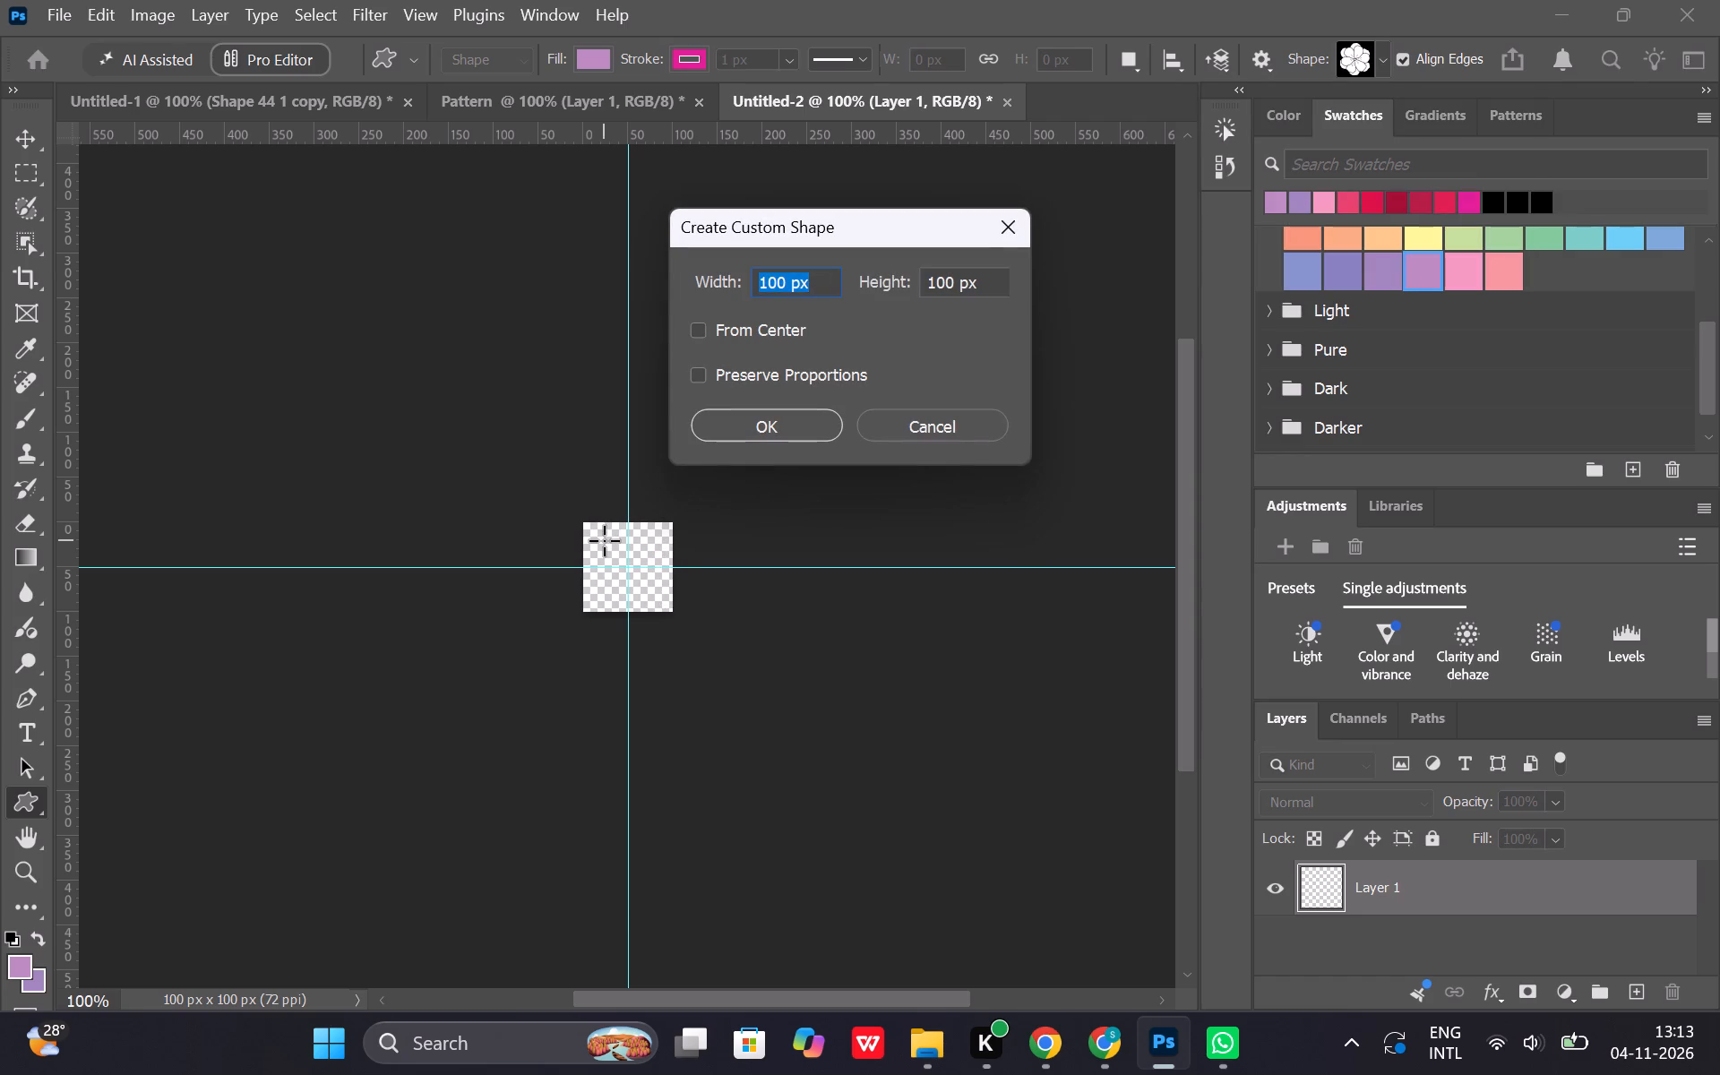
Switch to Chrome and replay the polka dot pattern tutorial from about 1:06 to examine how the dot is started on the guided canvas.
left_click(1105, 1068)
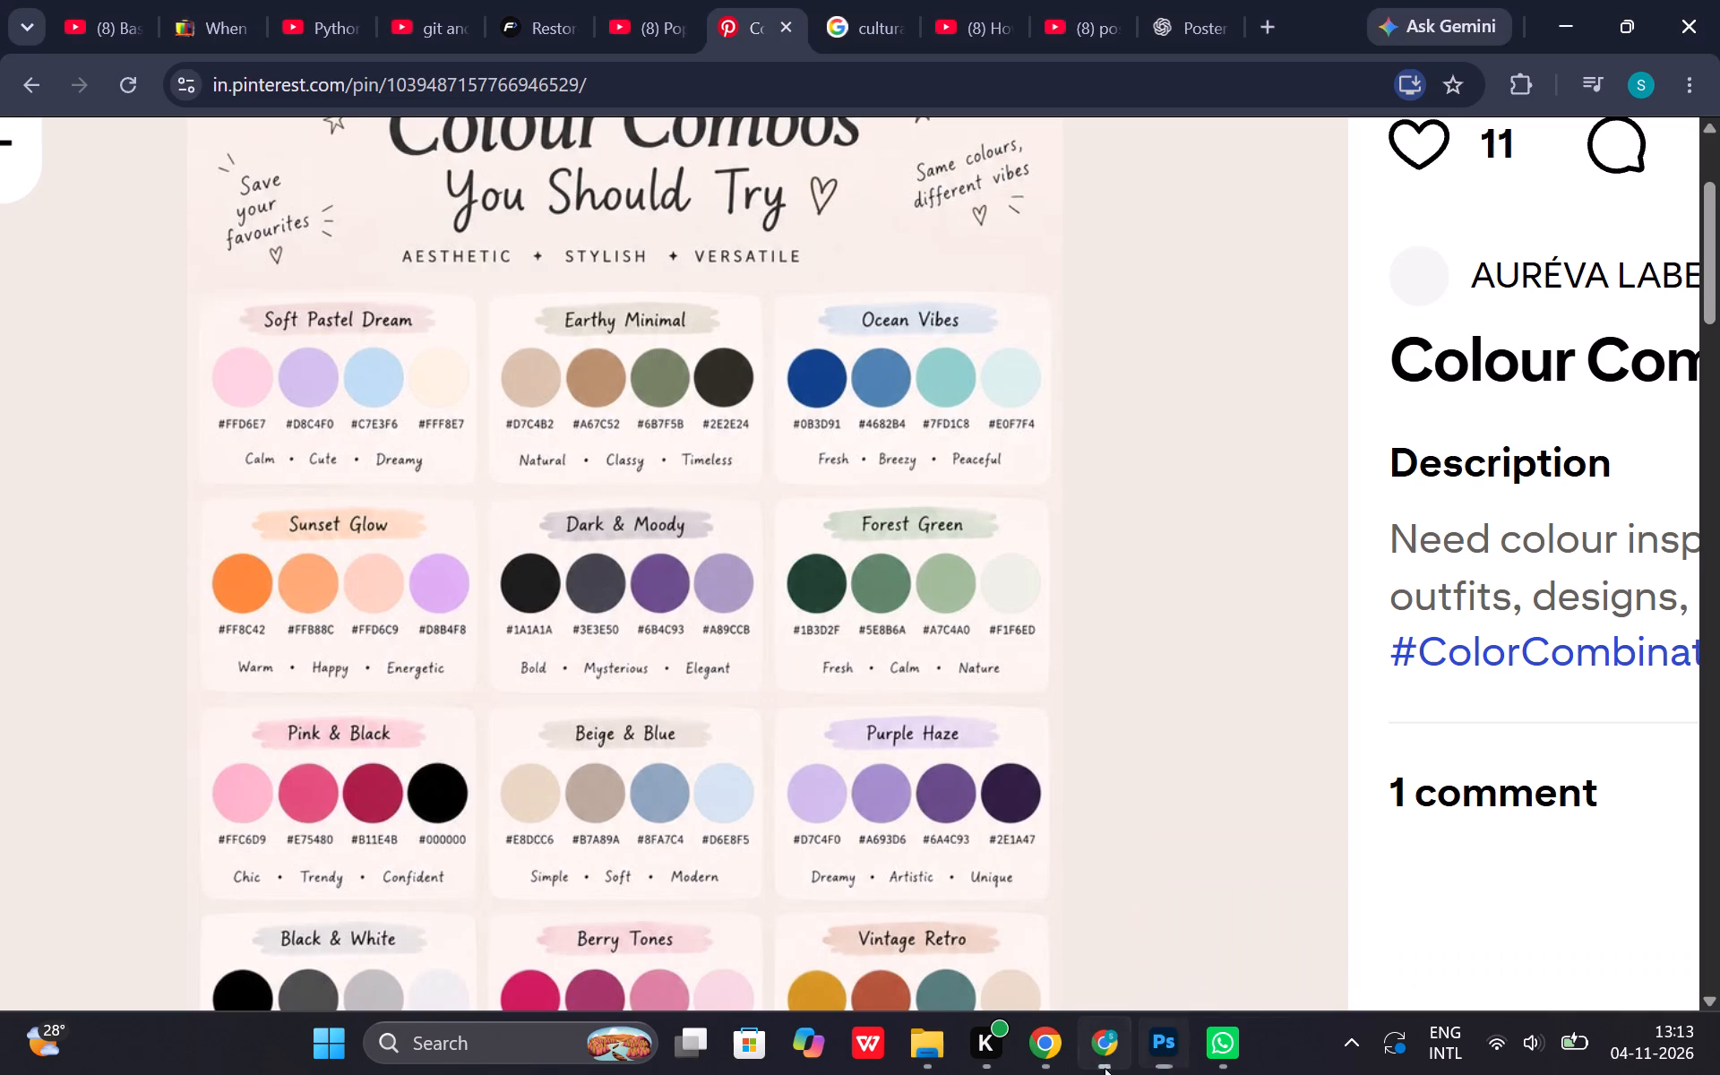
left_click(1048, 1064)
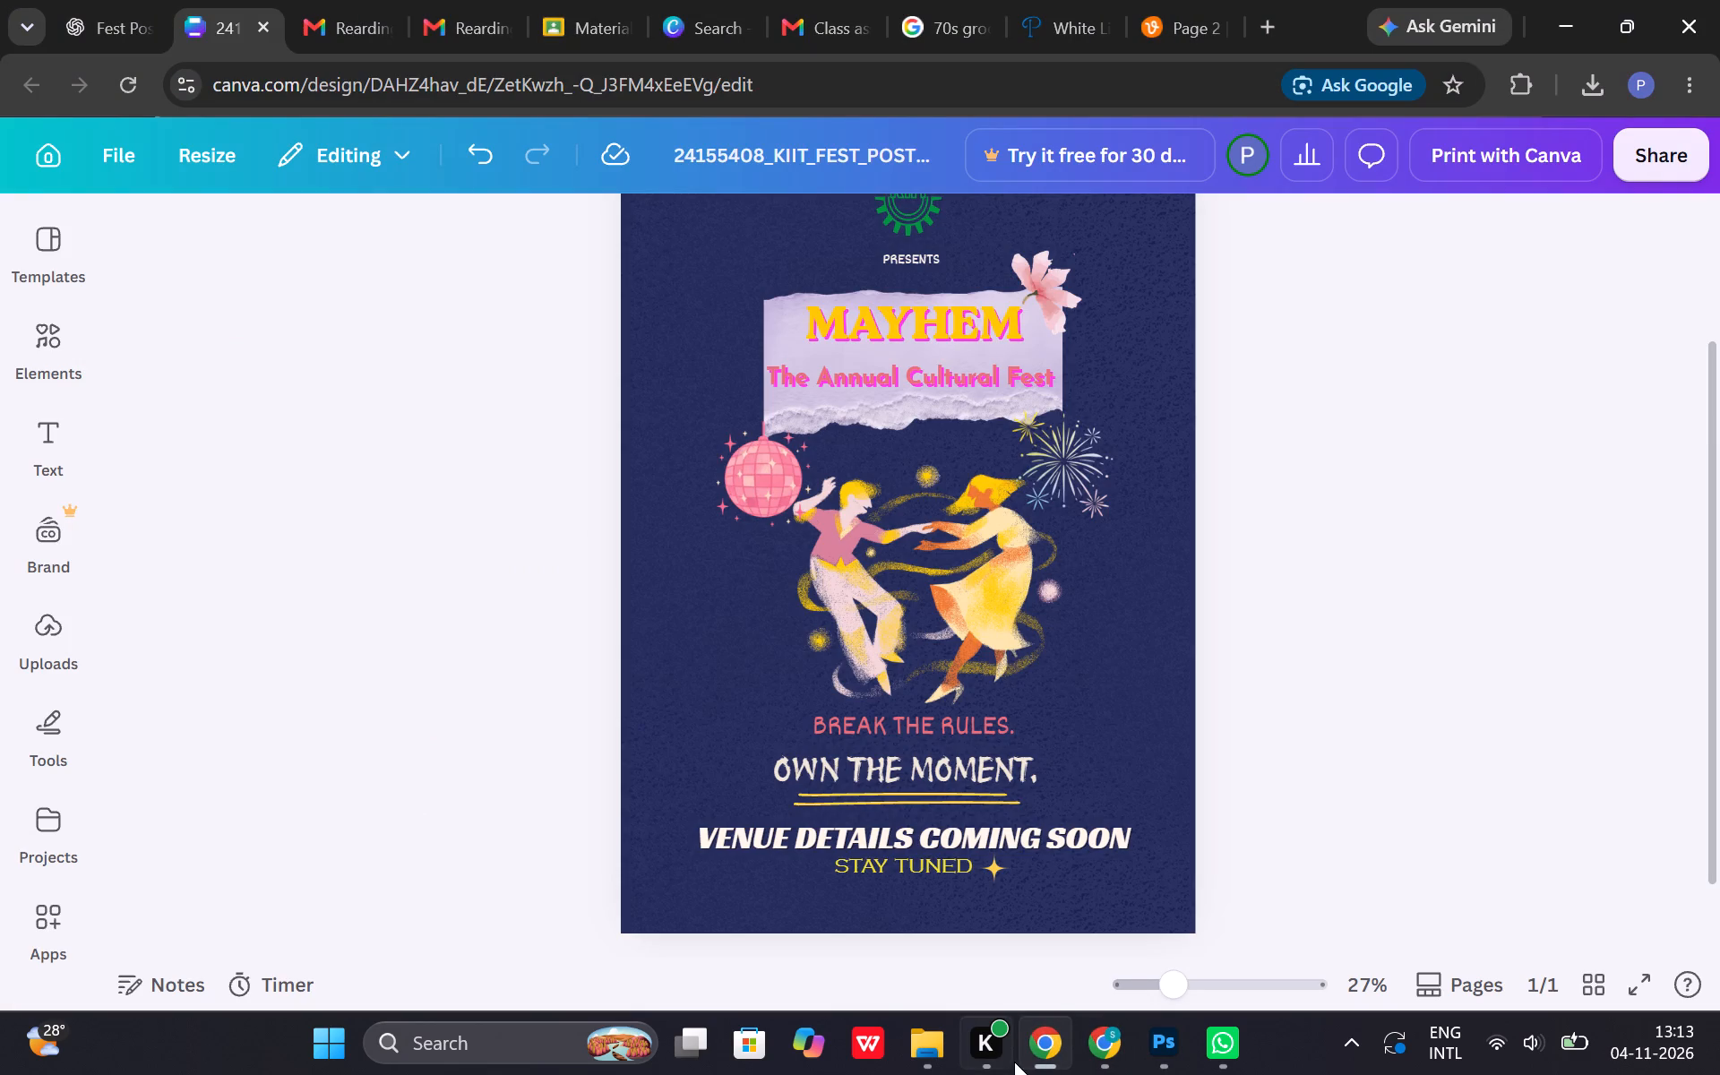
left_click(1111, 1061)
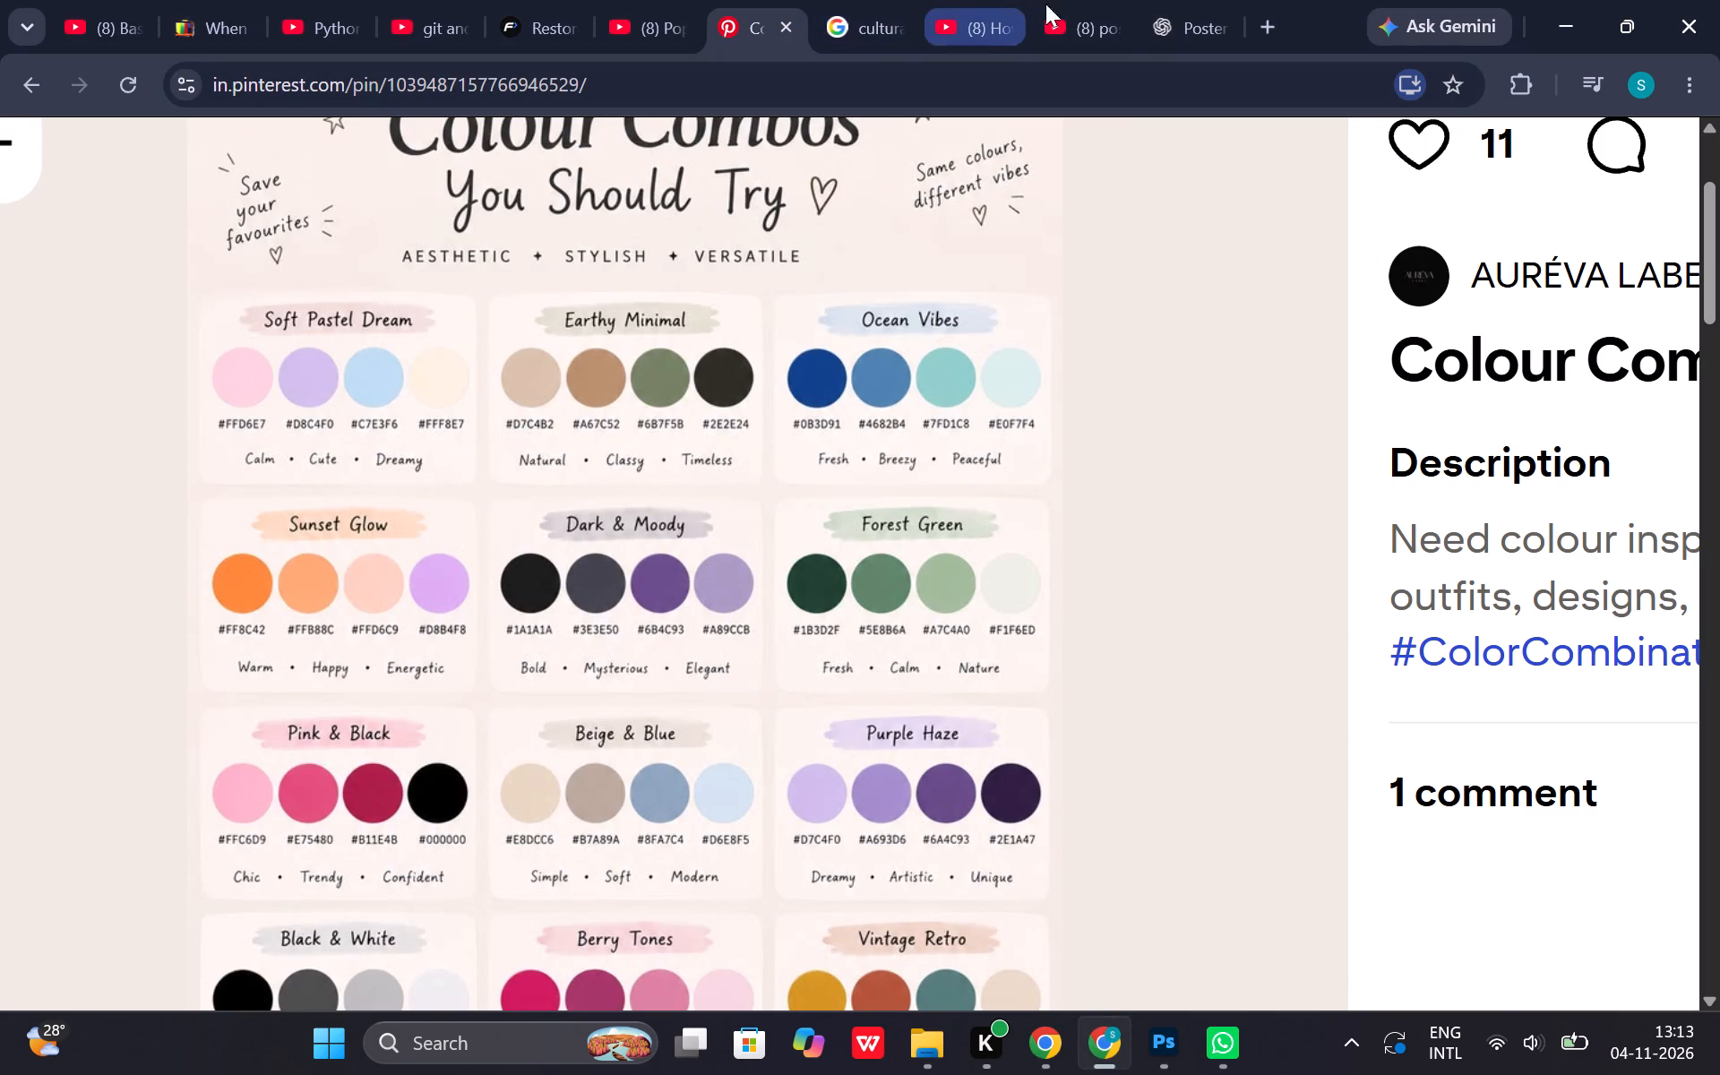
left_click(999, 2)
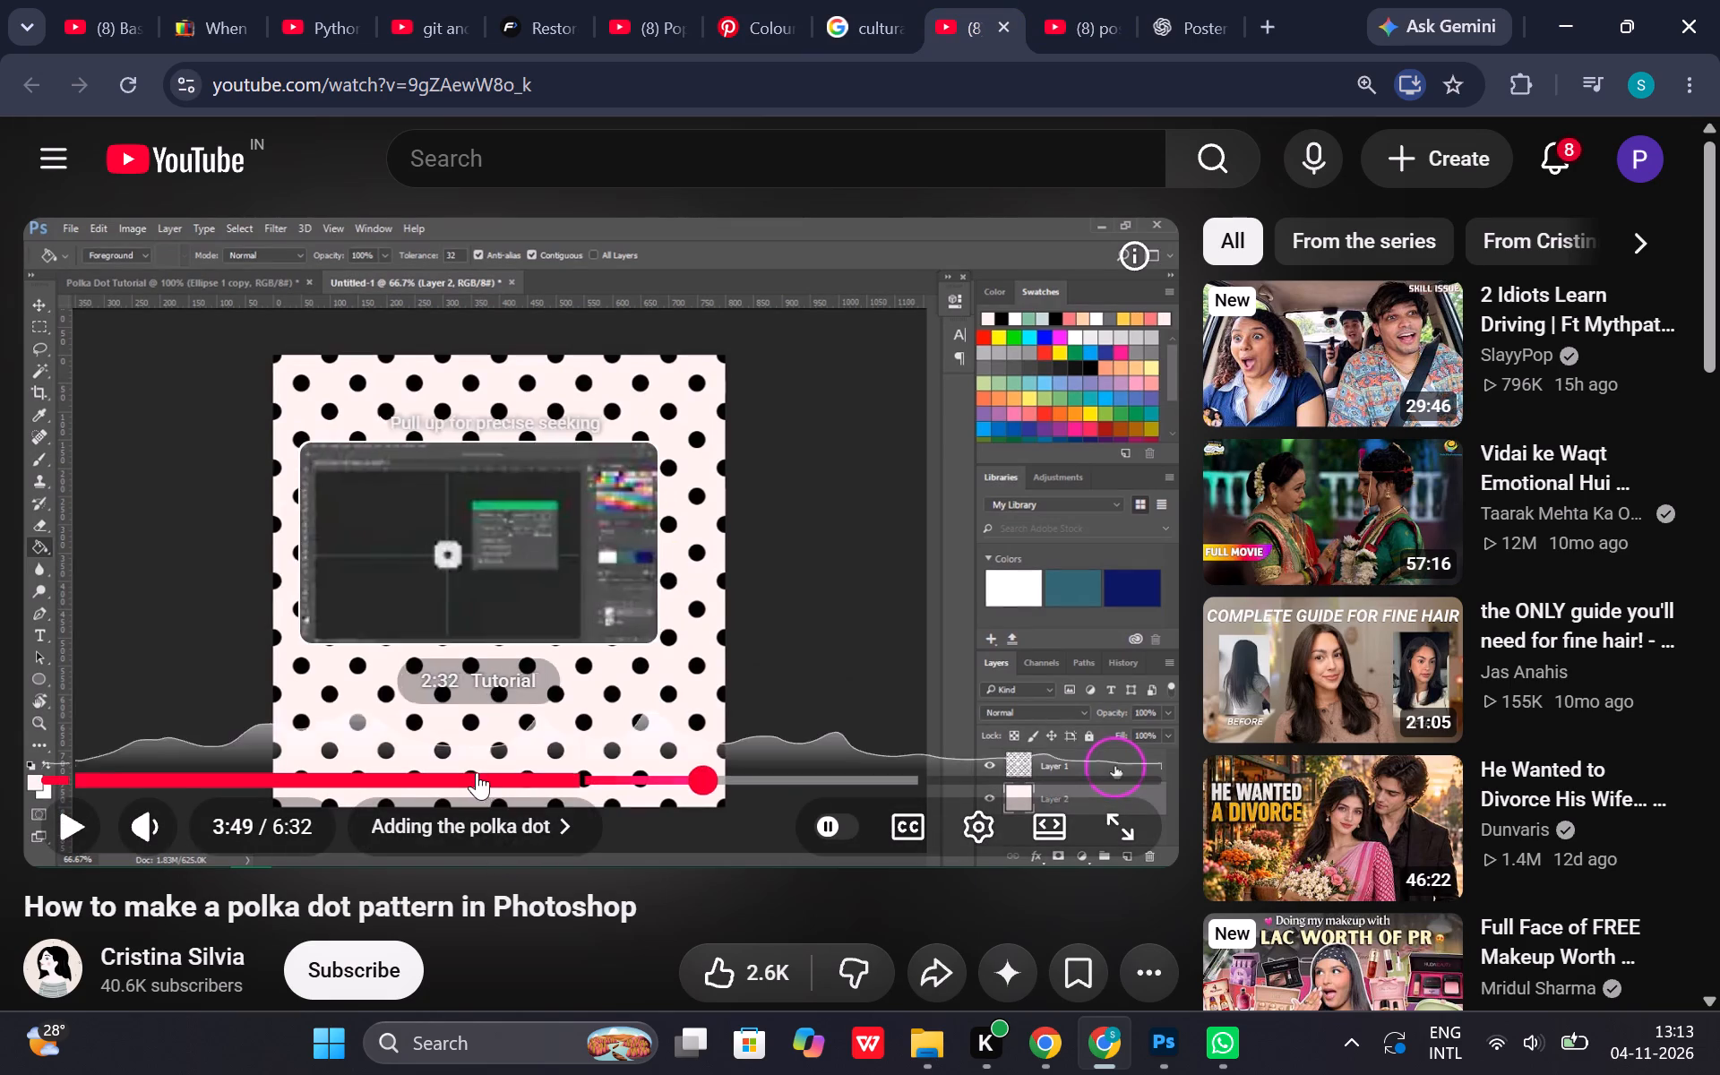
left_click_drag(475, 772, 274, 770)
left_click(530, 609)
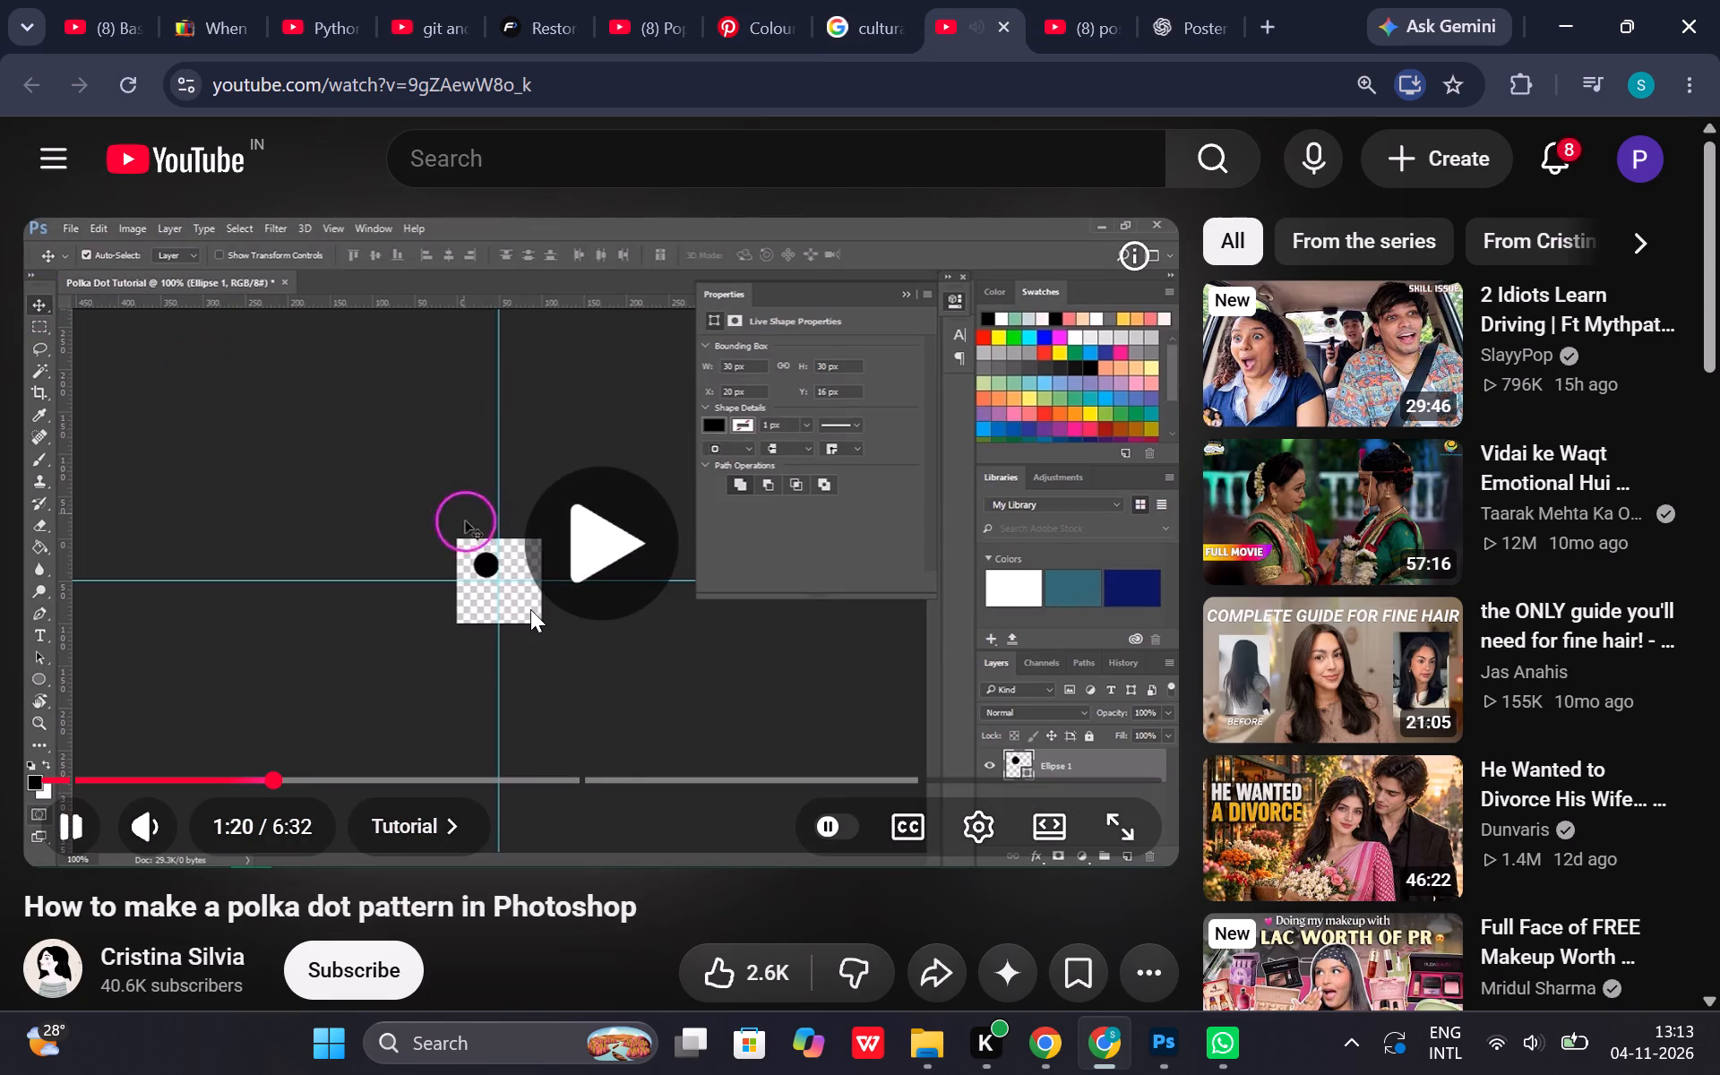
key("Left")
key("Left")
key("Left")
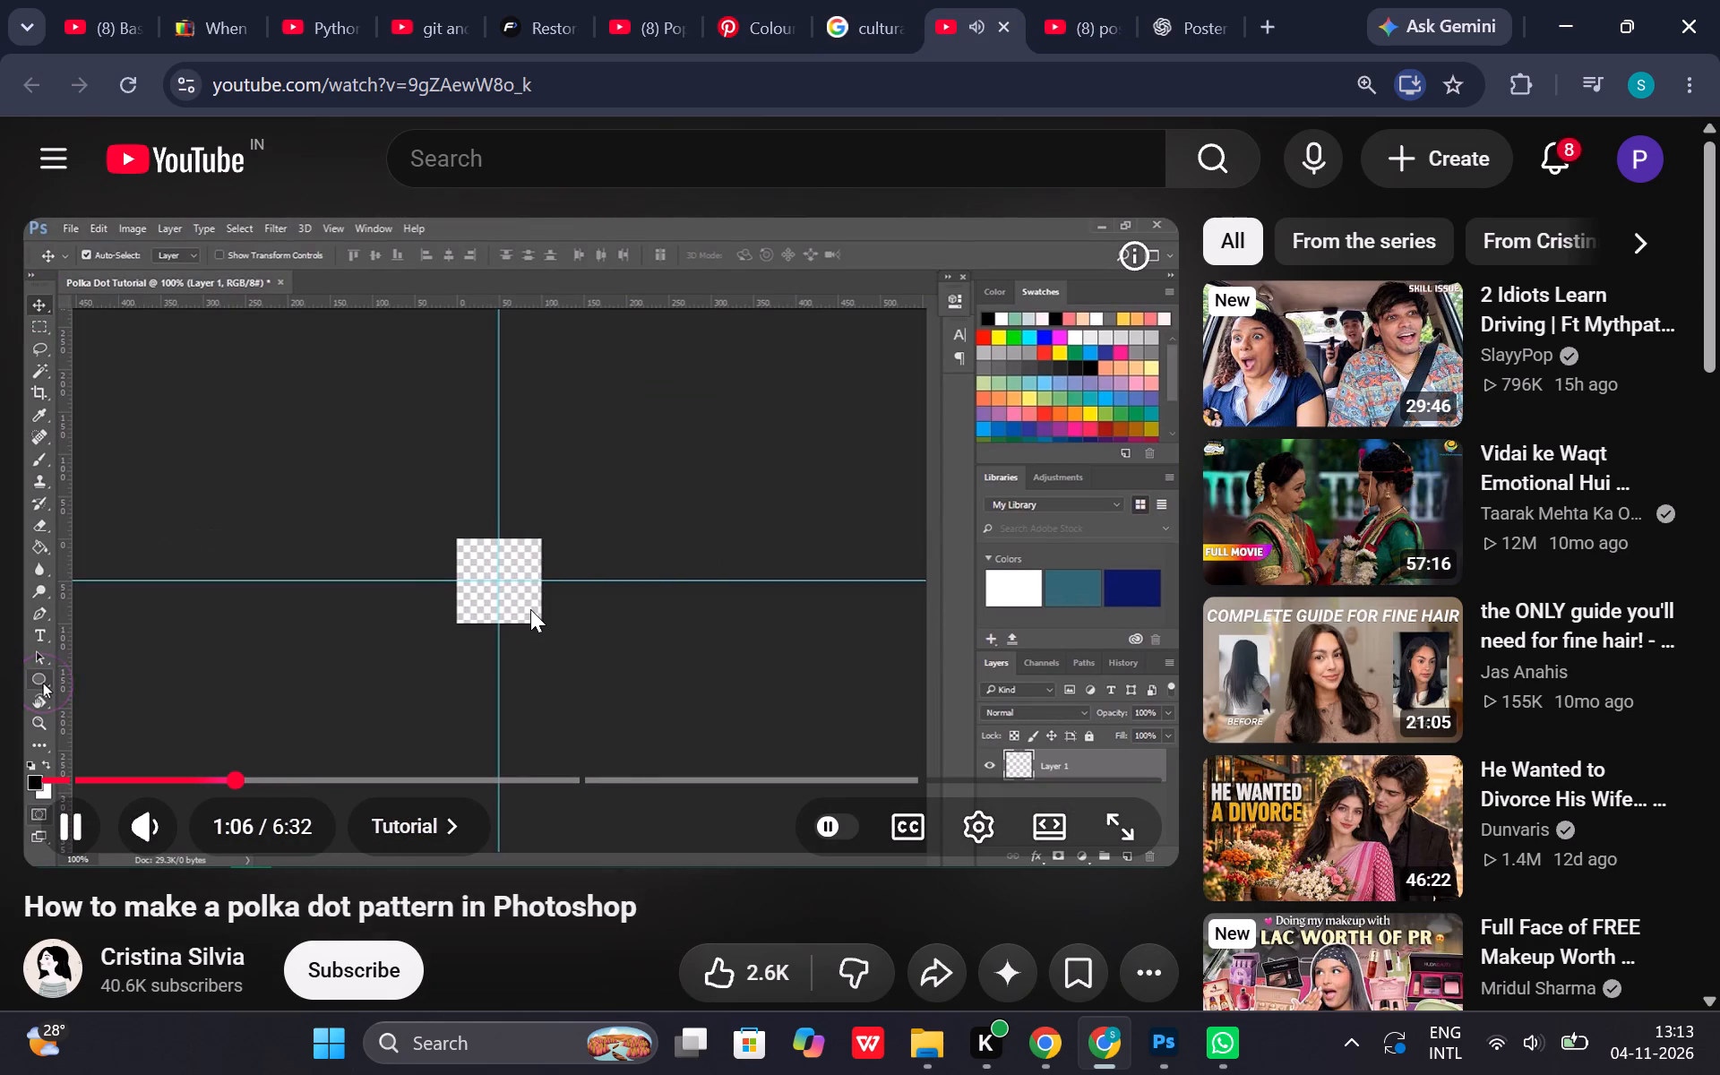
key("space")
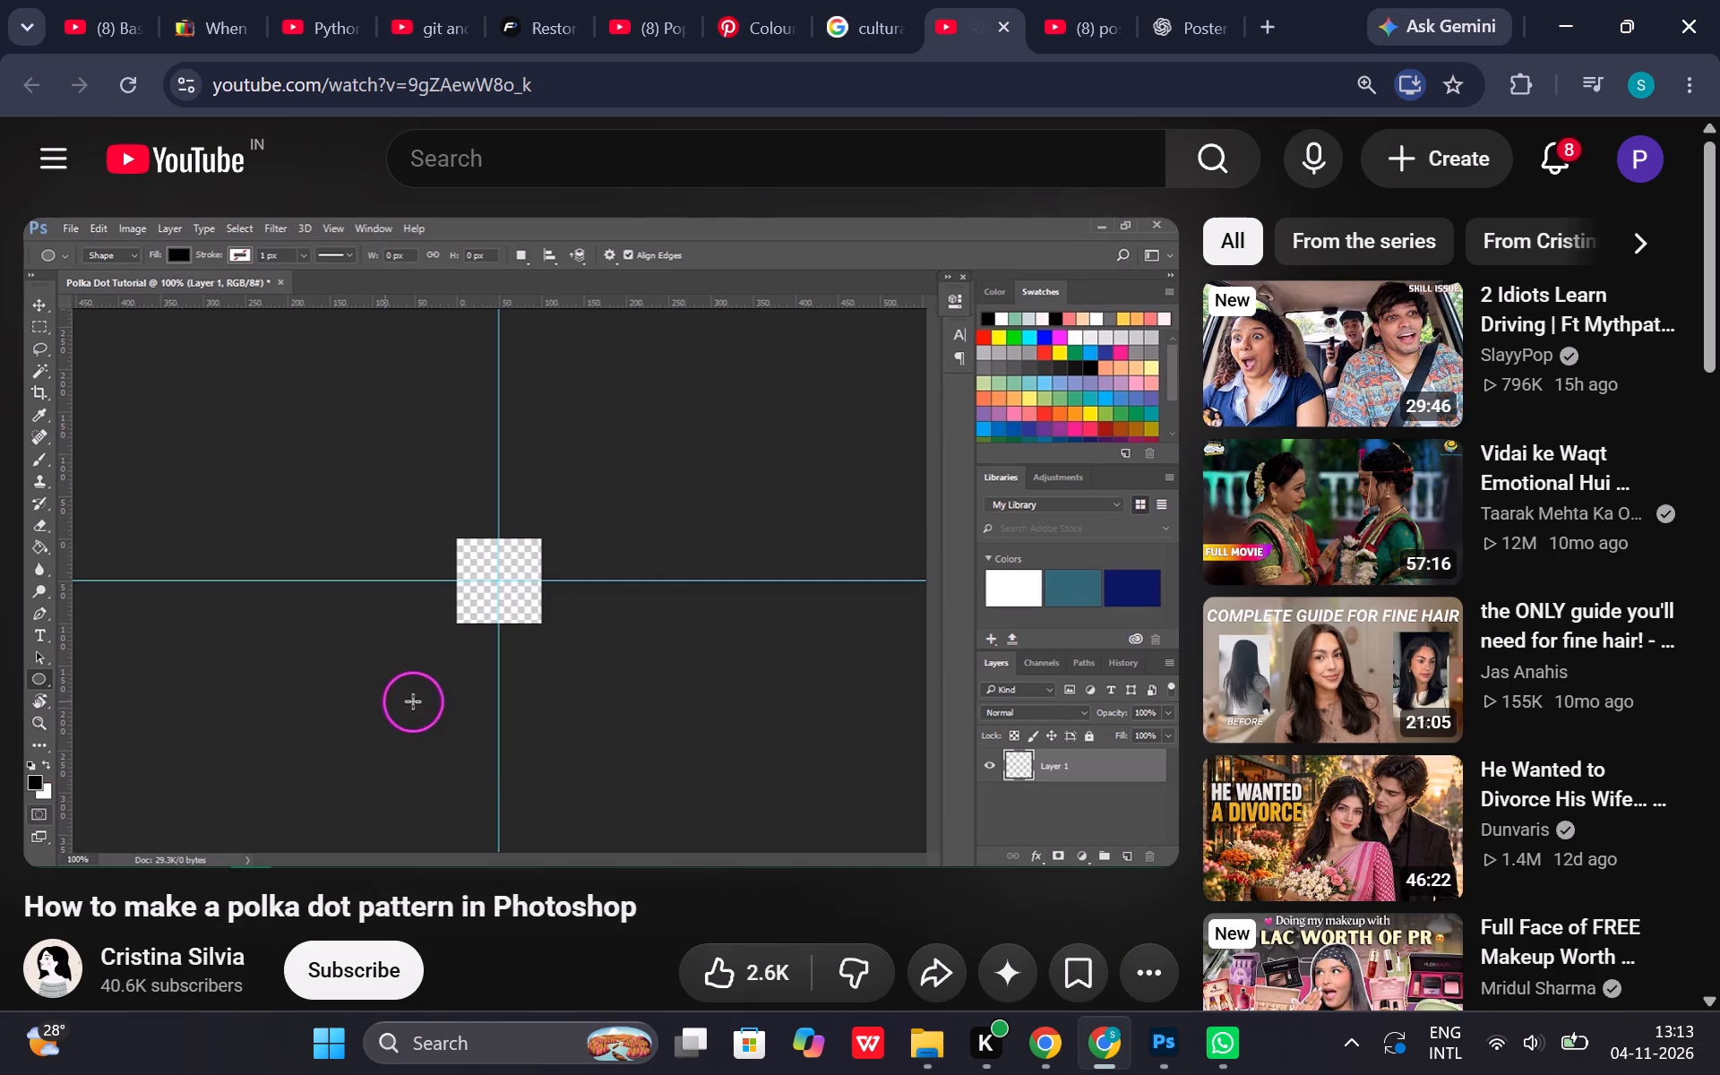
Replay the polka dot tutorial from about 0:32 to examine how the guides are placed and the dot is centred on them.
key("Left")
key("Left")
key("Left")
key("Left")
key("Left")
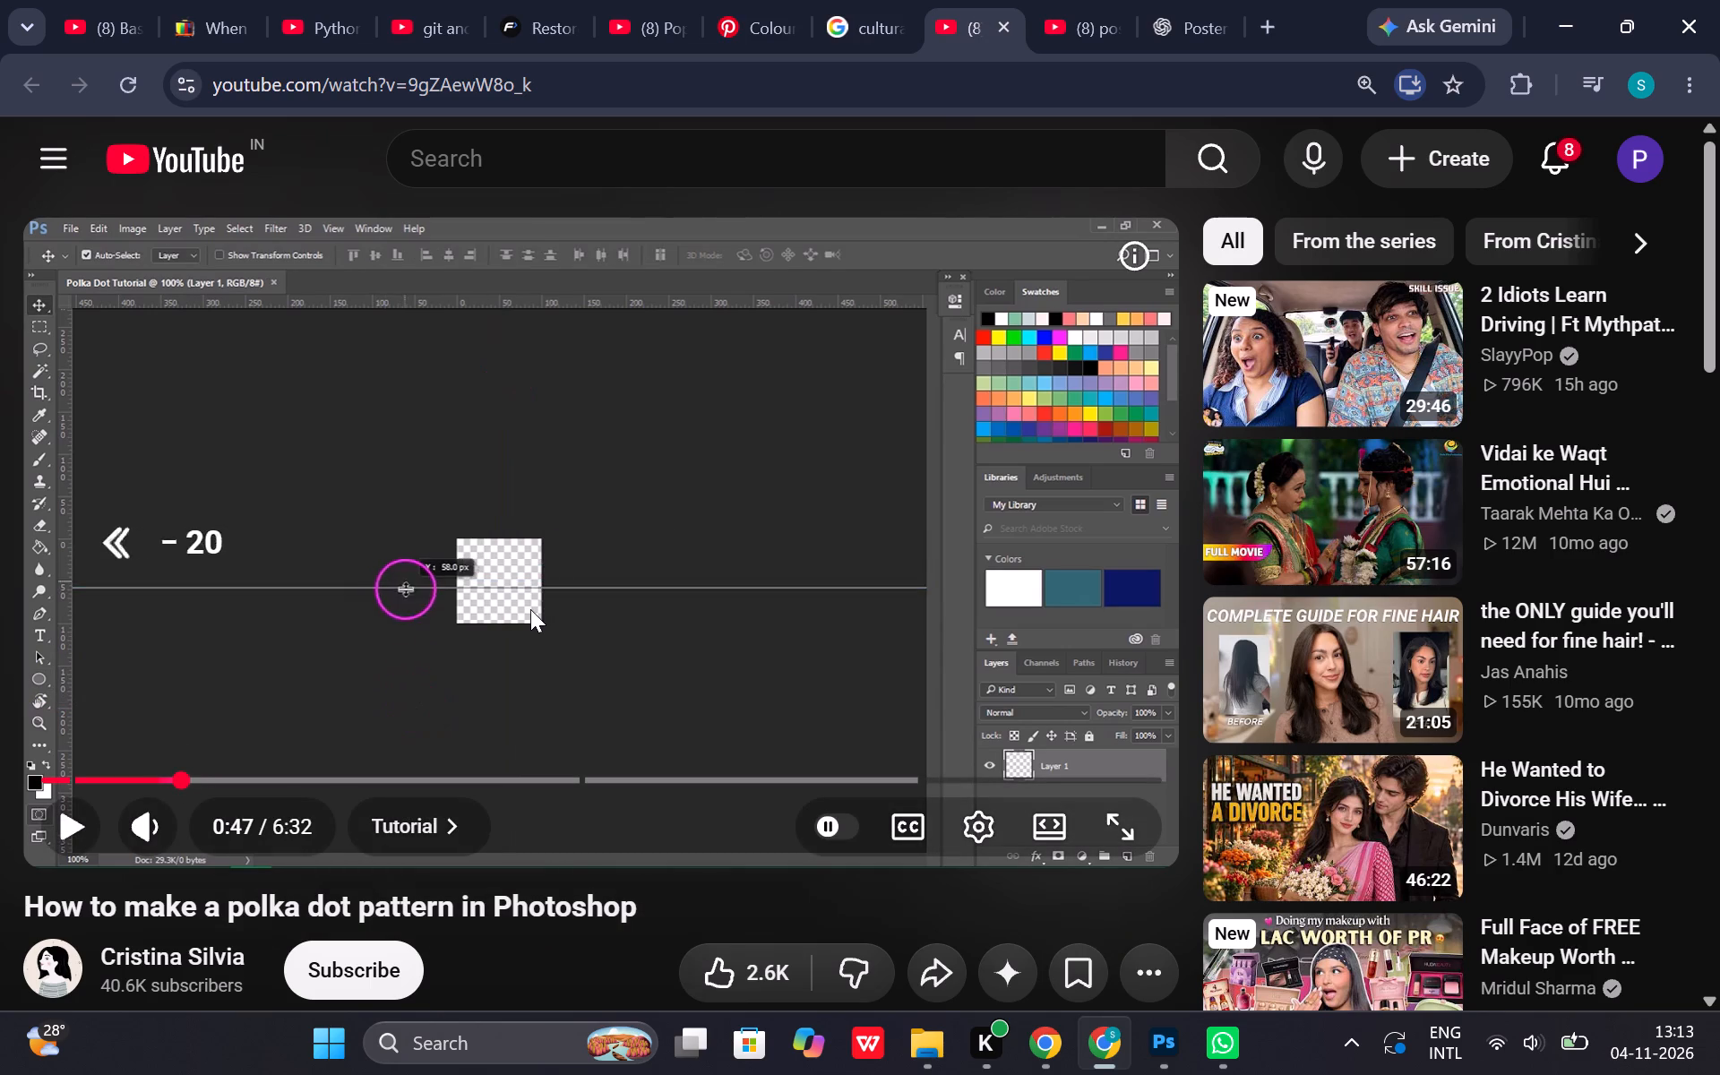
key("Left")
key("Left")
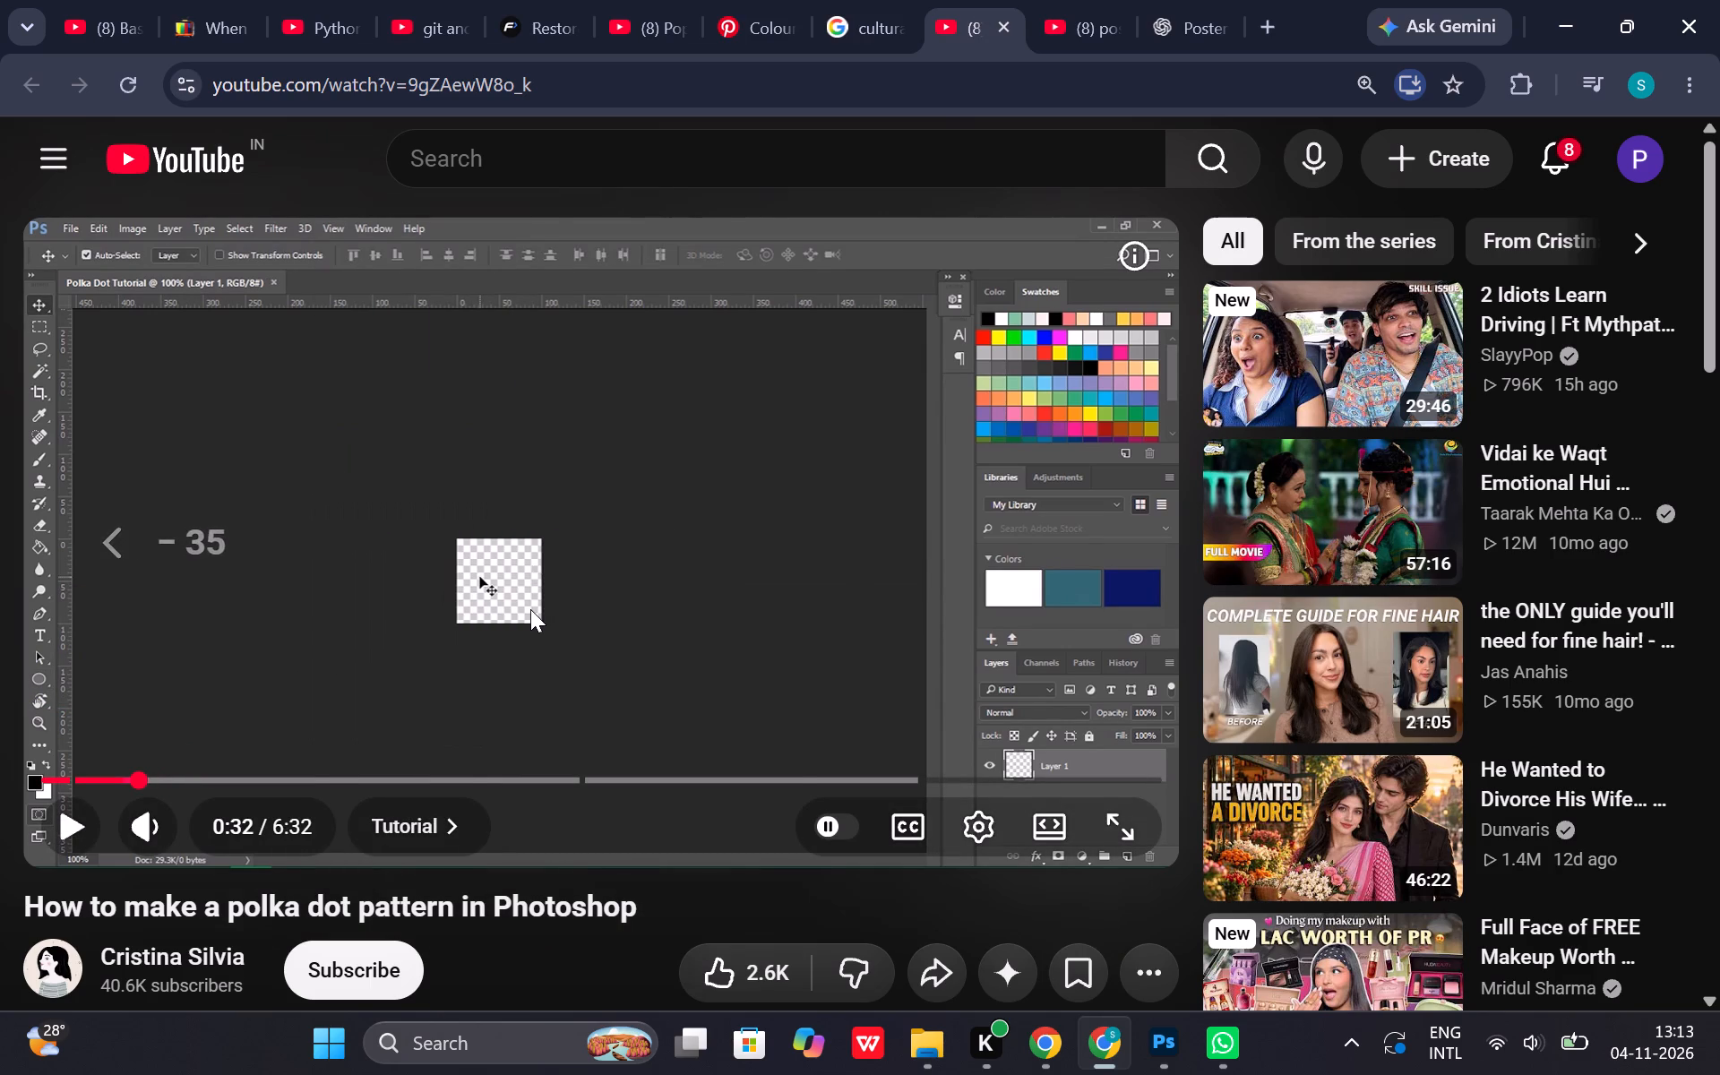
key("Left")
key("Right")
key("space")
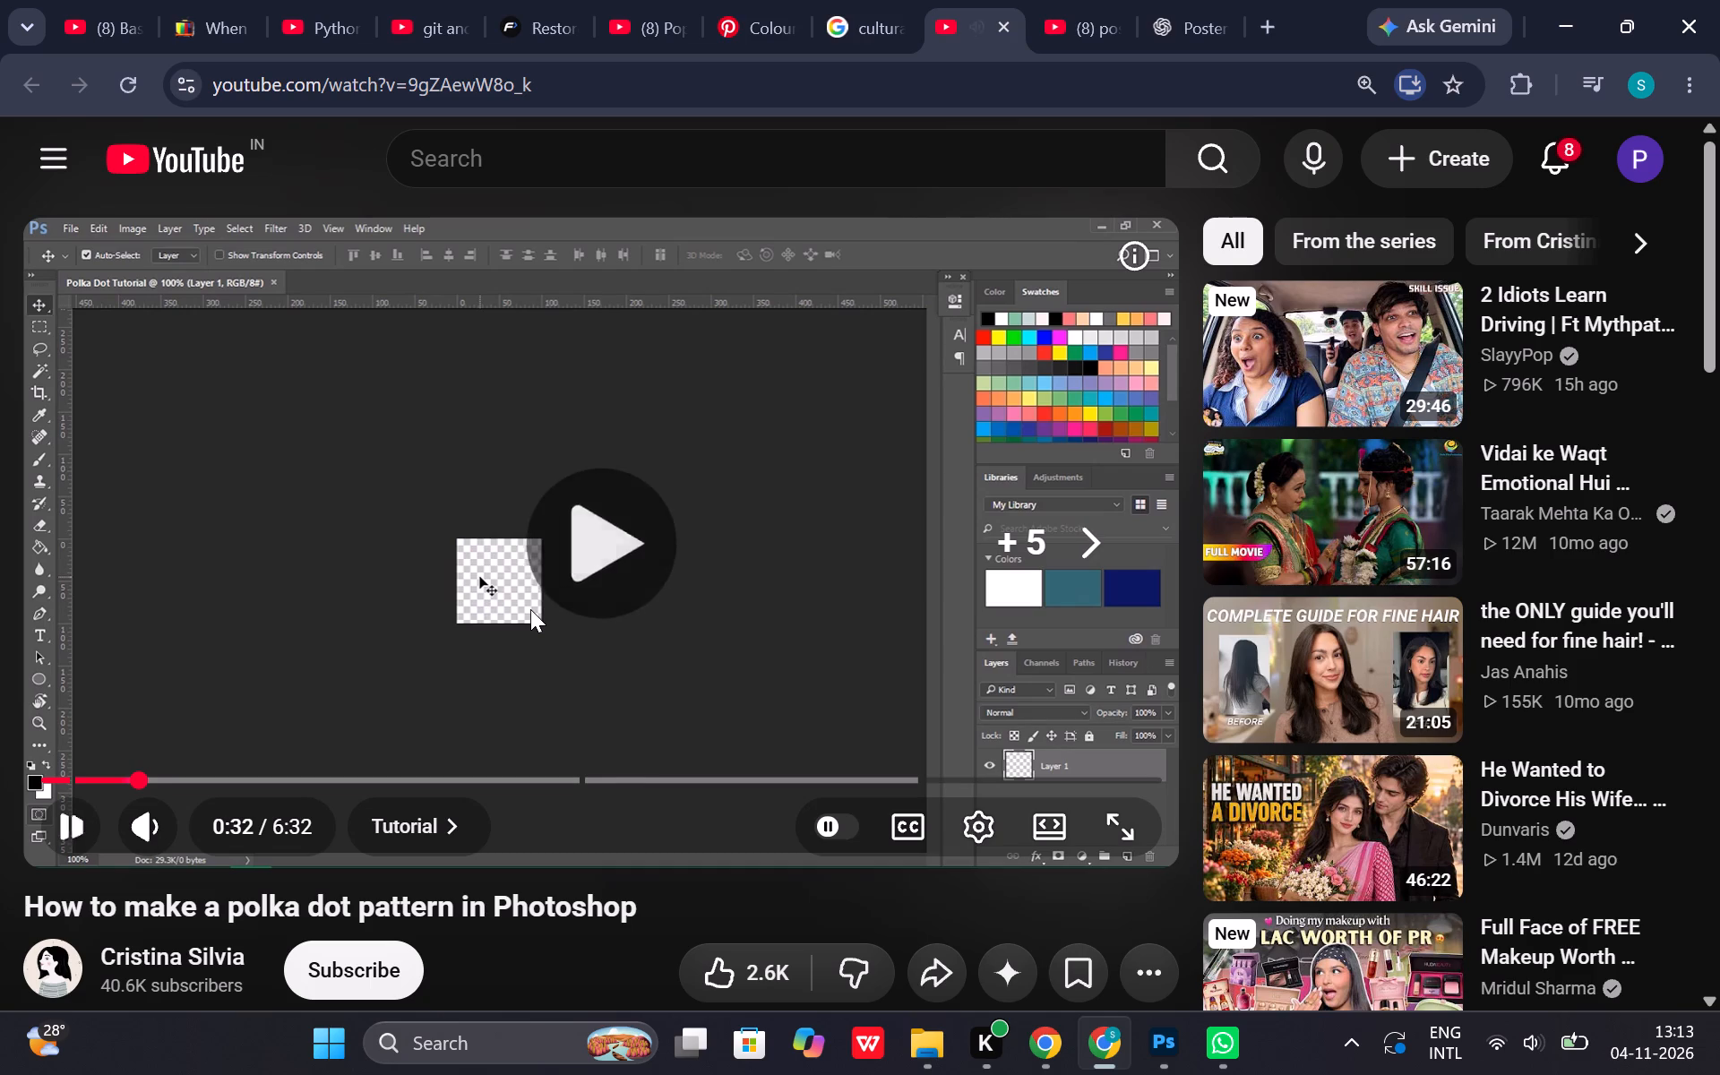
key("Right")
key("Right")
key("Right")
key("Right")
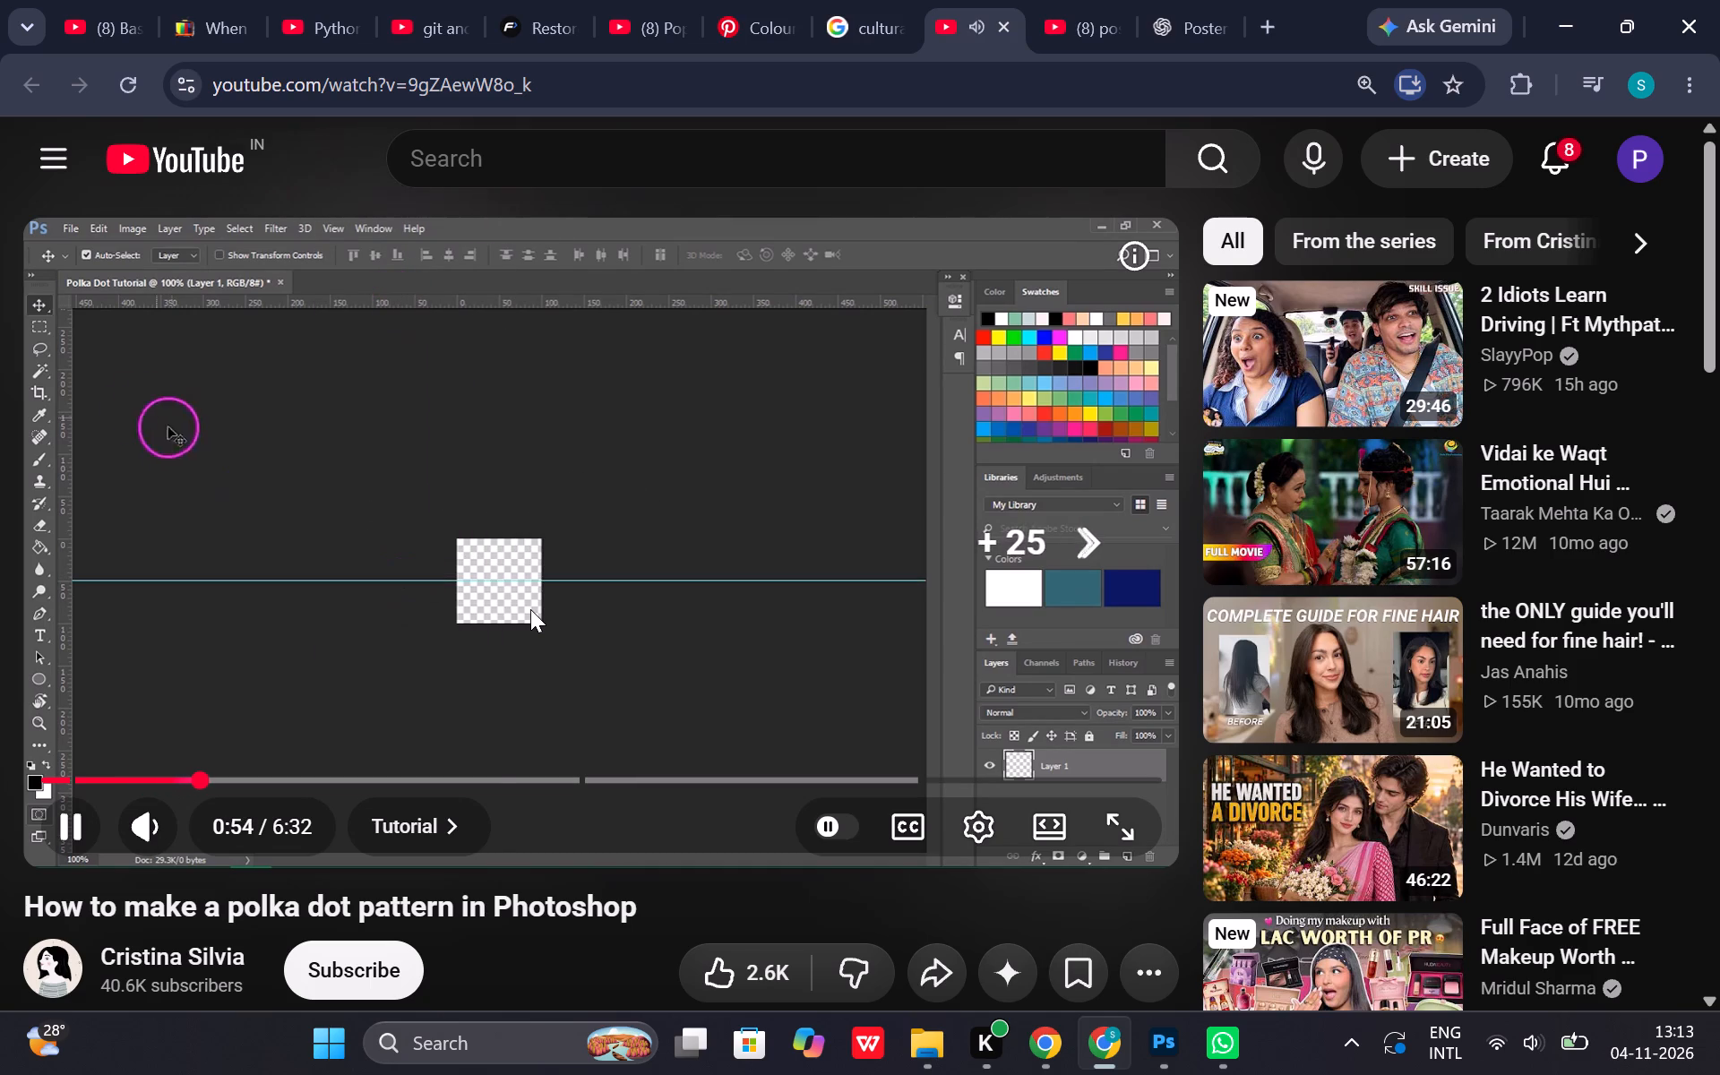
key("Right")
key("Right")
key("Right")
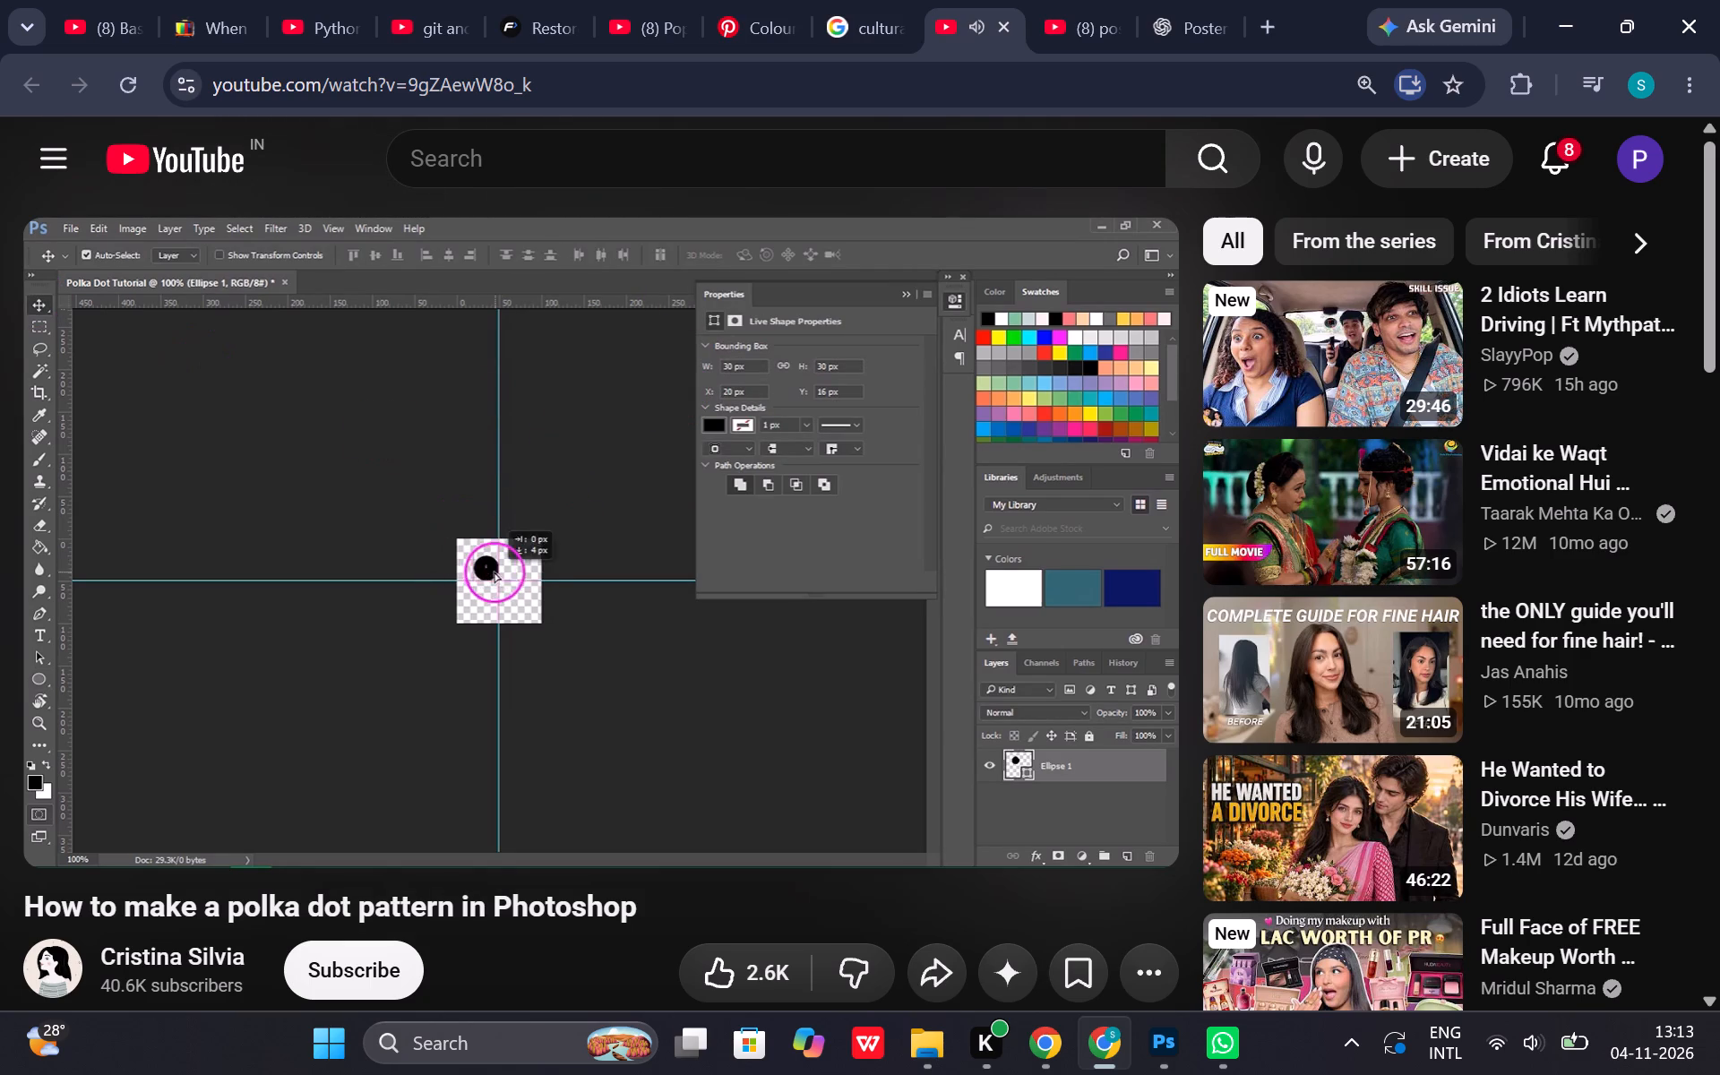
key("Left")
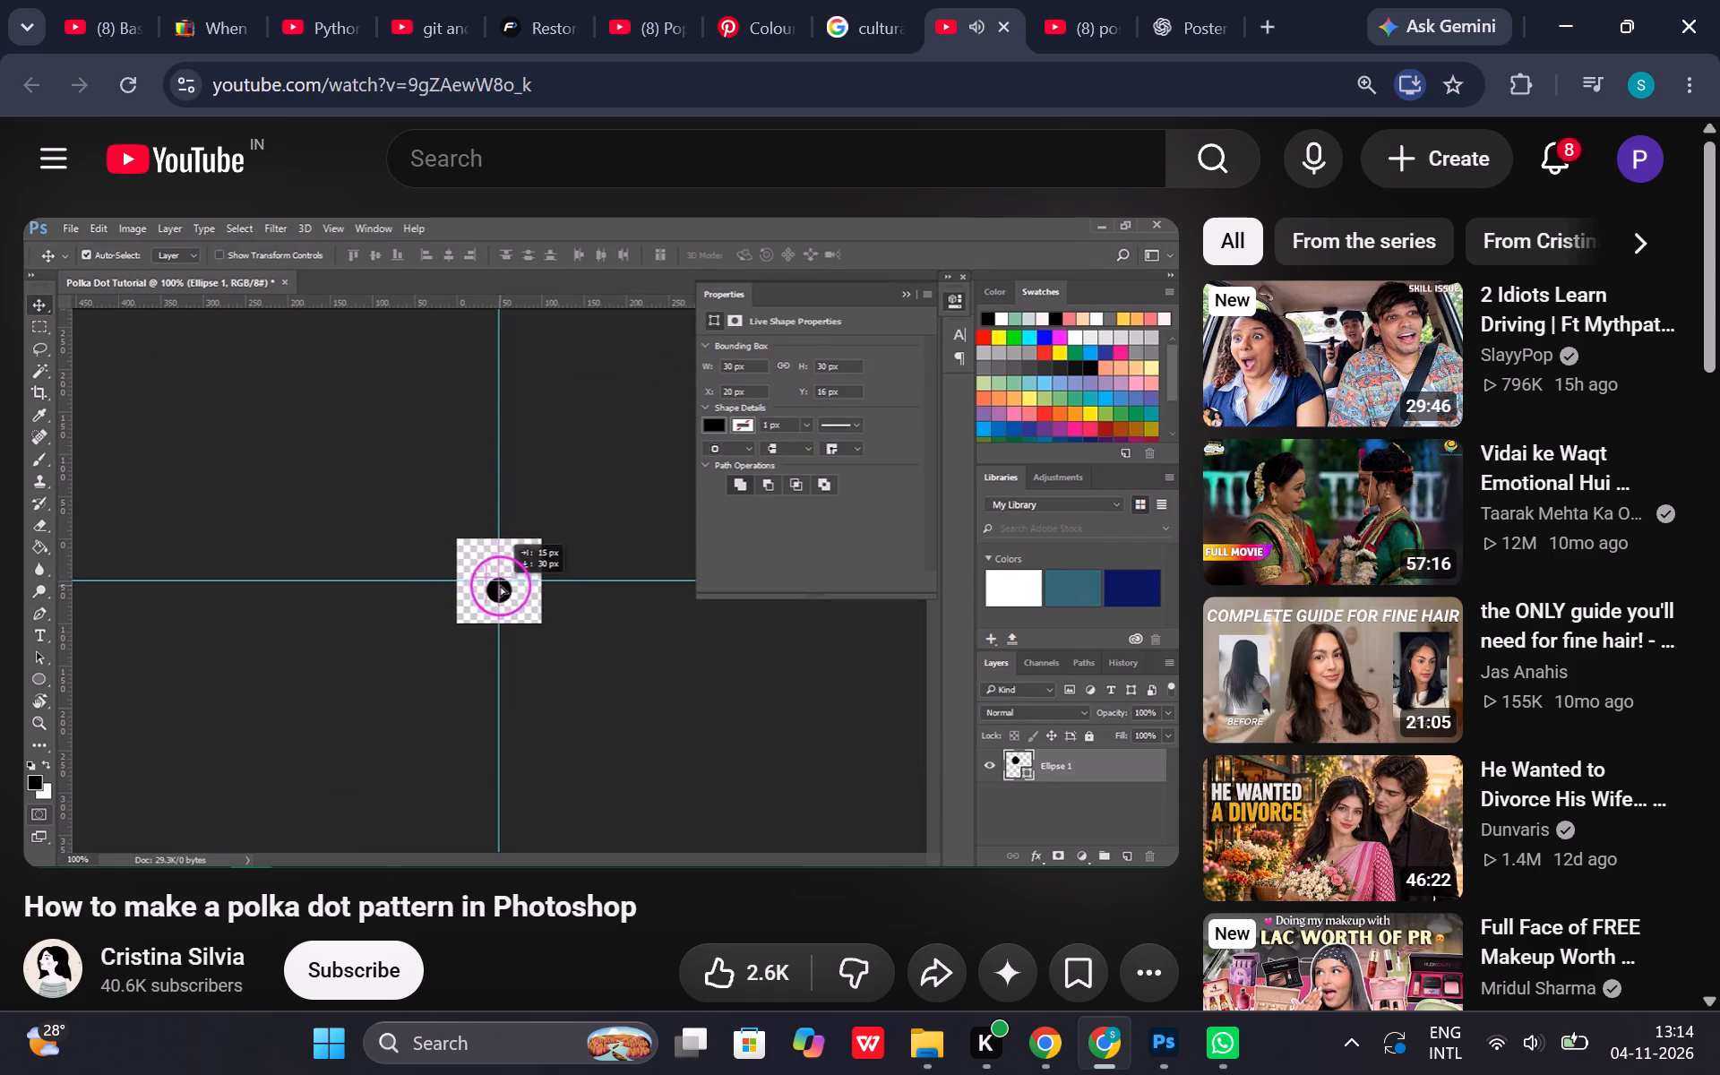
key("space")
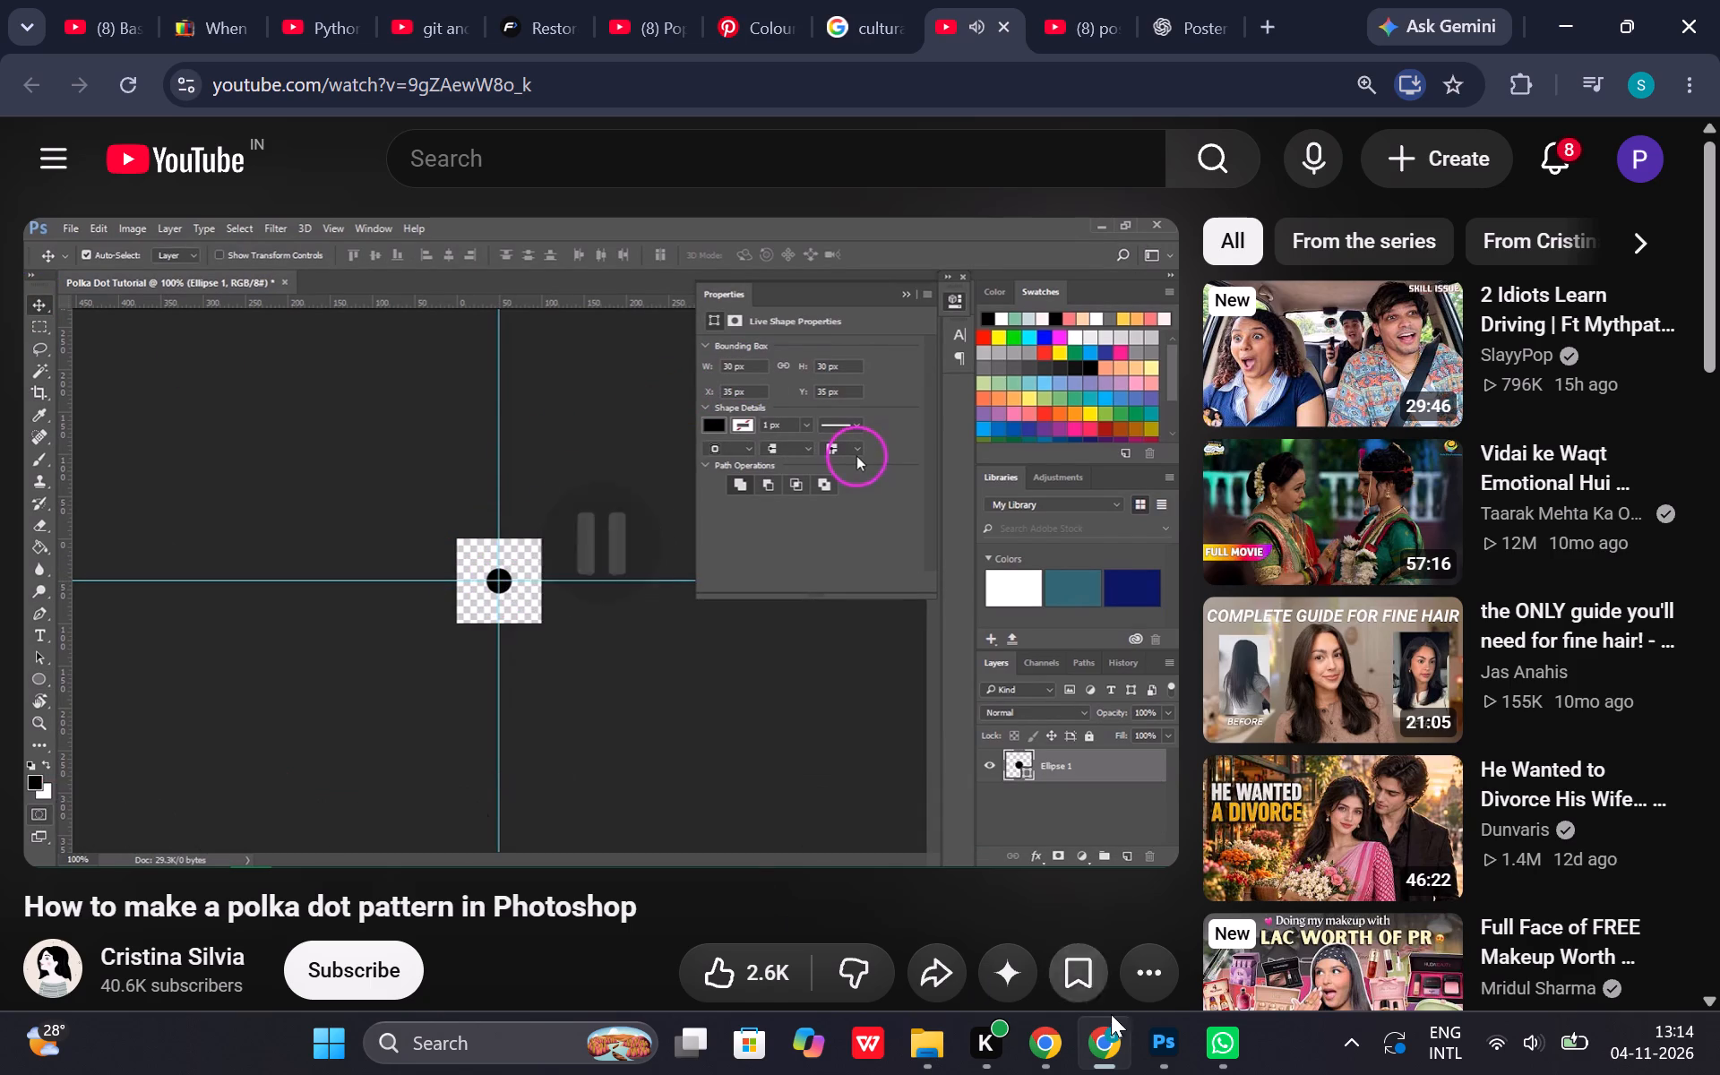
Switch to Photoshop and create the custom flower shape with a width of 30 px and a height of 30 px.
left_click(1169, 1058)
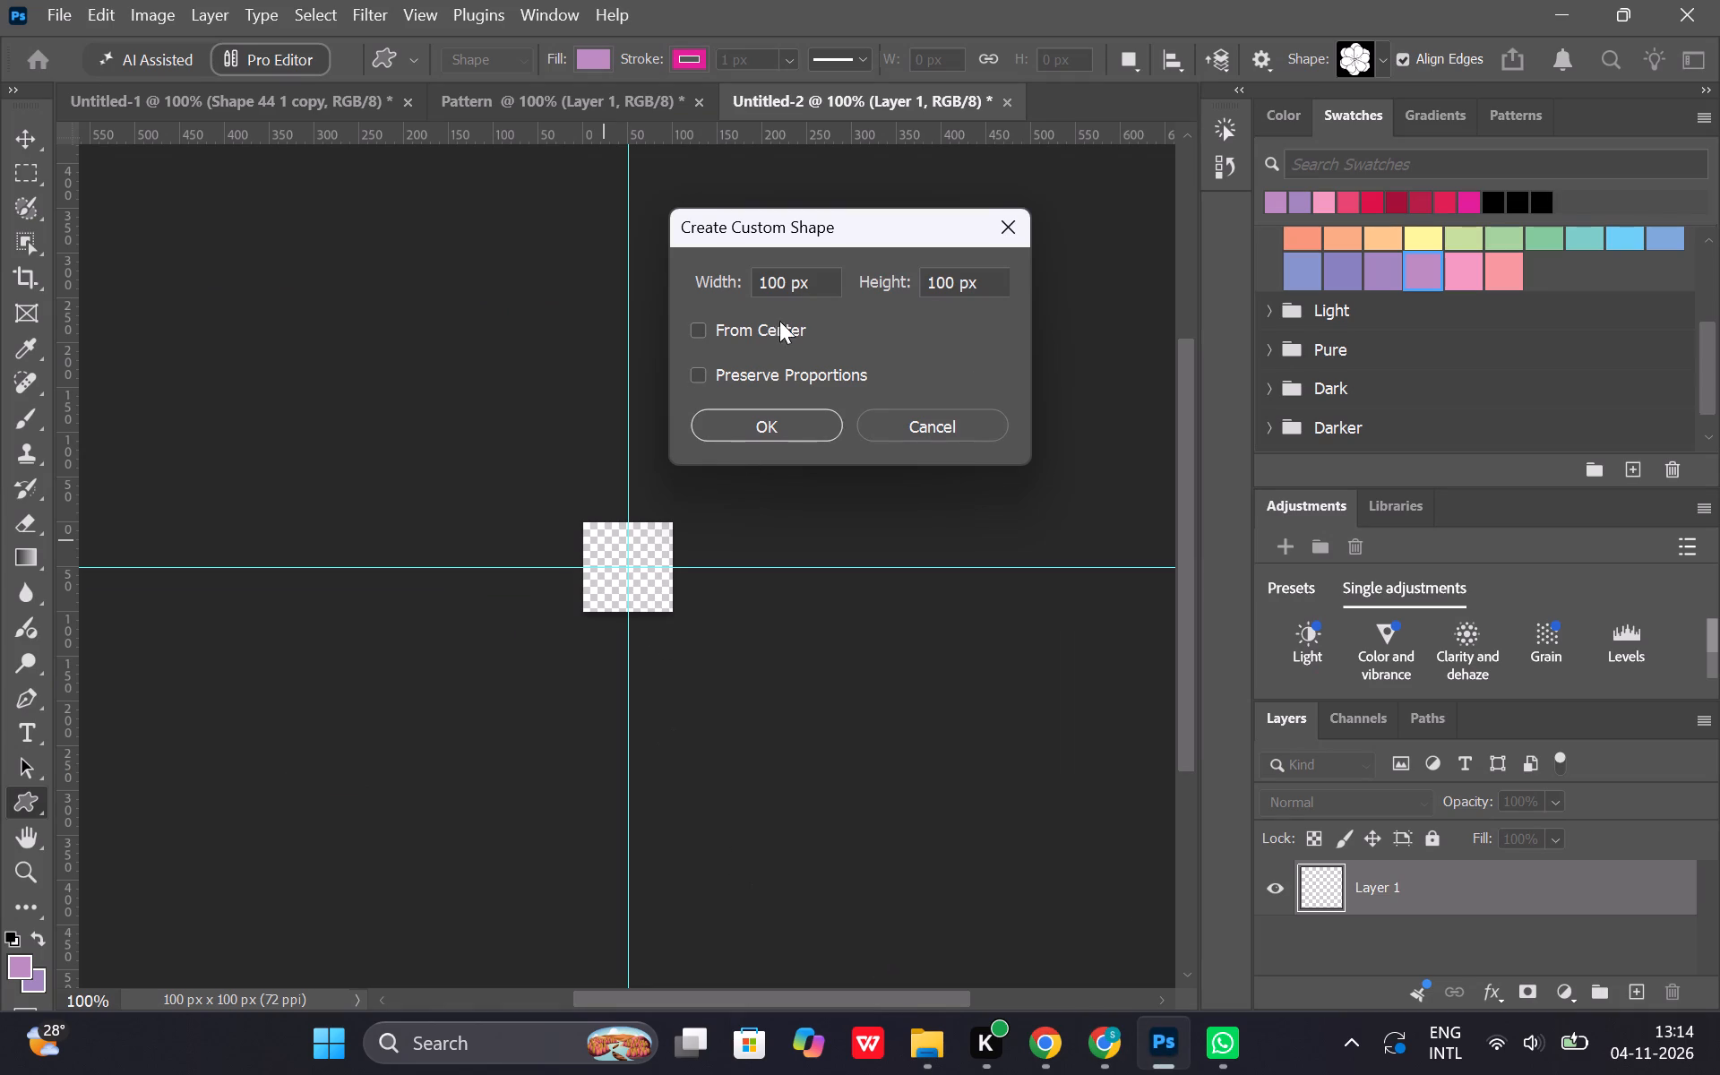
left_click_drag(783, 279, 764, 279)
key("BackSpace")
key("BackSpace")
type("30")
left_click_drag(955, 279, 921, 279)
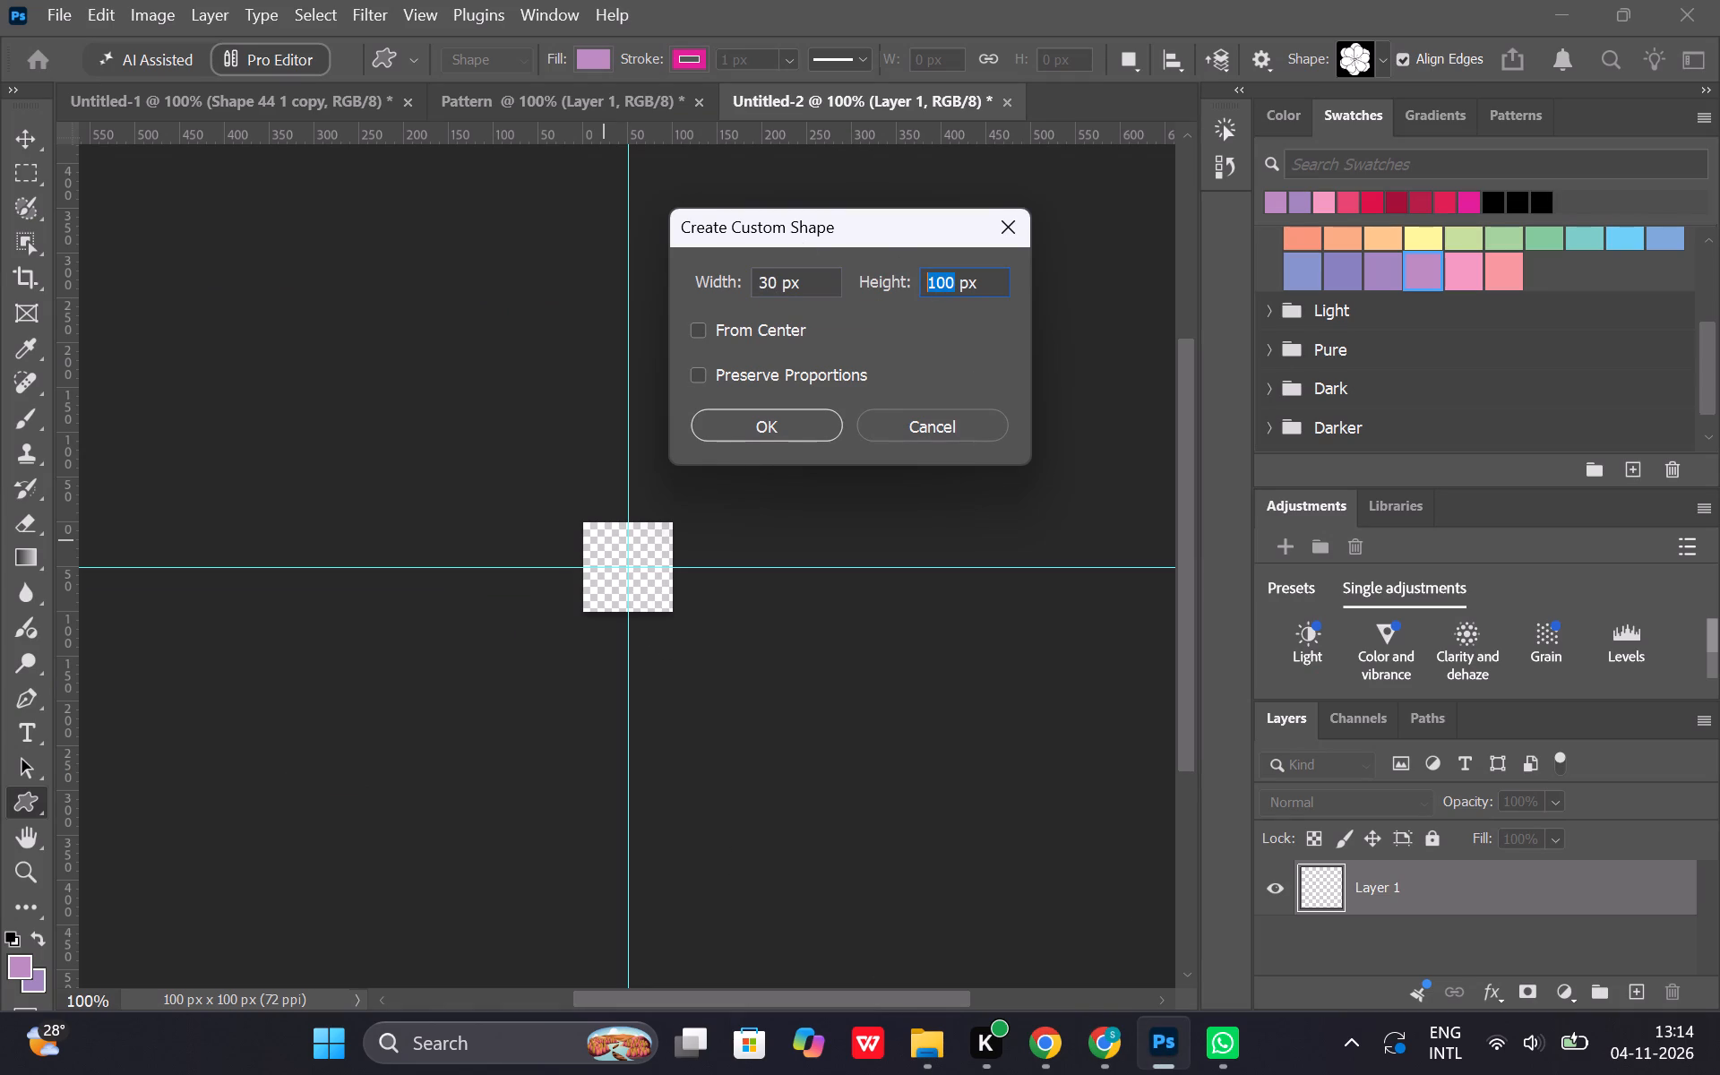
left_click_drag(921, 279, 926, 279)
key("BackSpace")
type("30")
left_click(770, 424)
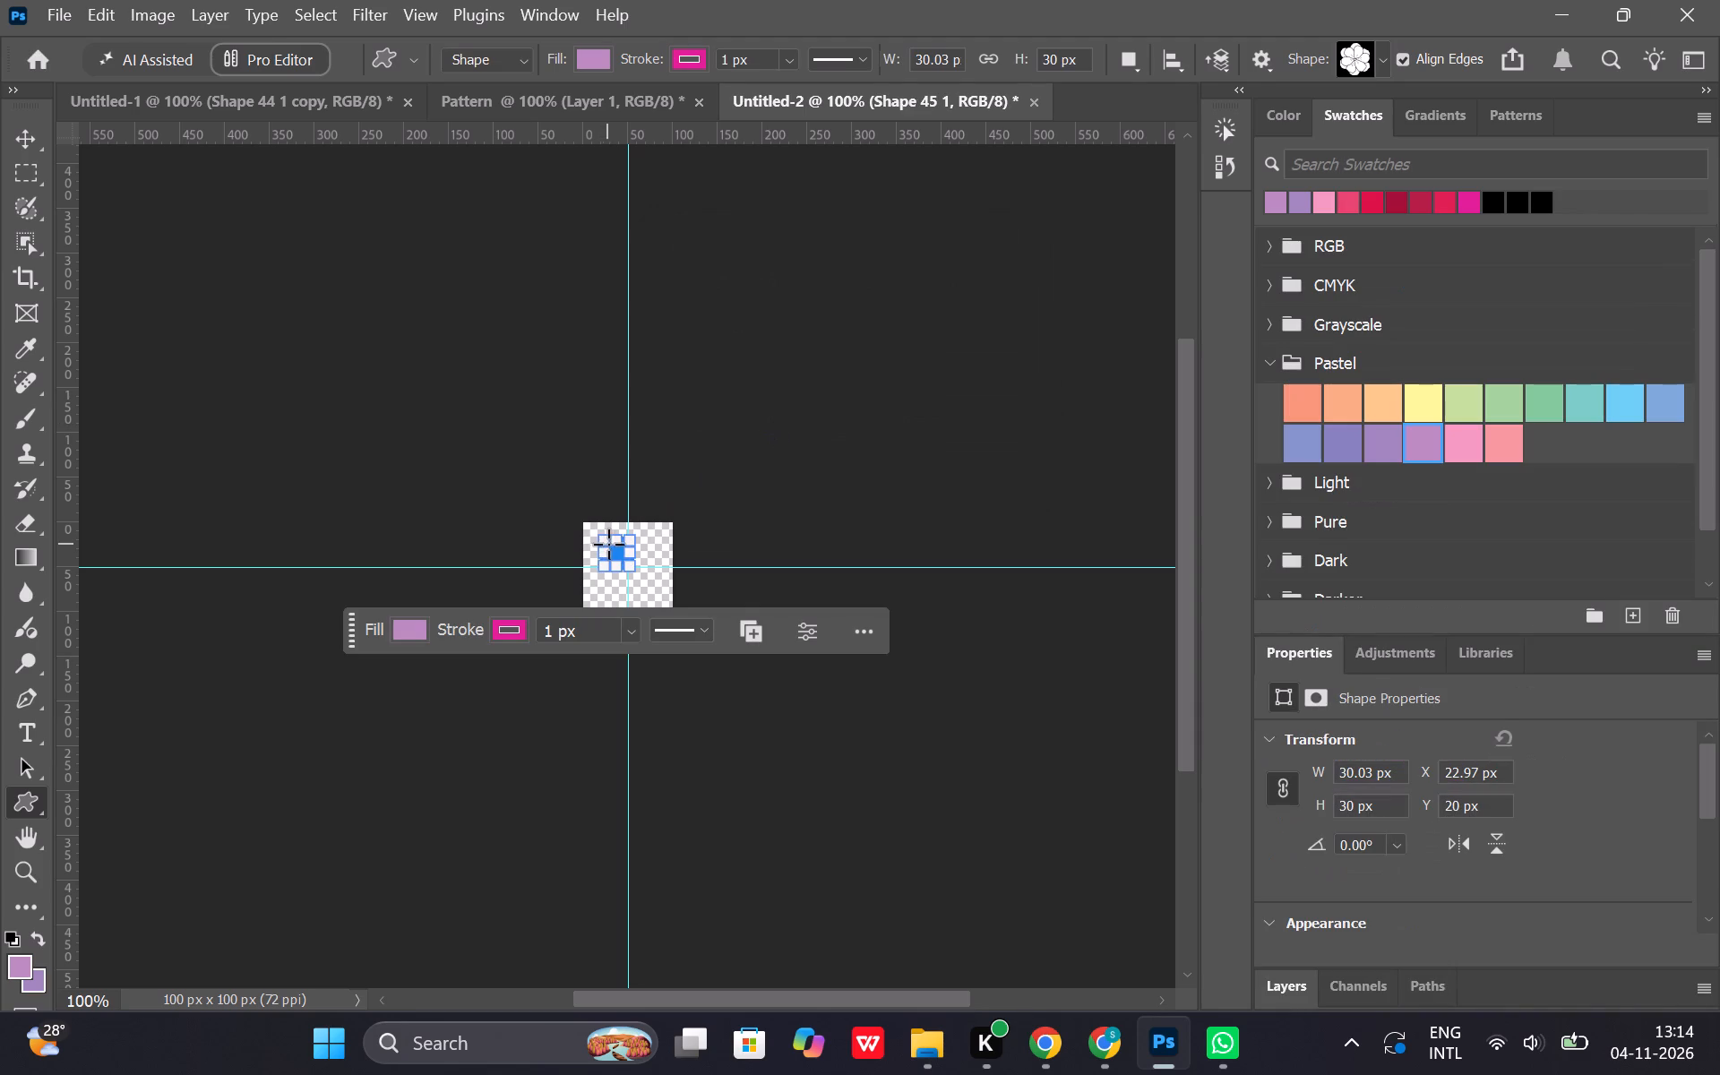
Scale the flower in the upper-left quarter of the canvas to about 29 x 29 px and apply the transform.
left_click(20, 137)
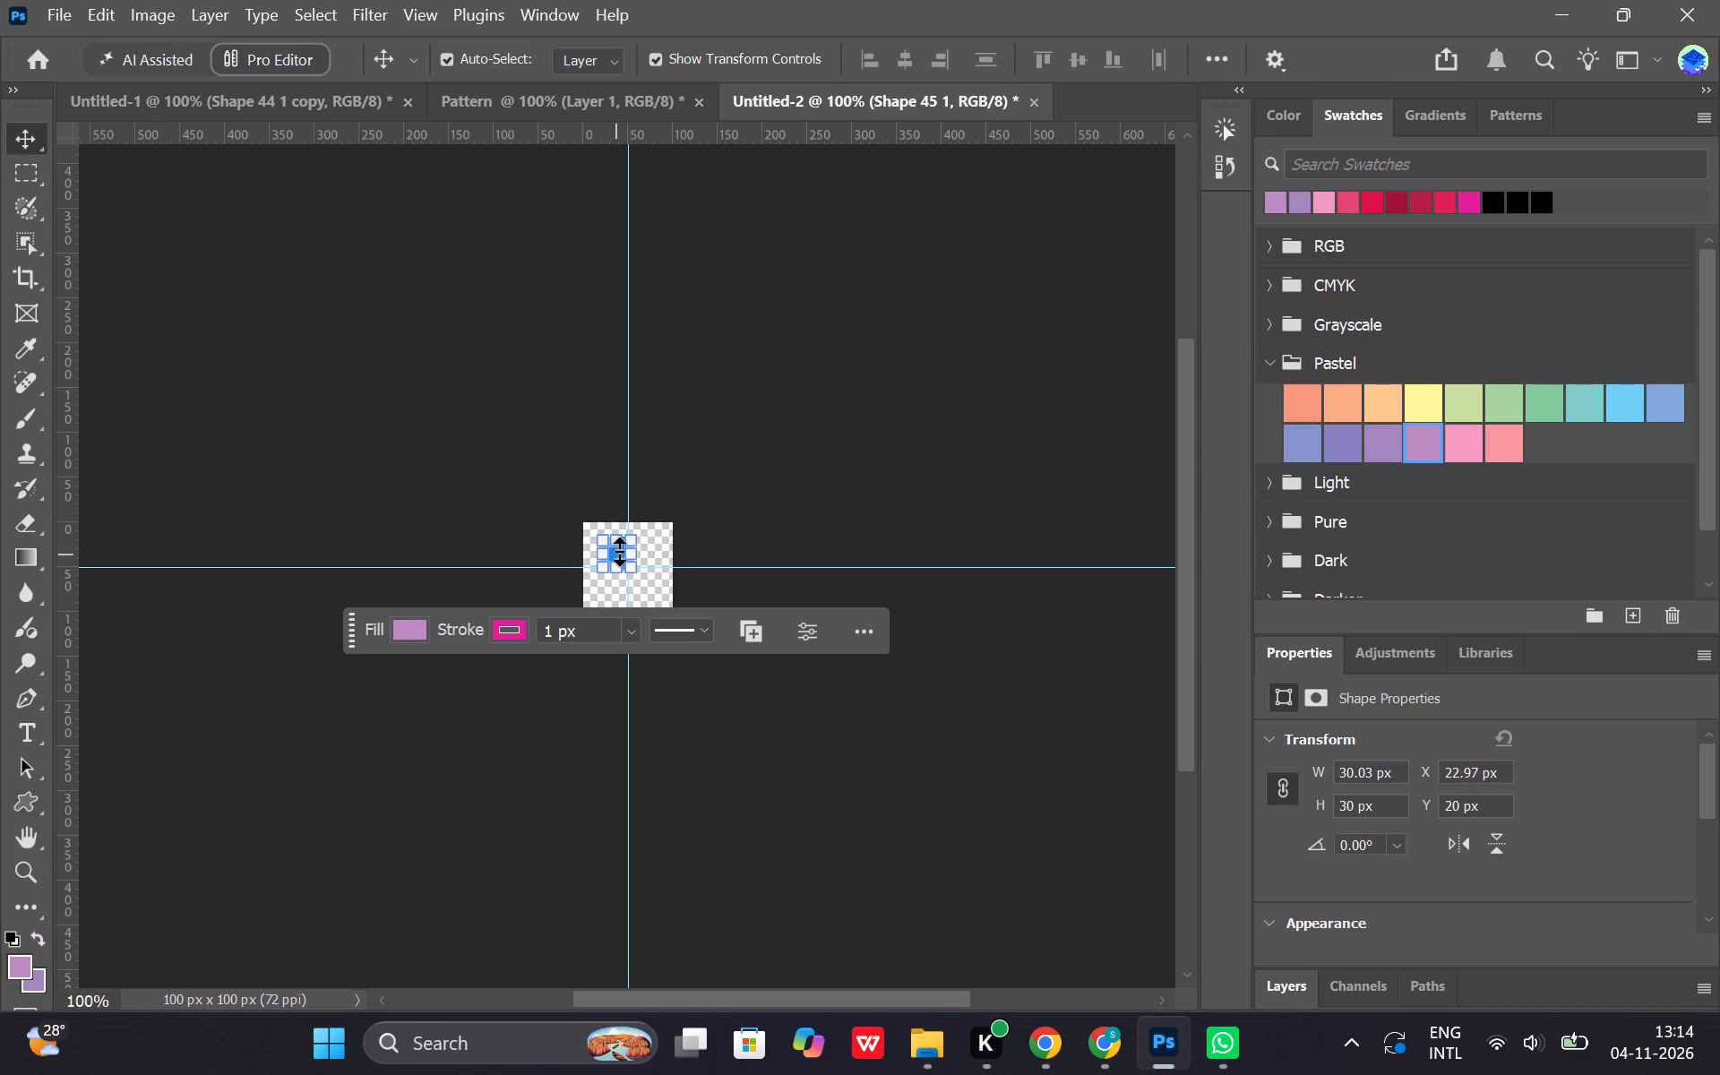
left_click_drag(615, 552, 636, 557)
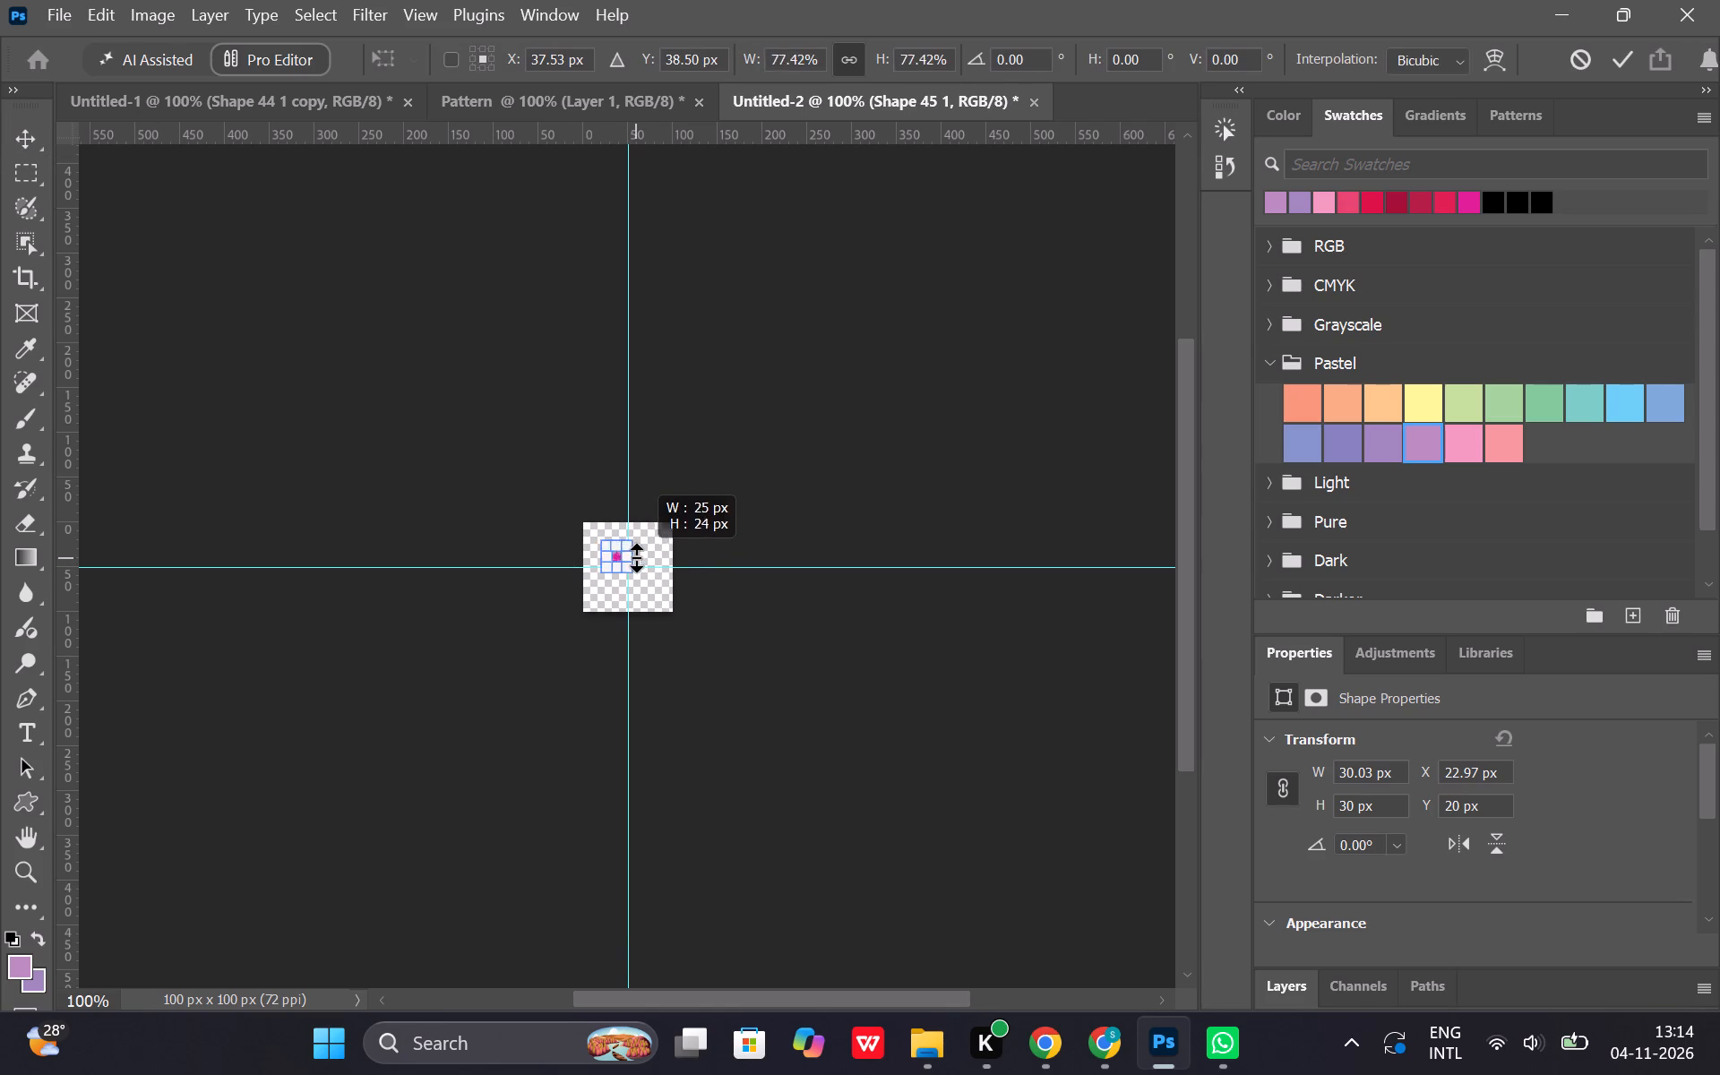
left_click_drag(636, 557, 638, 550)
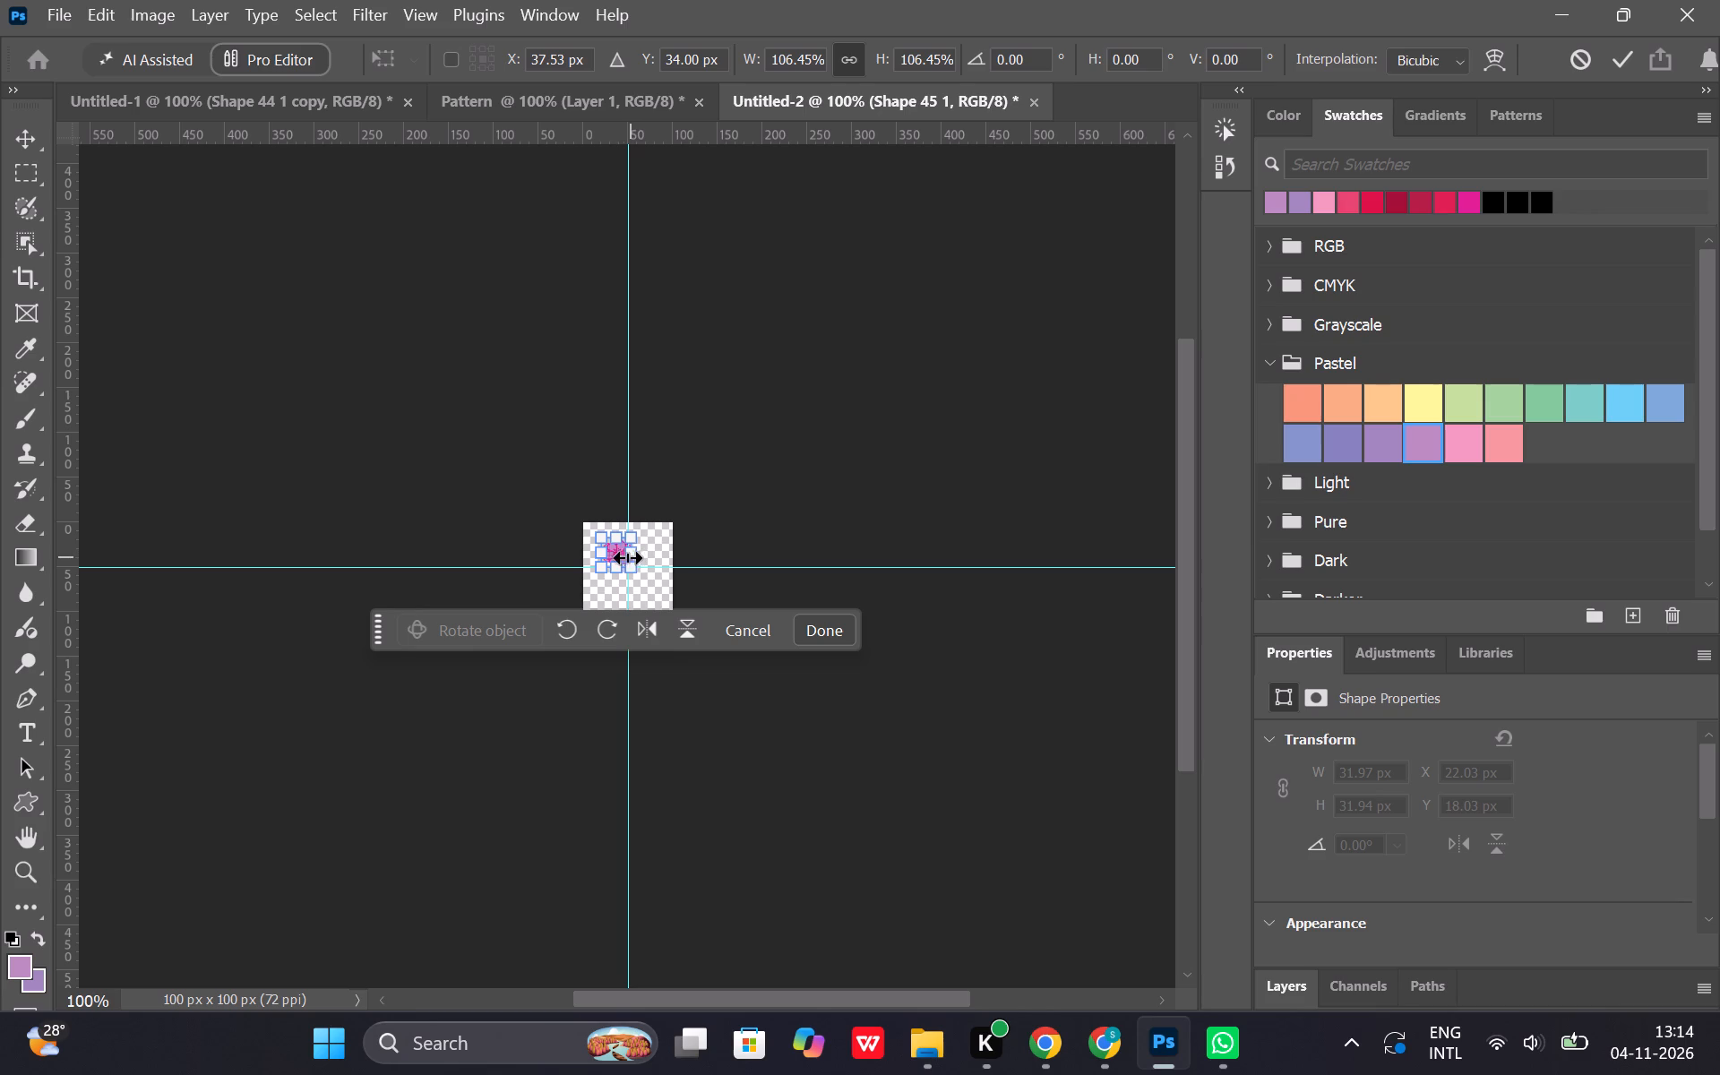
left_click(27, 134)
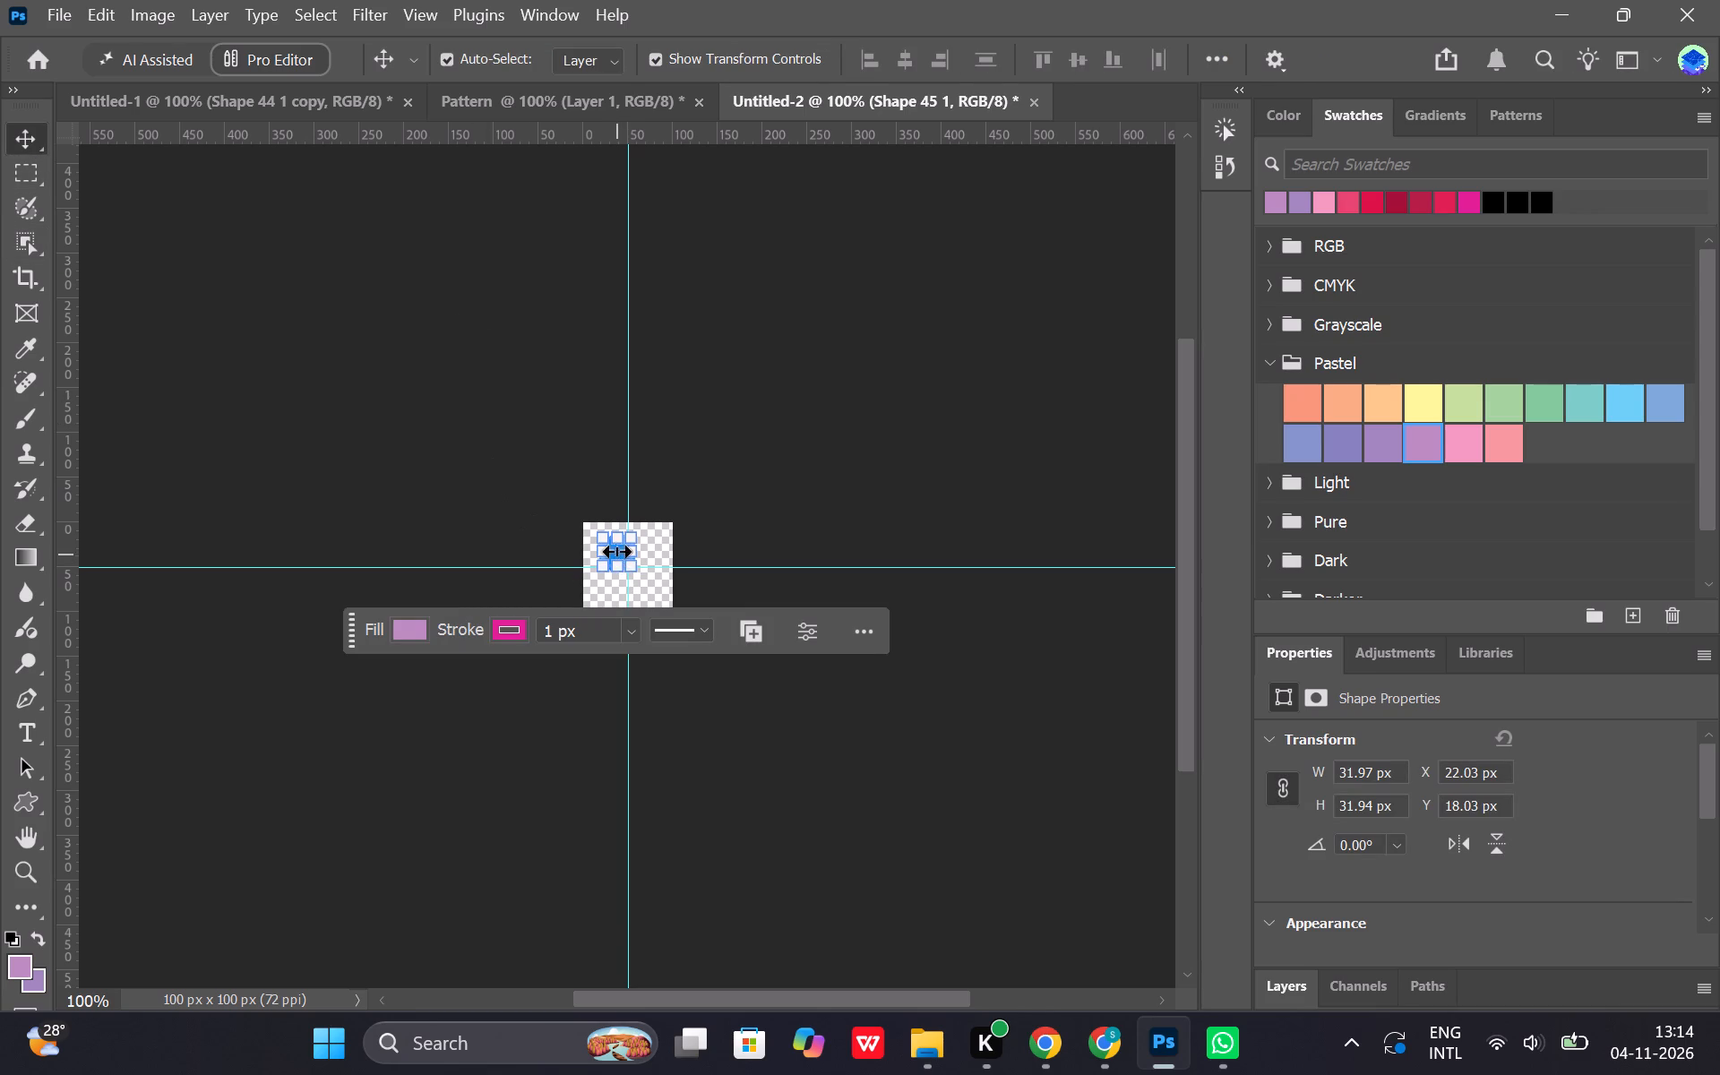
left_click_drag(615, 550, 628, 555)
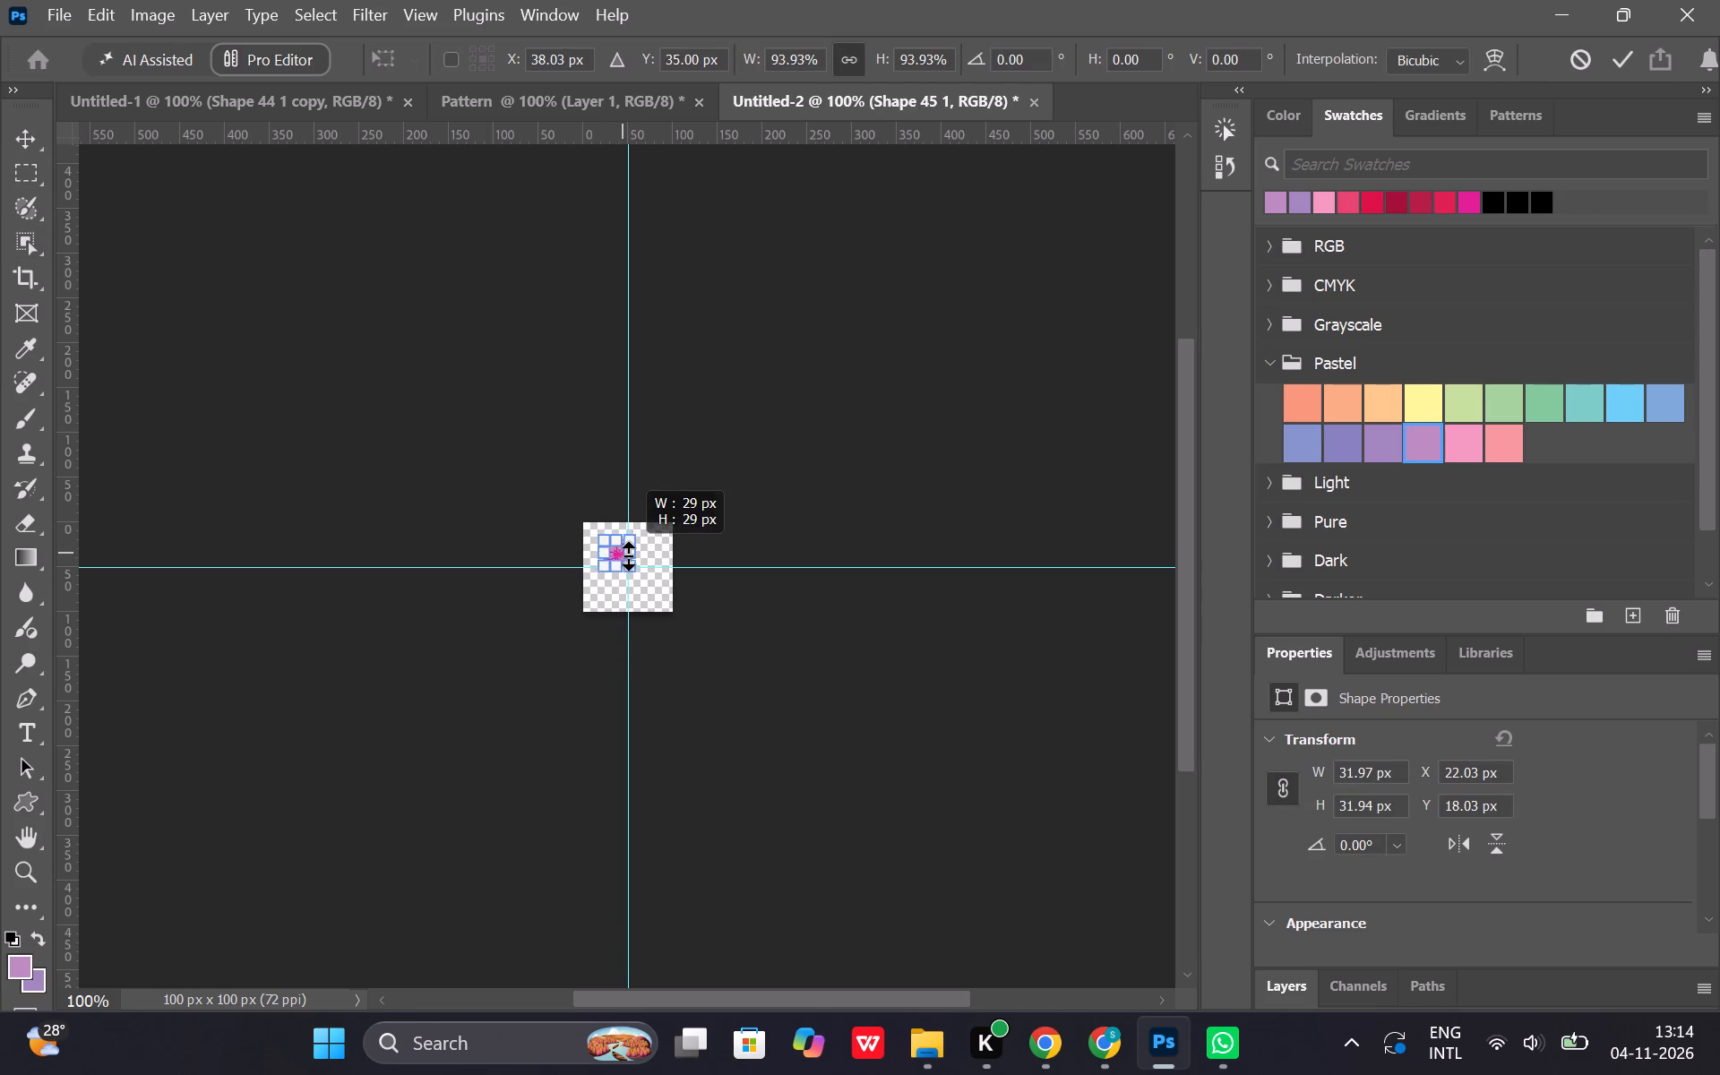
left_click_drag(628, 555, 630, 549)
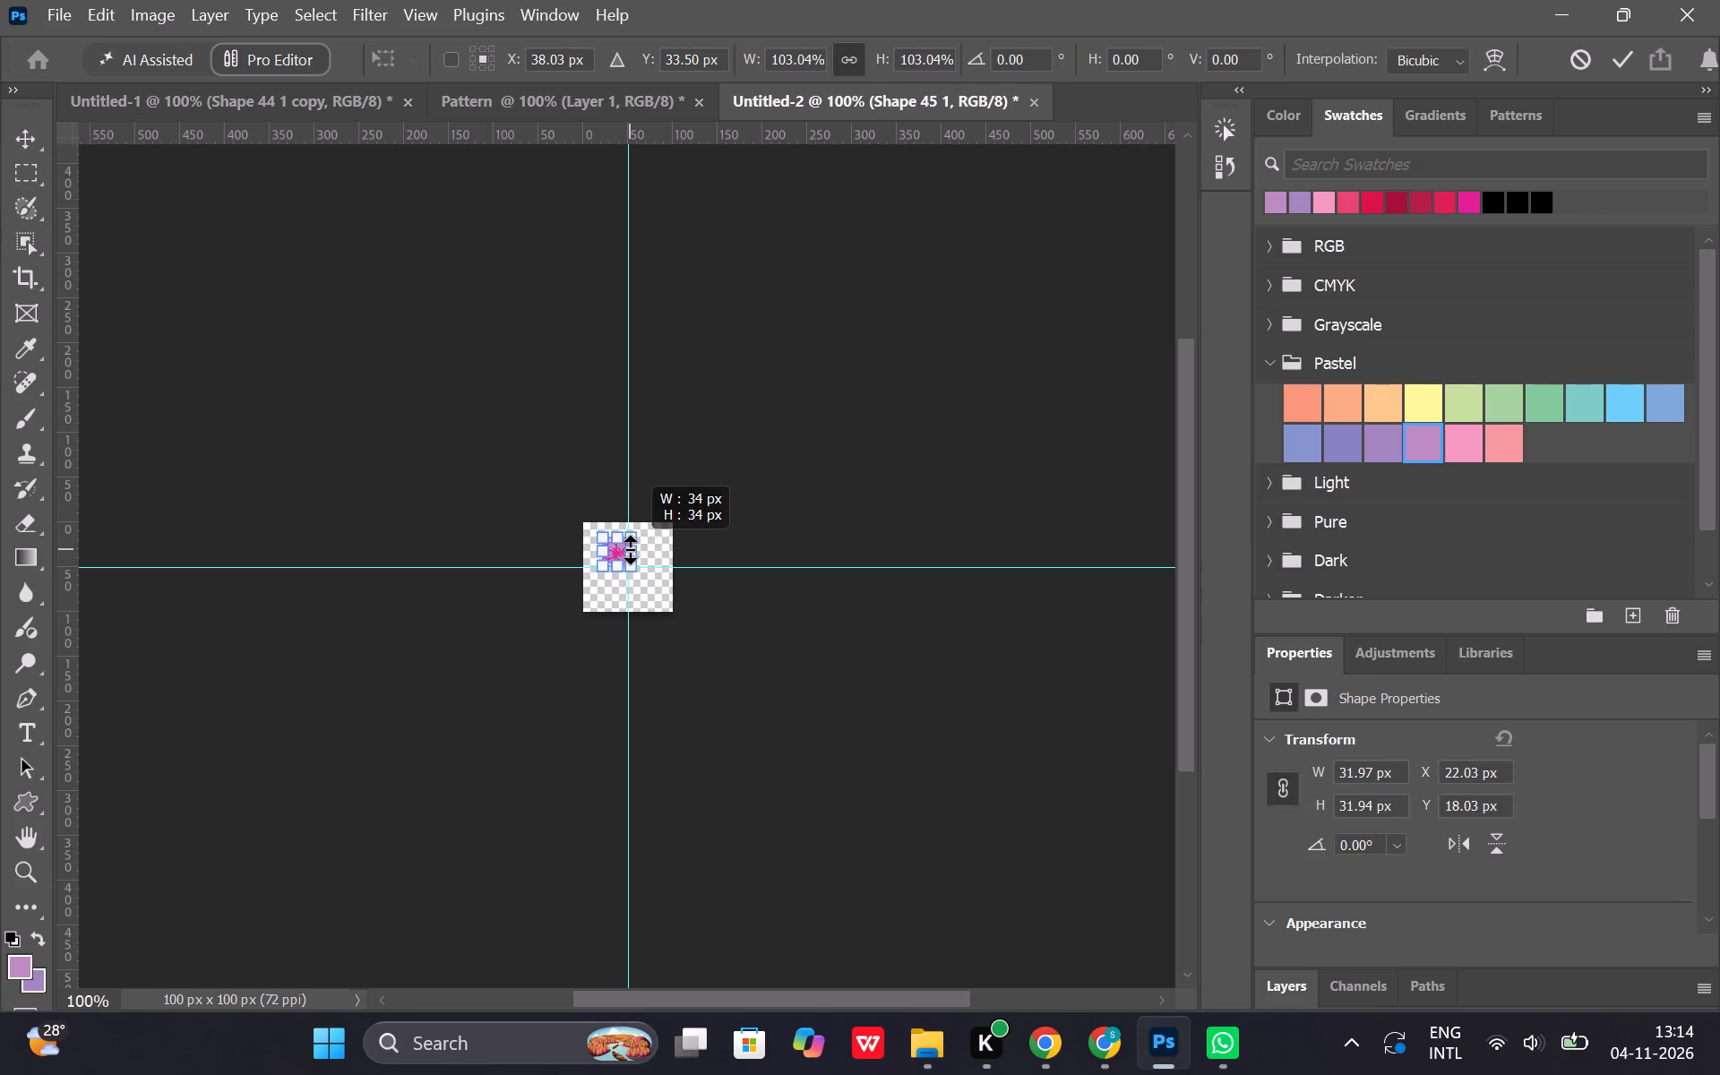
left_click_drag(630, 549, 626, 548)
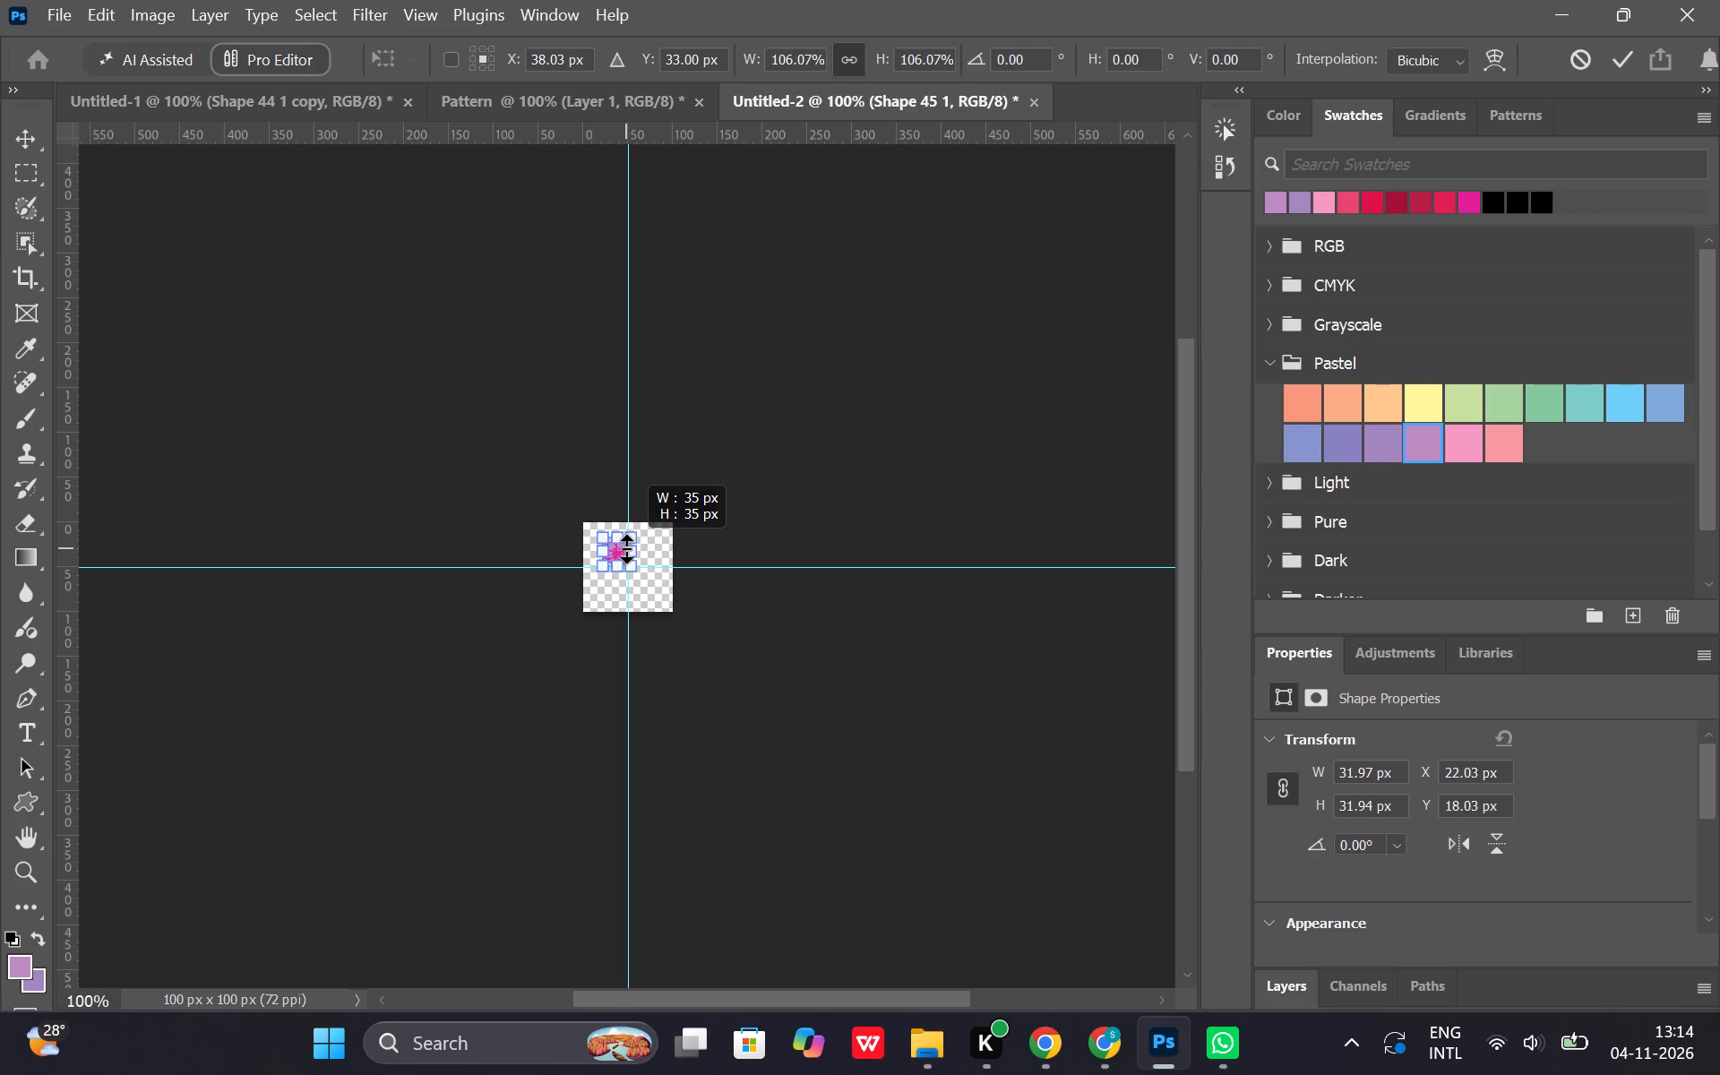
left_click_drag(626, 548, 626, 553)
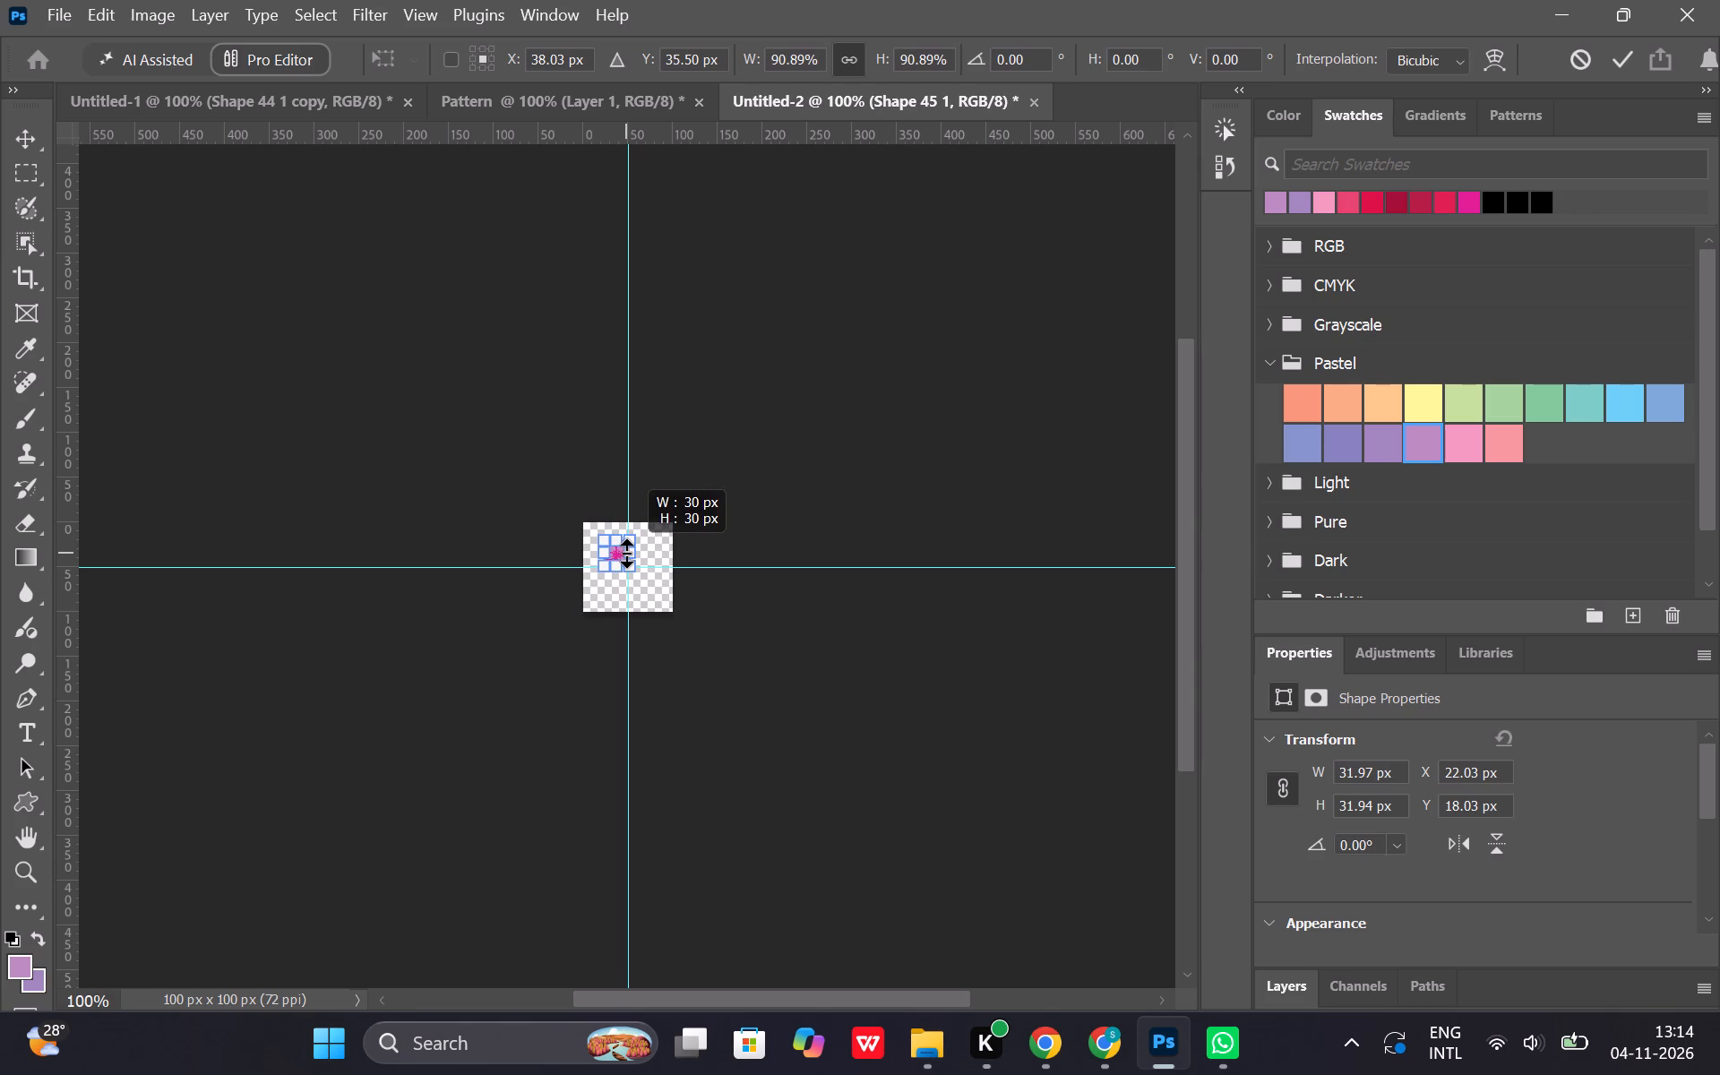
left_click_drag(626, 553, 625, 553)
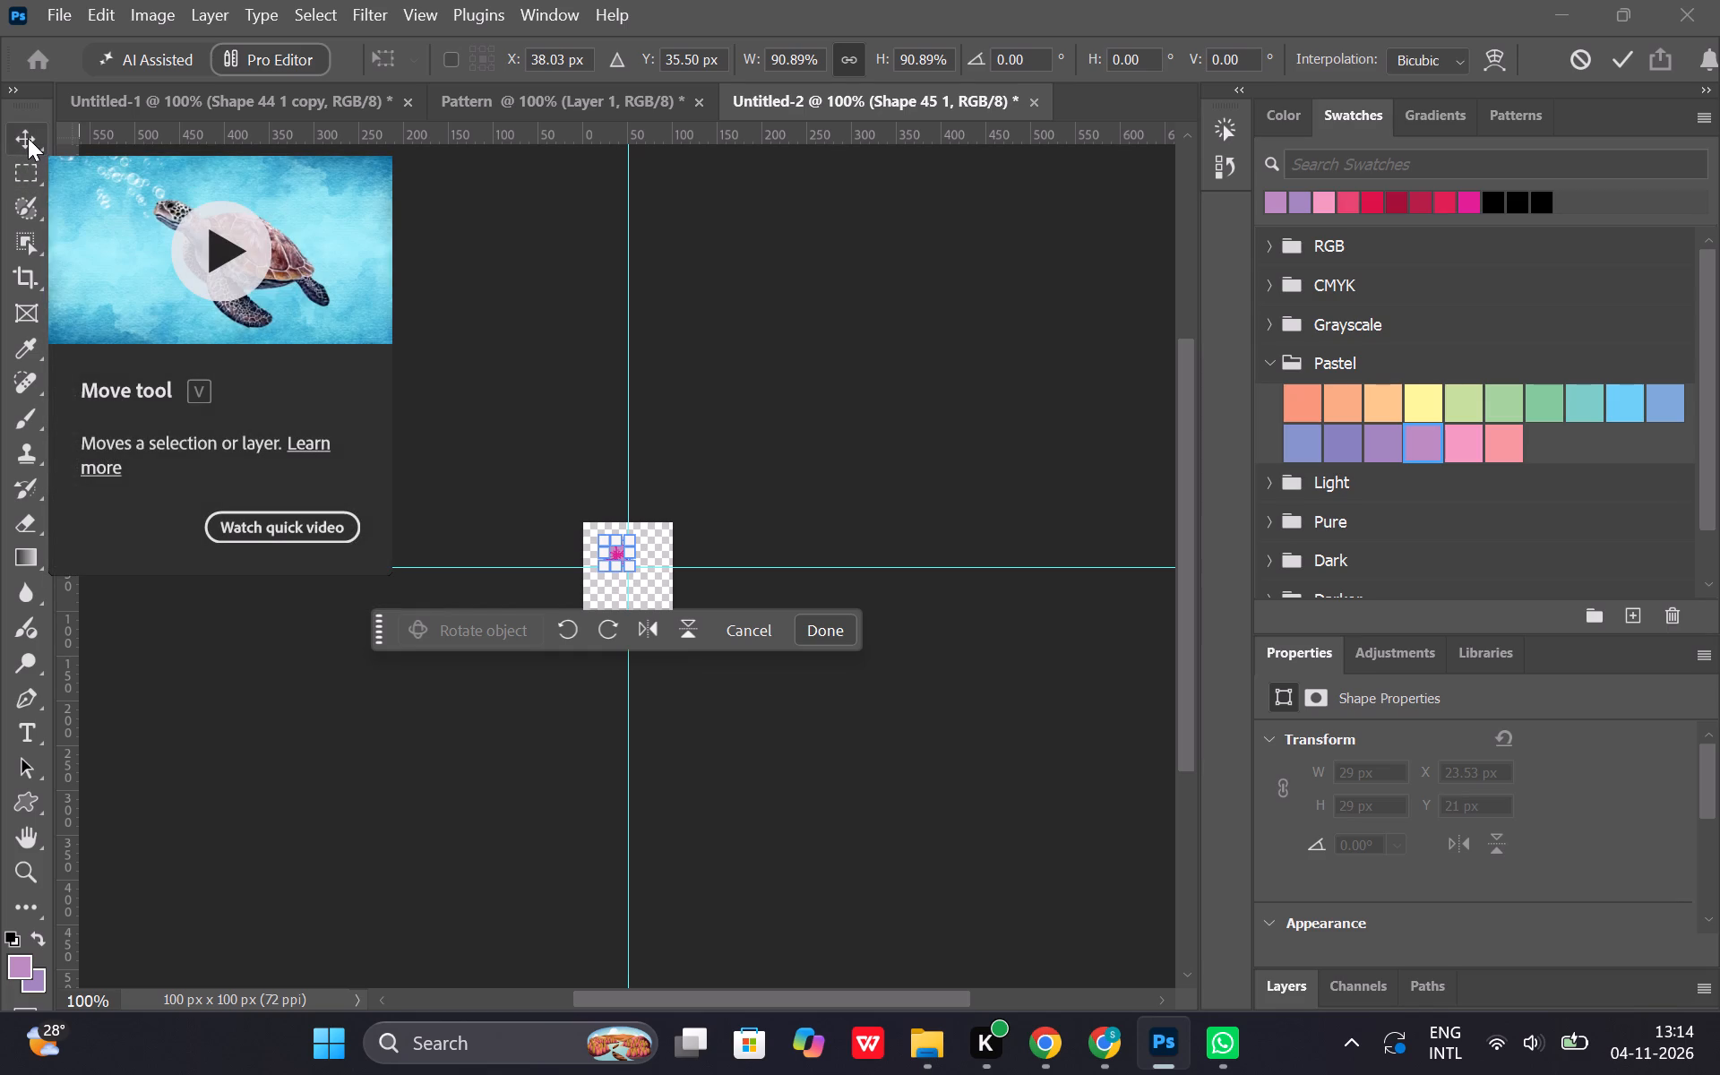
left_click(28, 138)
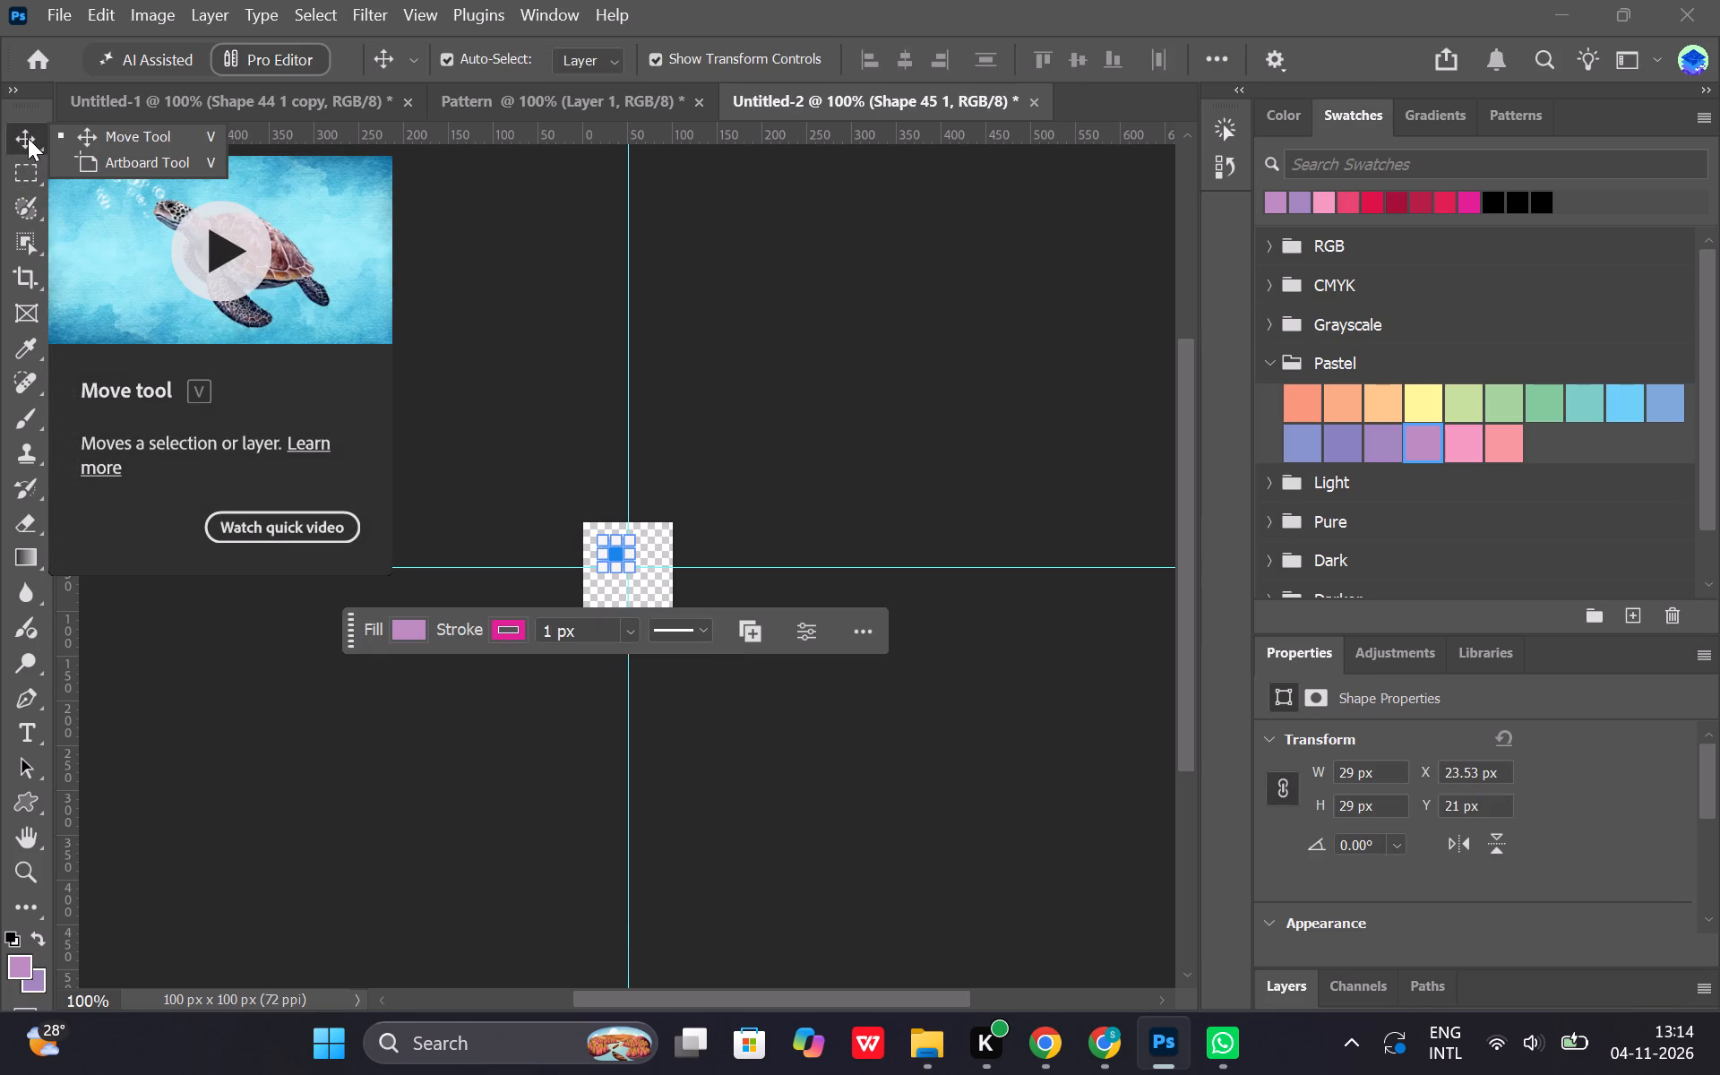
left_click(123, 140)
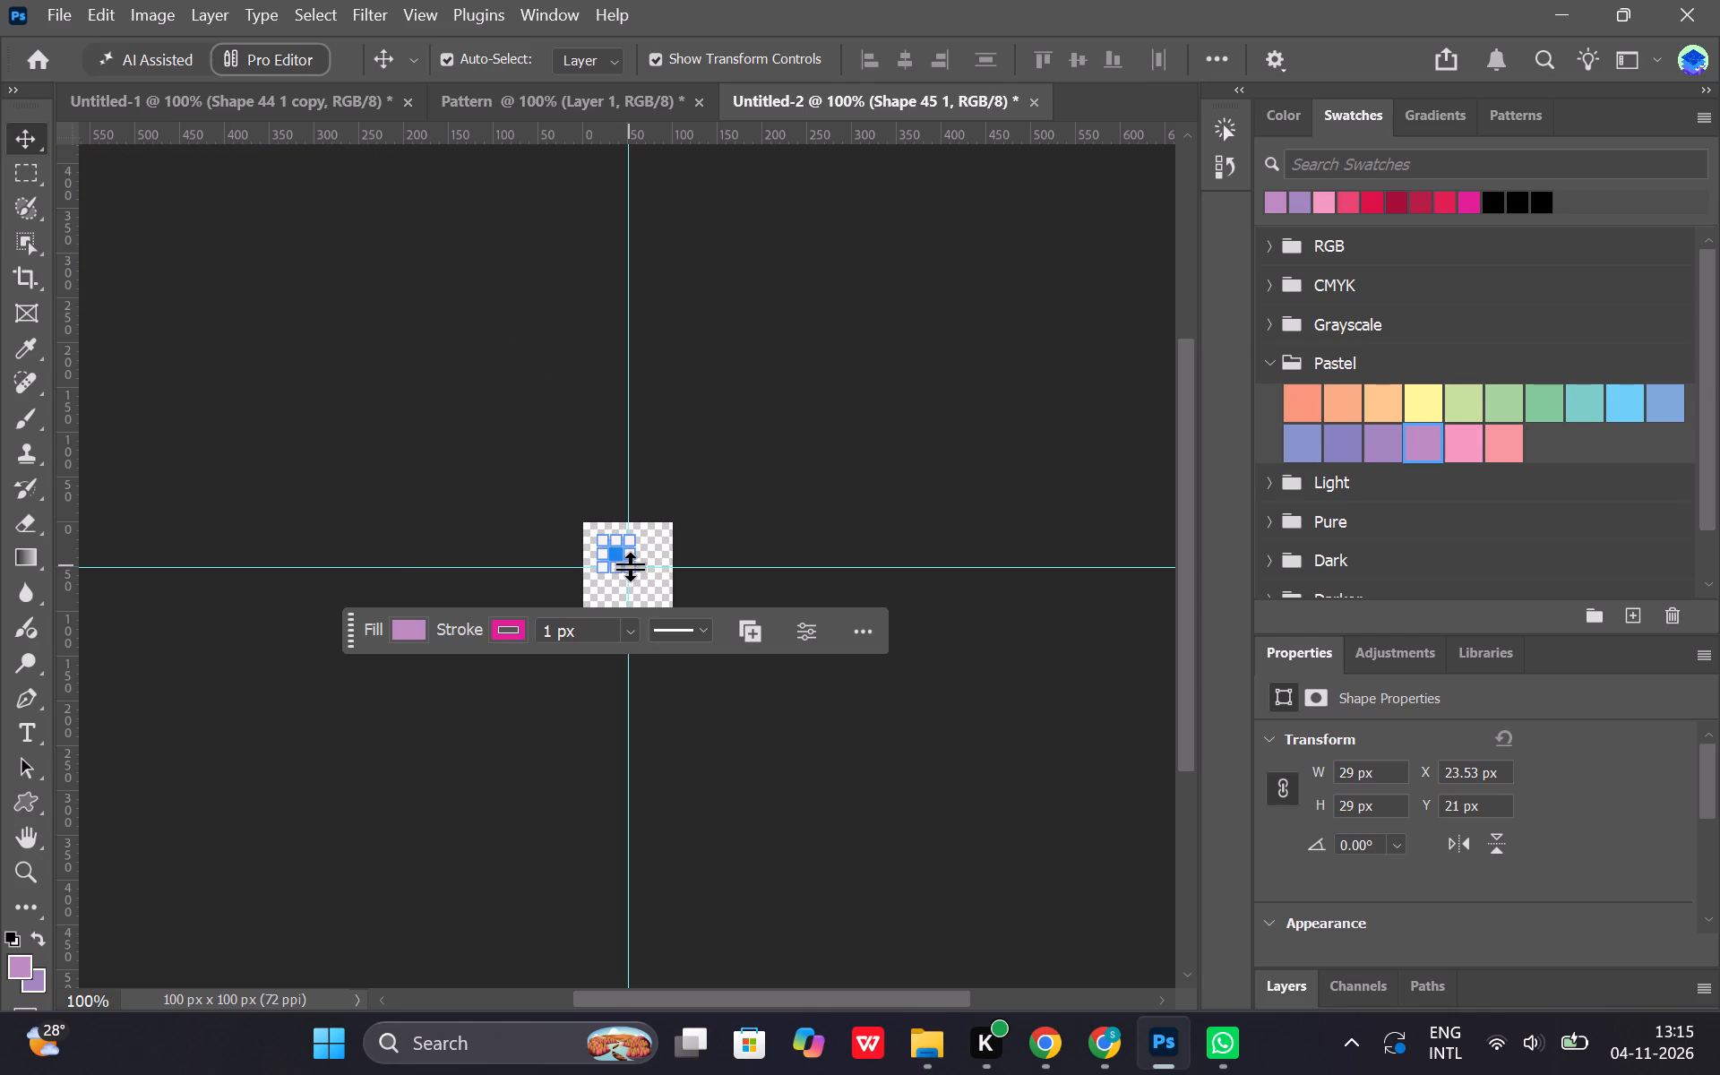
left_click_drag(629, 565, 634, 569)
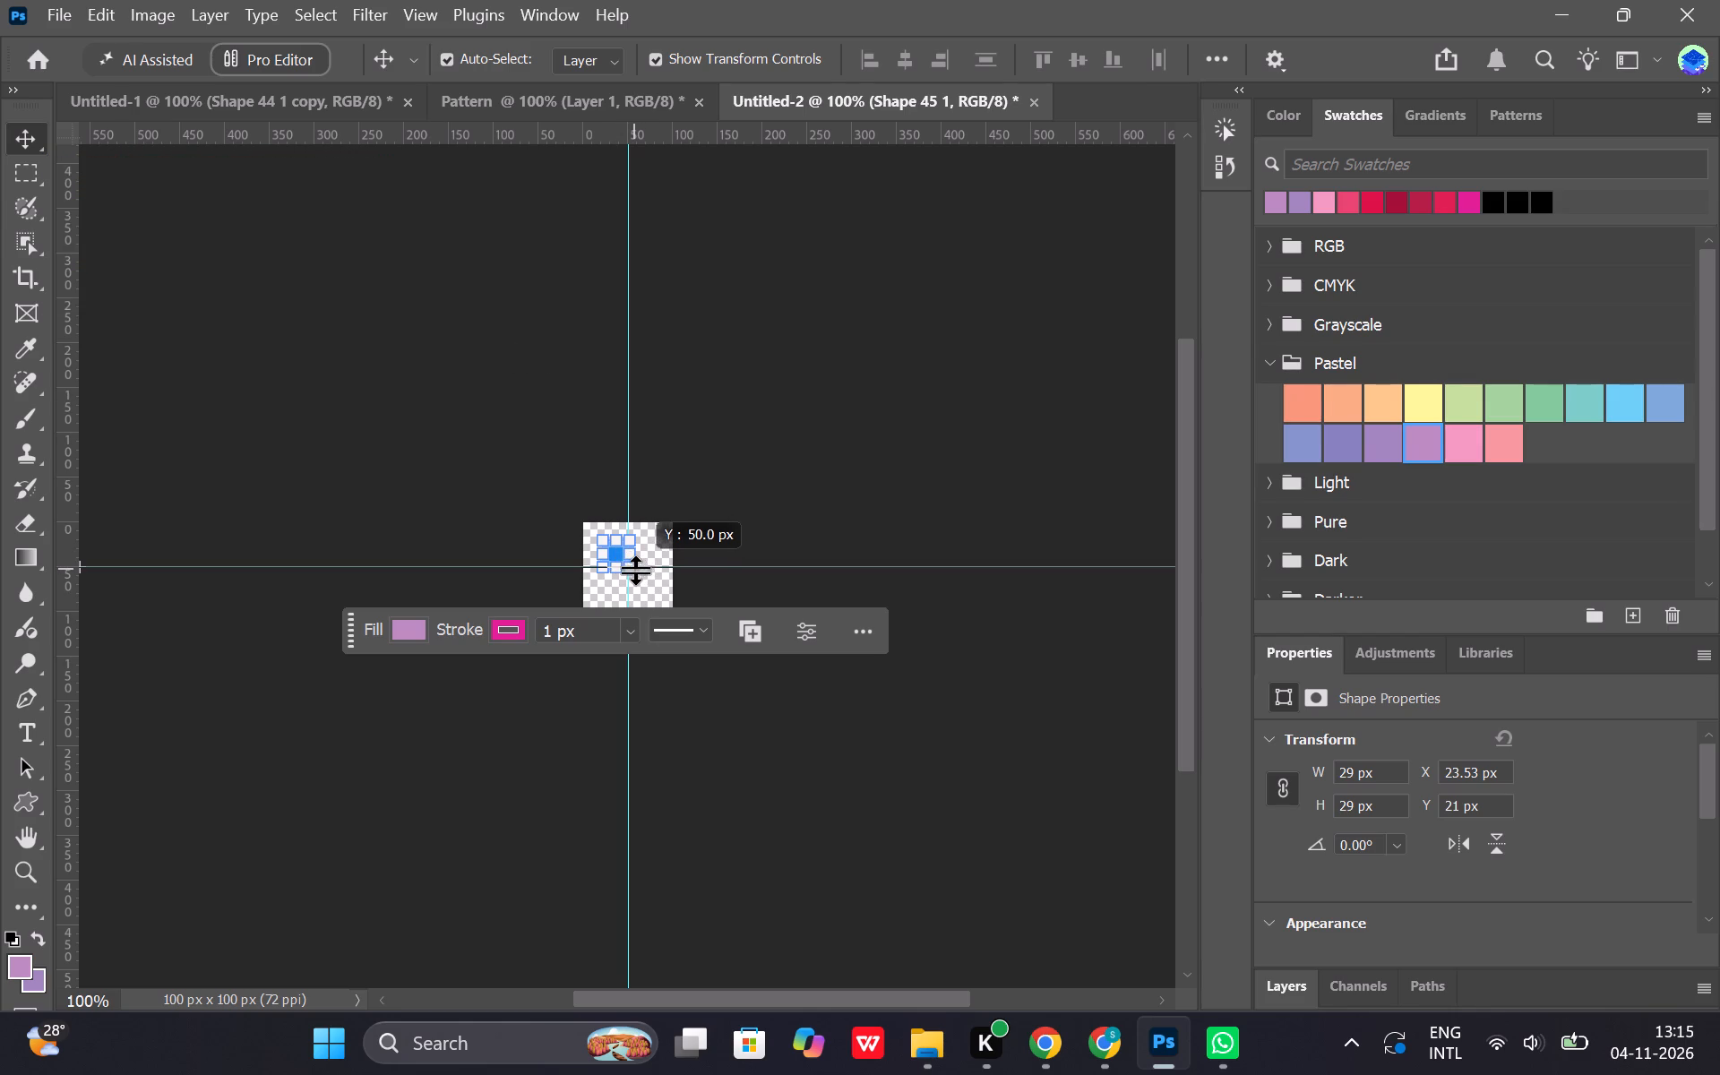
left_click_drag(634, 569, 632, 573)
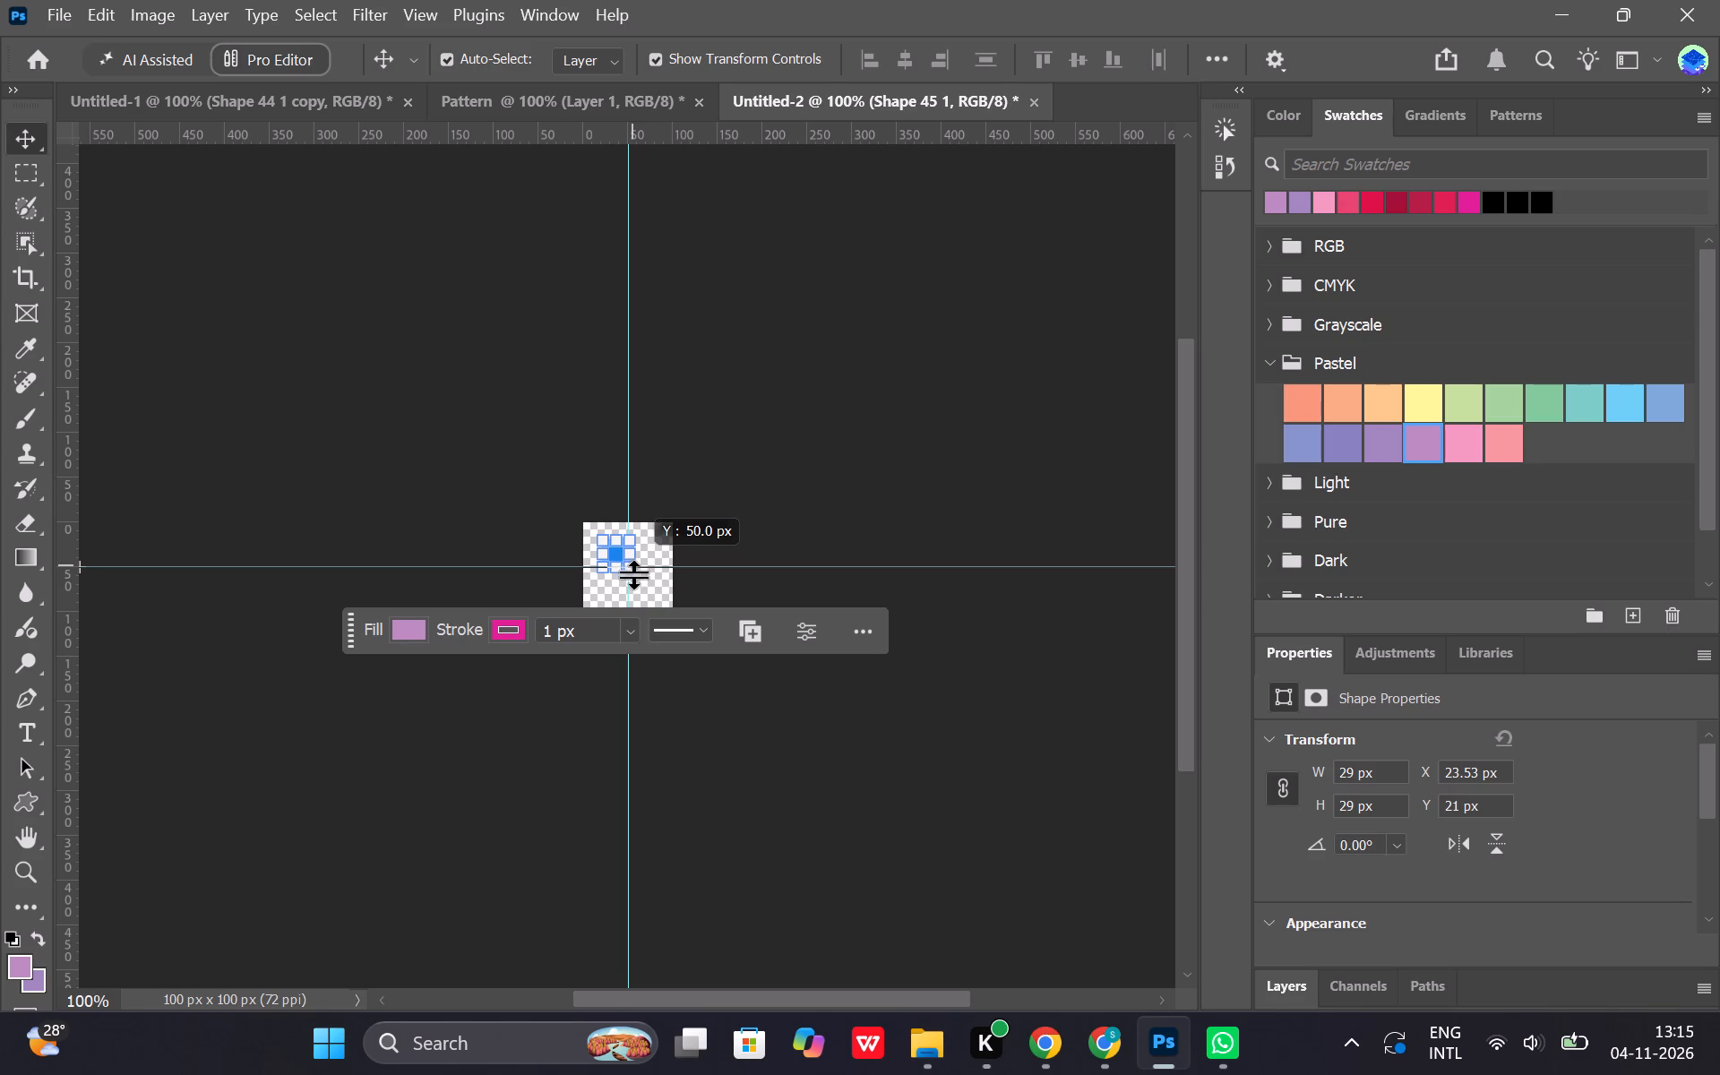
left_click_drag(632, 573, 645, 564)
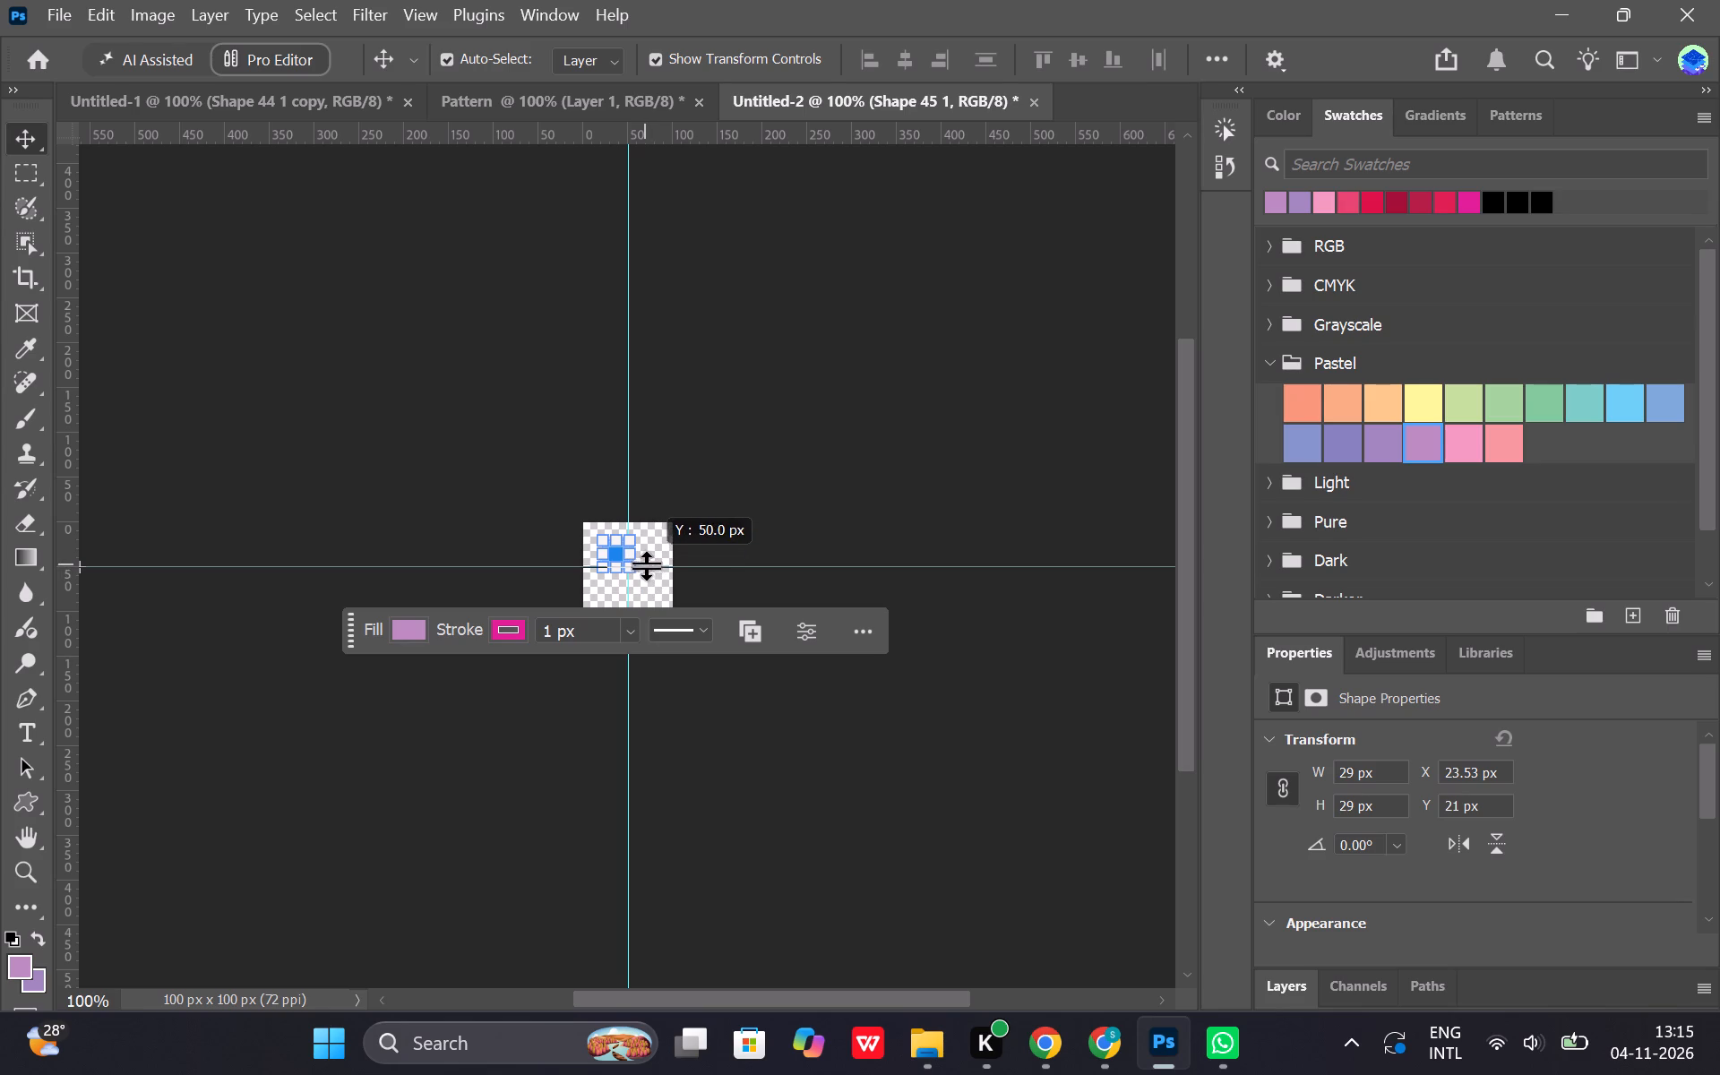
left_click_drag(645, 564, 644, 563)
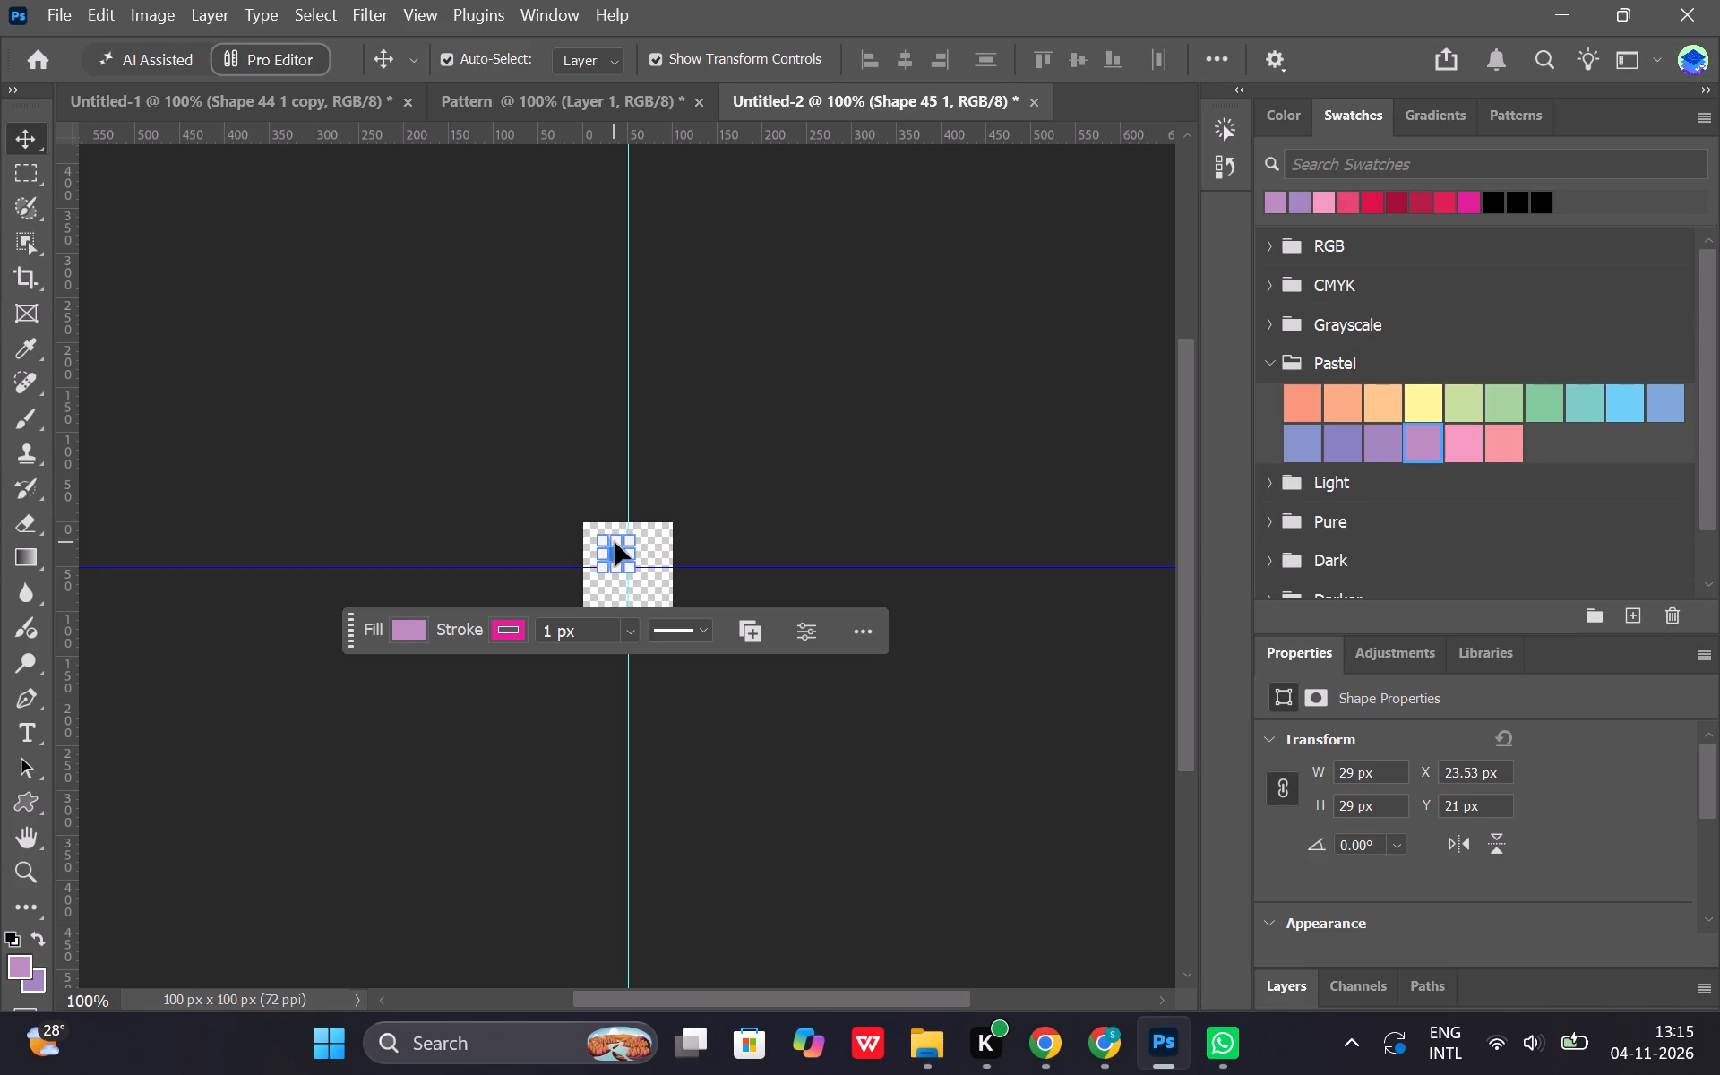
Move the flower onto the intersection of the two guides, centred at X 50 px and Y 50 px, and apply the transform.
left_click(617, 538)
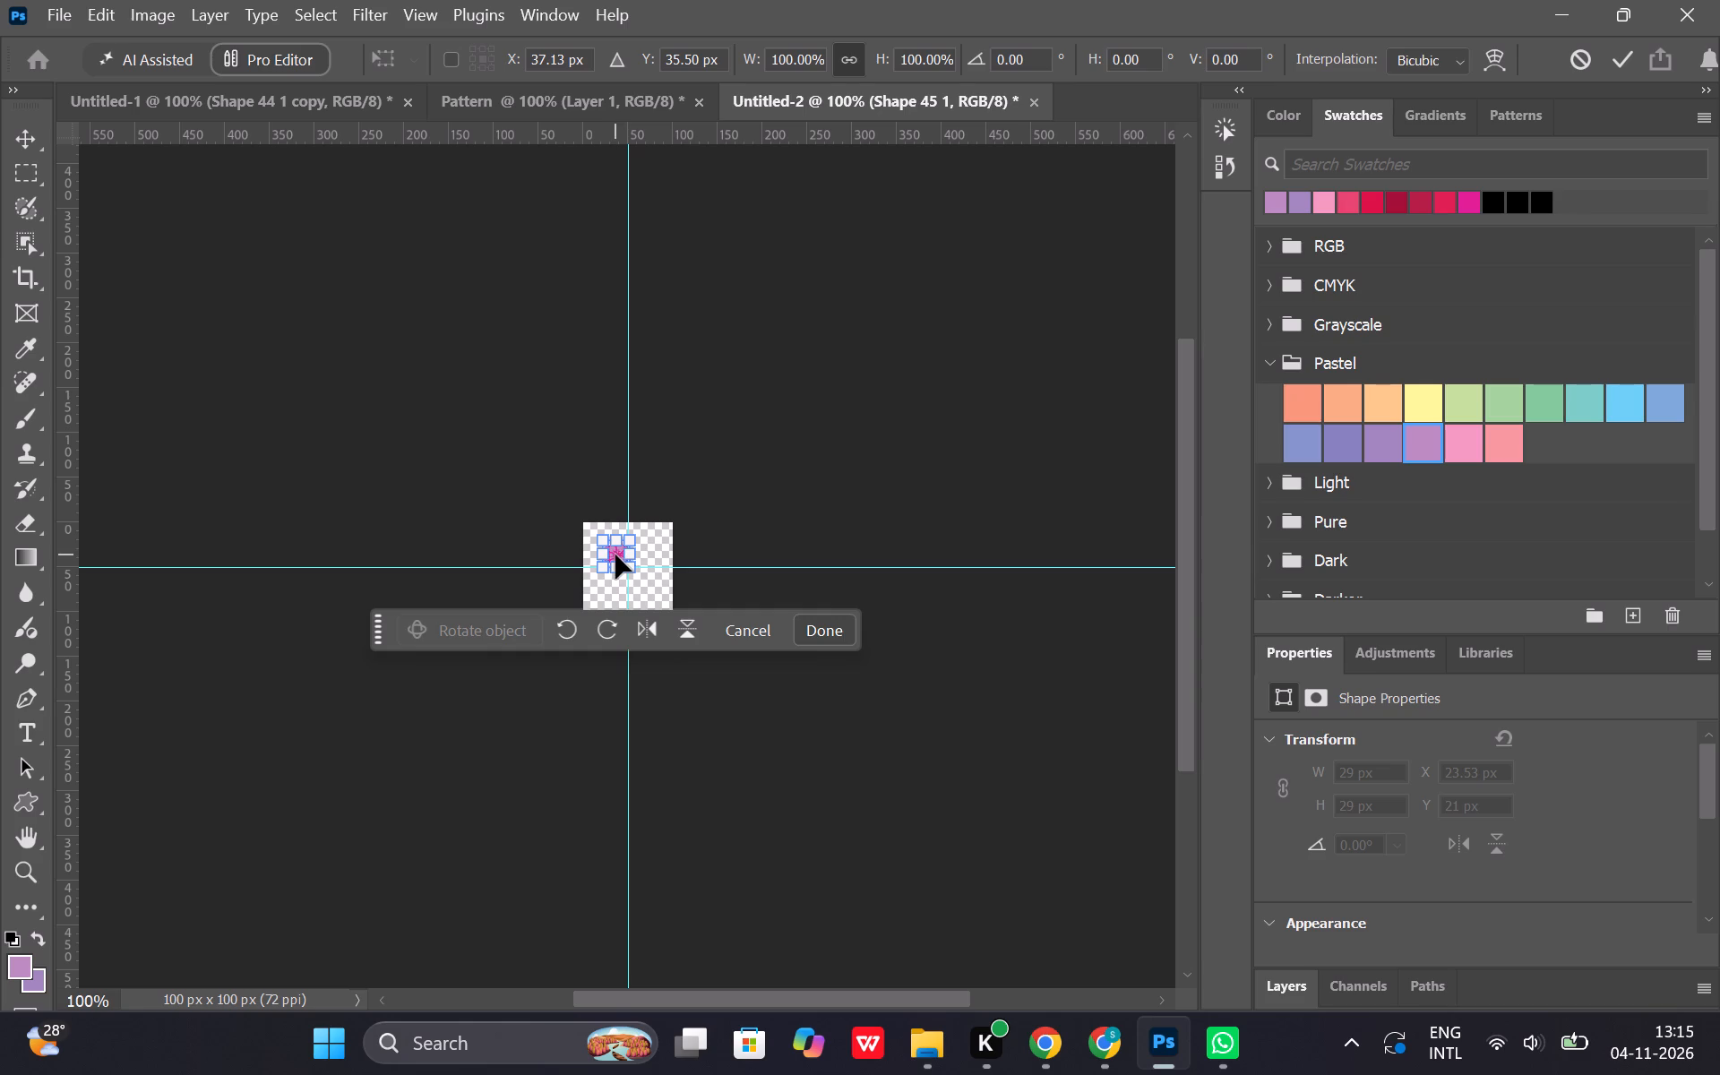
left_click_drag(615, 555, 622, 574)
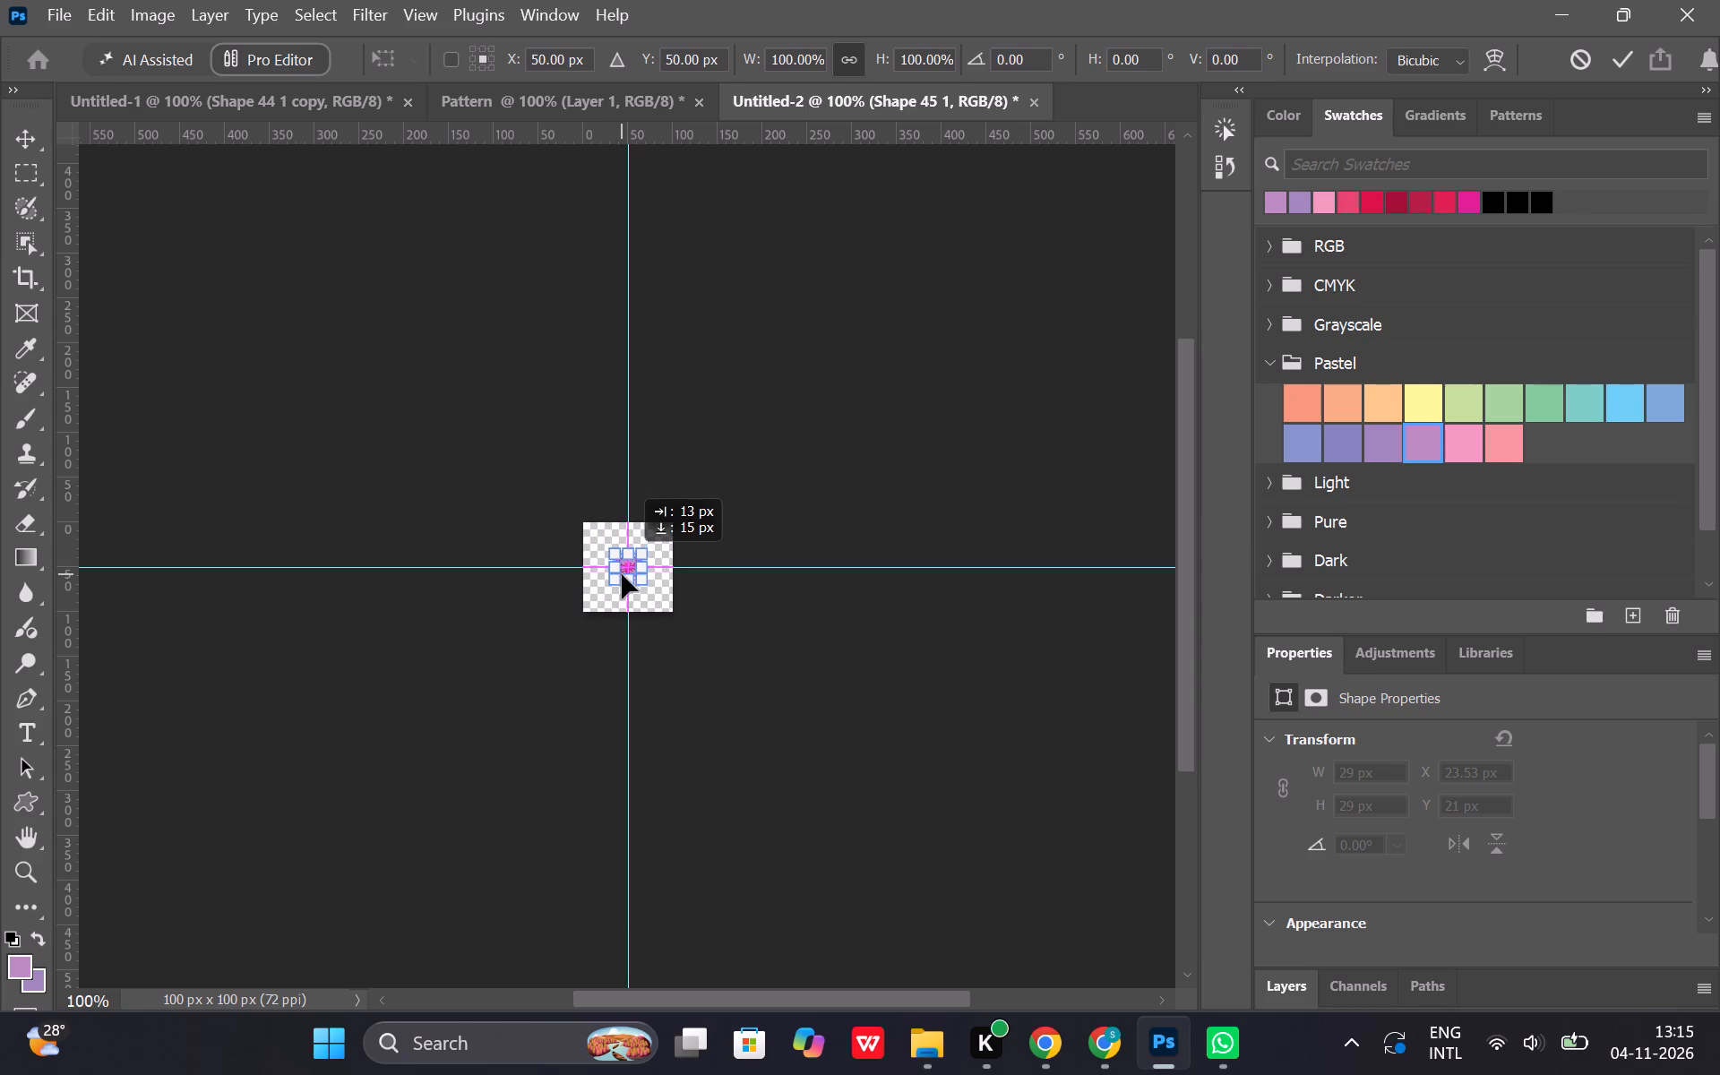
left_click_drag(622, 574, 628, 562)
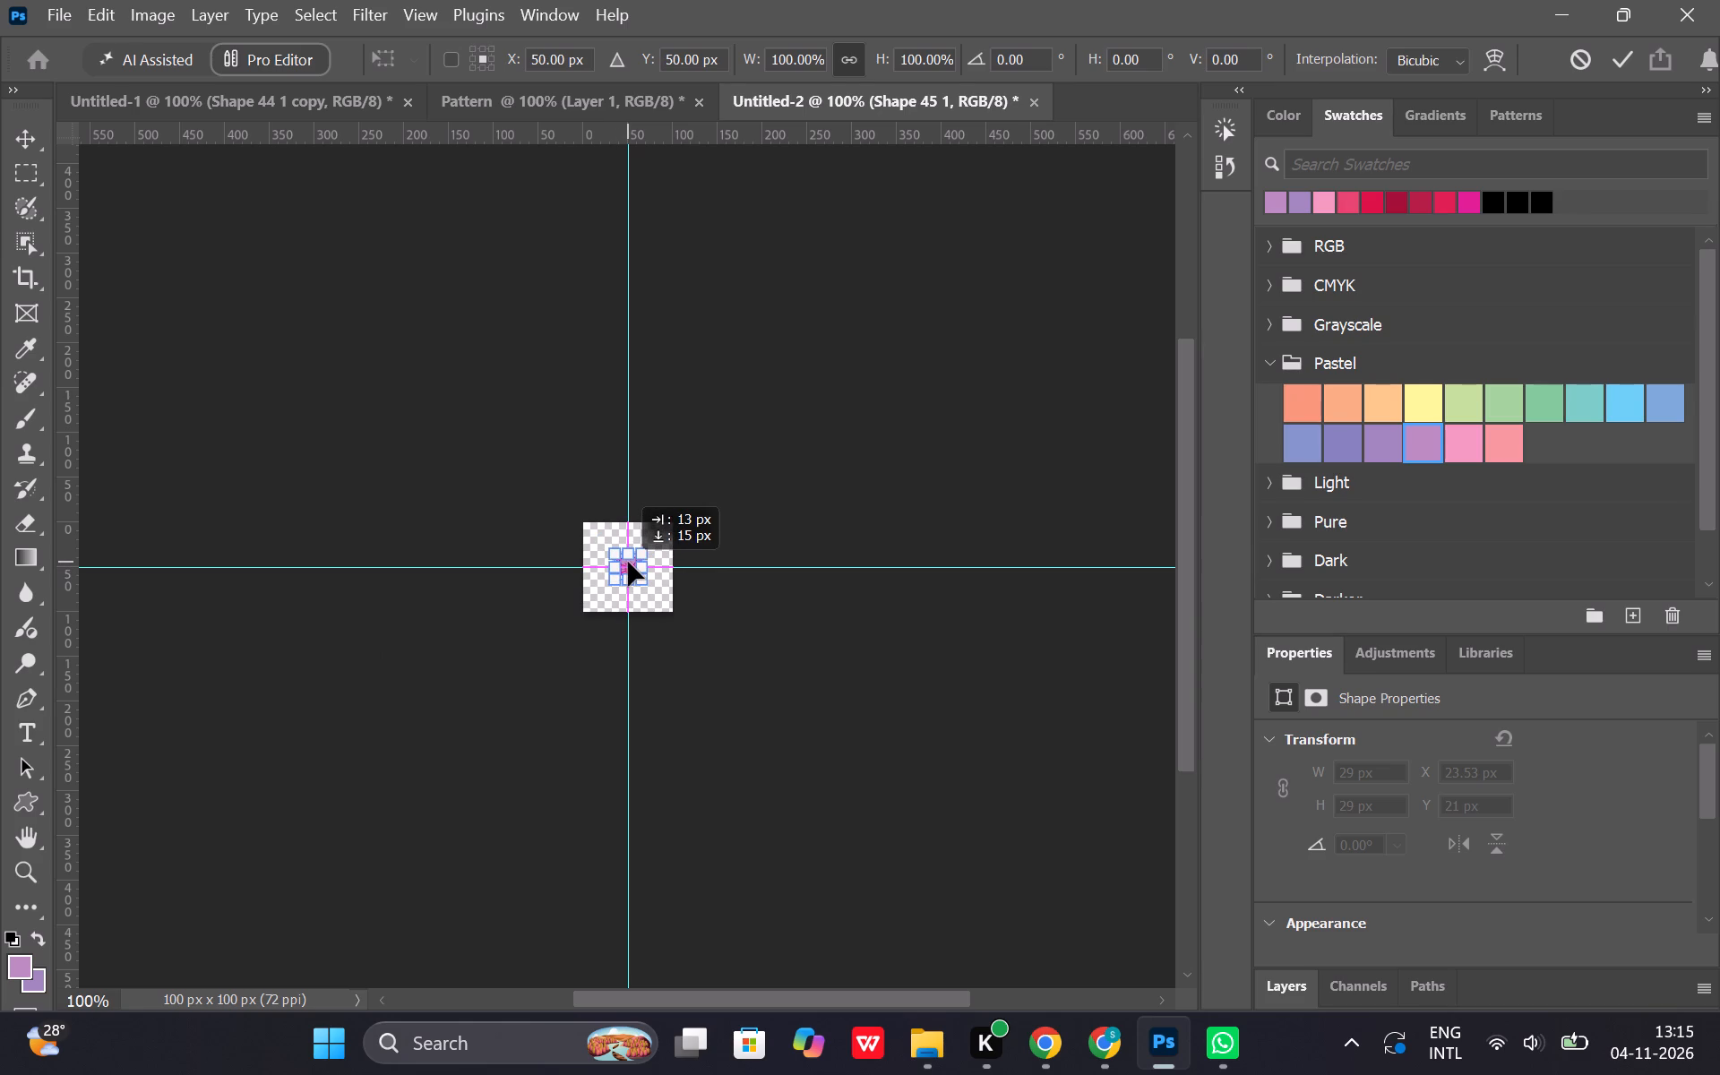
left_click_drag(628, 562, 634, 564)
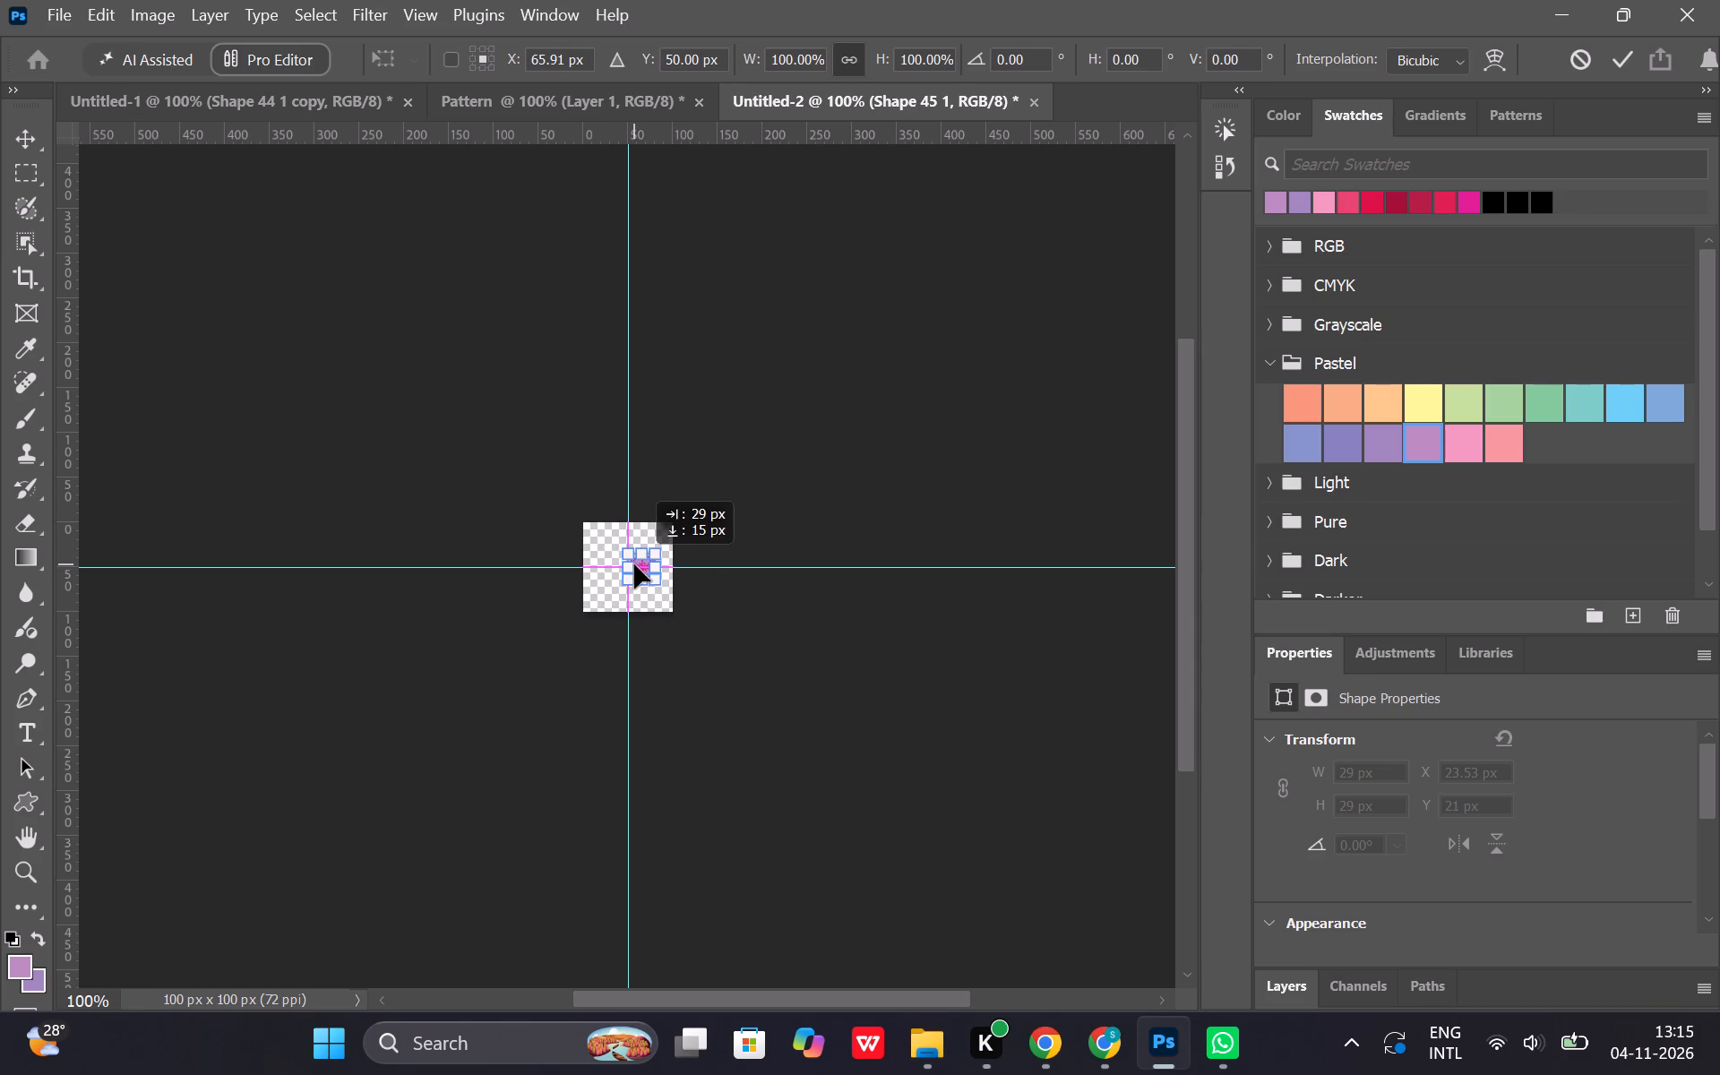
left_click_drag(634, 564, 626, 567)
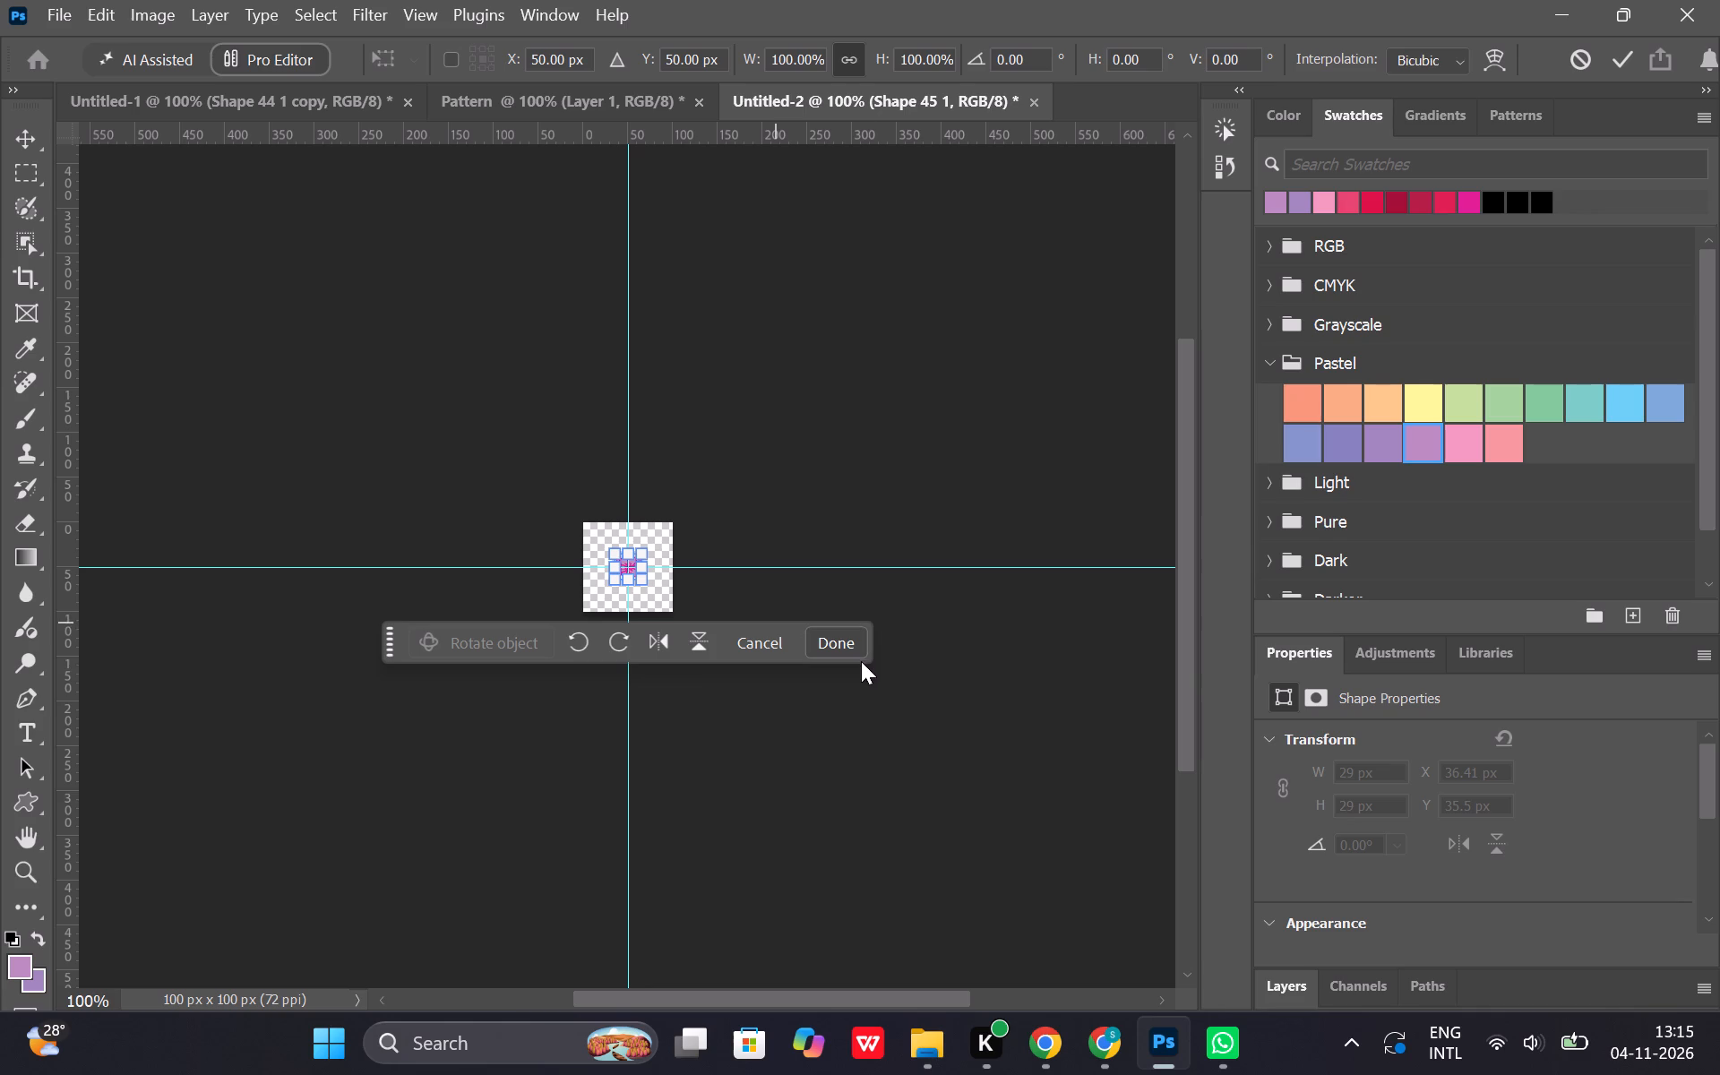
left_click(956, 799)
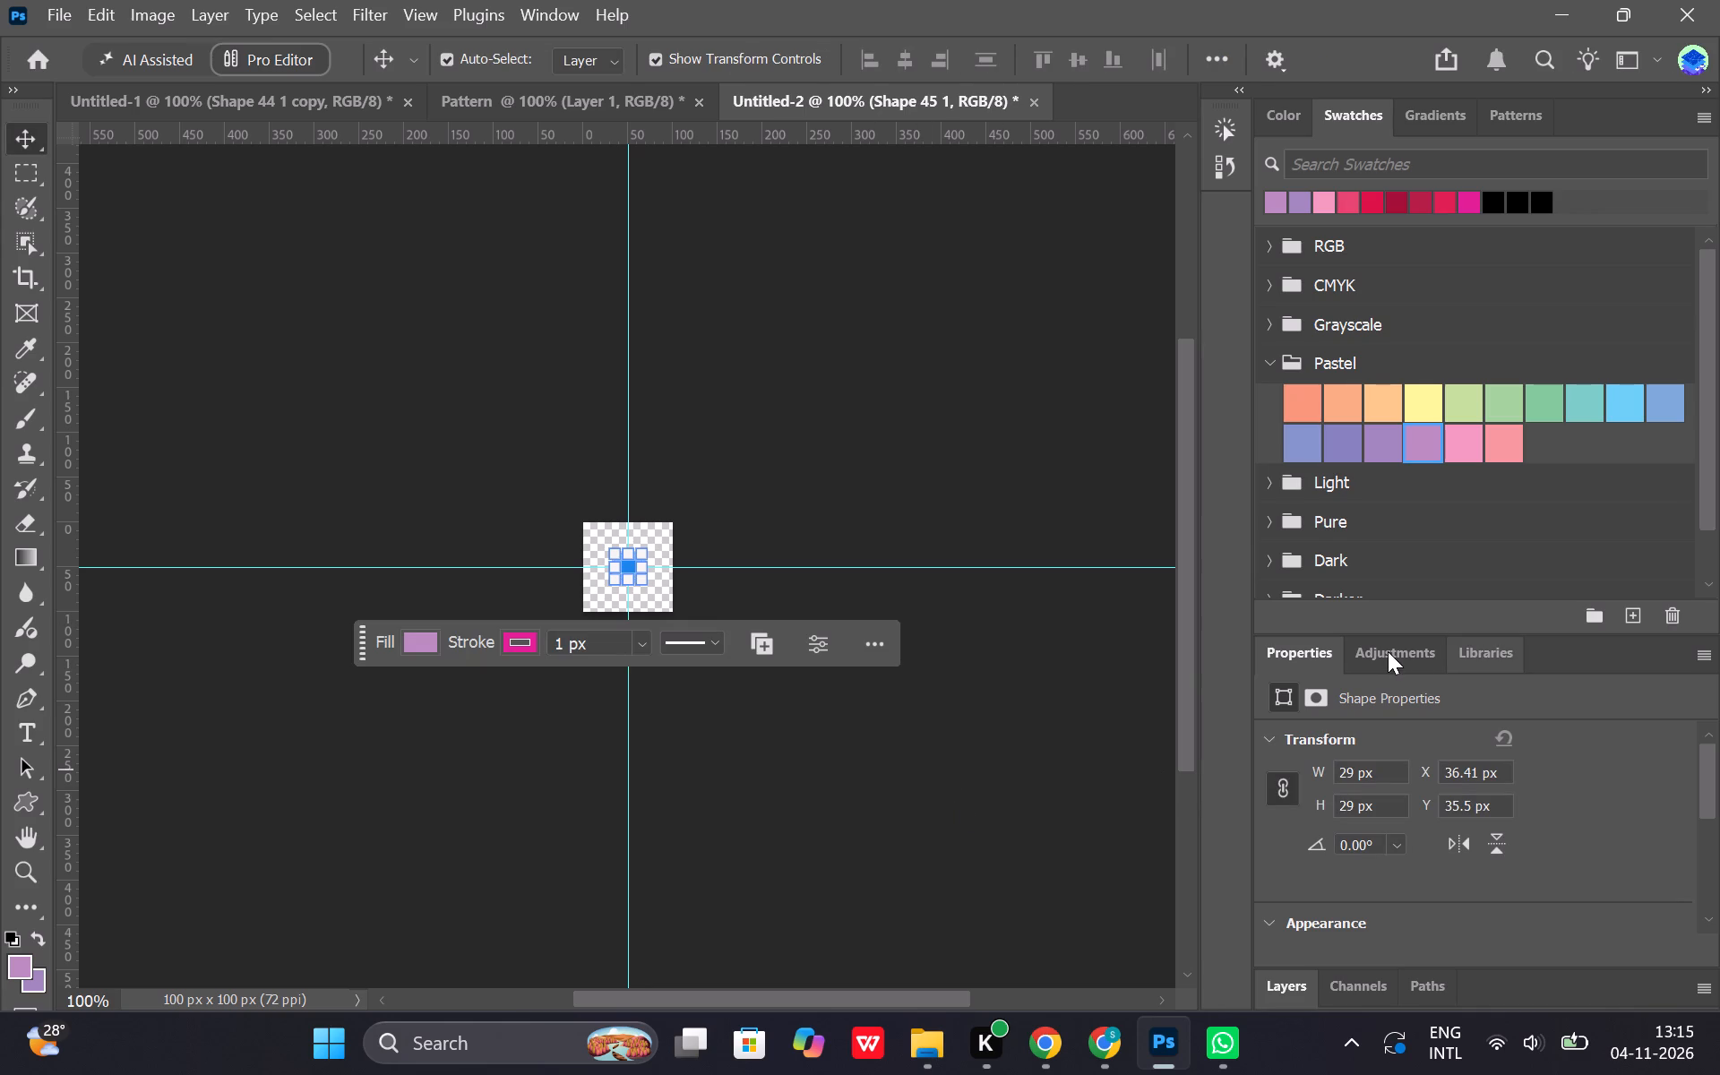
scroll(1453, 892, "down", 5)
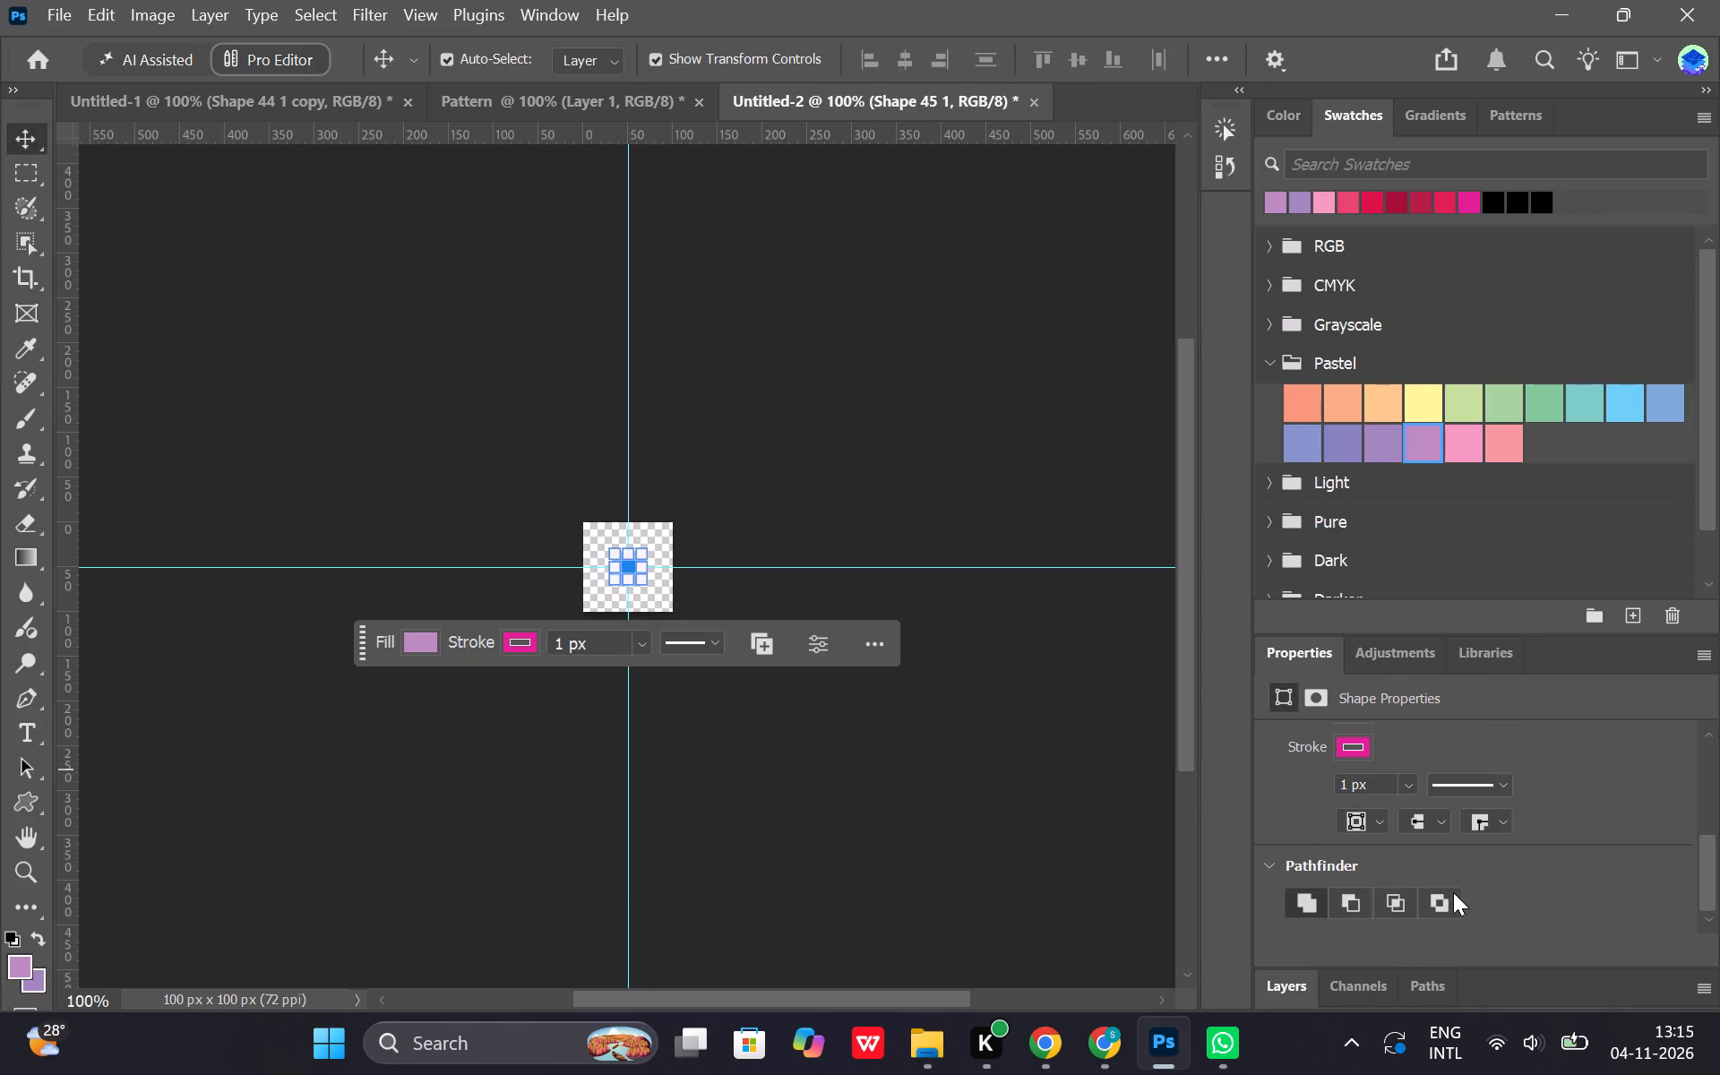
Duplicate the centred flower's shape layer within the same document.
left_click(1277, 982)
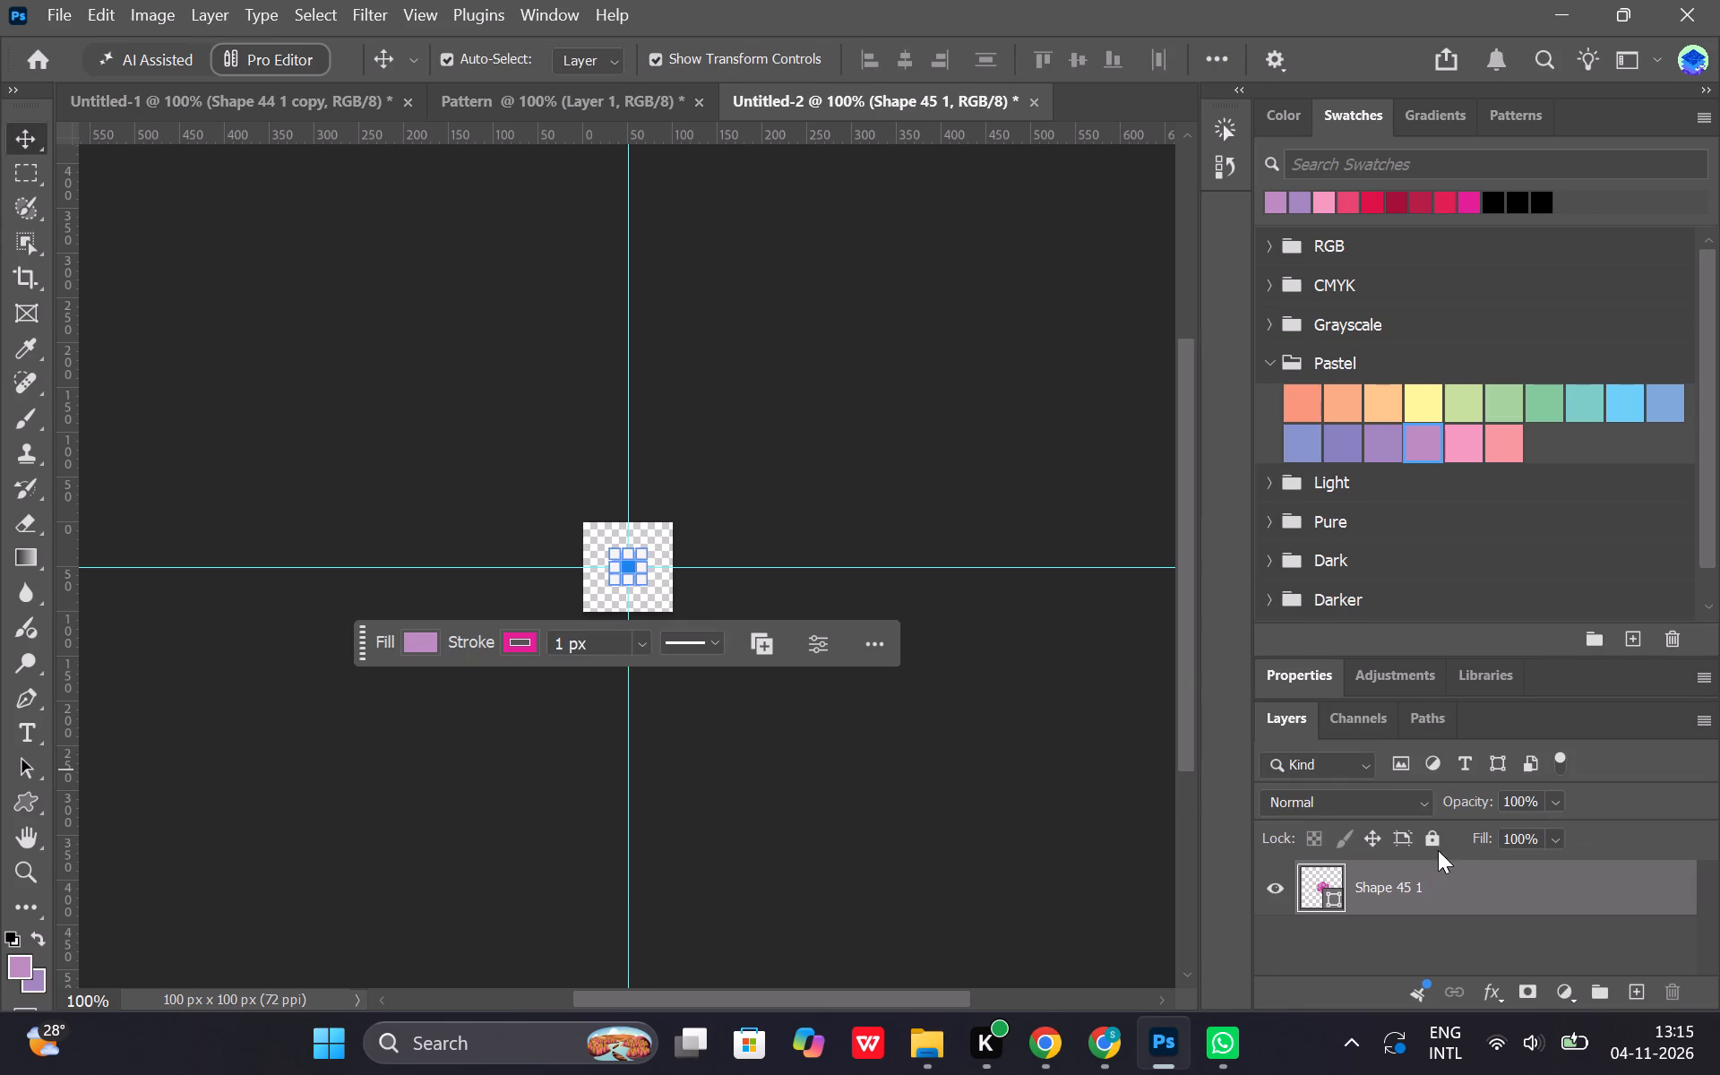
left_click(1408, 904)
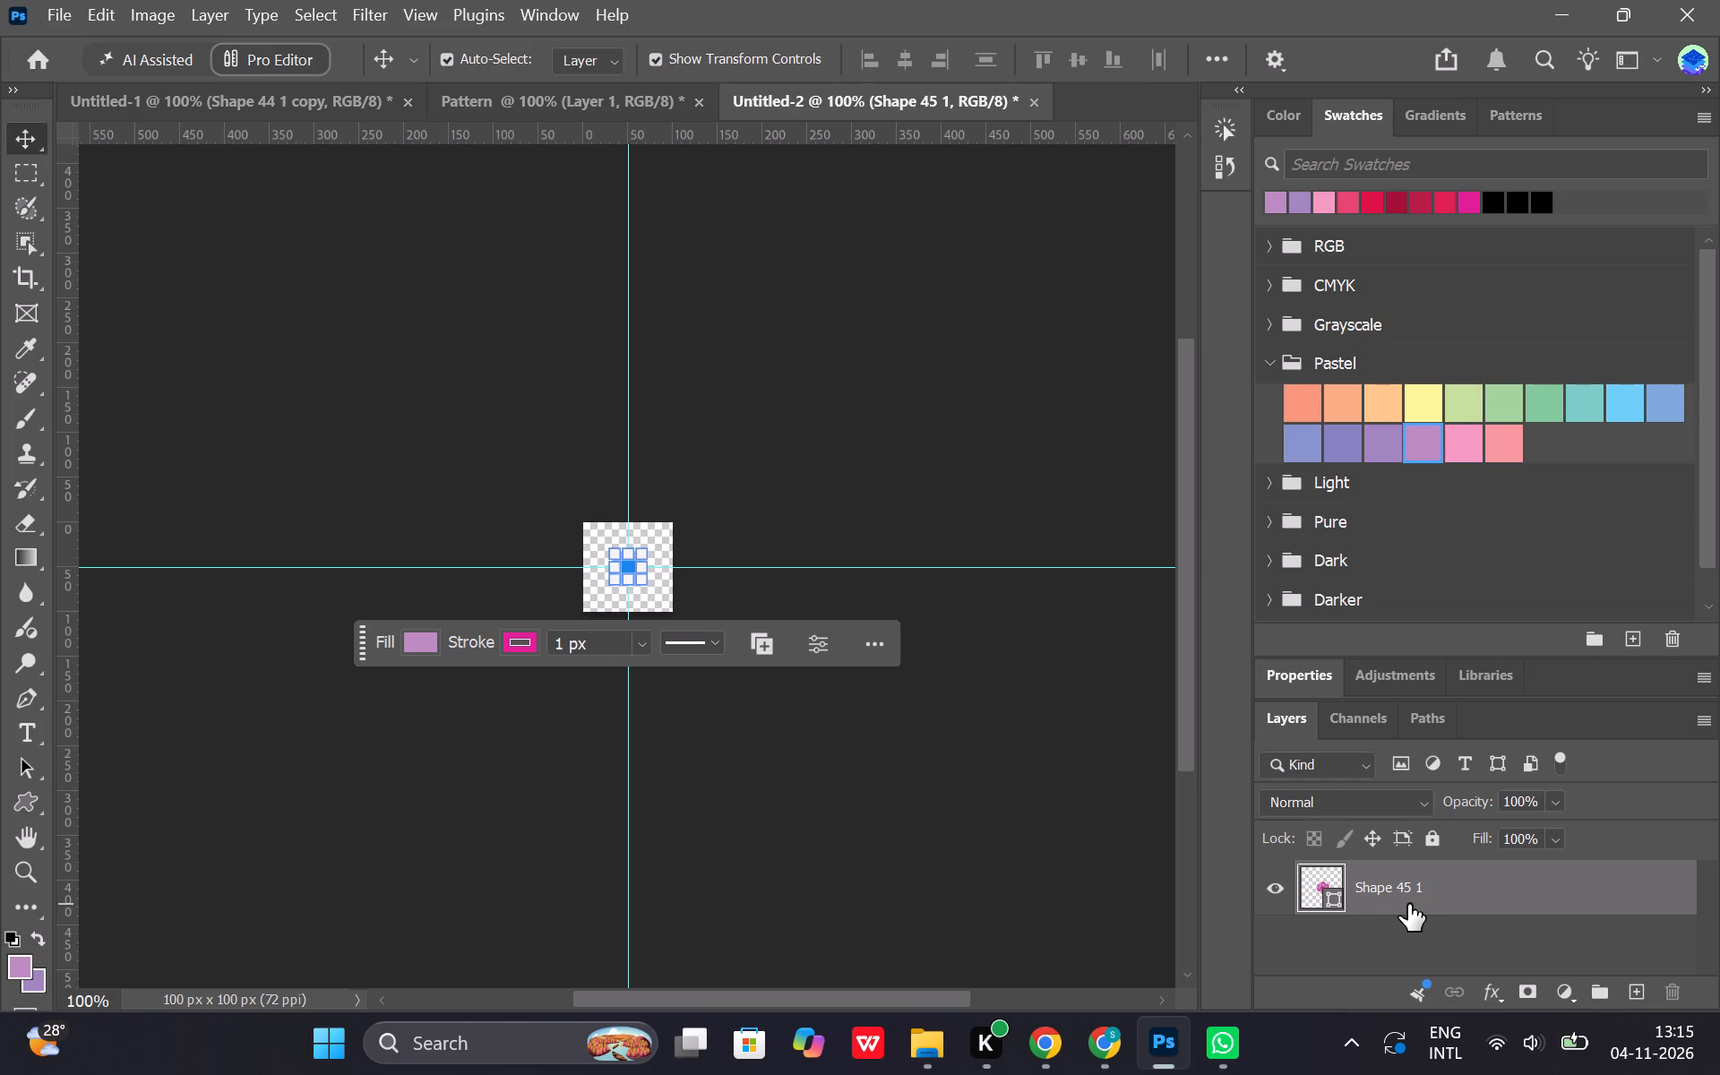
right_click(1408, 904)
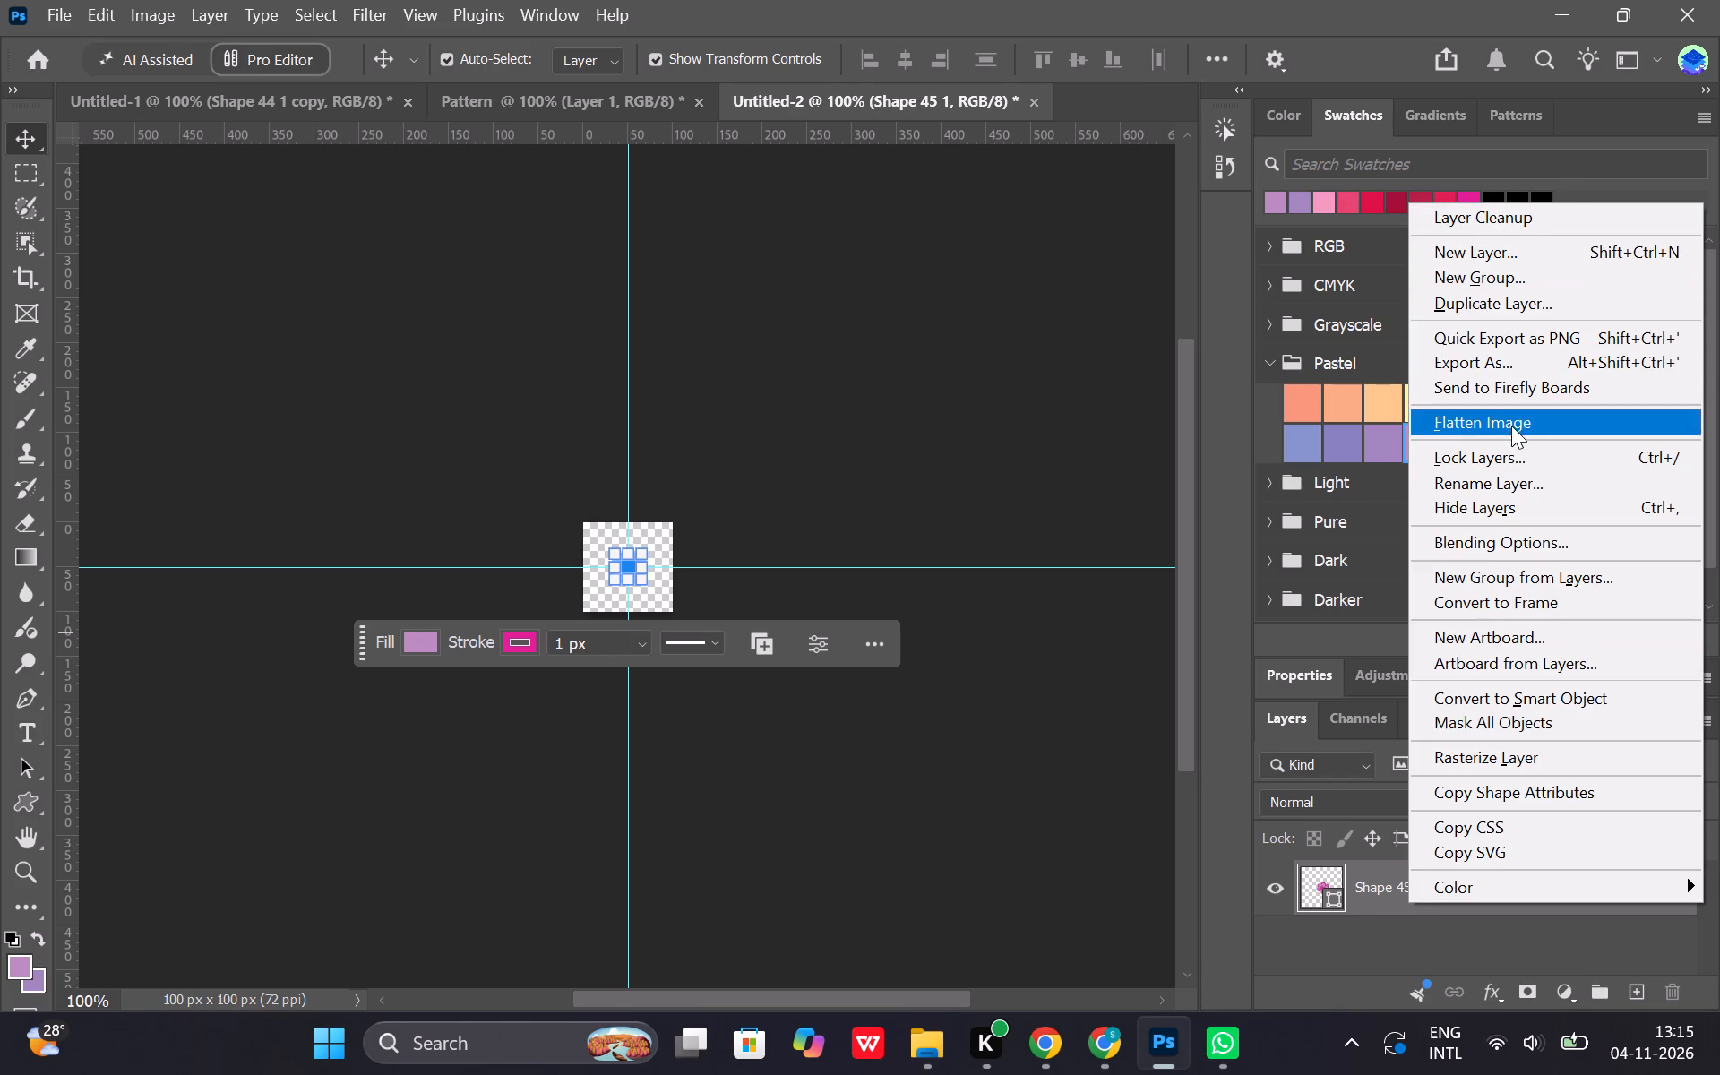
left_click(1522, 301)
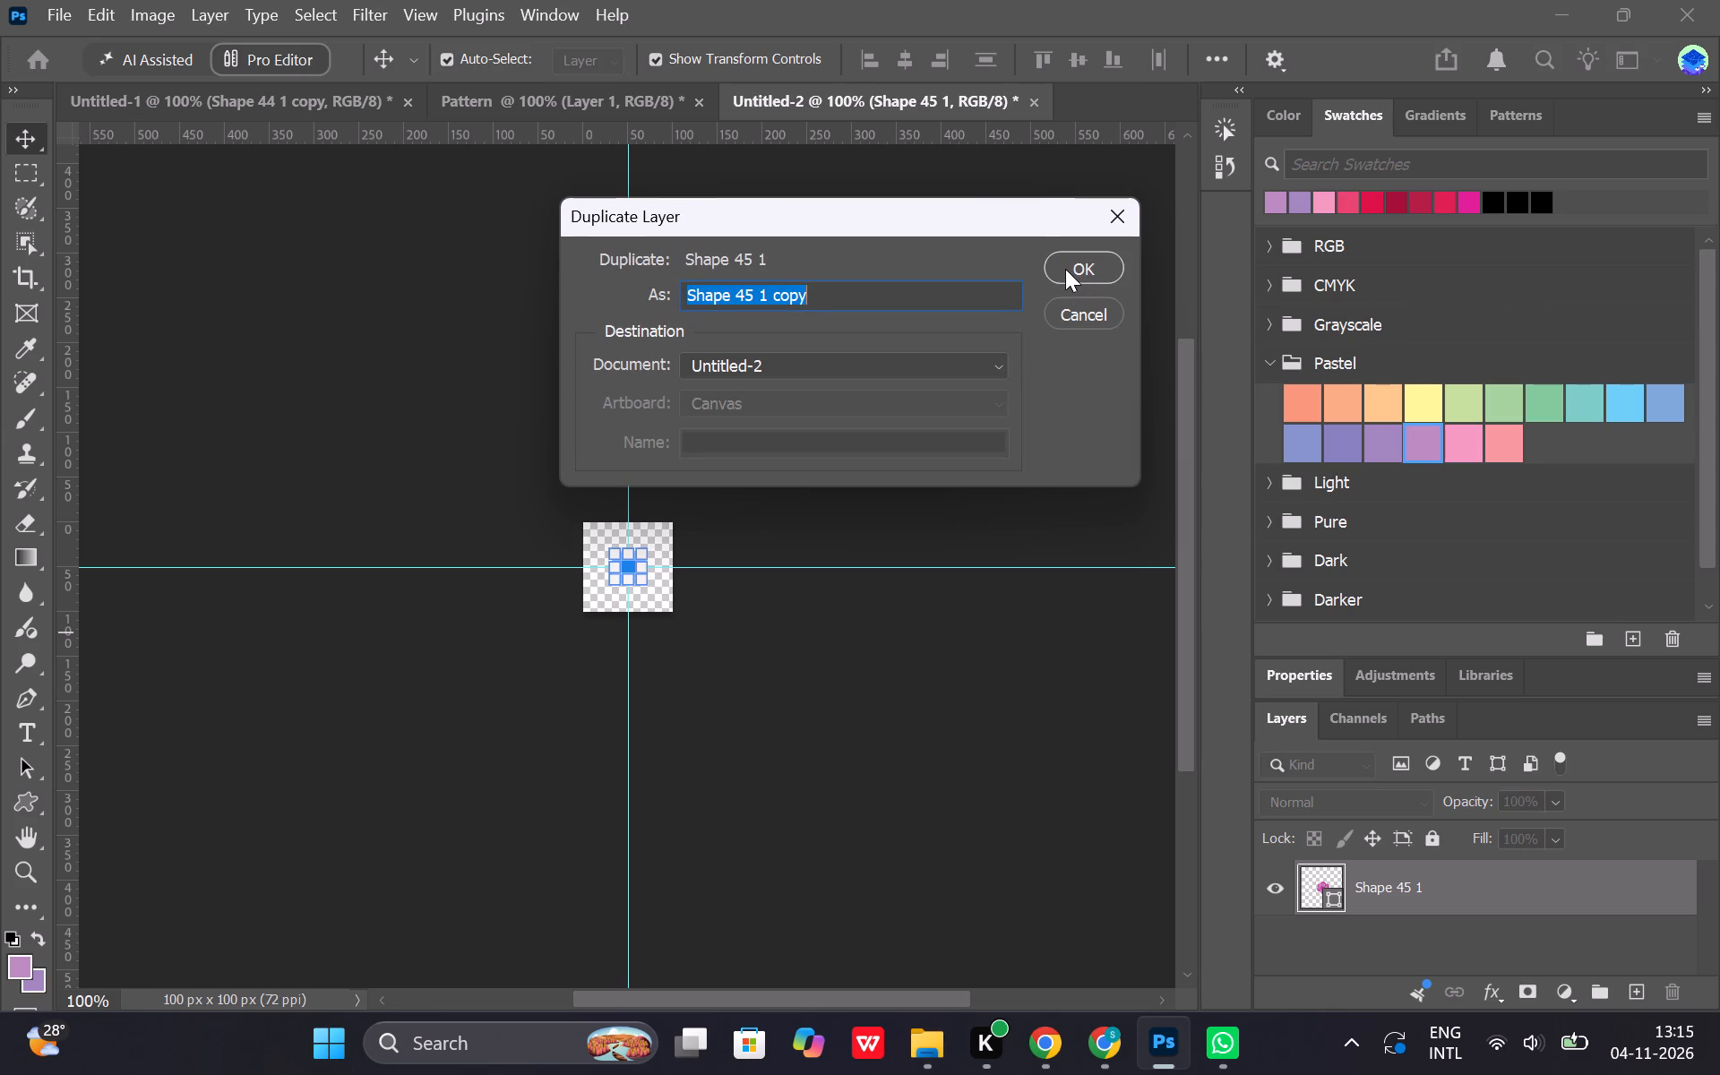
left_click(1065, 269)
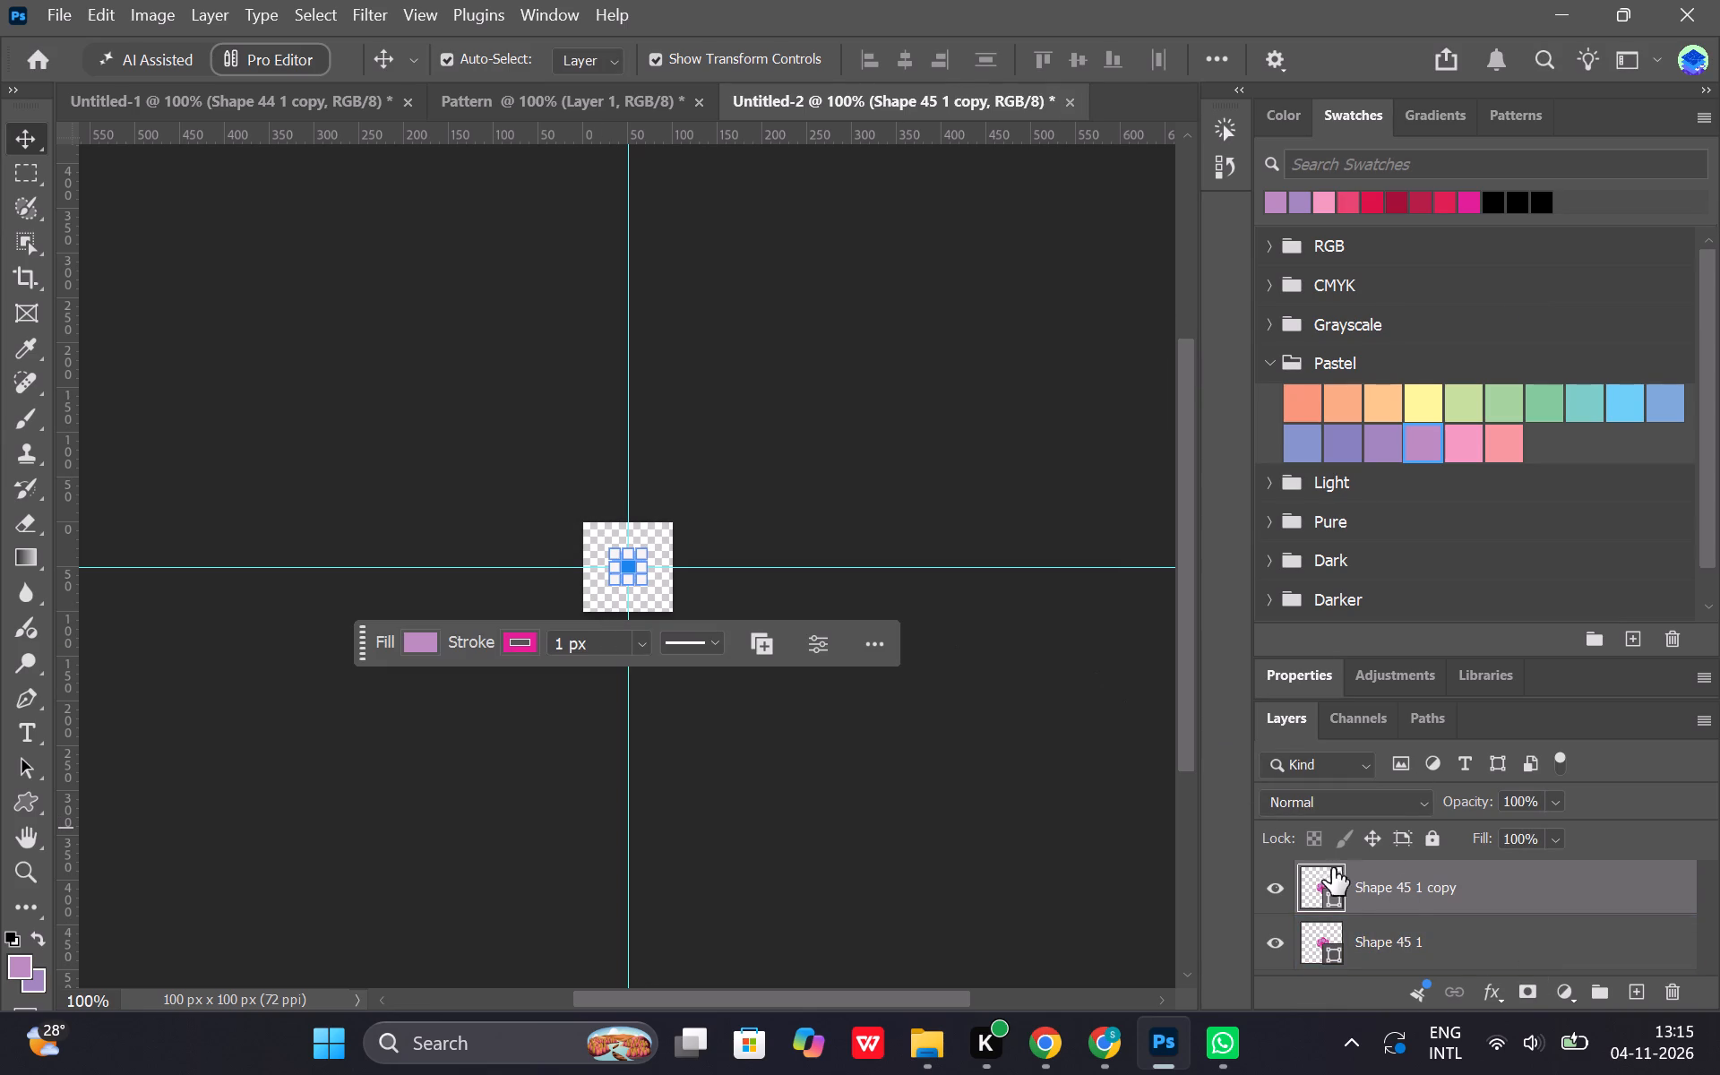
Convert the duplicate flower layer to a smart object and offset it +50 px horizontally and +50 px vertically with Wrap Around.
left_click(1406, 880)
left_click(111, 0)
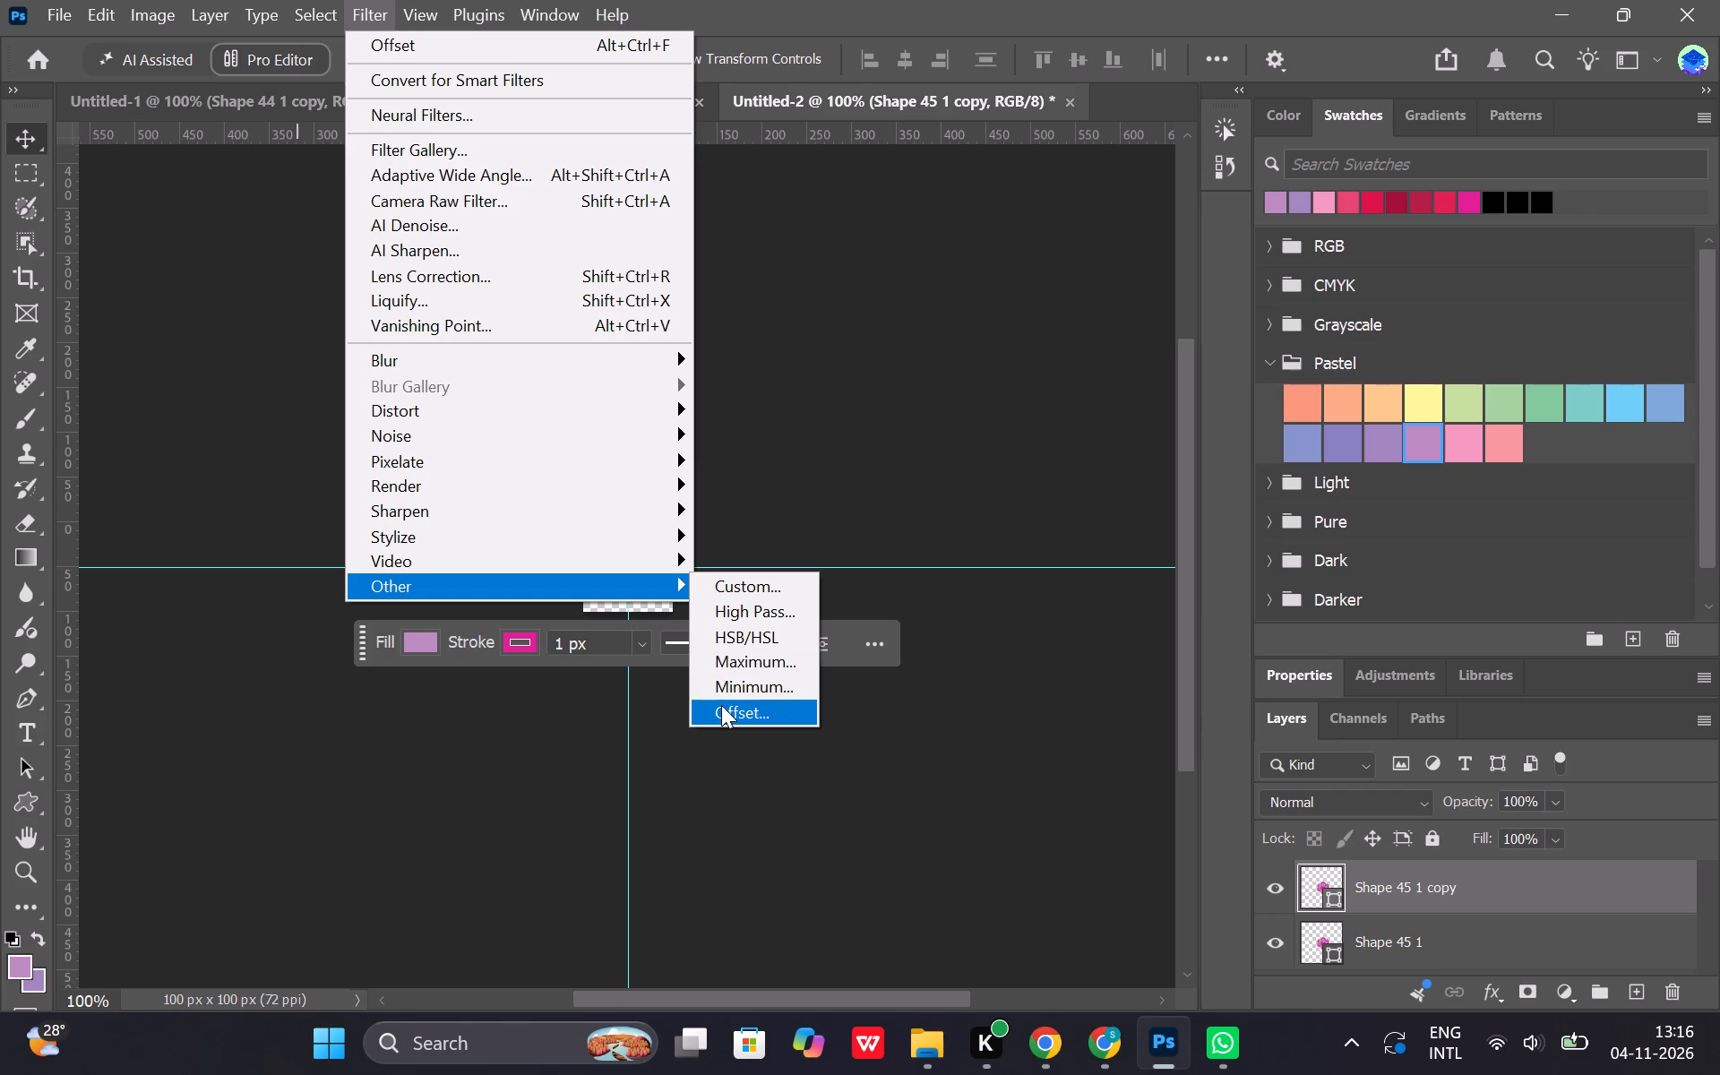
left_click(721, 705)
left_click(911, 417)
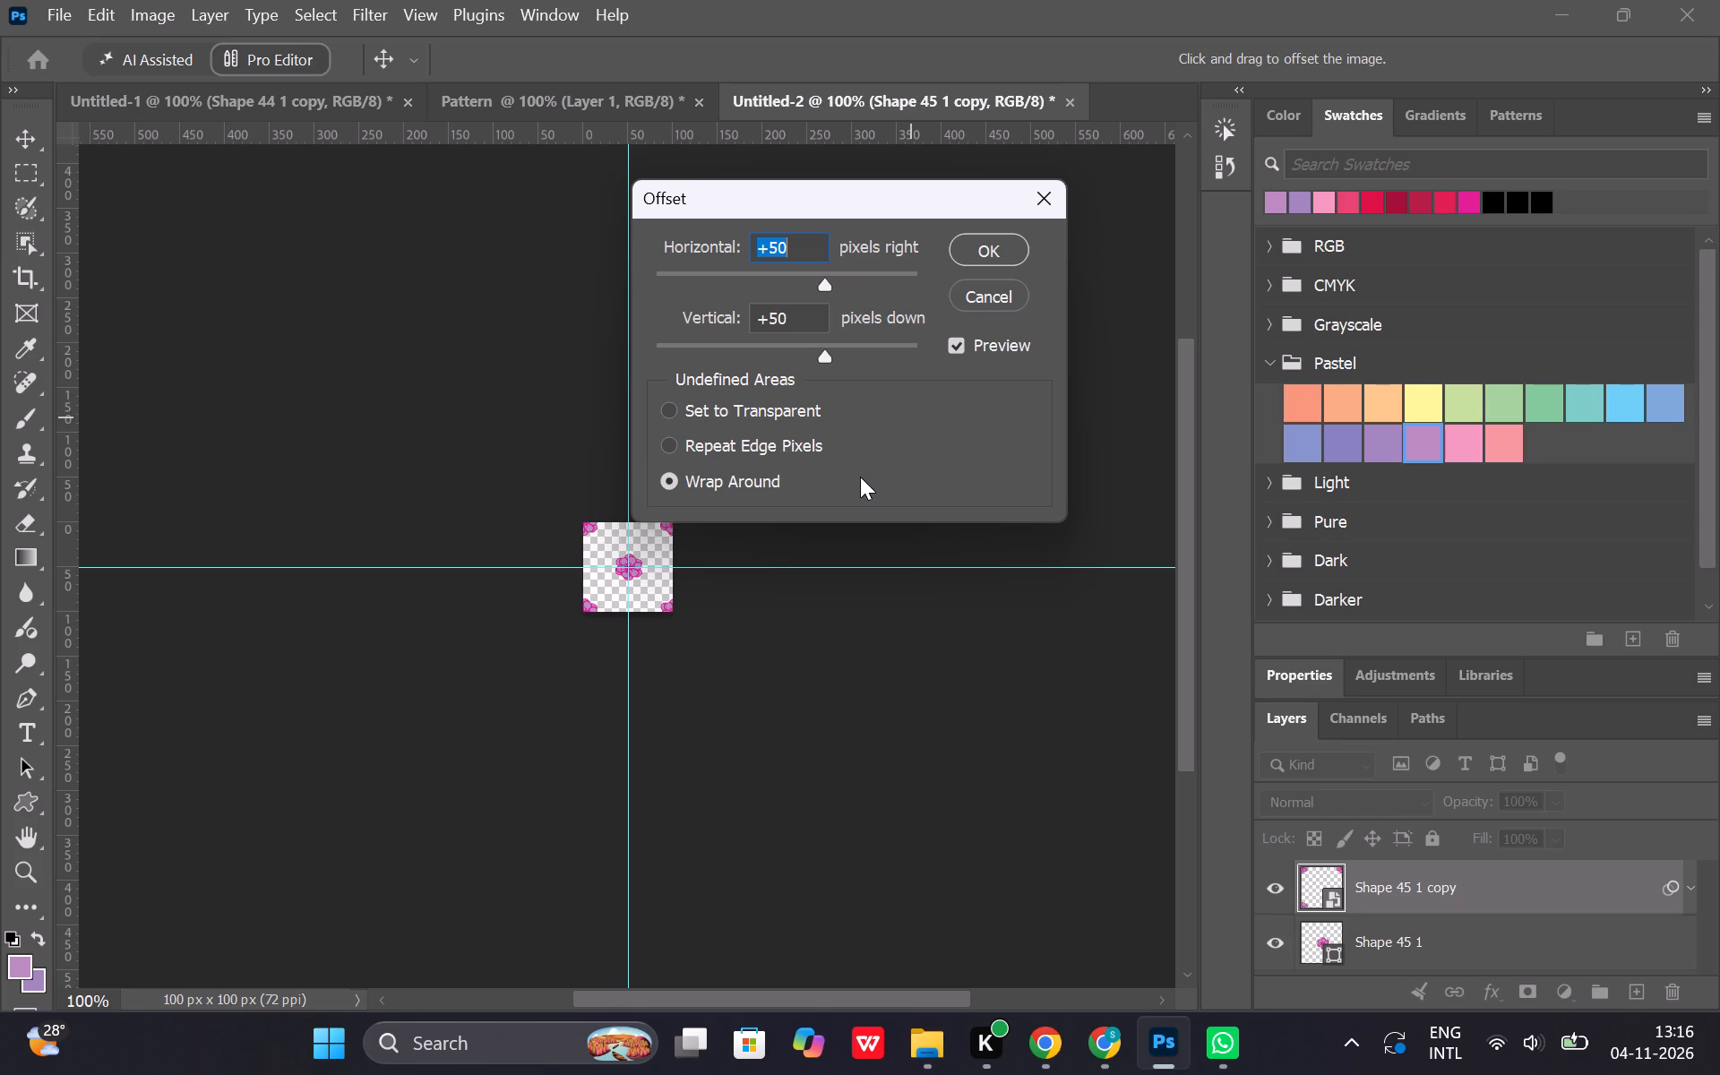
left_click(975, 248)
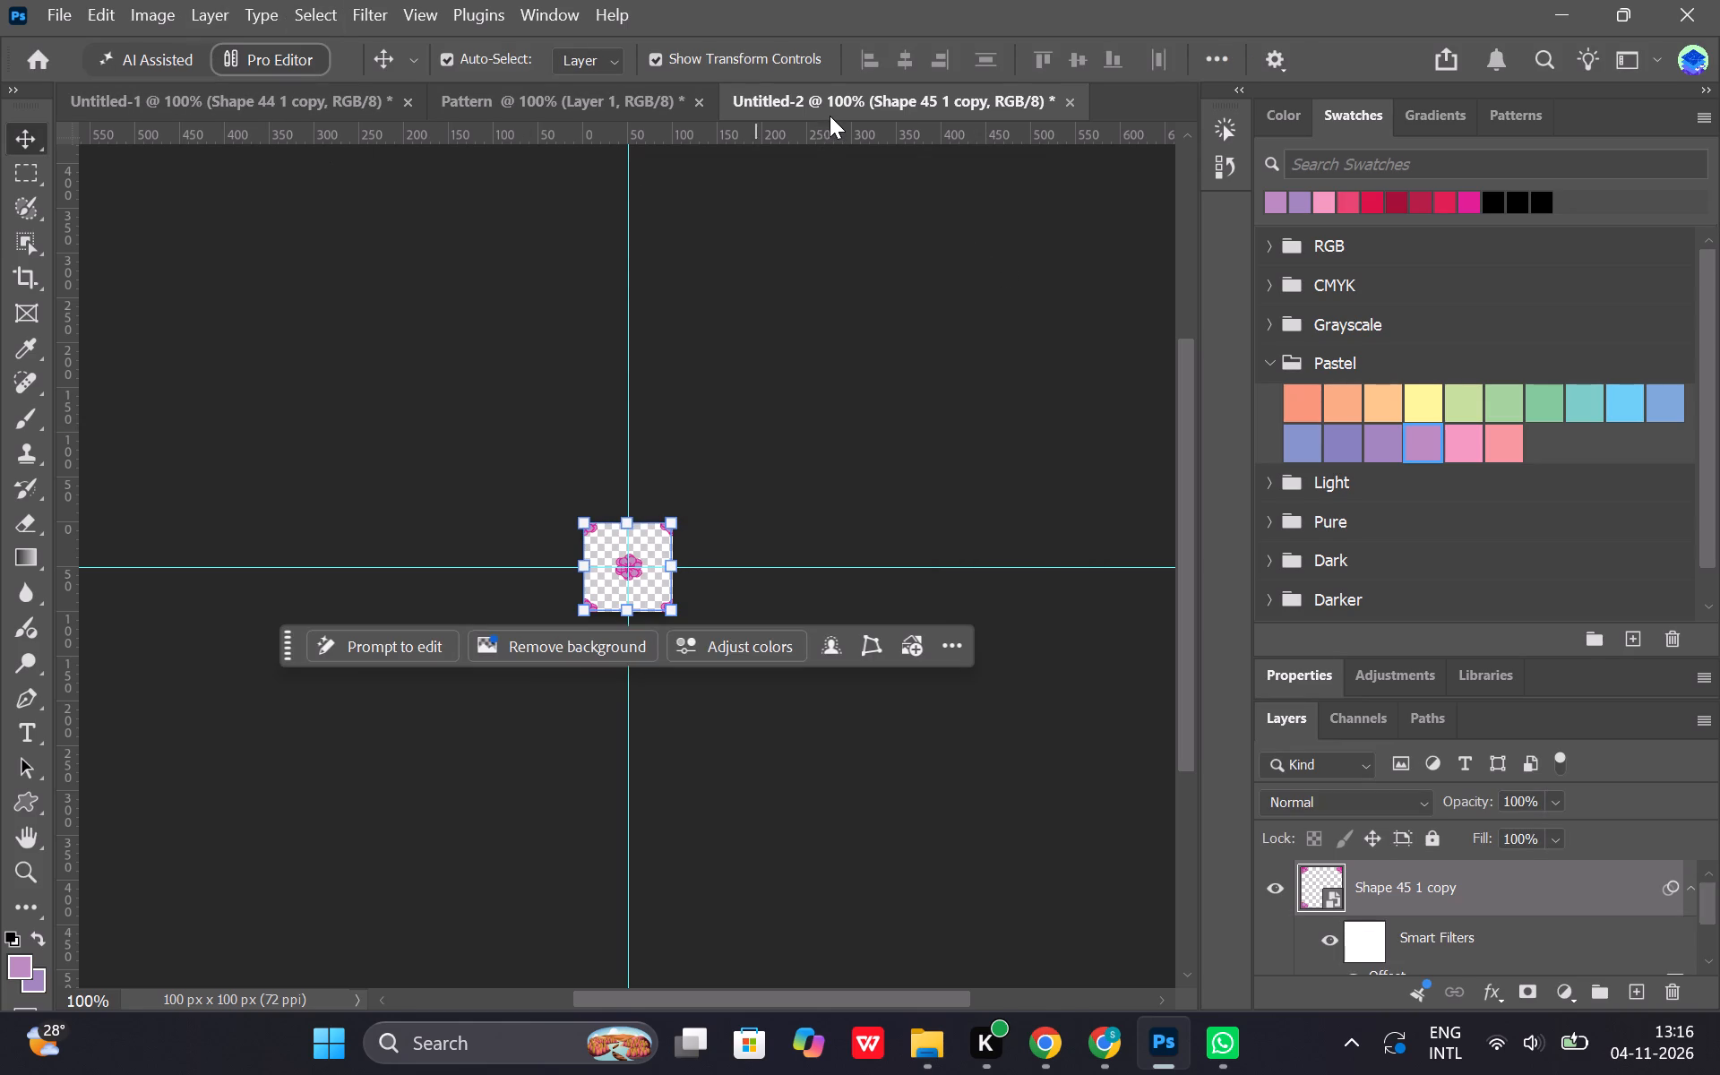
Define the flower tile as a pattern named "lavender flower pattern".
left_click(92, 4)
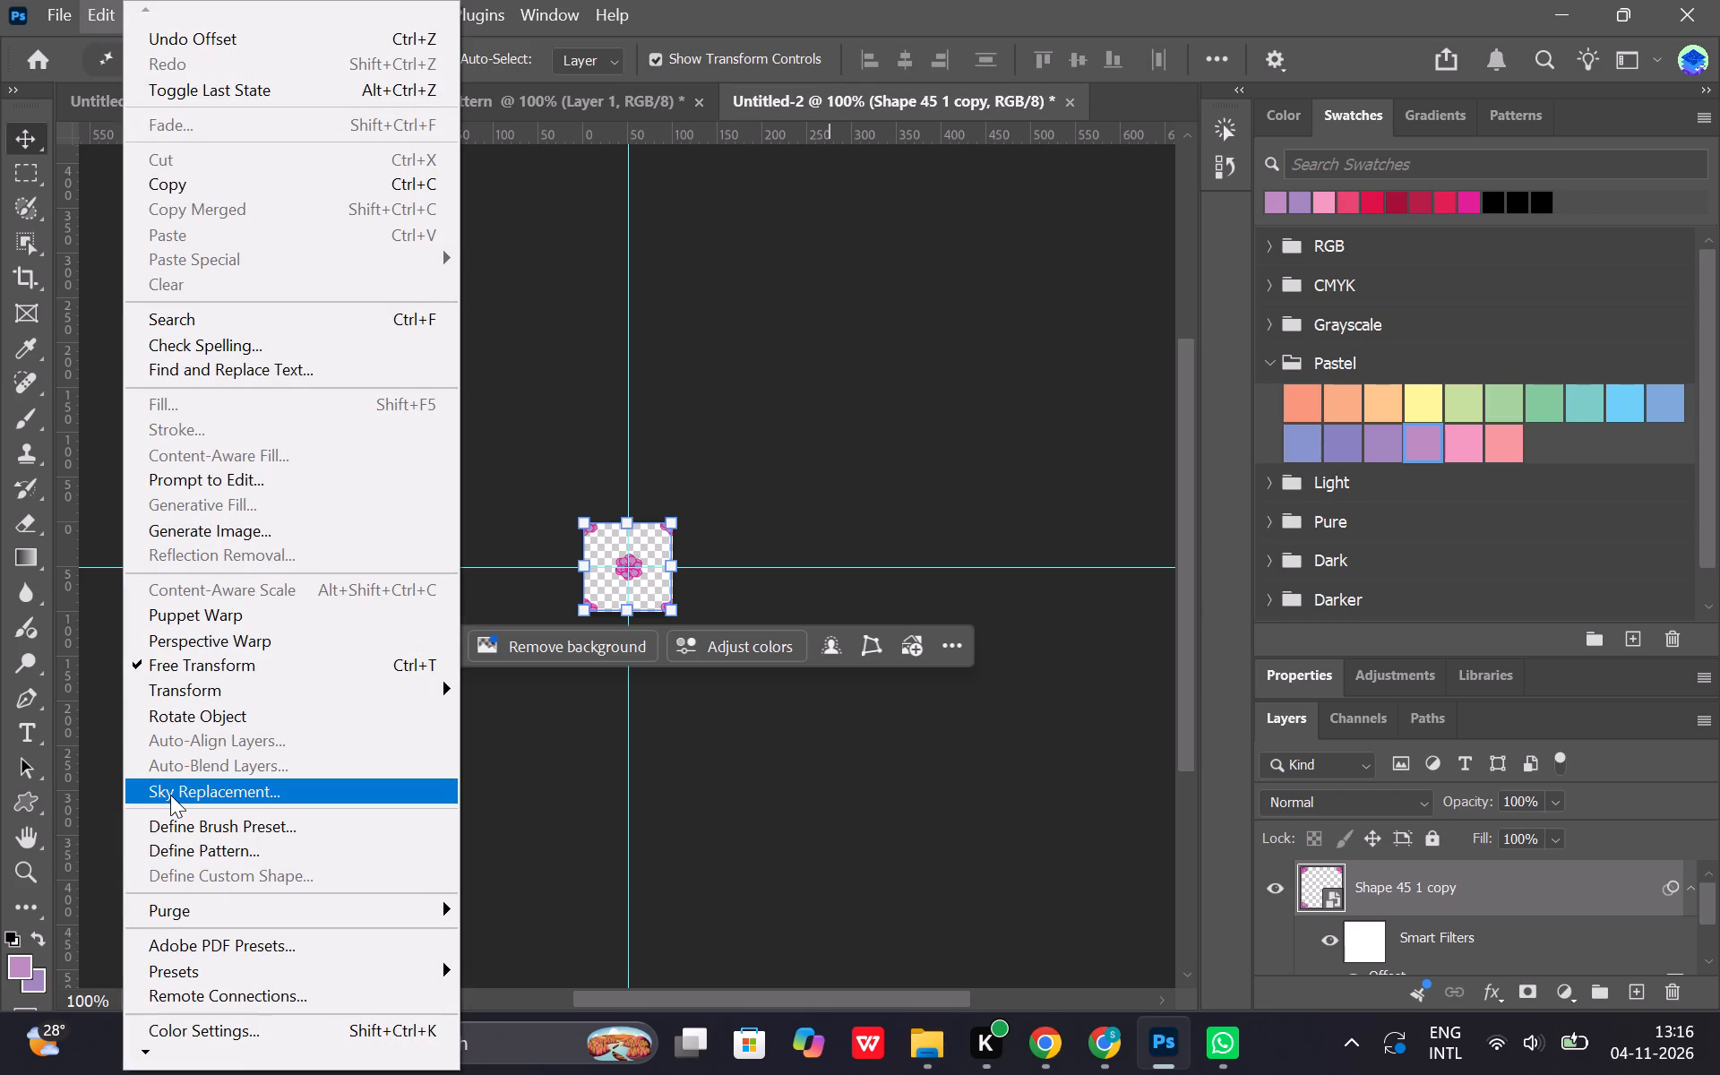
left_click(179, 843)
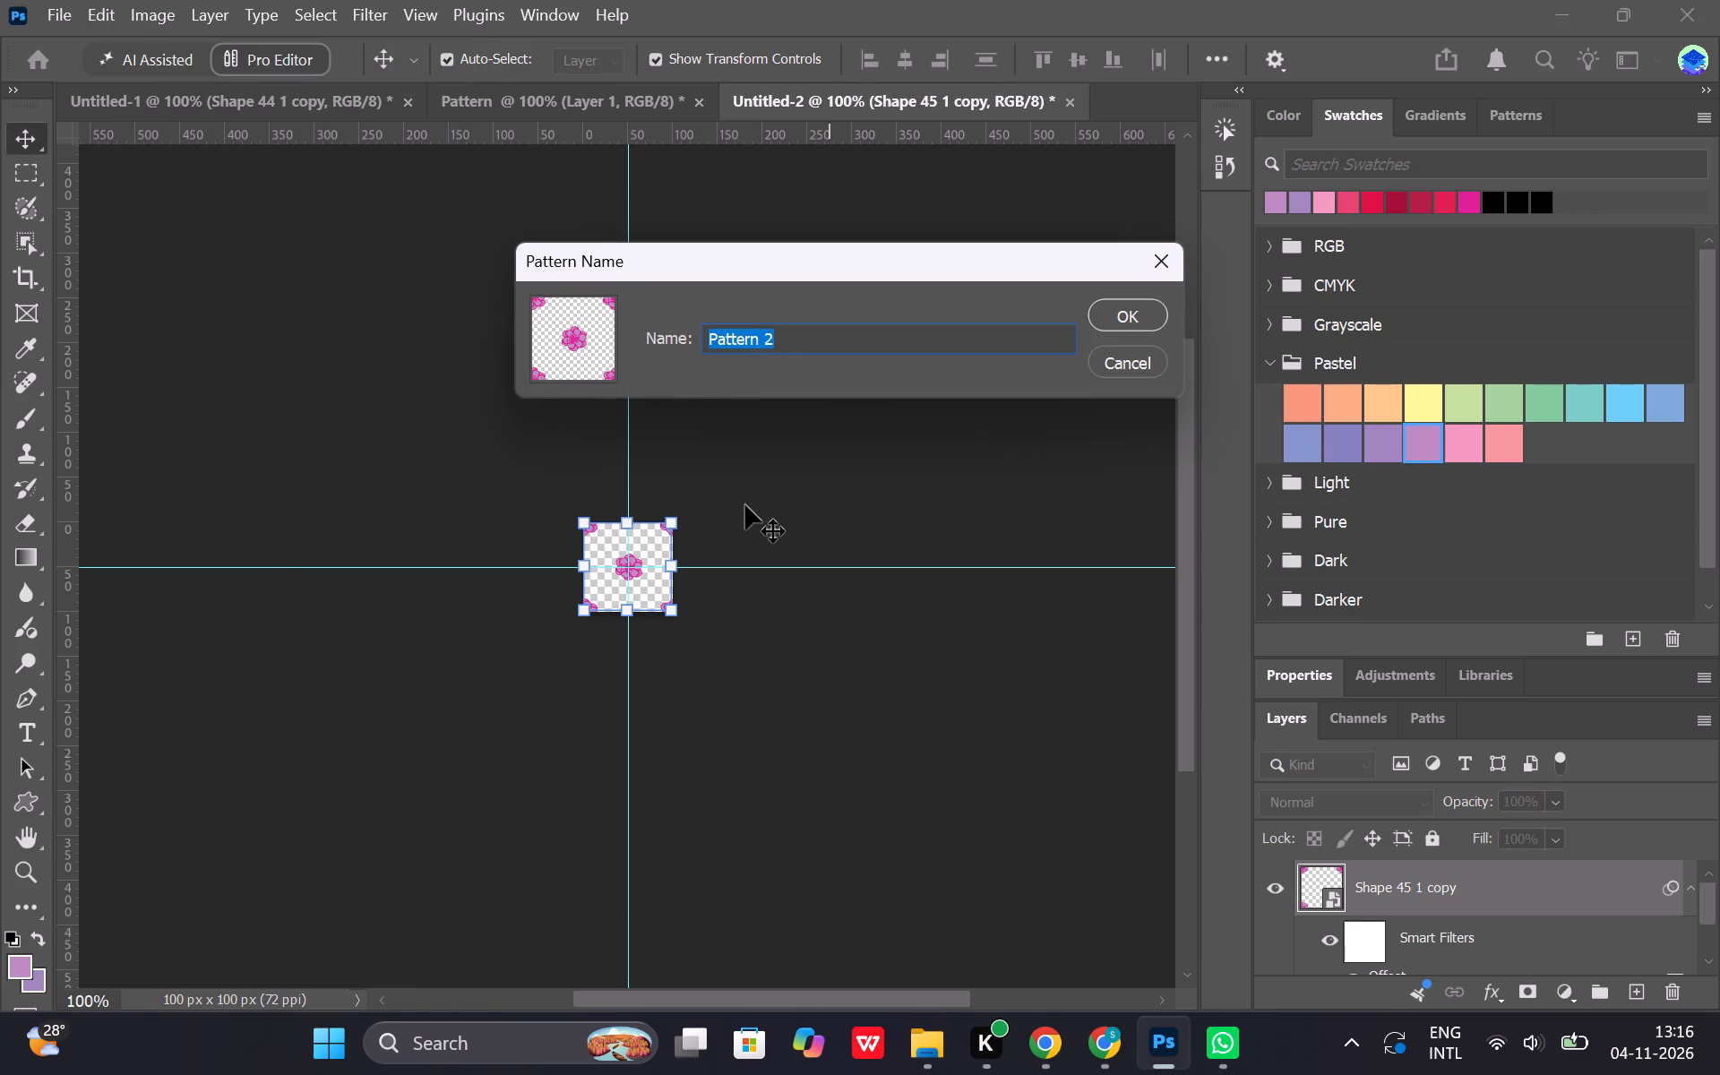
left_click_drag(779, 335, 712, 335)
key("BackSpace")
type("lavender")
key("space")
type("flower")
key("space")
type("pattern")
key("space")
left_click(1128, 309)
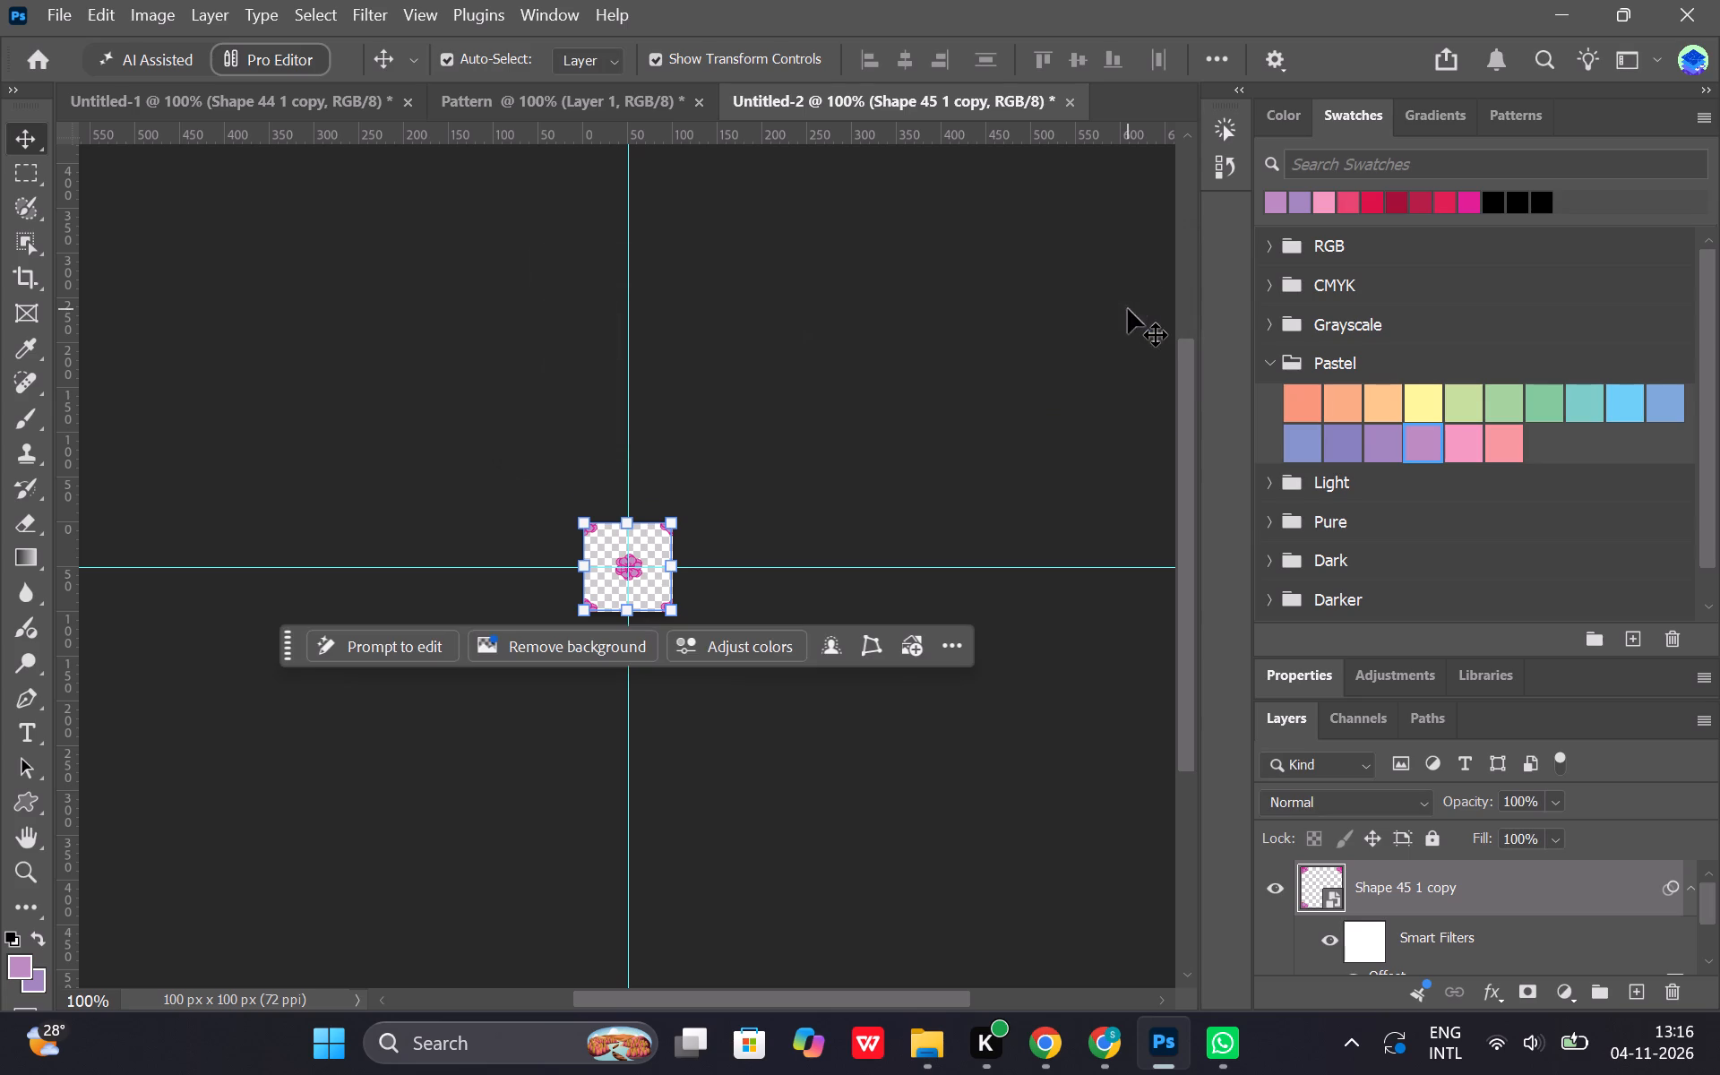
Create a transparent 800 x 800 px document at 300 ppi, named with the ID number followed by "_Pattern".
left_click(65, 13)
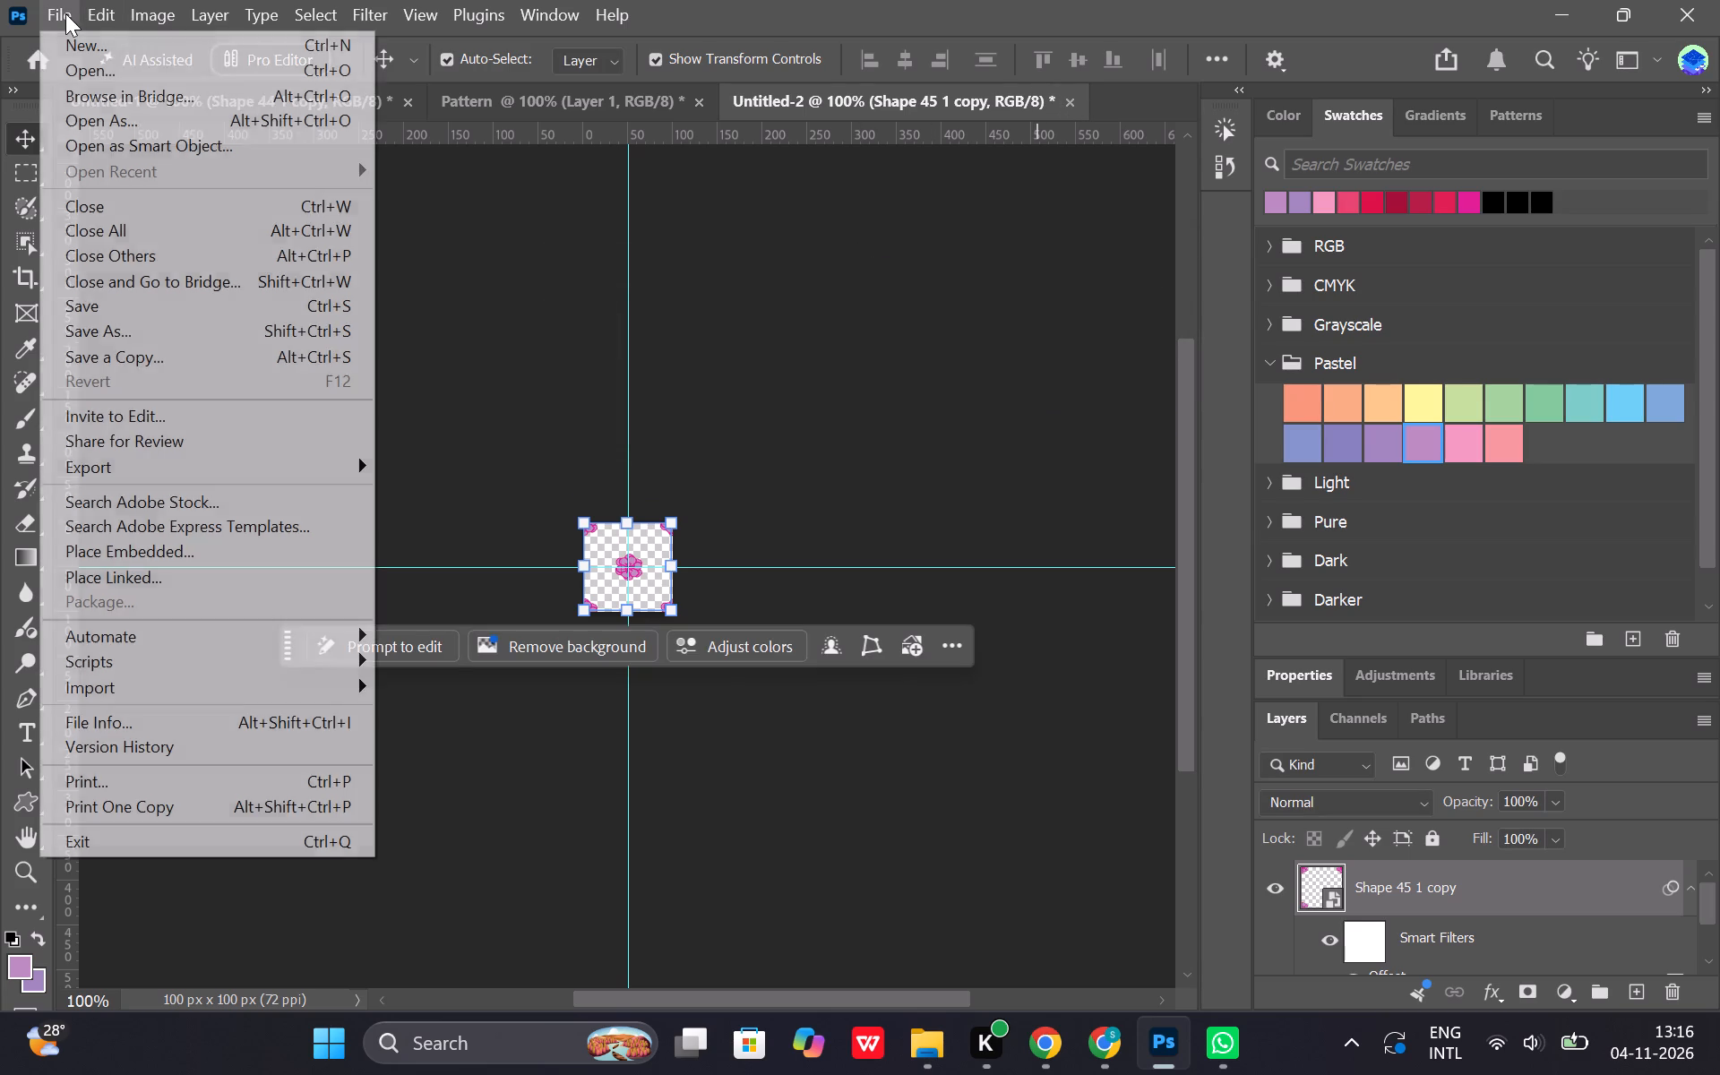
left_click(106, 47)
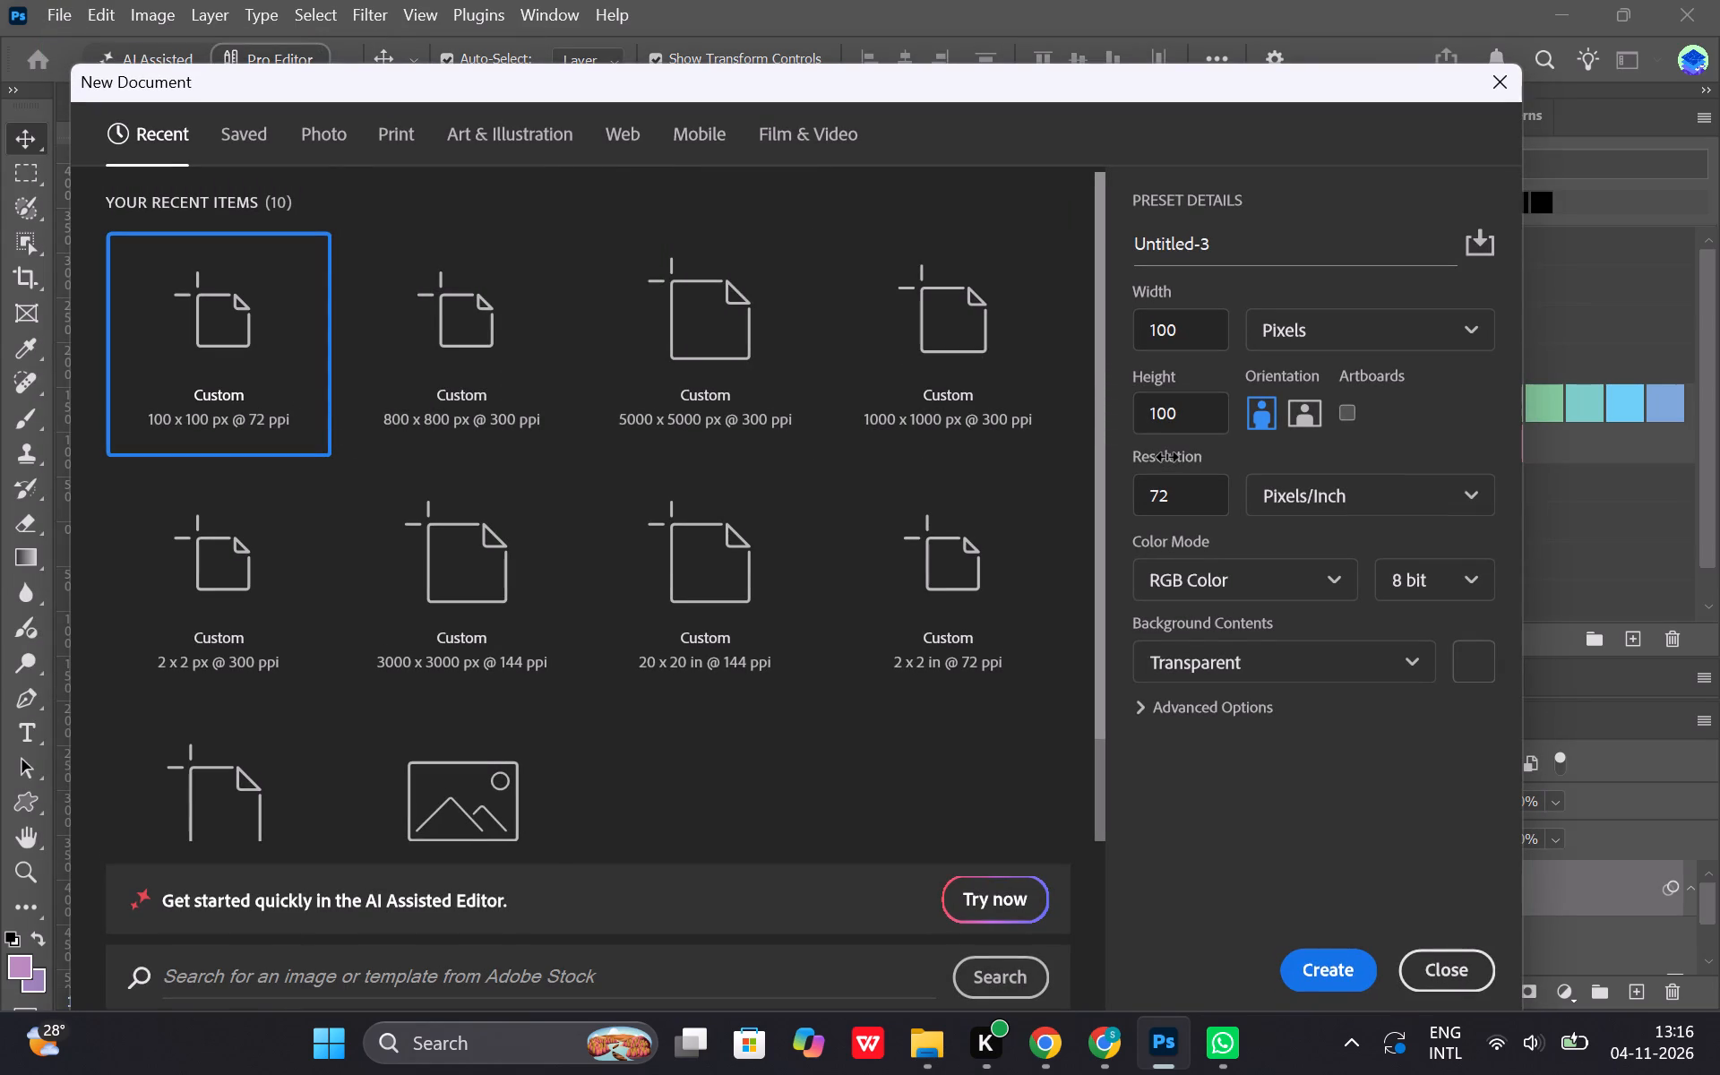
left_click(482, 325)
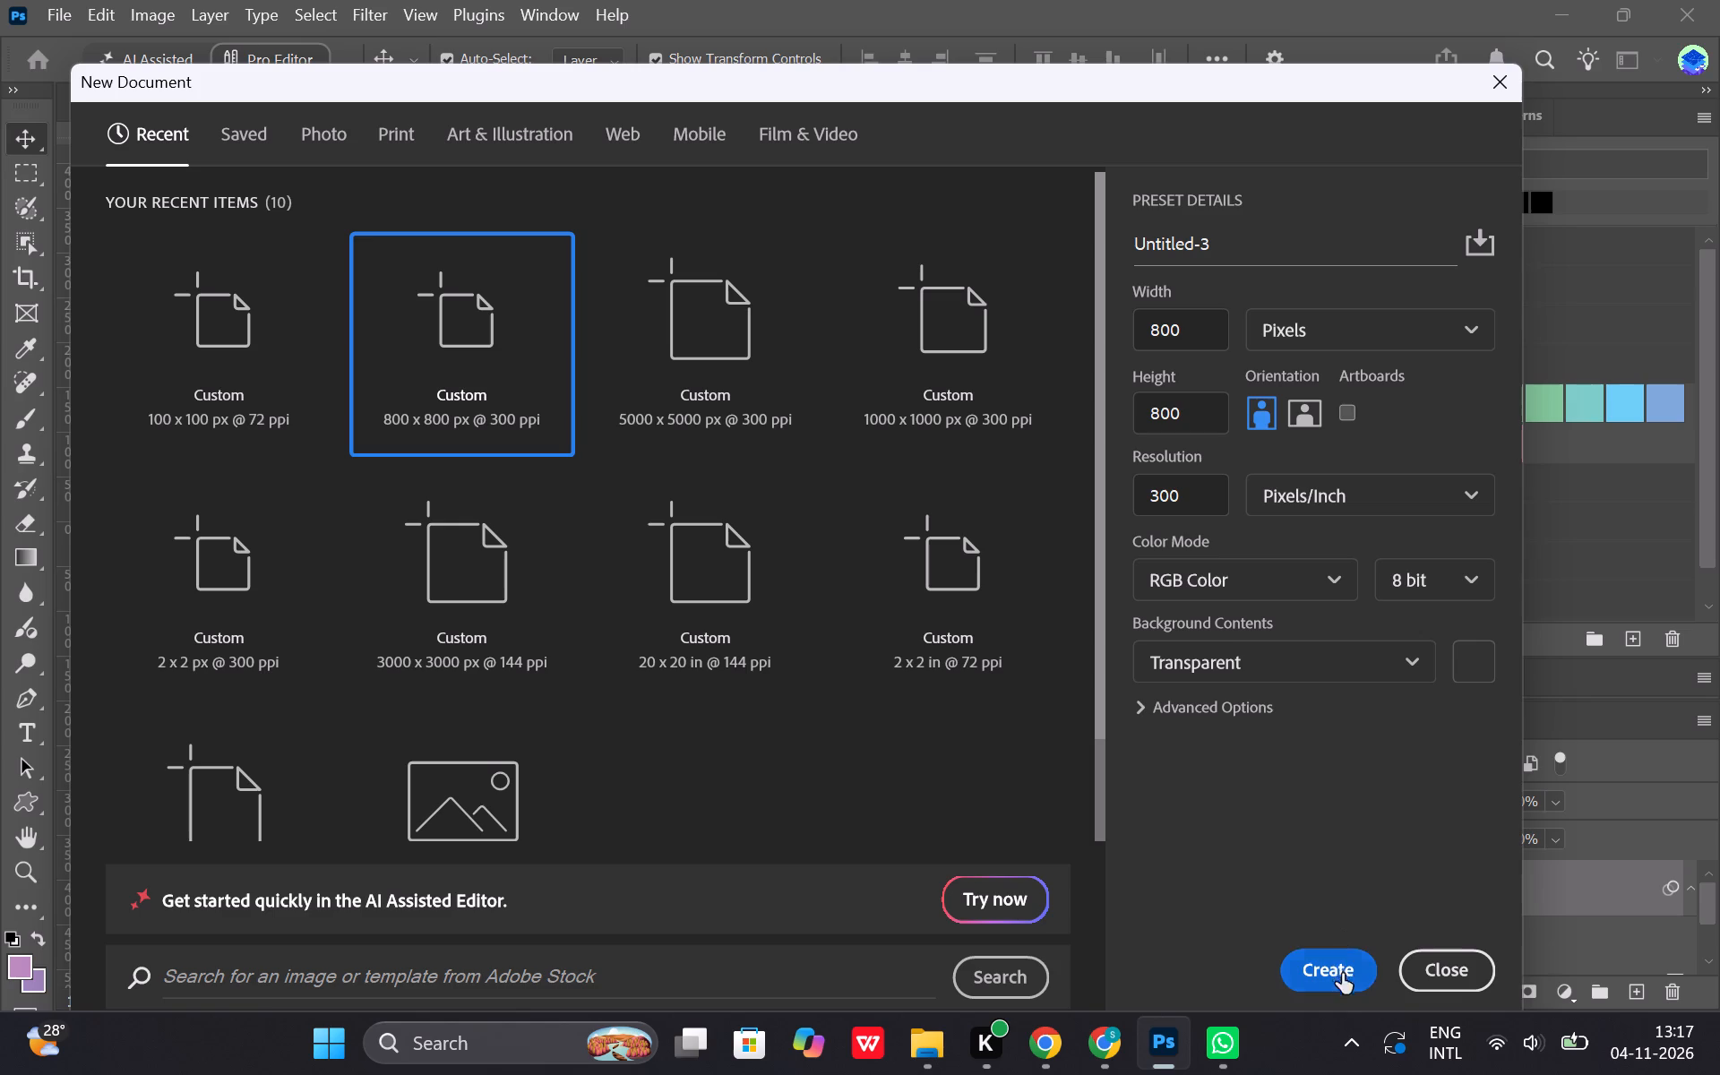
left_click_drag(1223, 247, 1143, 244)
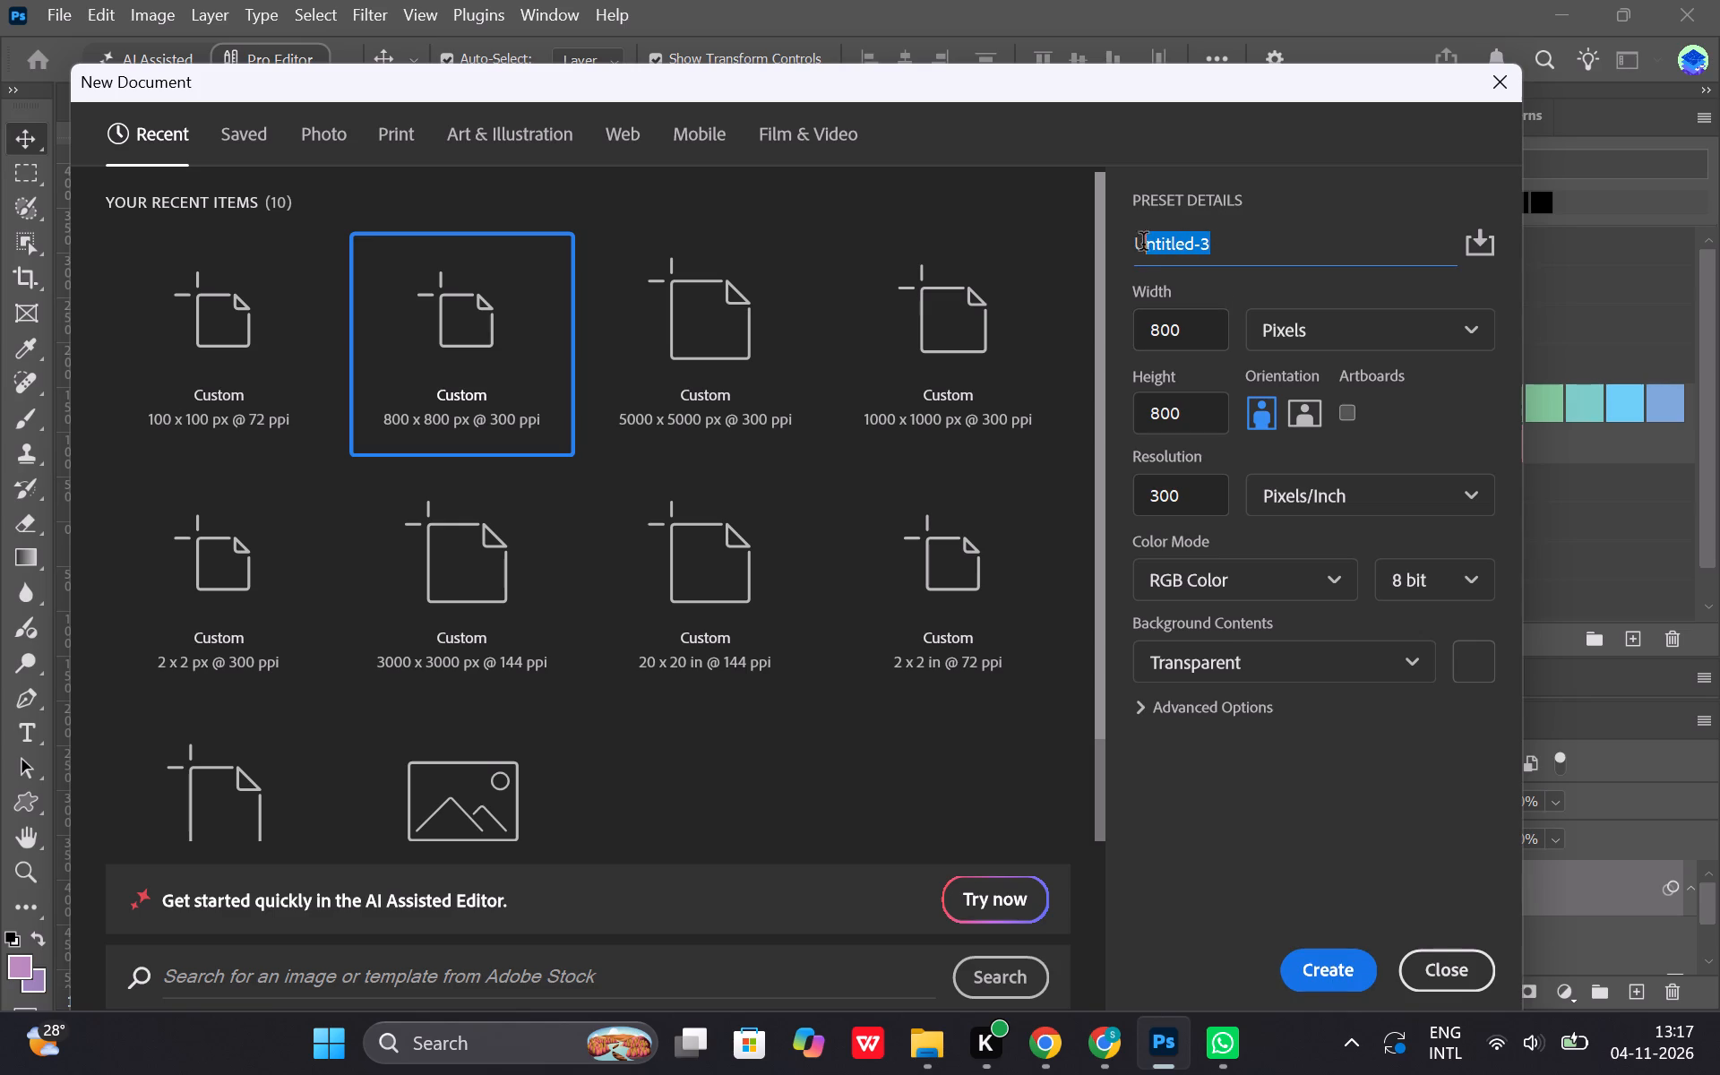
left_click_drag(1143, 244, 1134, 247)
key("BackSpace")
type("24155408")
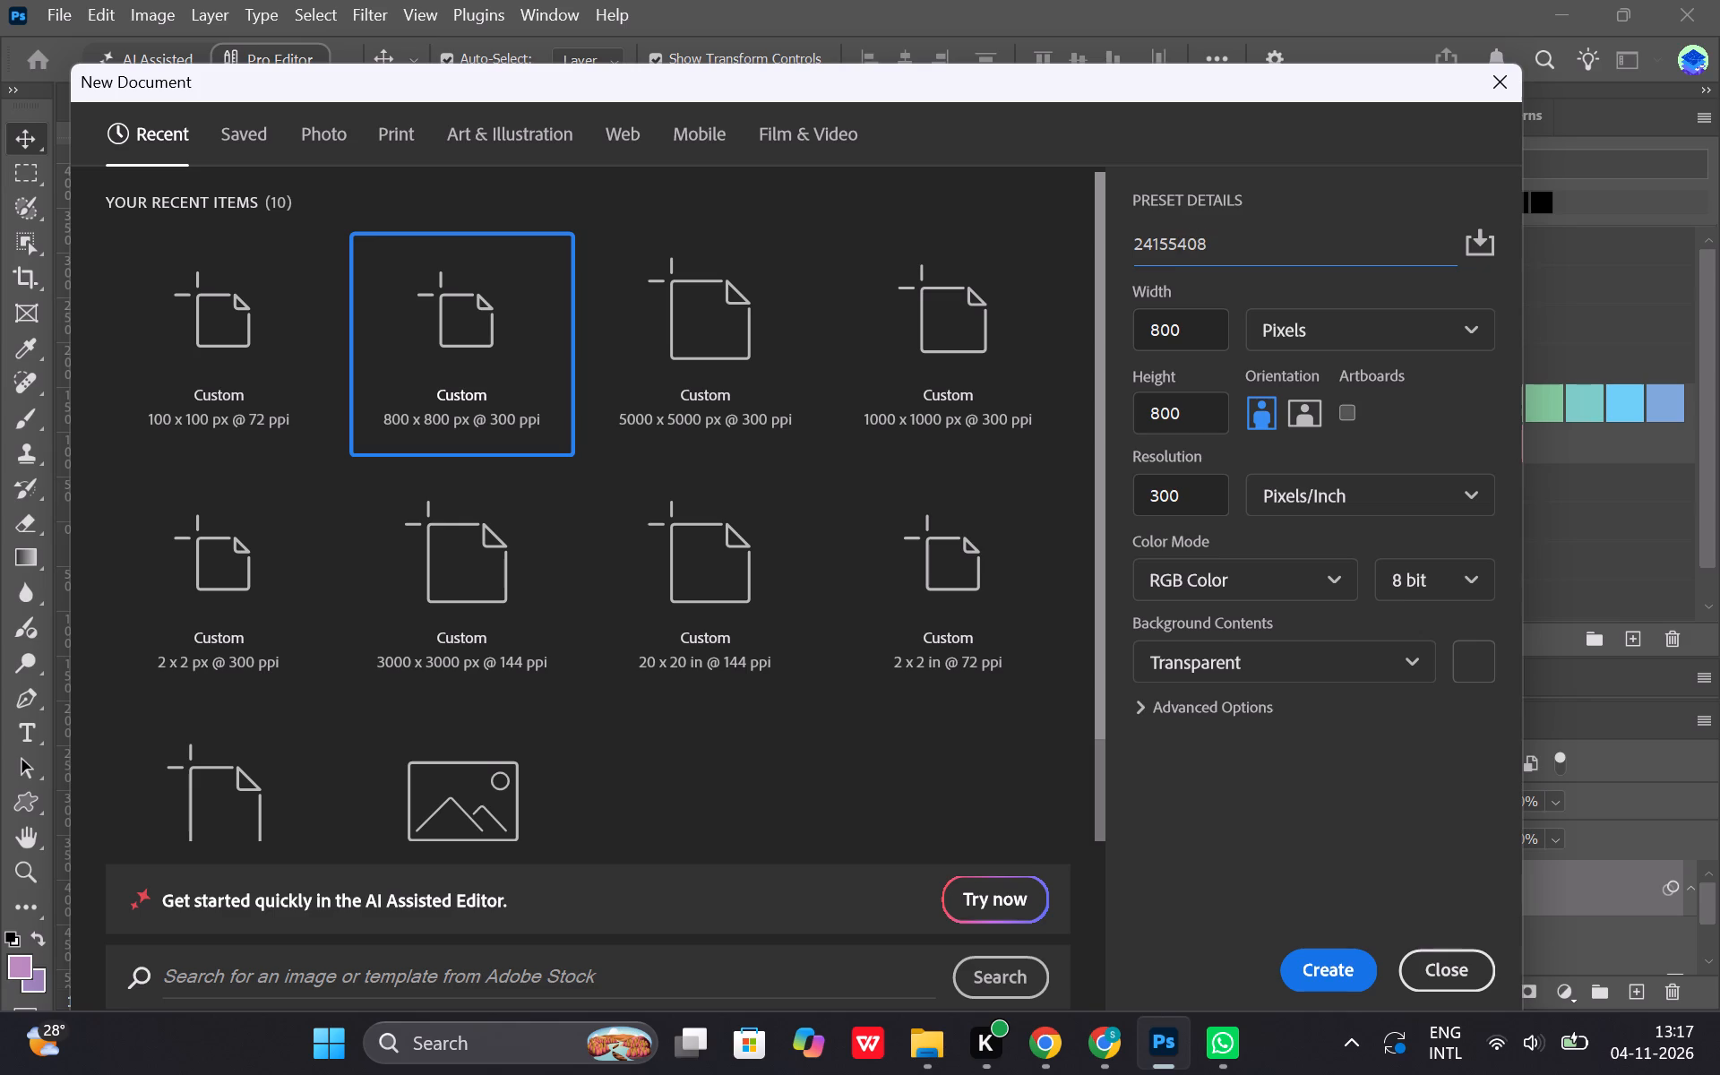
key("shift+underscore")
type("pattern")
left_click(1225, 247)
key("BackSpace")
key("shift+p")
left_click(1328, 972)
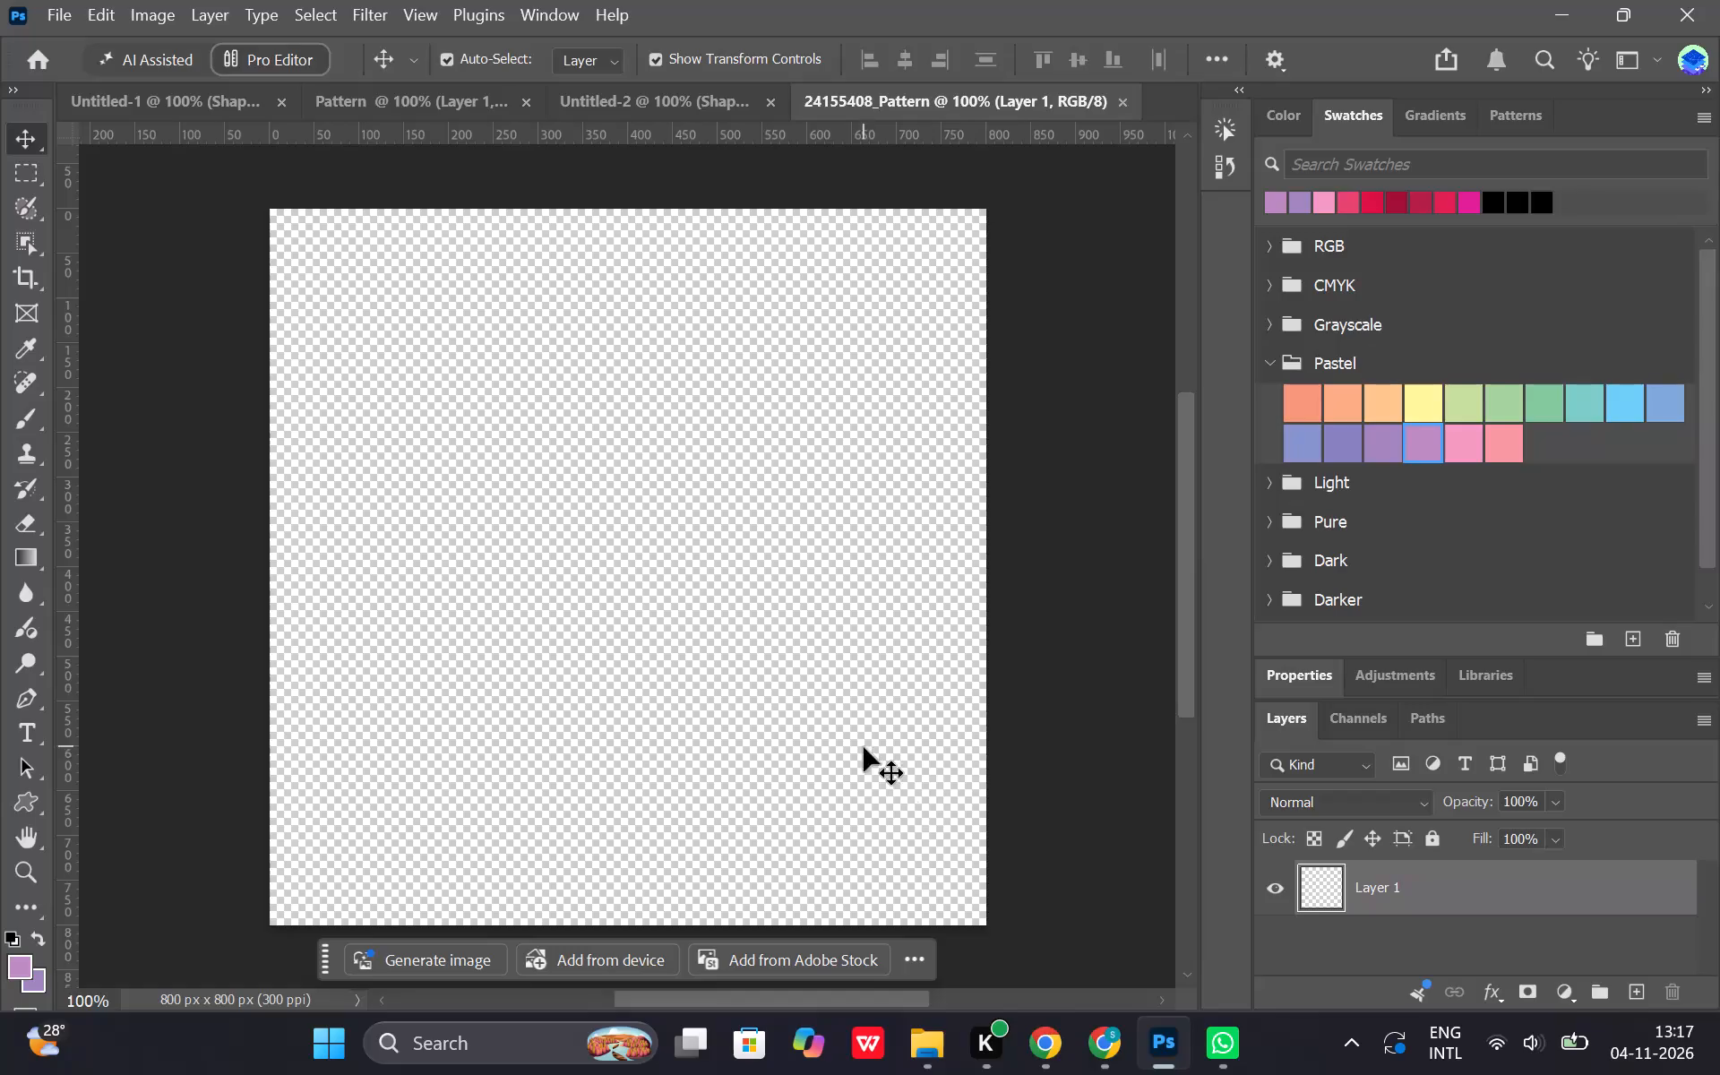
Switch to the polka dot tutorial in Chrome and skip ahead past 3:12 to examine what follows creating the new document.
left_click(1091, 1054)
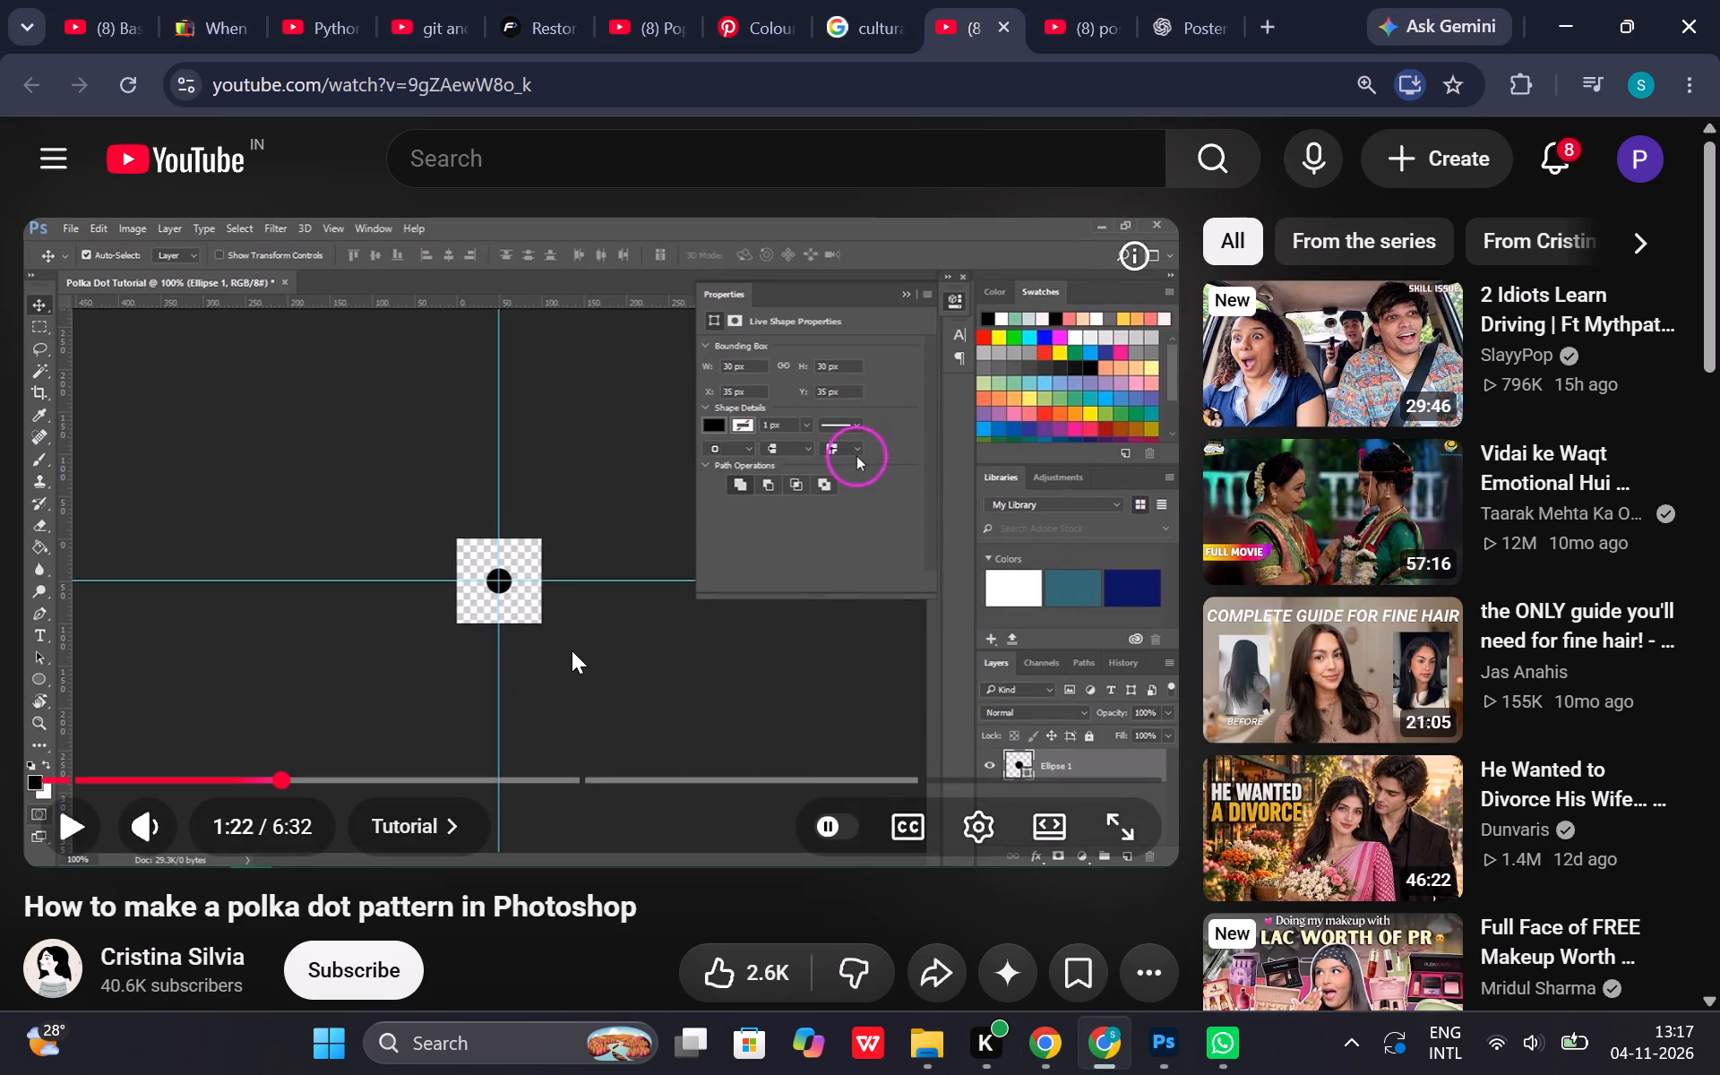
left_click(572, 650)
key("Right")
key("Right")
key("Right")
key("Right")
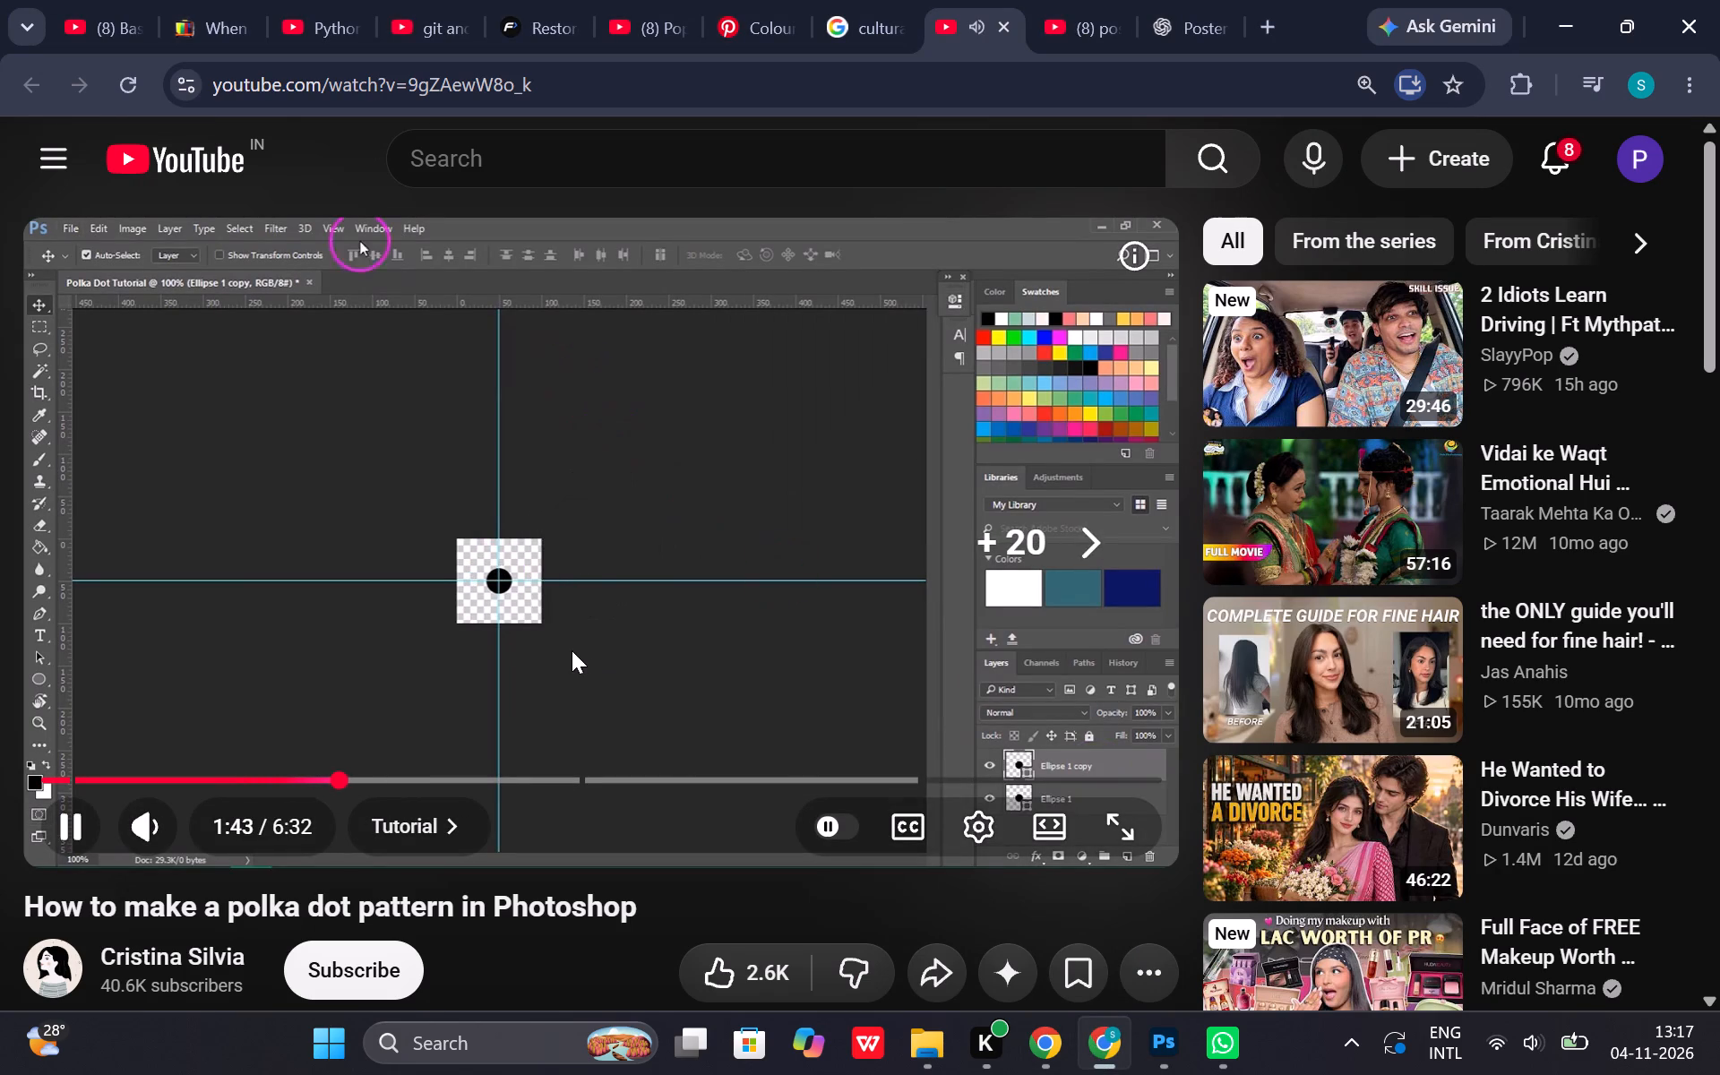
key("Right")
key("Right")
key("Right")
key("Right")
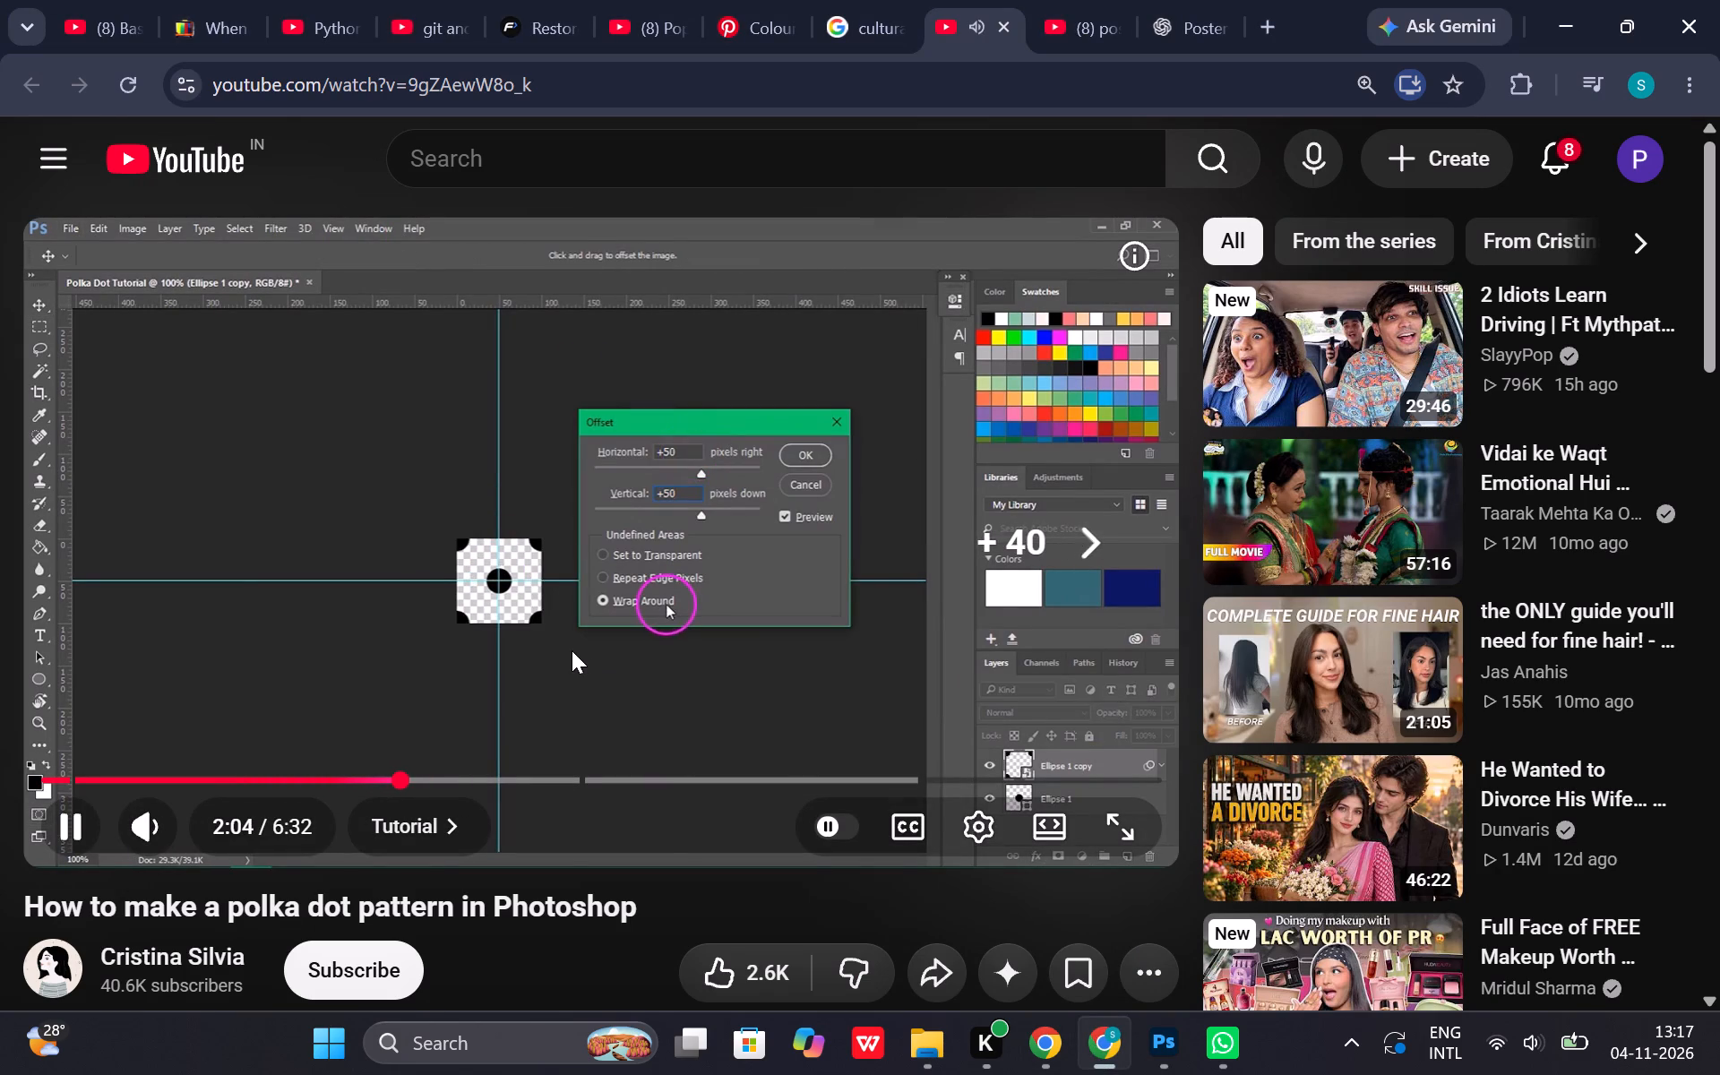
key("Right")
key("Right")
key("Right")
key("Right")
key("Right")
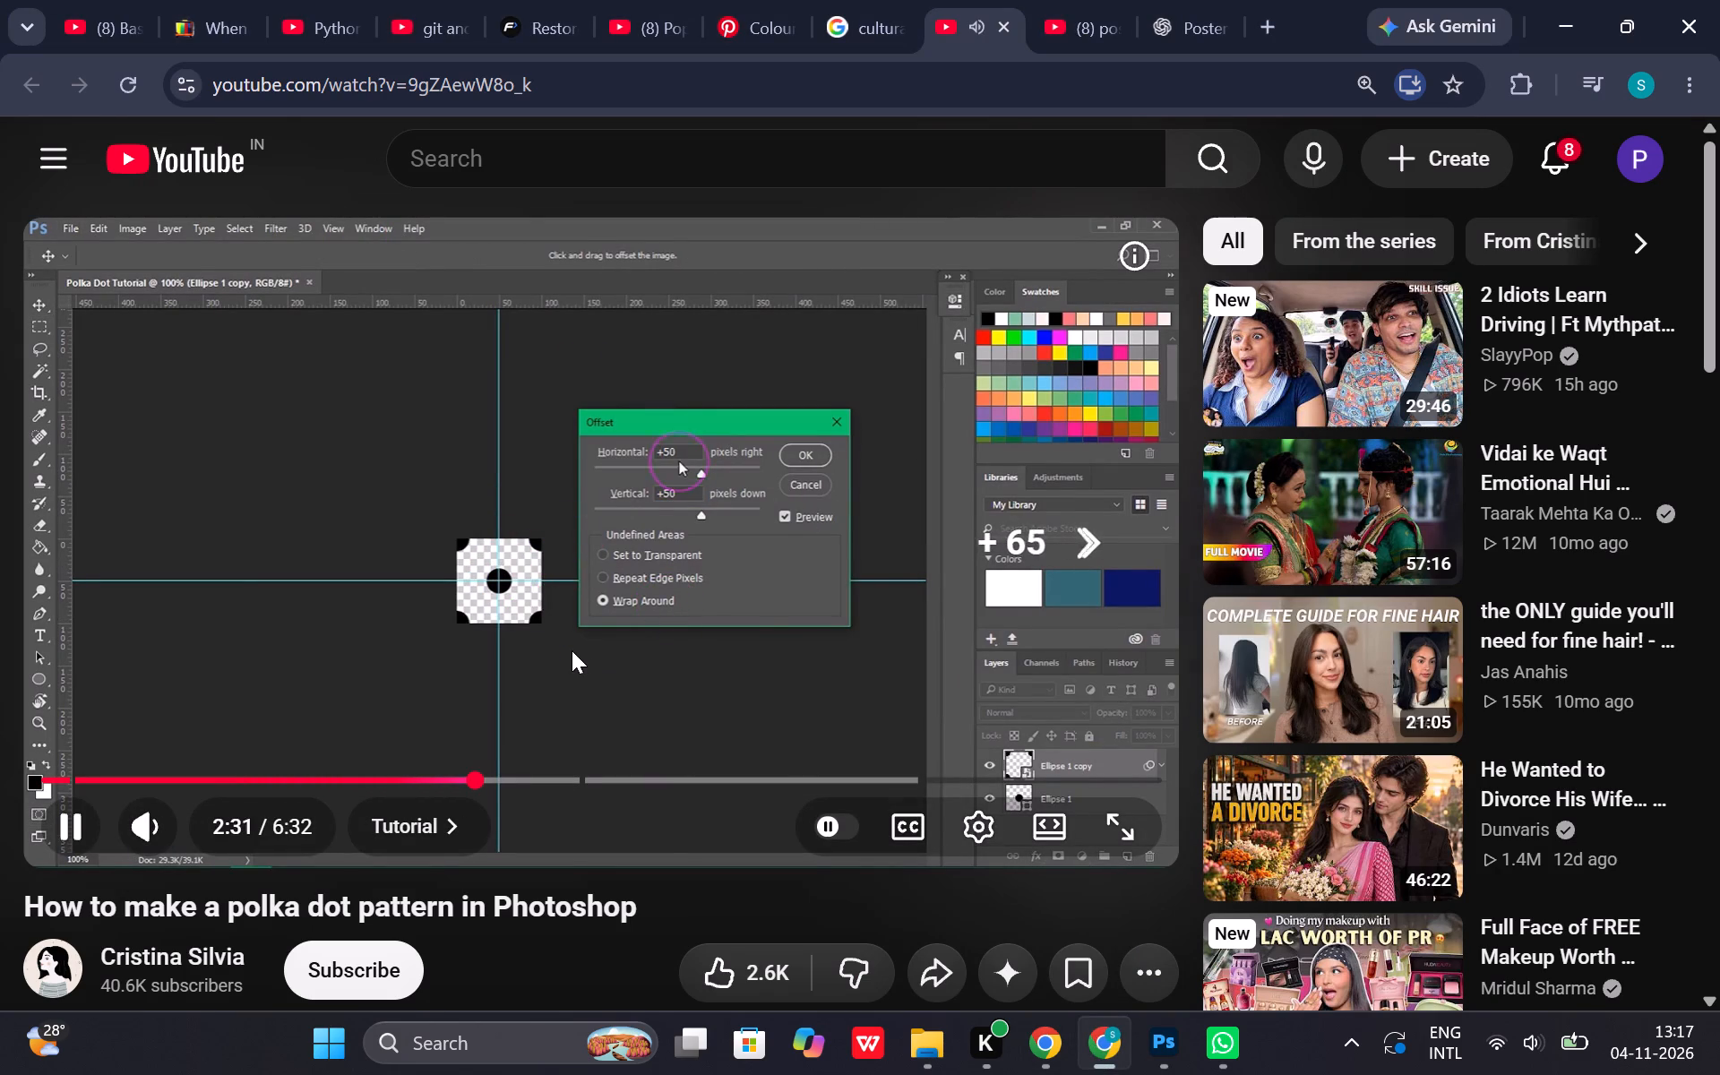
key("Right")
key("Right")
key("Right")
key("Right")
key("Right")
key("Right")
key("Right")
key("Right")
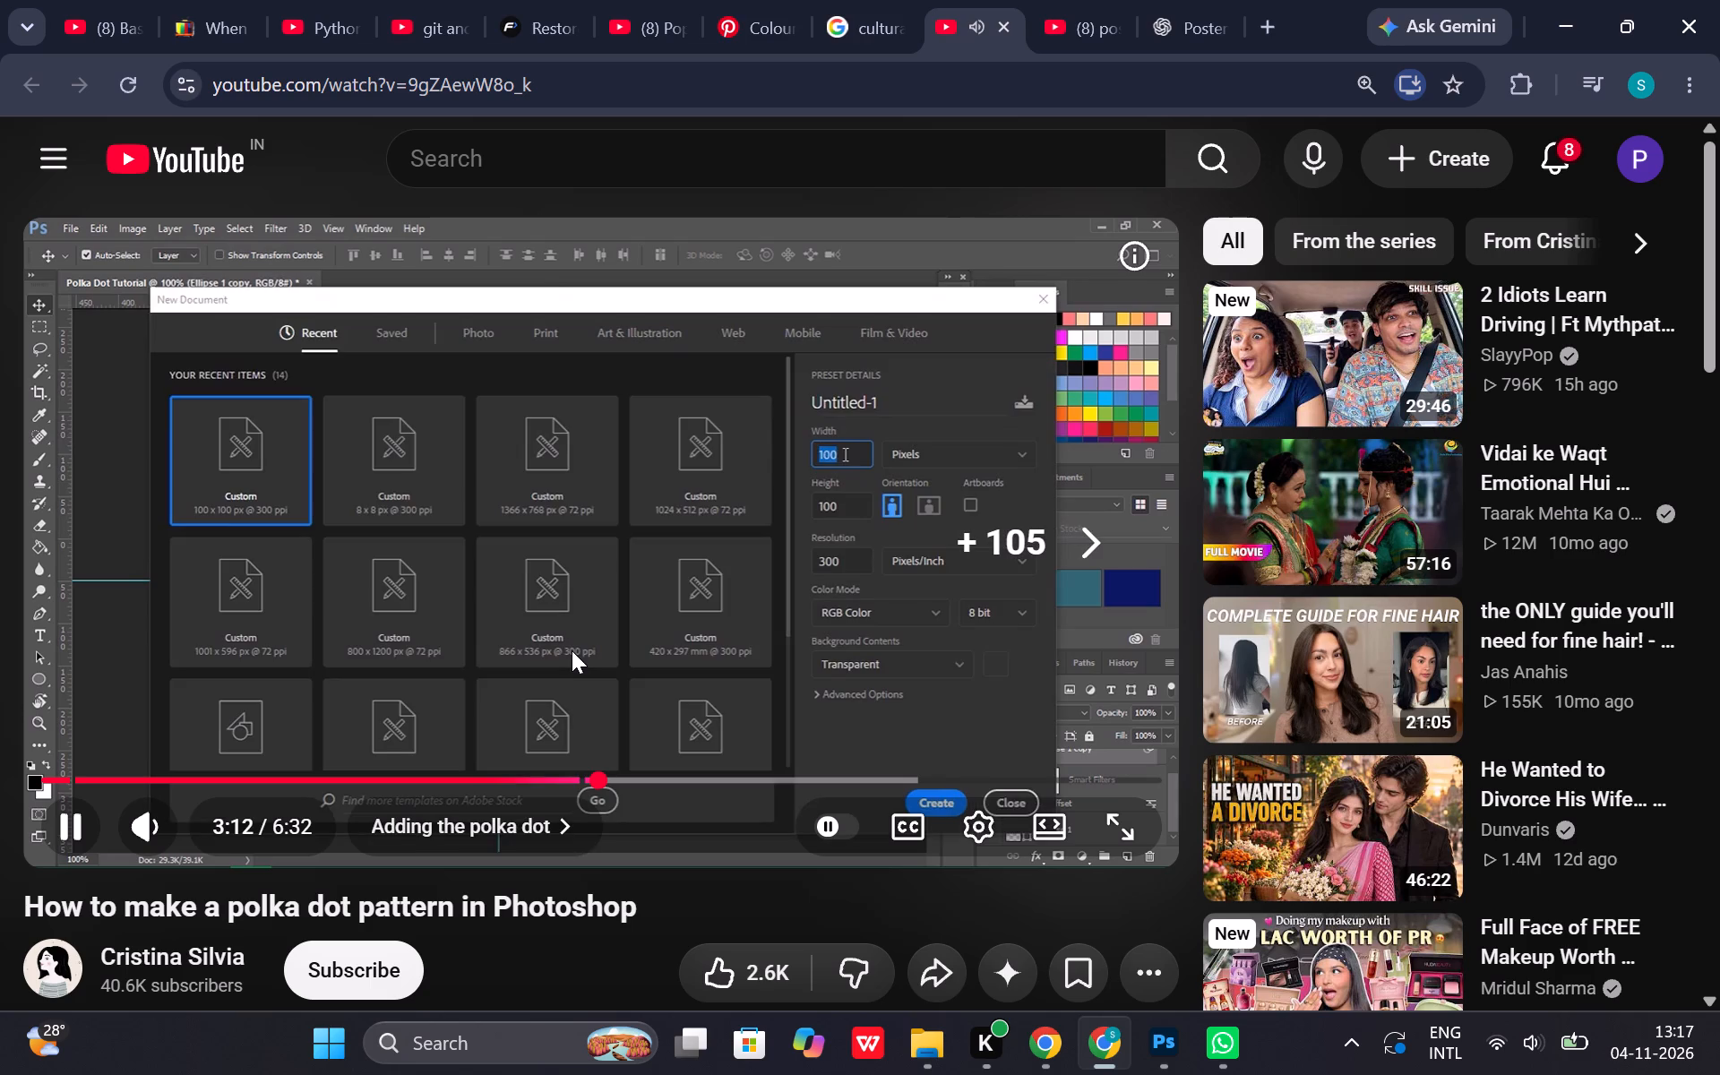
key("Right")
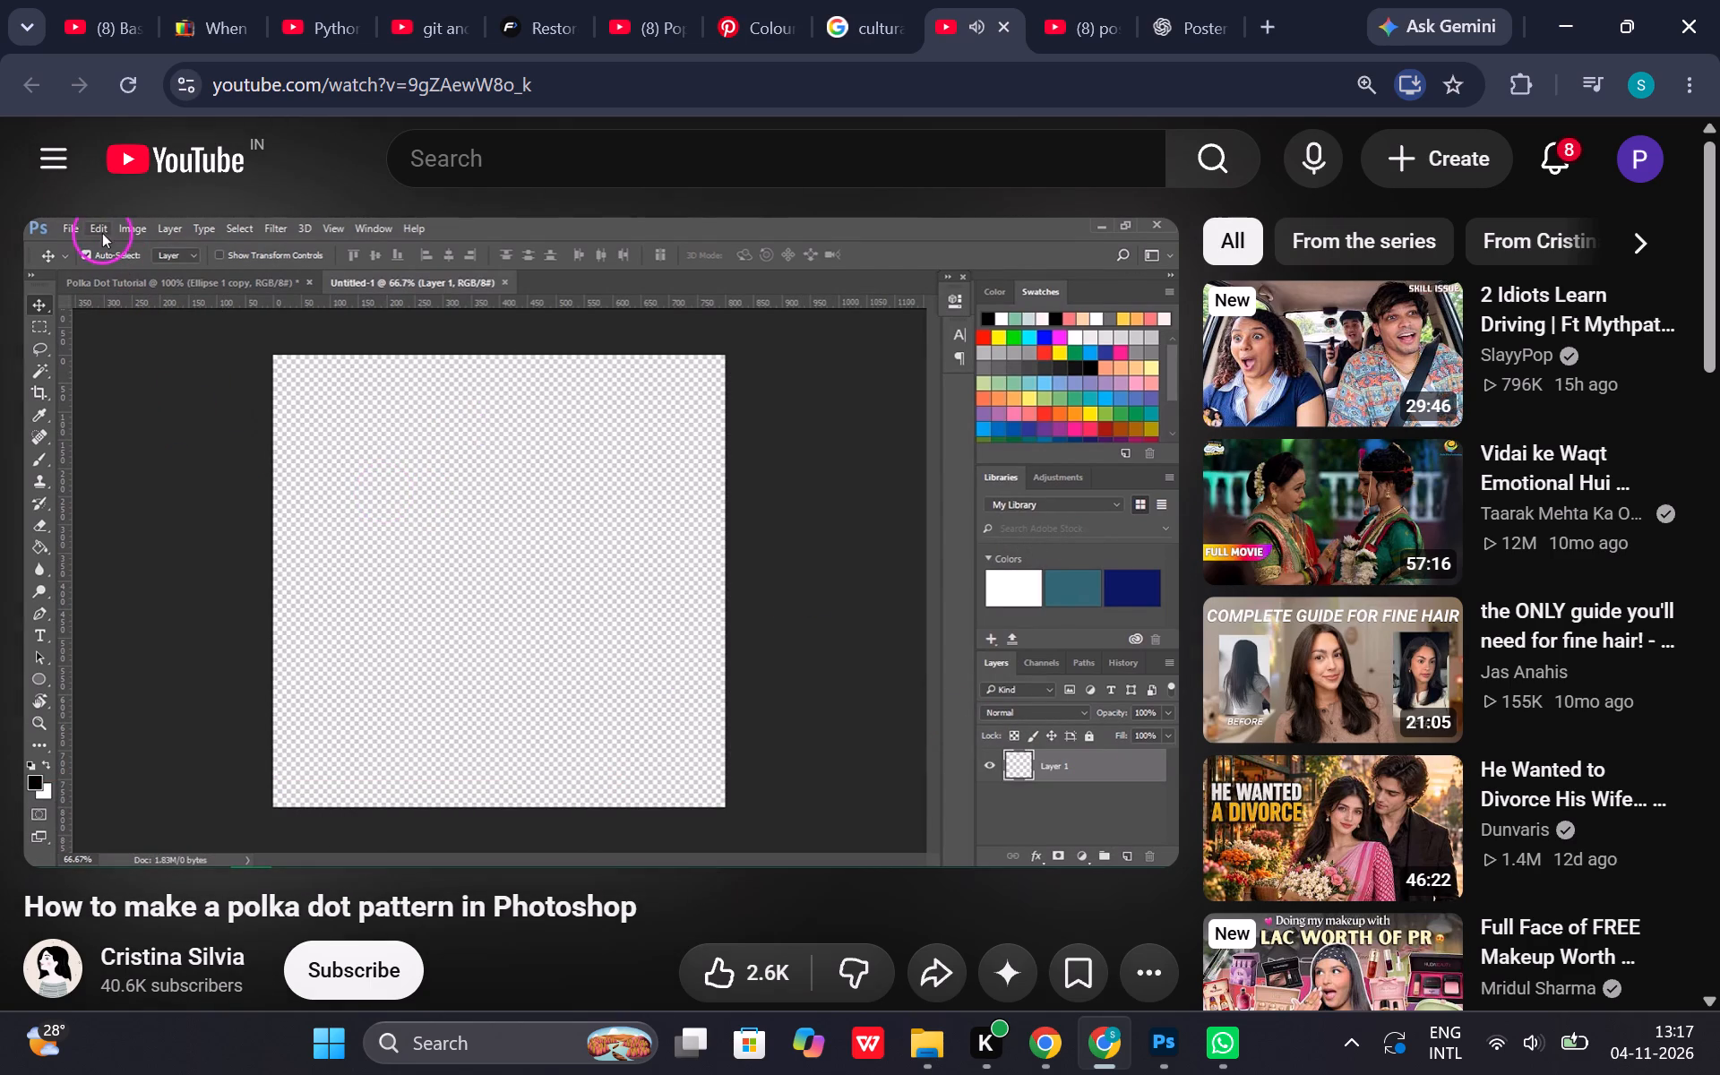
left_click(705, 621)
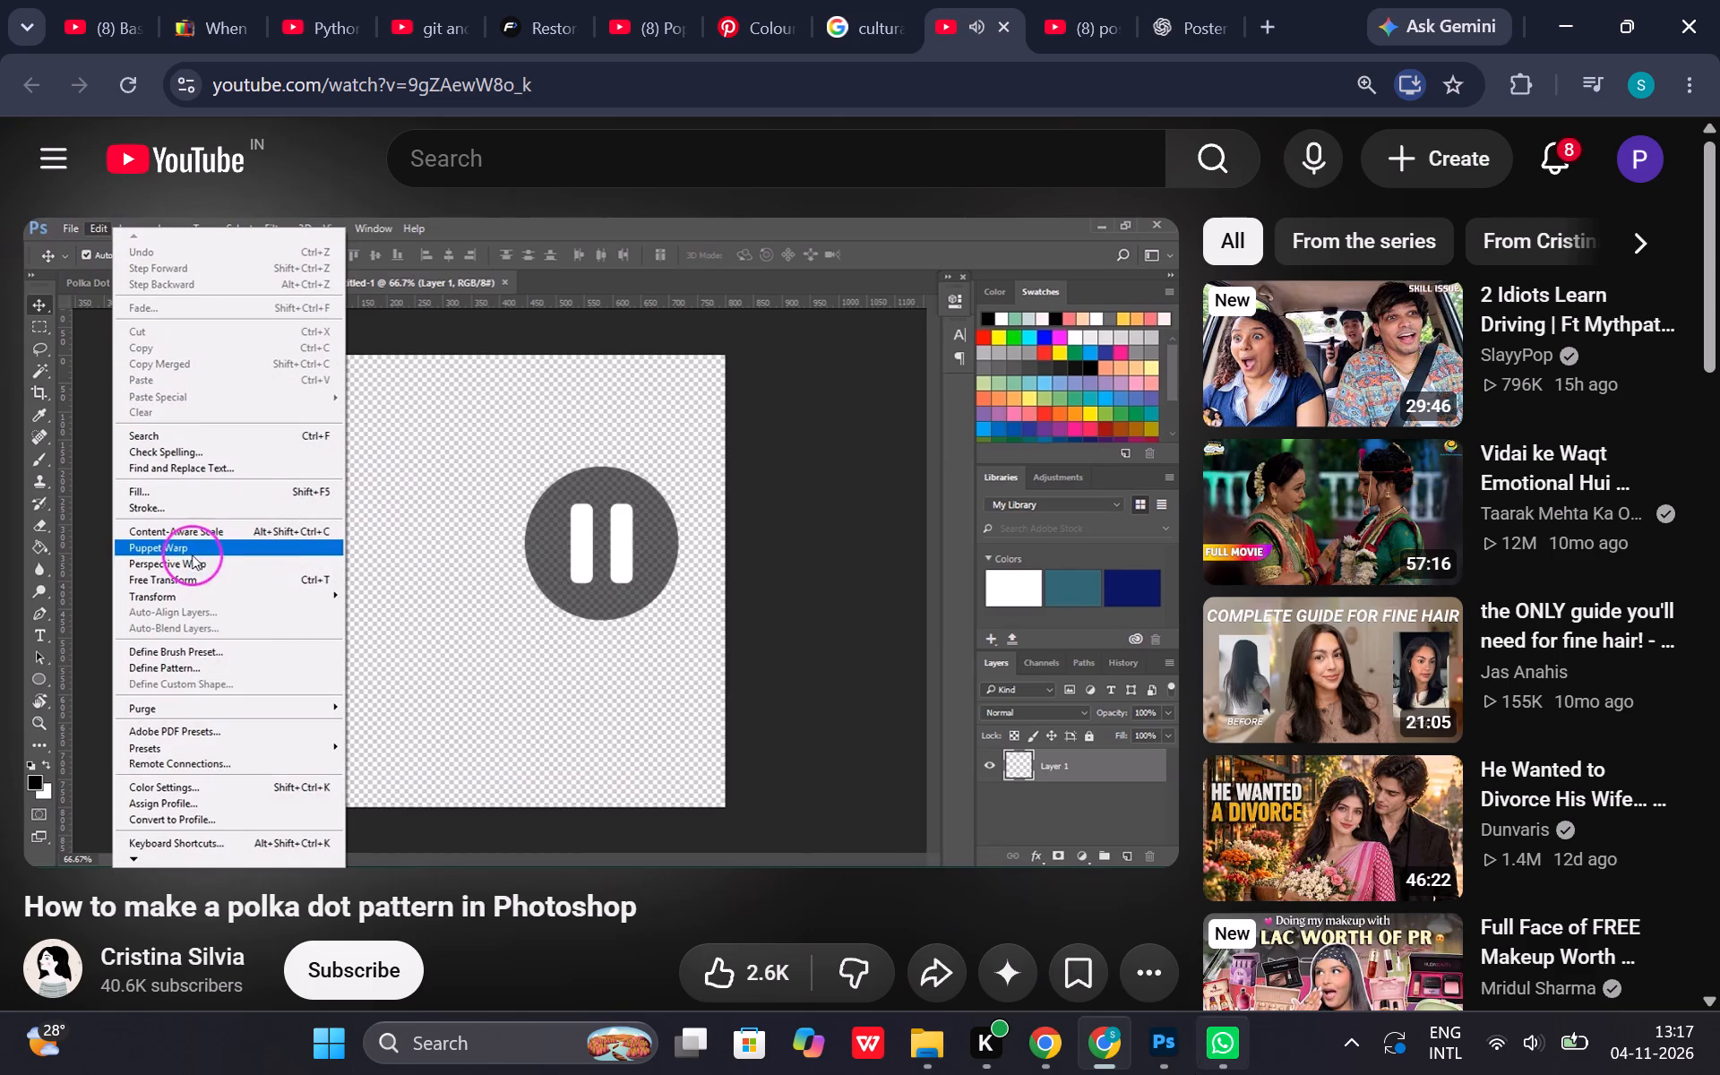
Play the tutorial to about 3:27 to examine how the Fill command is set up to use the custom pattern.
left_click(1154, 1057)
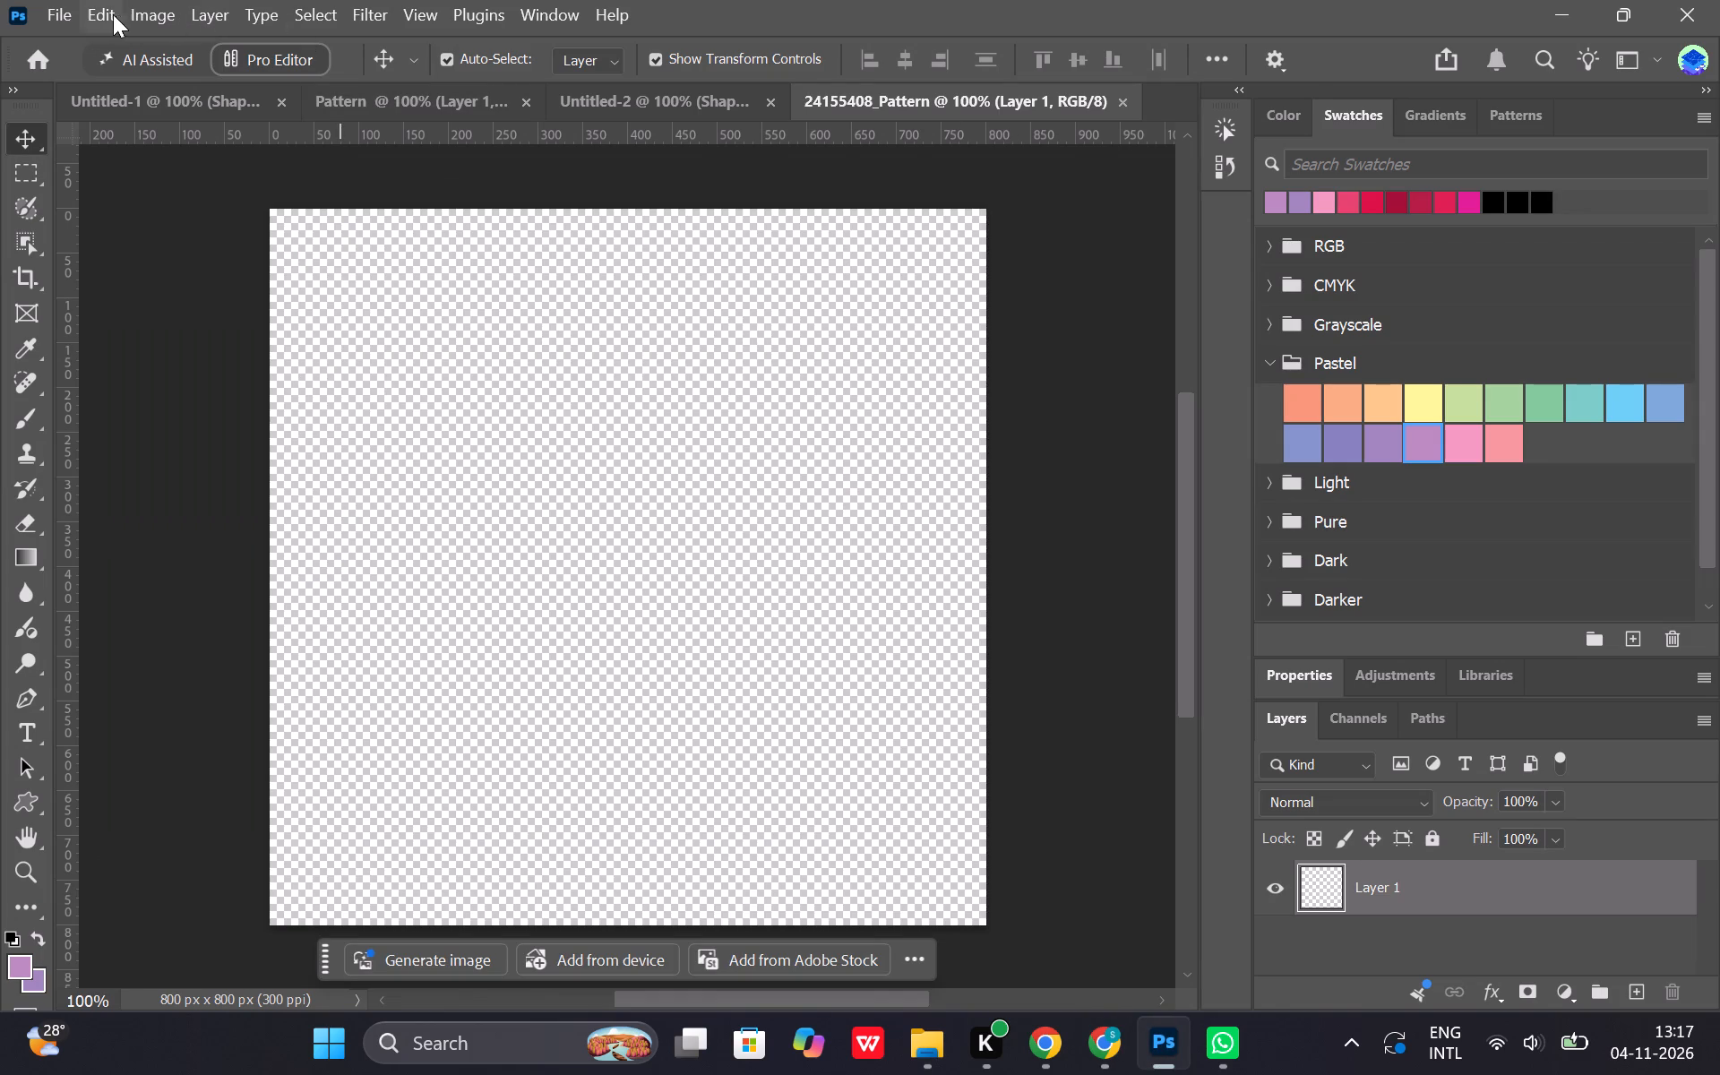
left_click(100, 11)
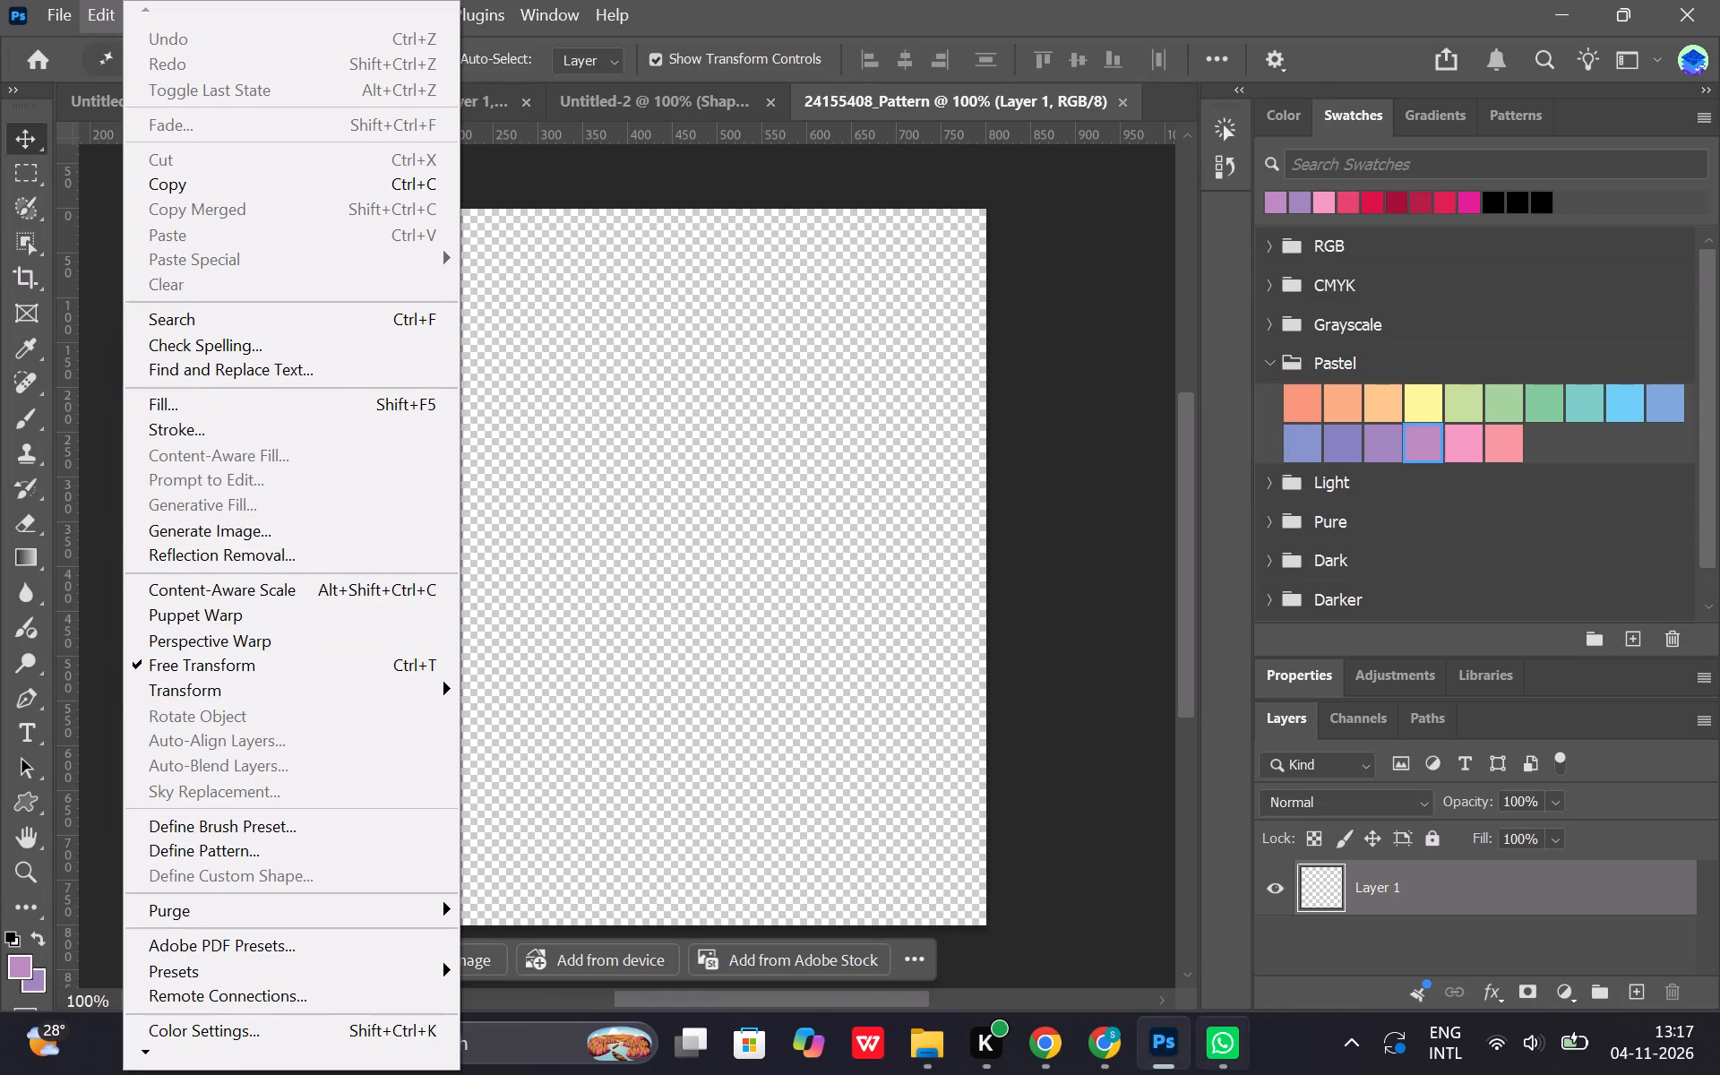
left_click(1114, 1043)
left_click(685, 695)
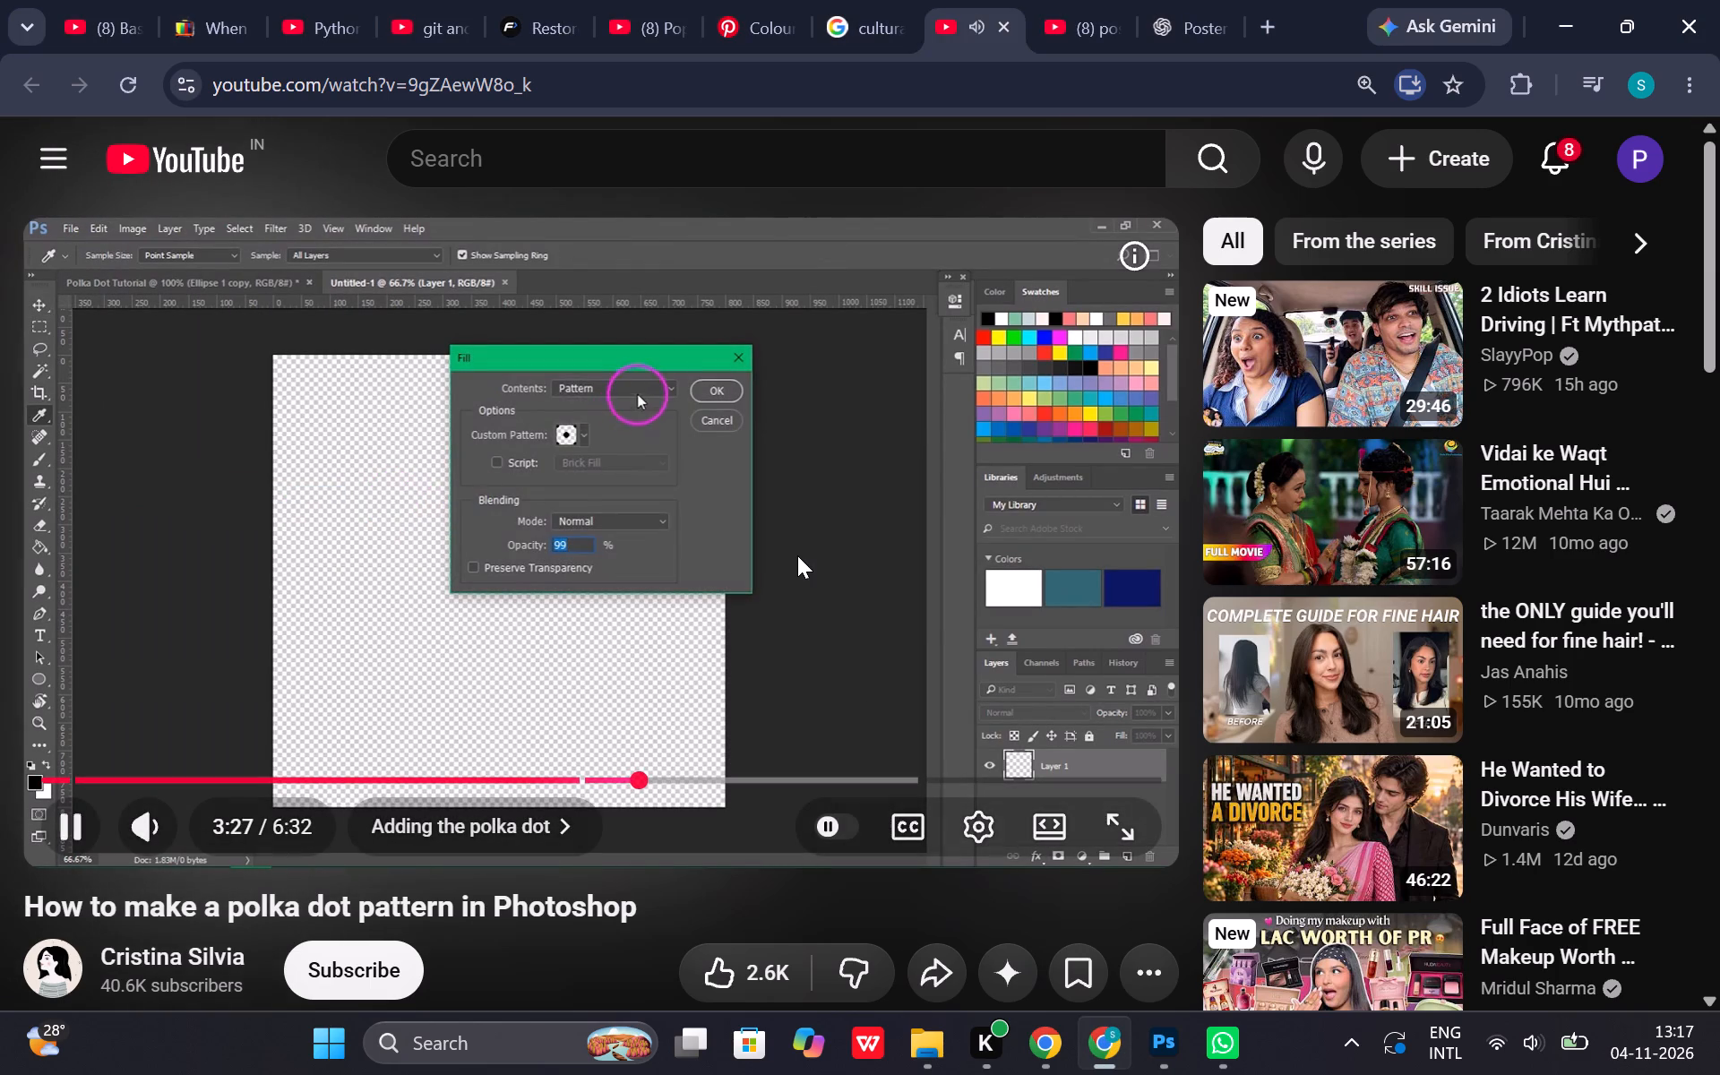
left_click(797, 555)
left_click(1173, 1037)
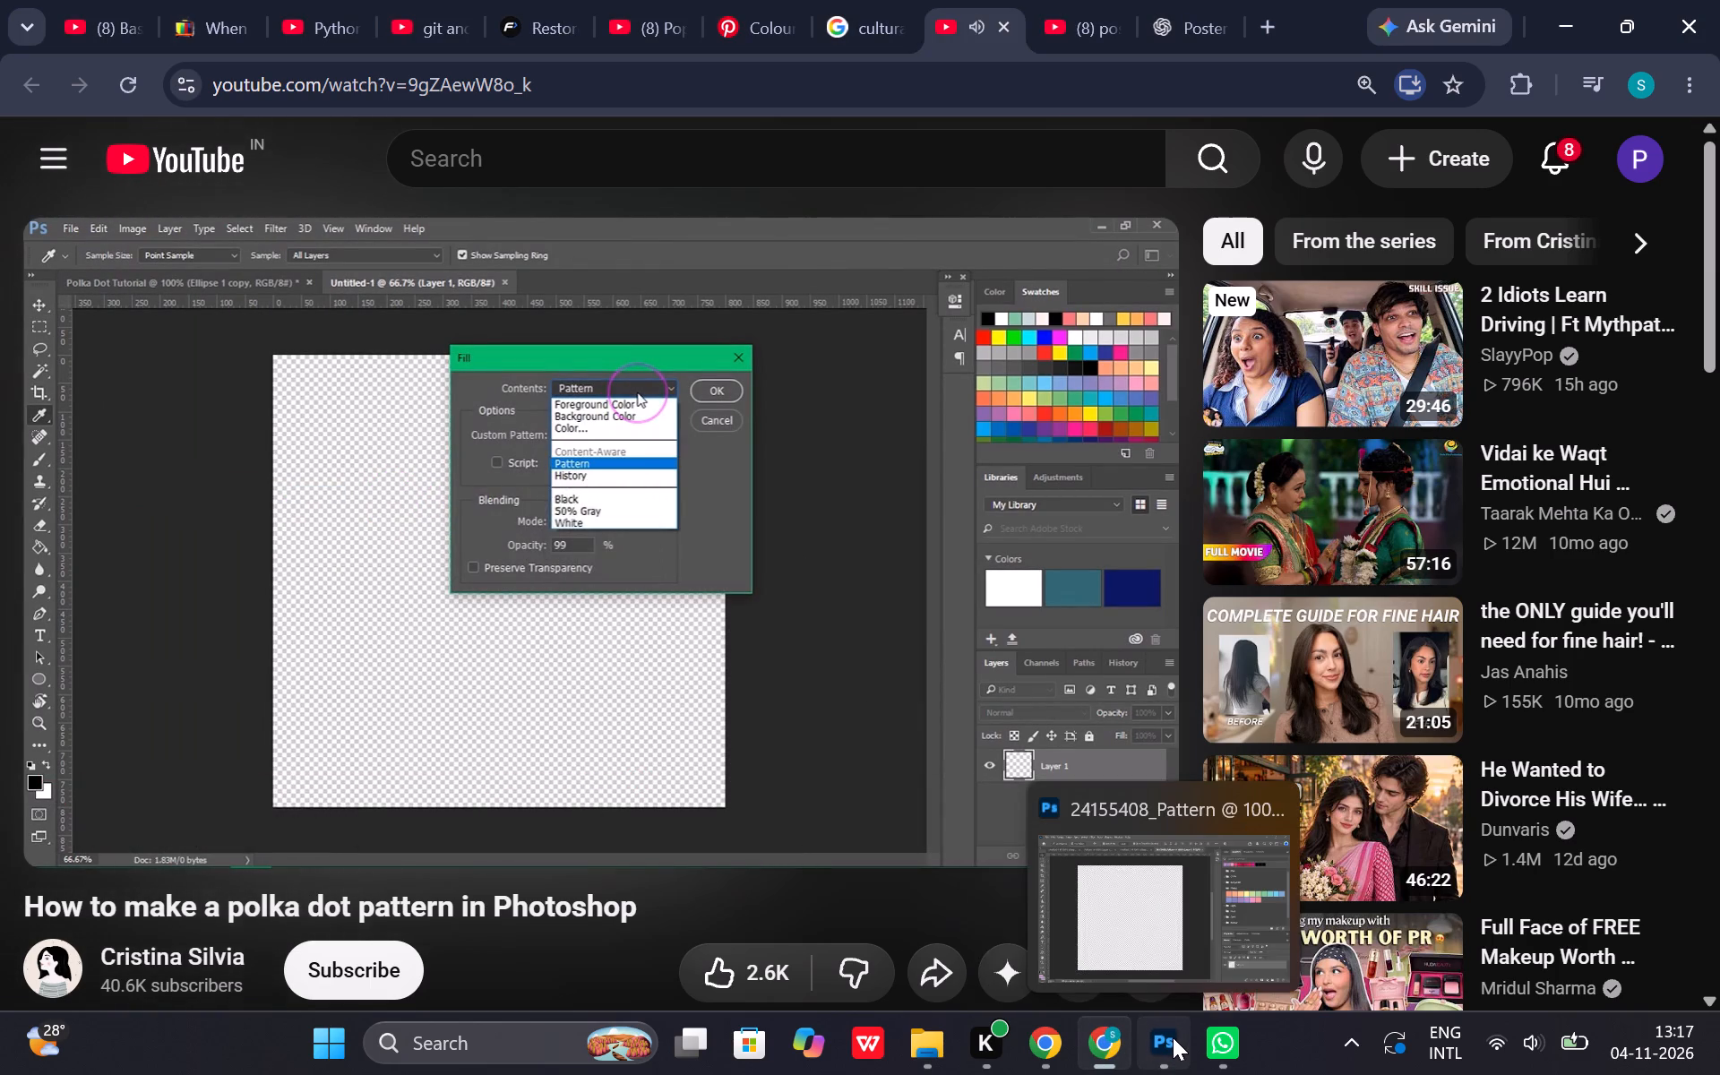
Fill the empty layer with the lavender flower custom pattern in Normal mode at 100% opacity.
left_click(99, 0)
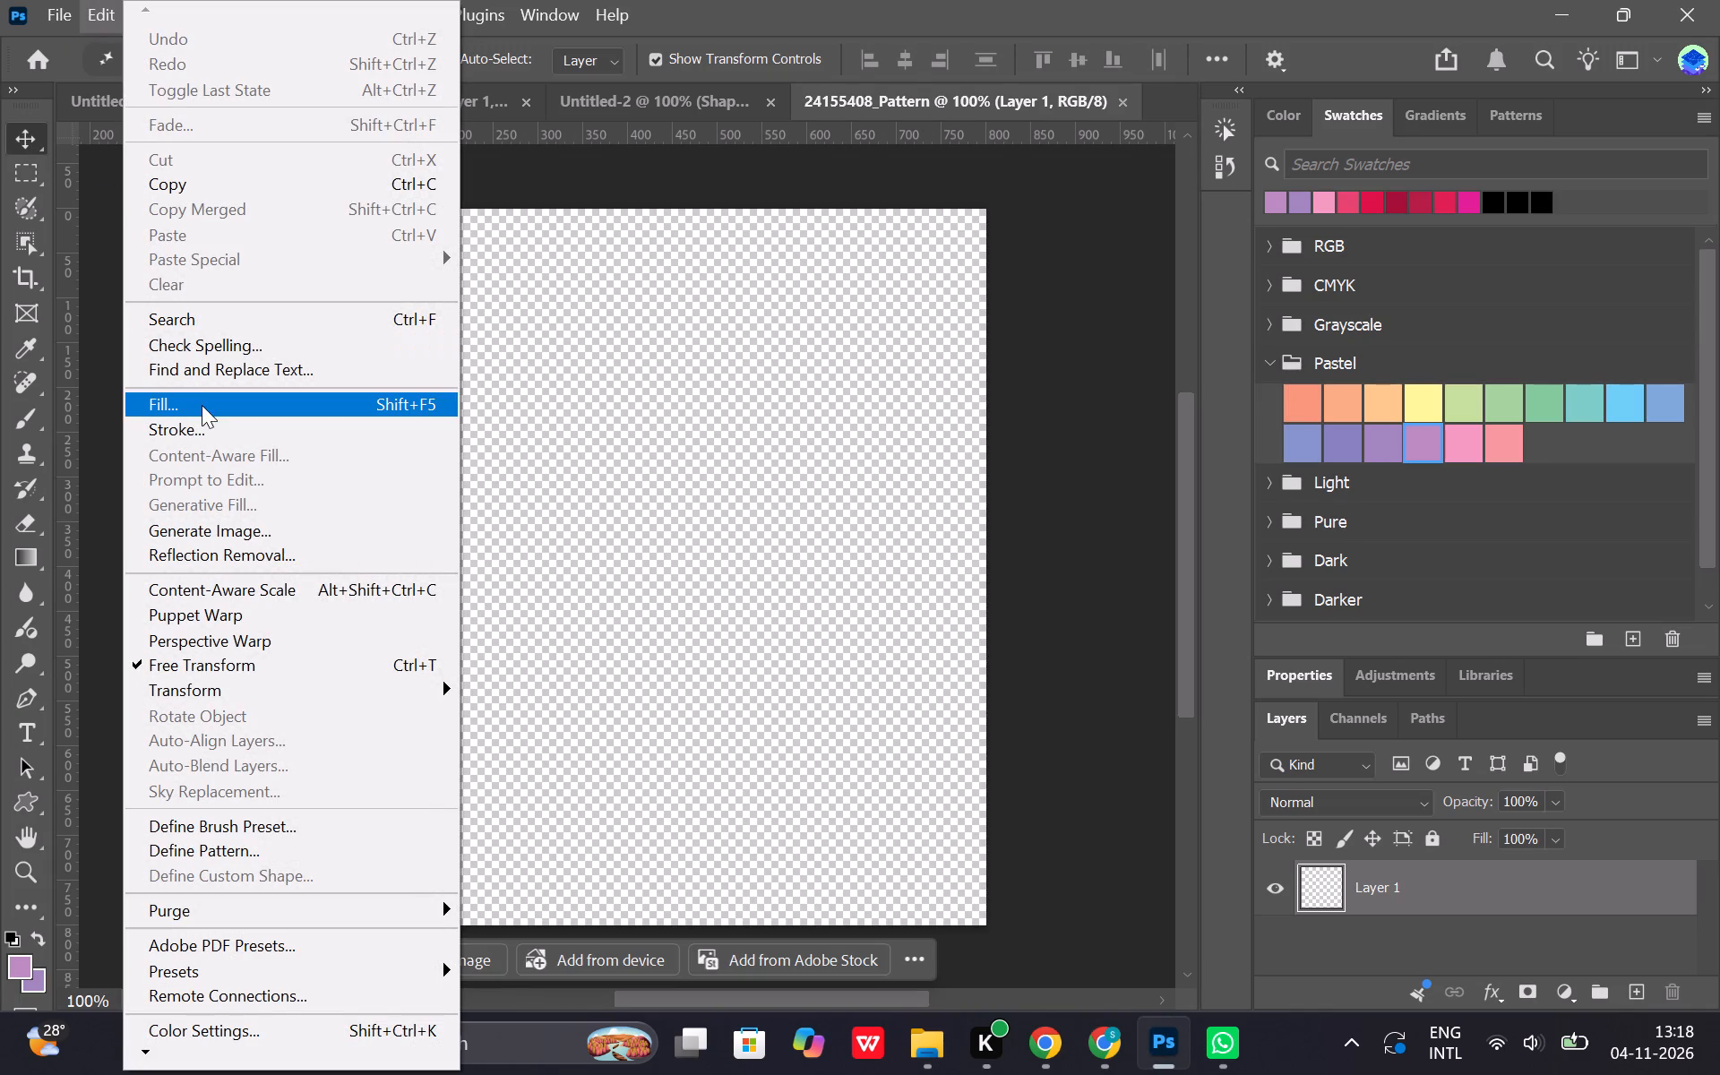
left_click(197, 395)
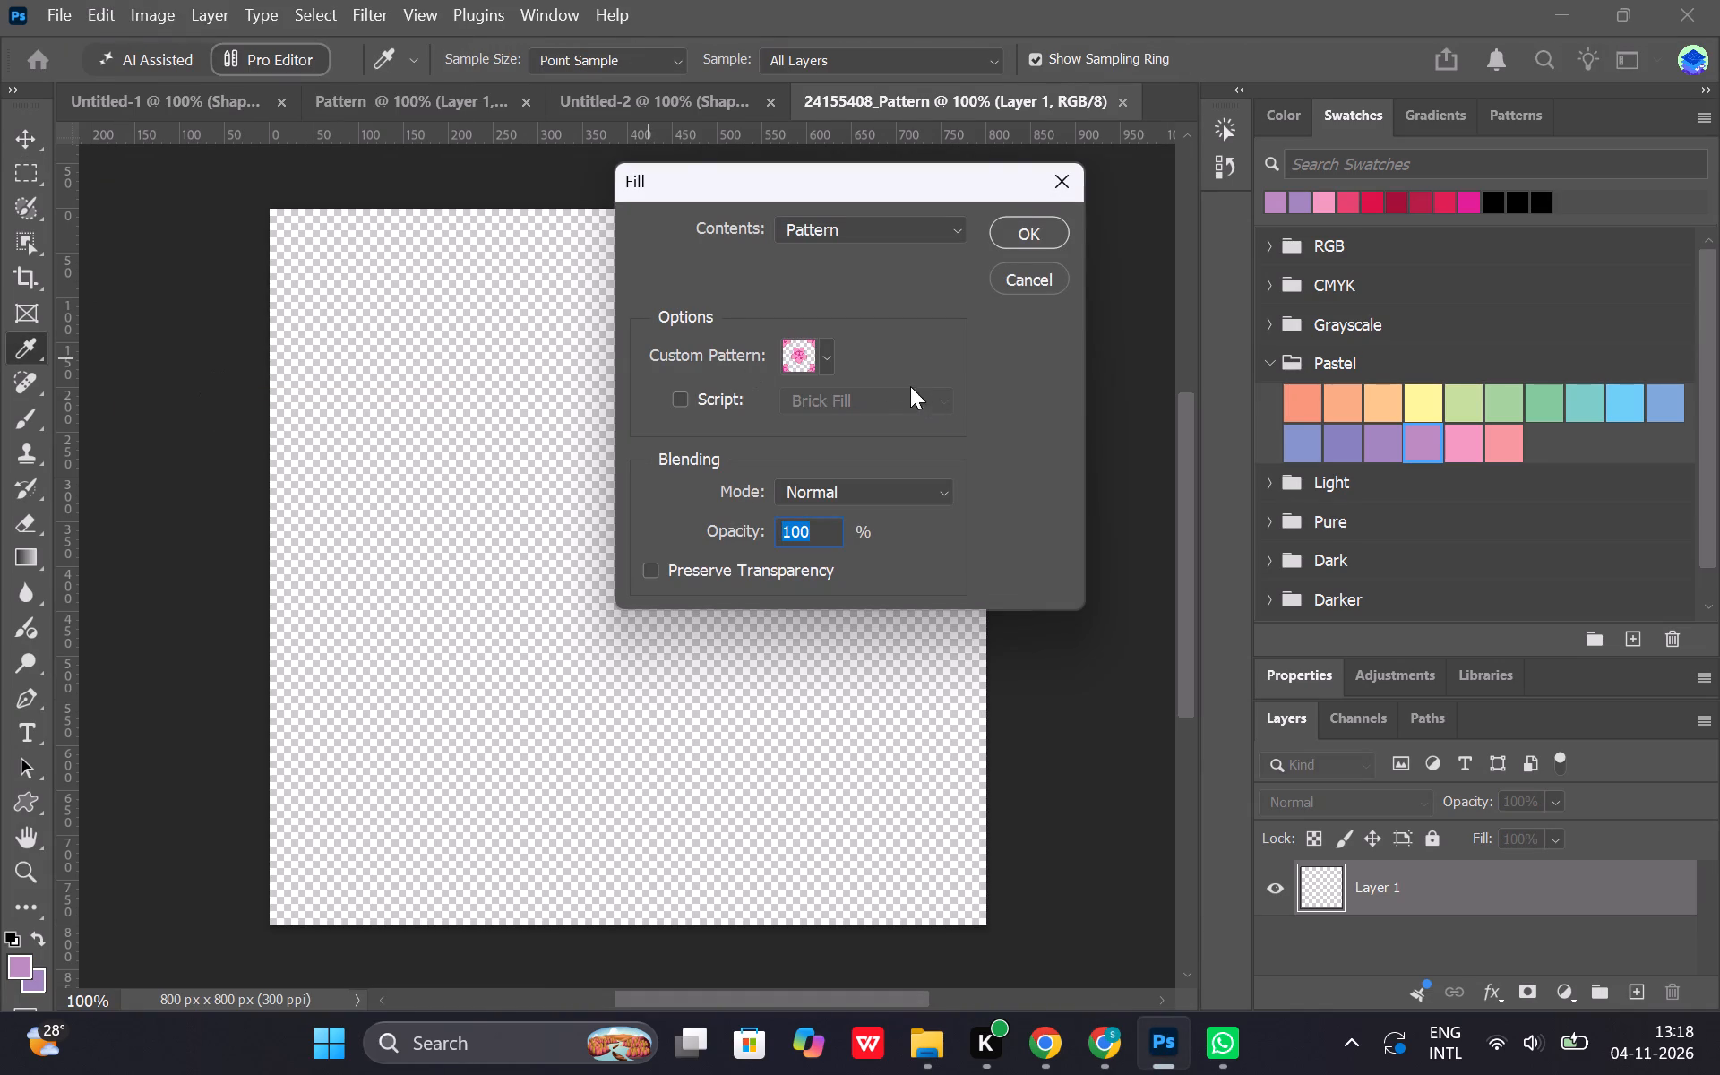
left_click(828, 357)
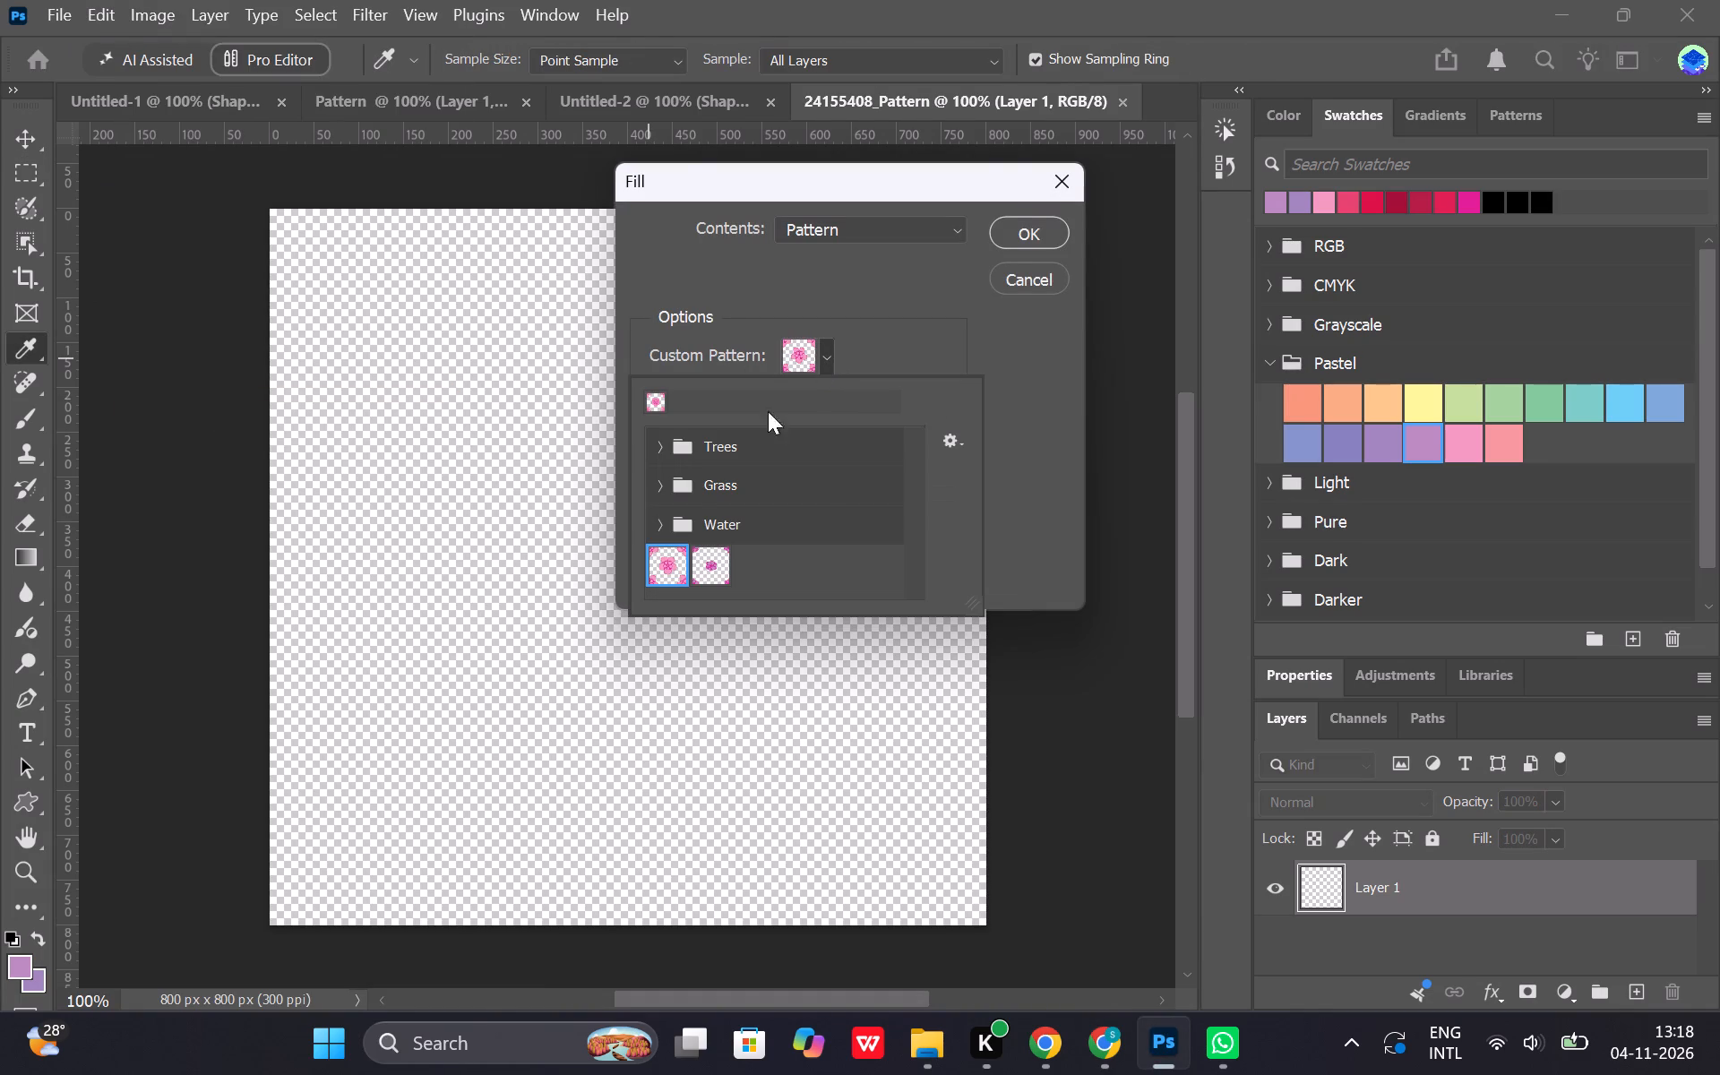
left_click(718, 559)
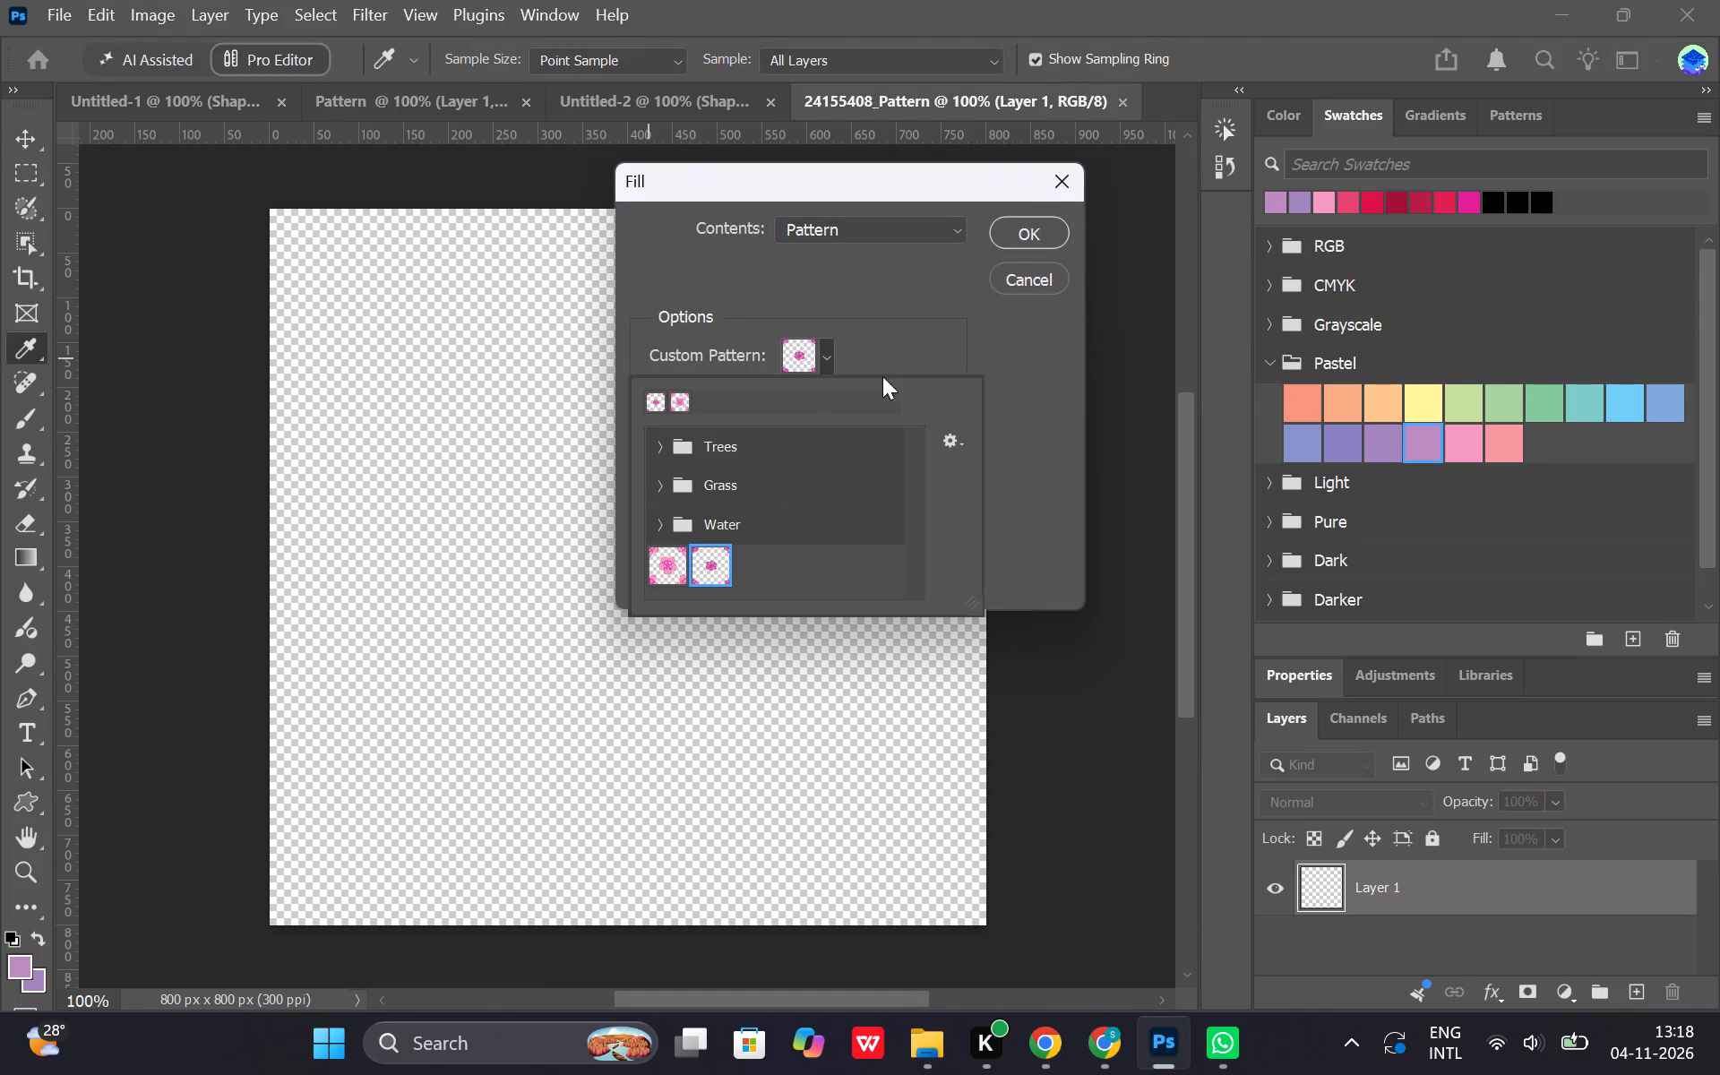
left_click(996, 342)
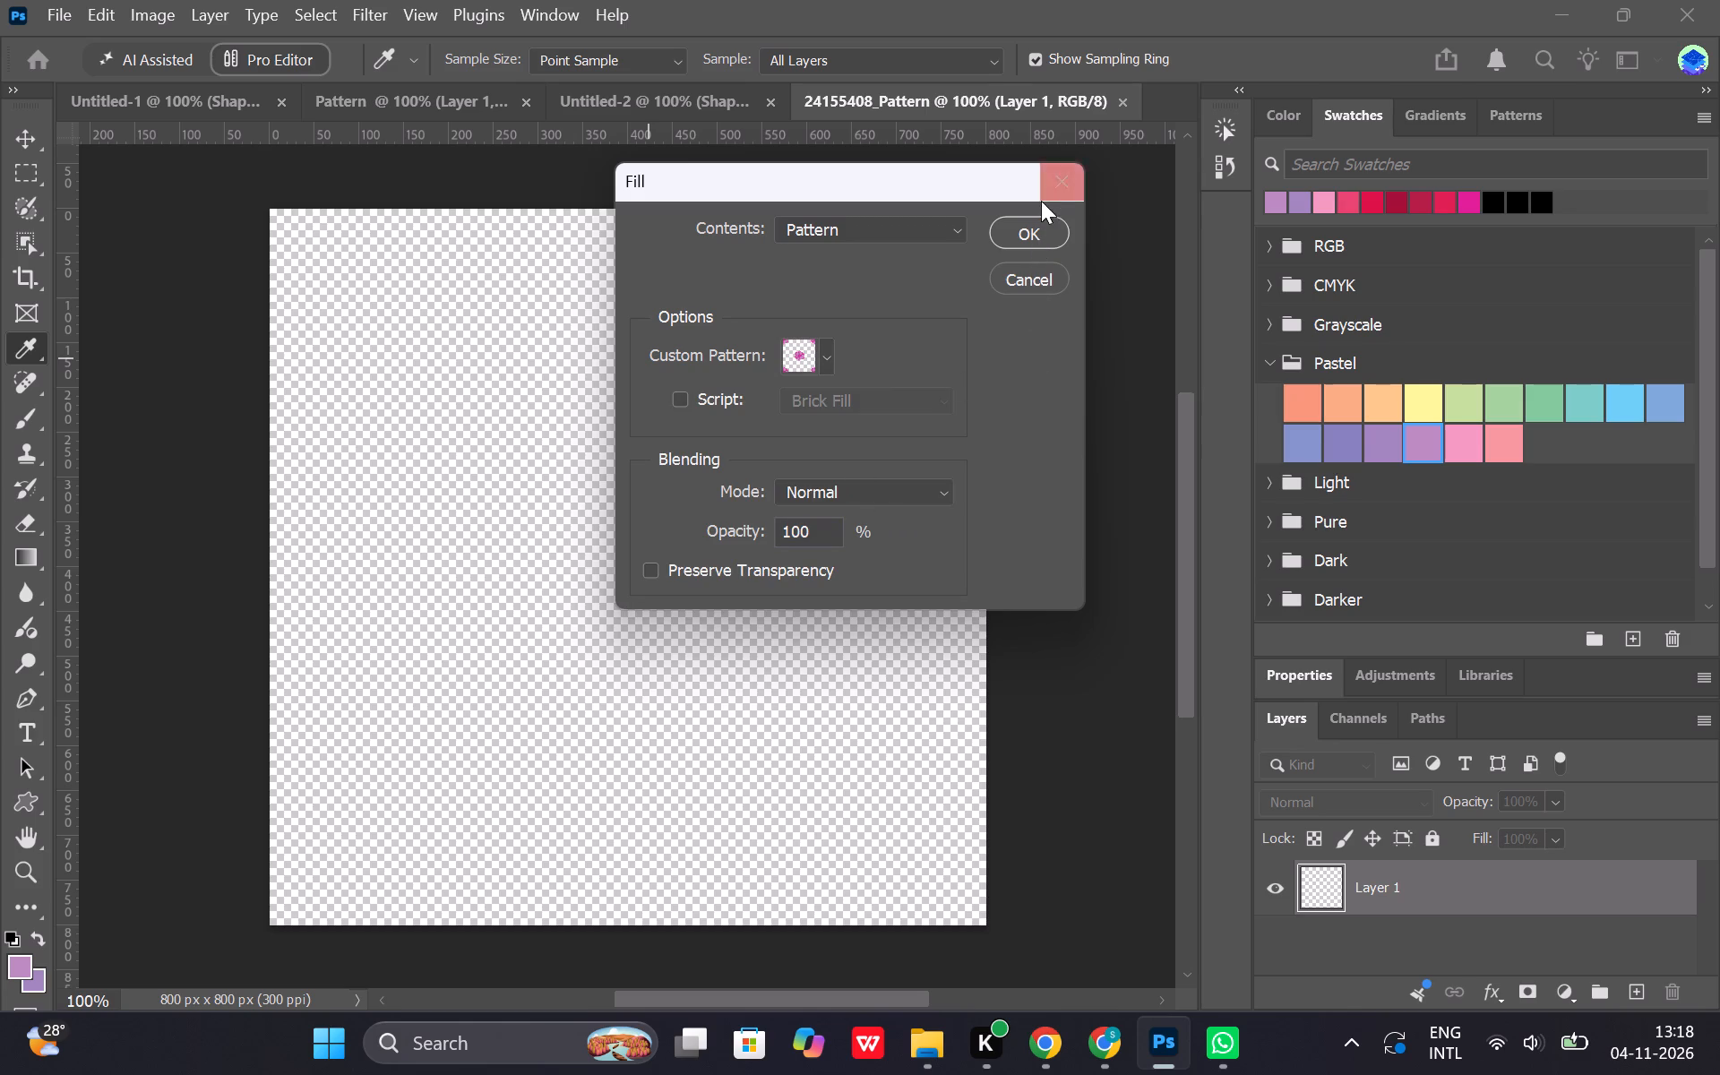
left_click(1036, 228)
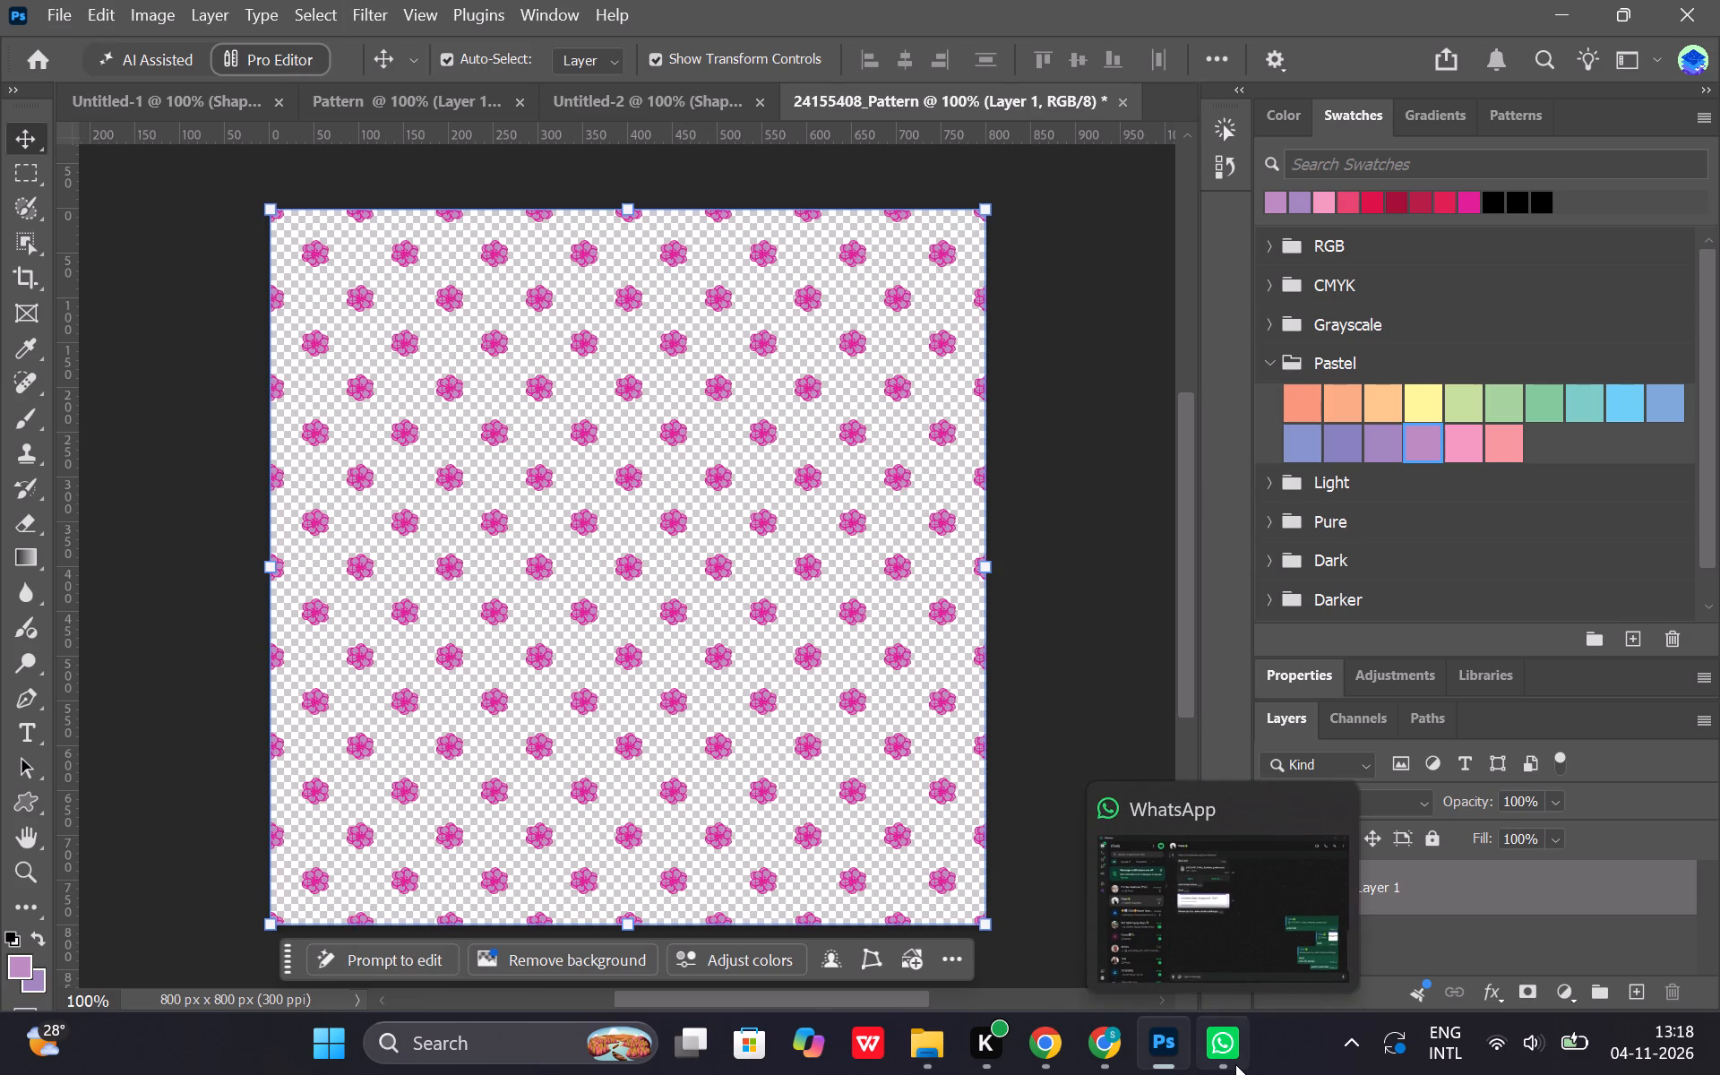
Switch to the polka dot tutorial in Chrome and play it between about 3:38 and 3:46 to examine what follows the pattern fill.
left_click(1106, 1065)
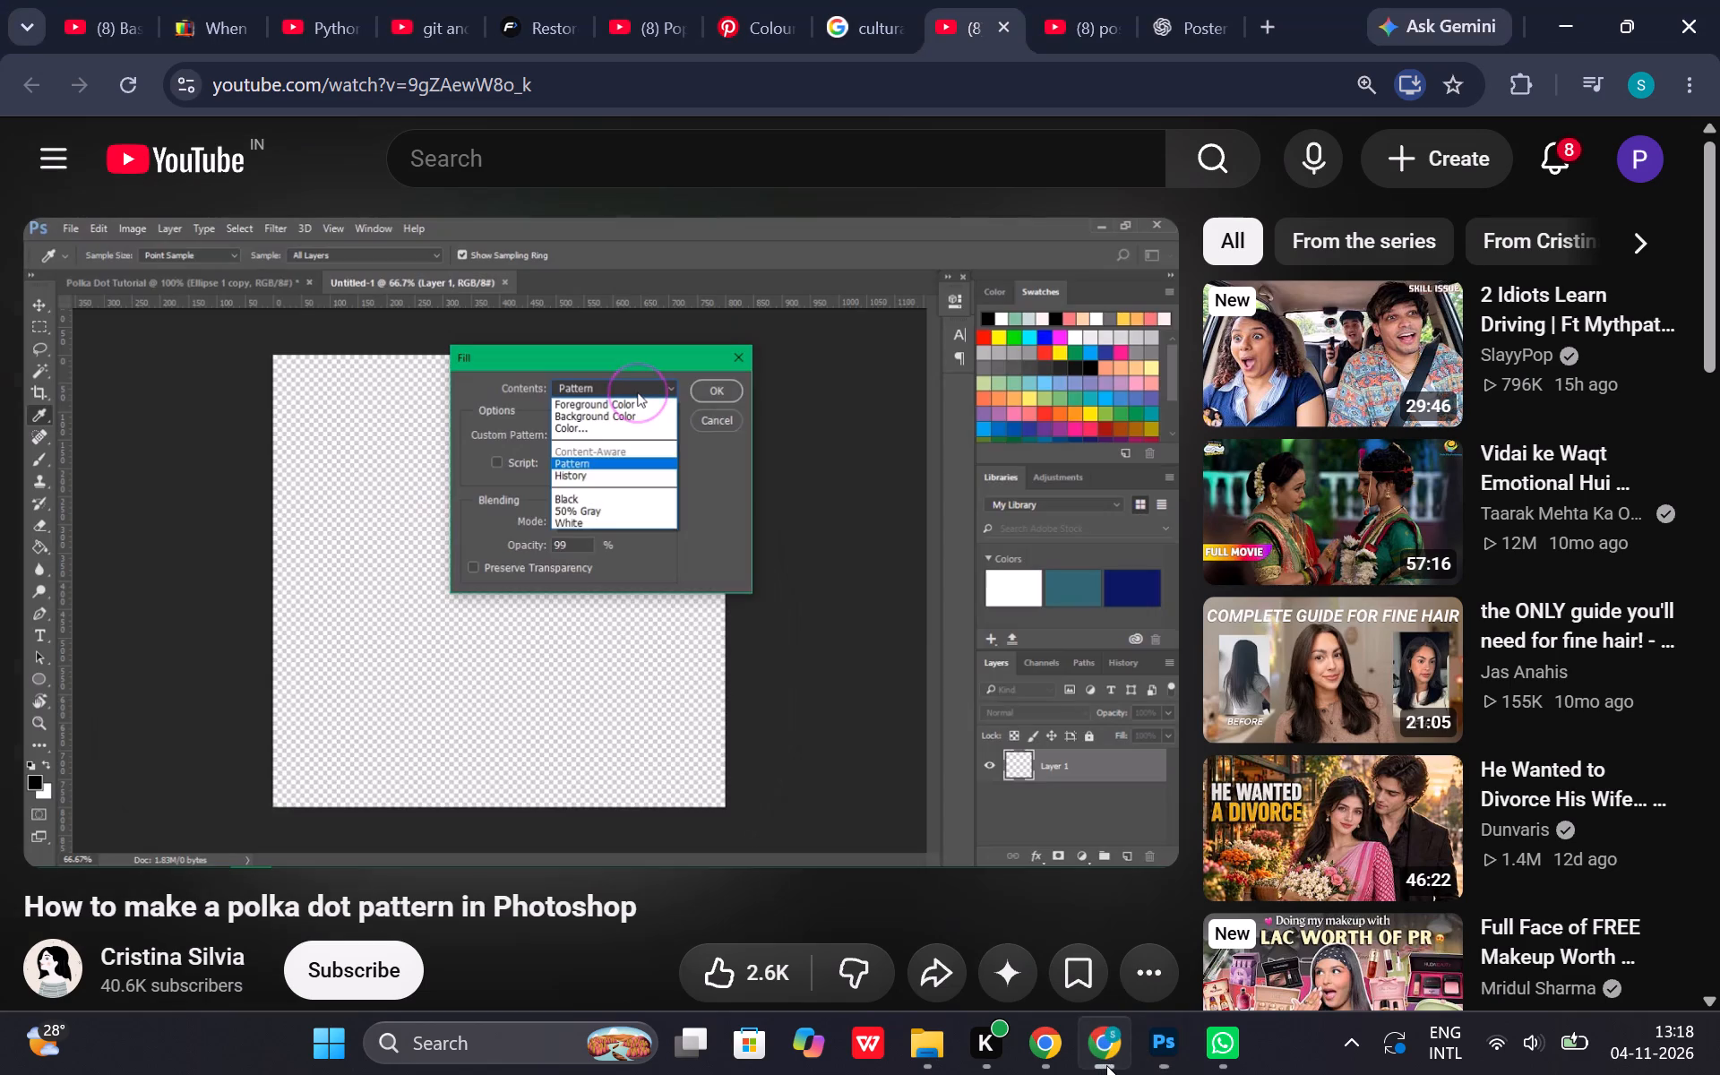
left_click(787, 726)
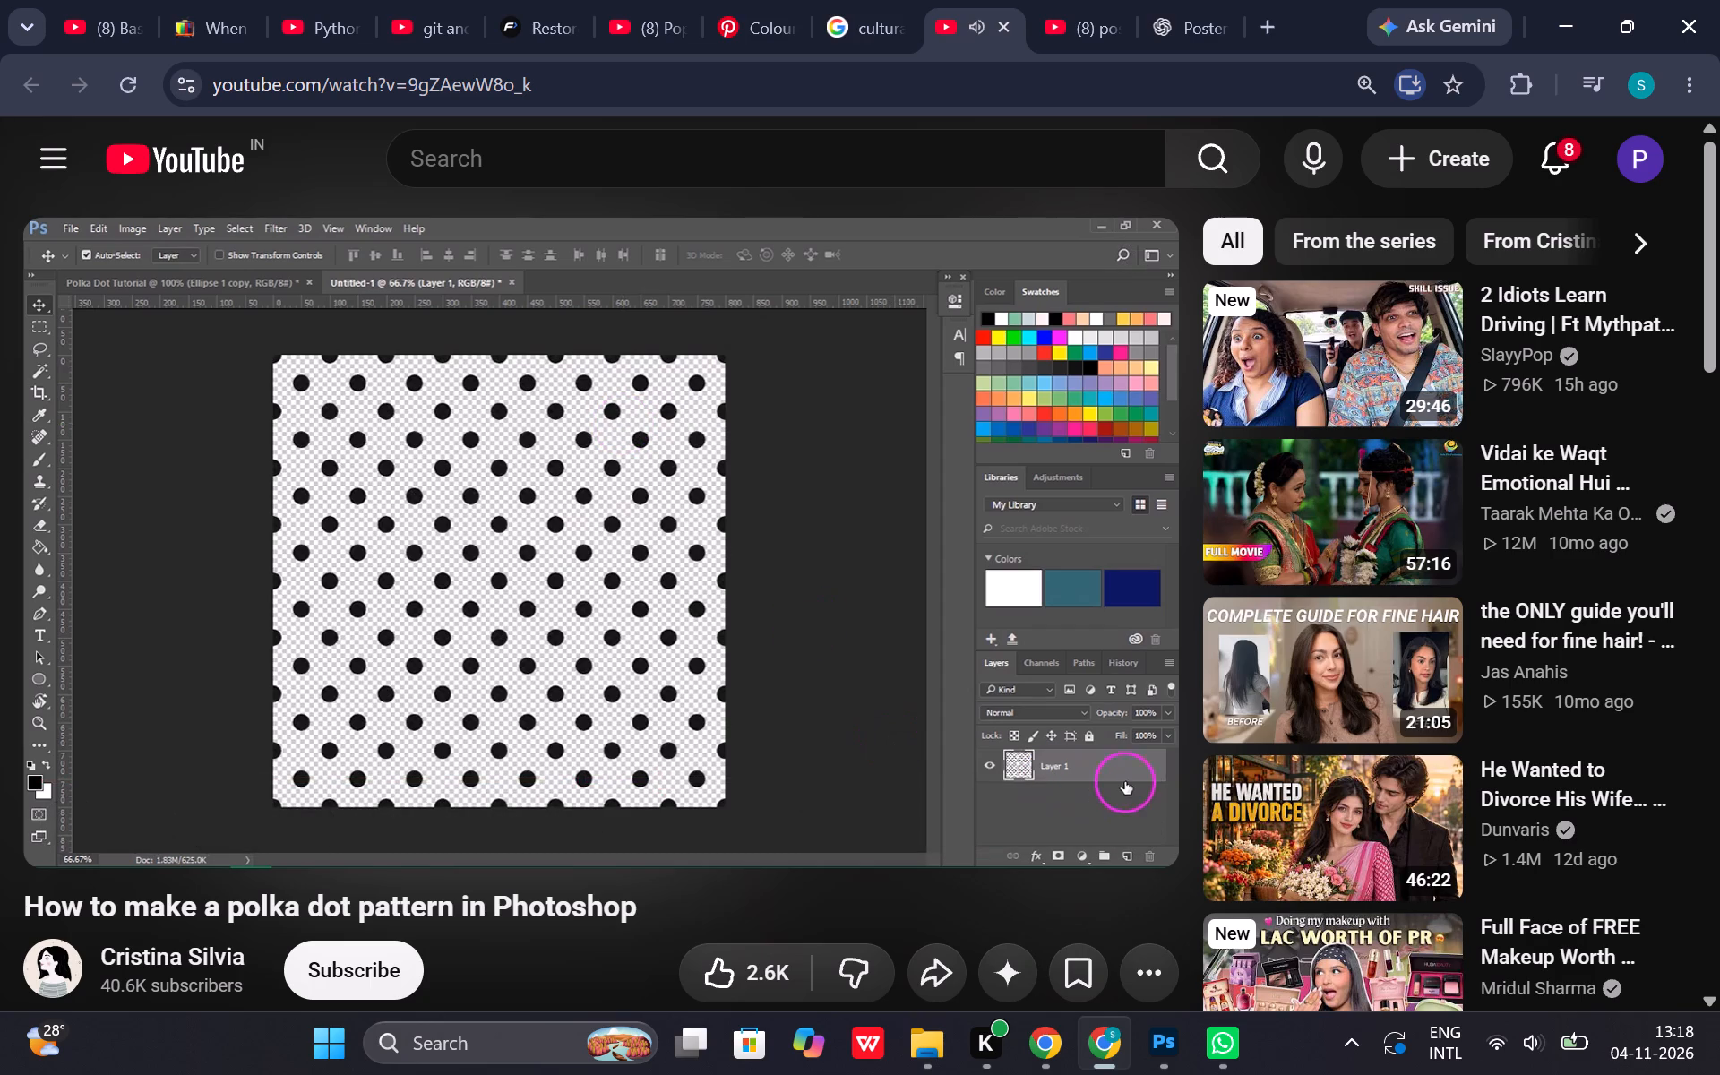
key("Right")
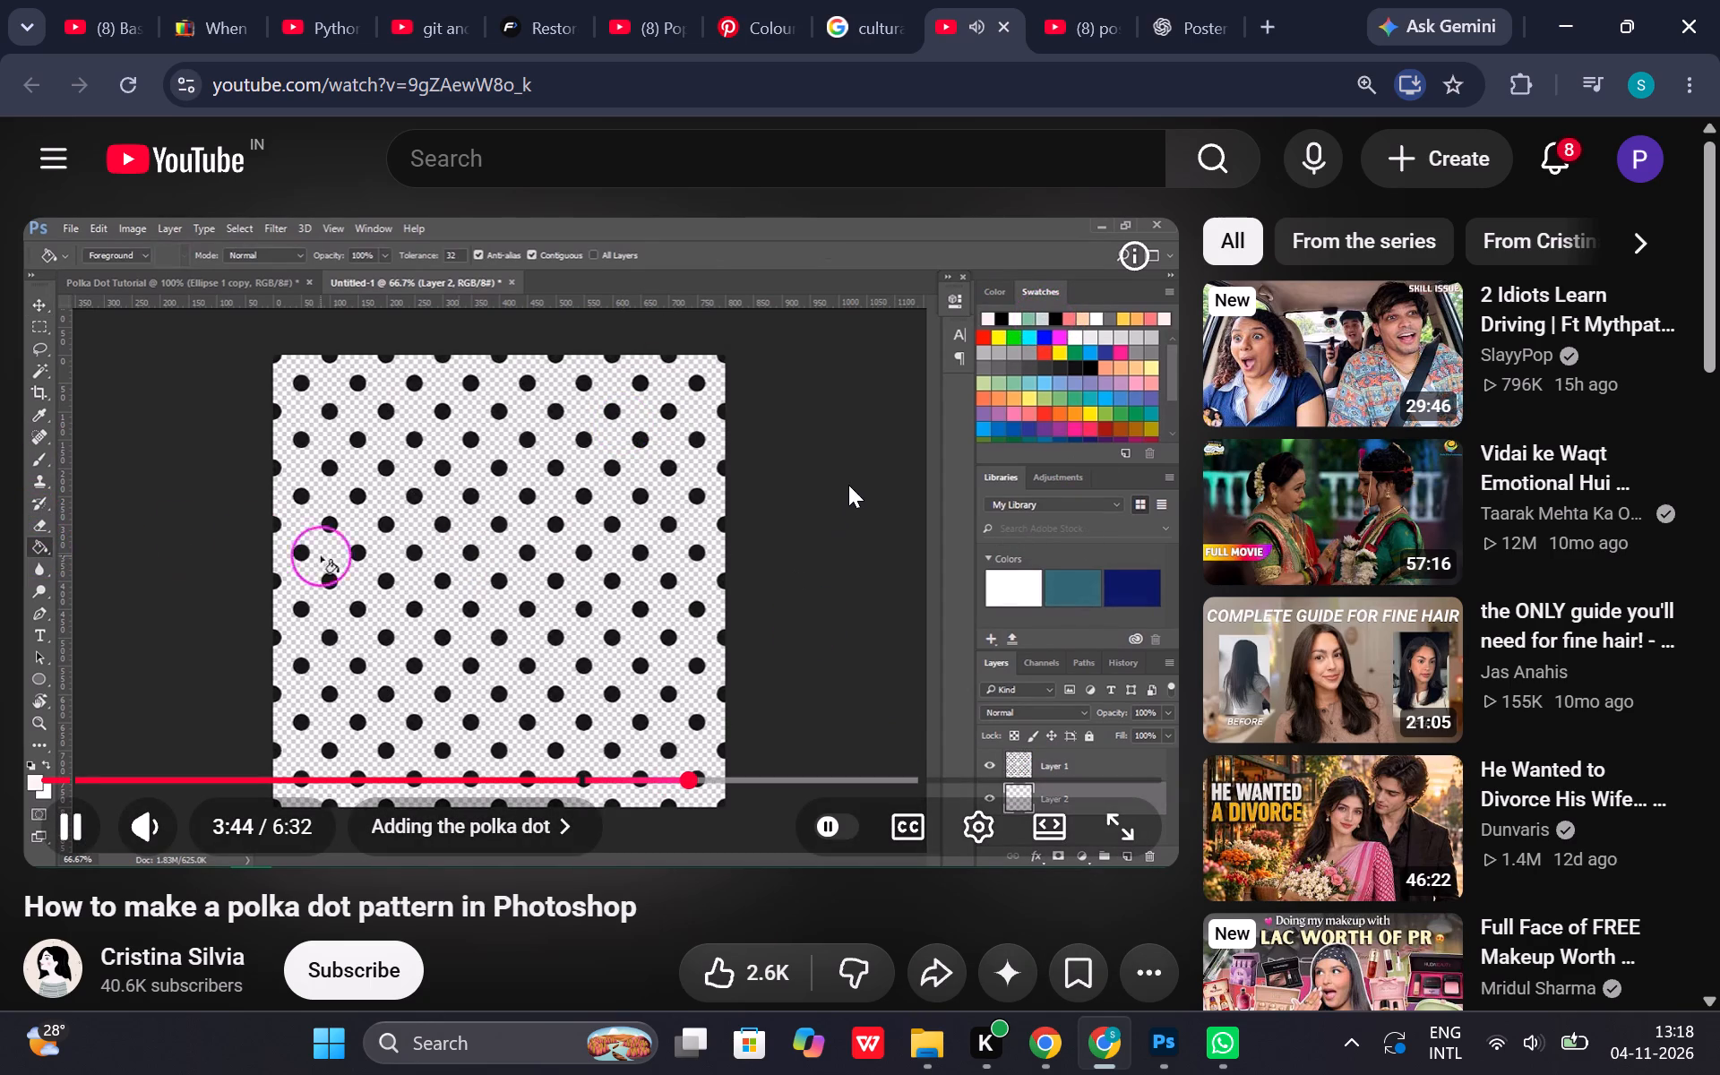
left_click(872, 522)
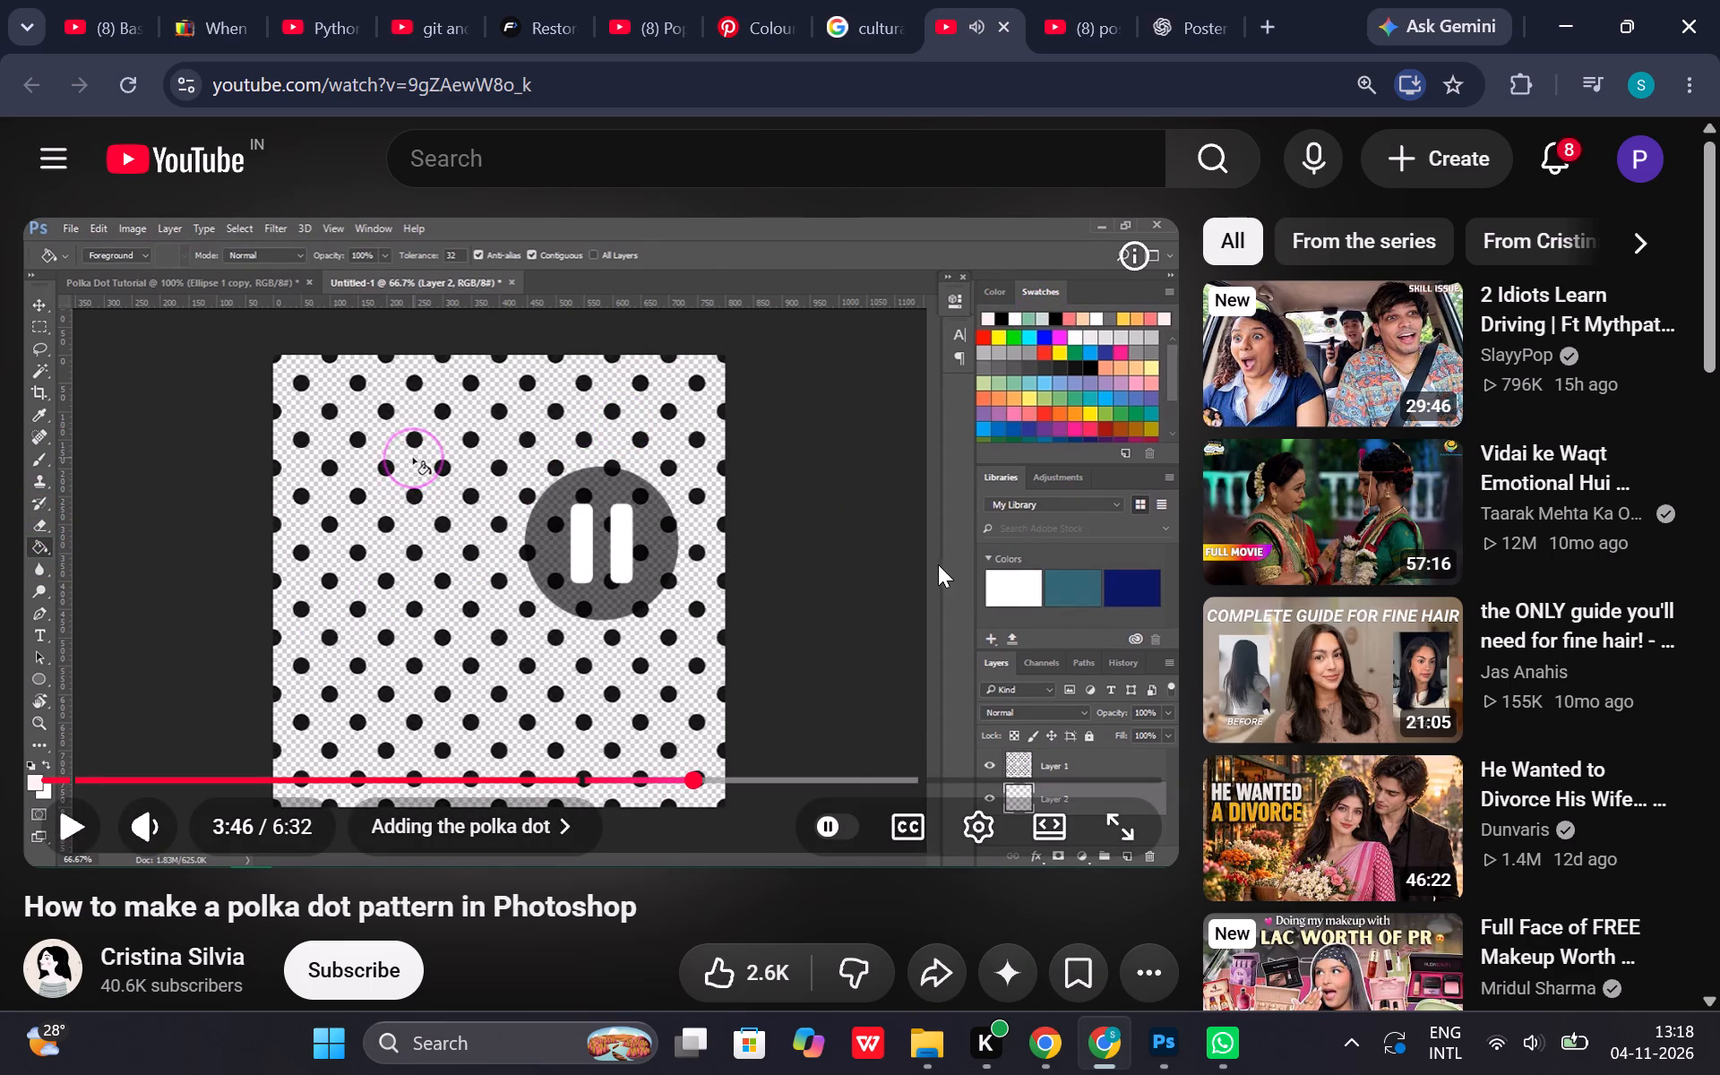
key("Left")
key("Left")
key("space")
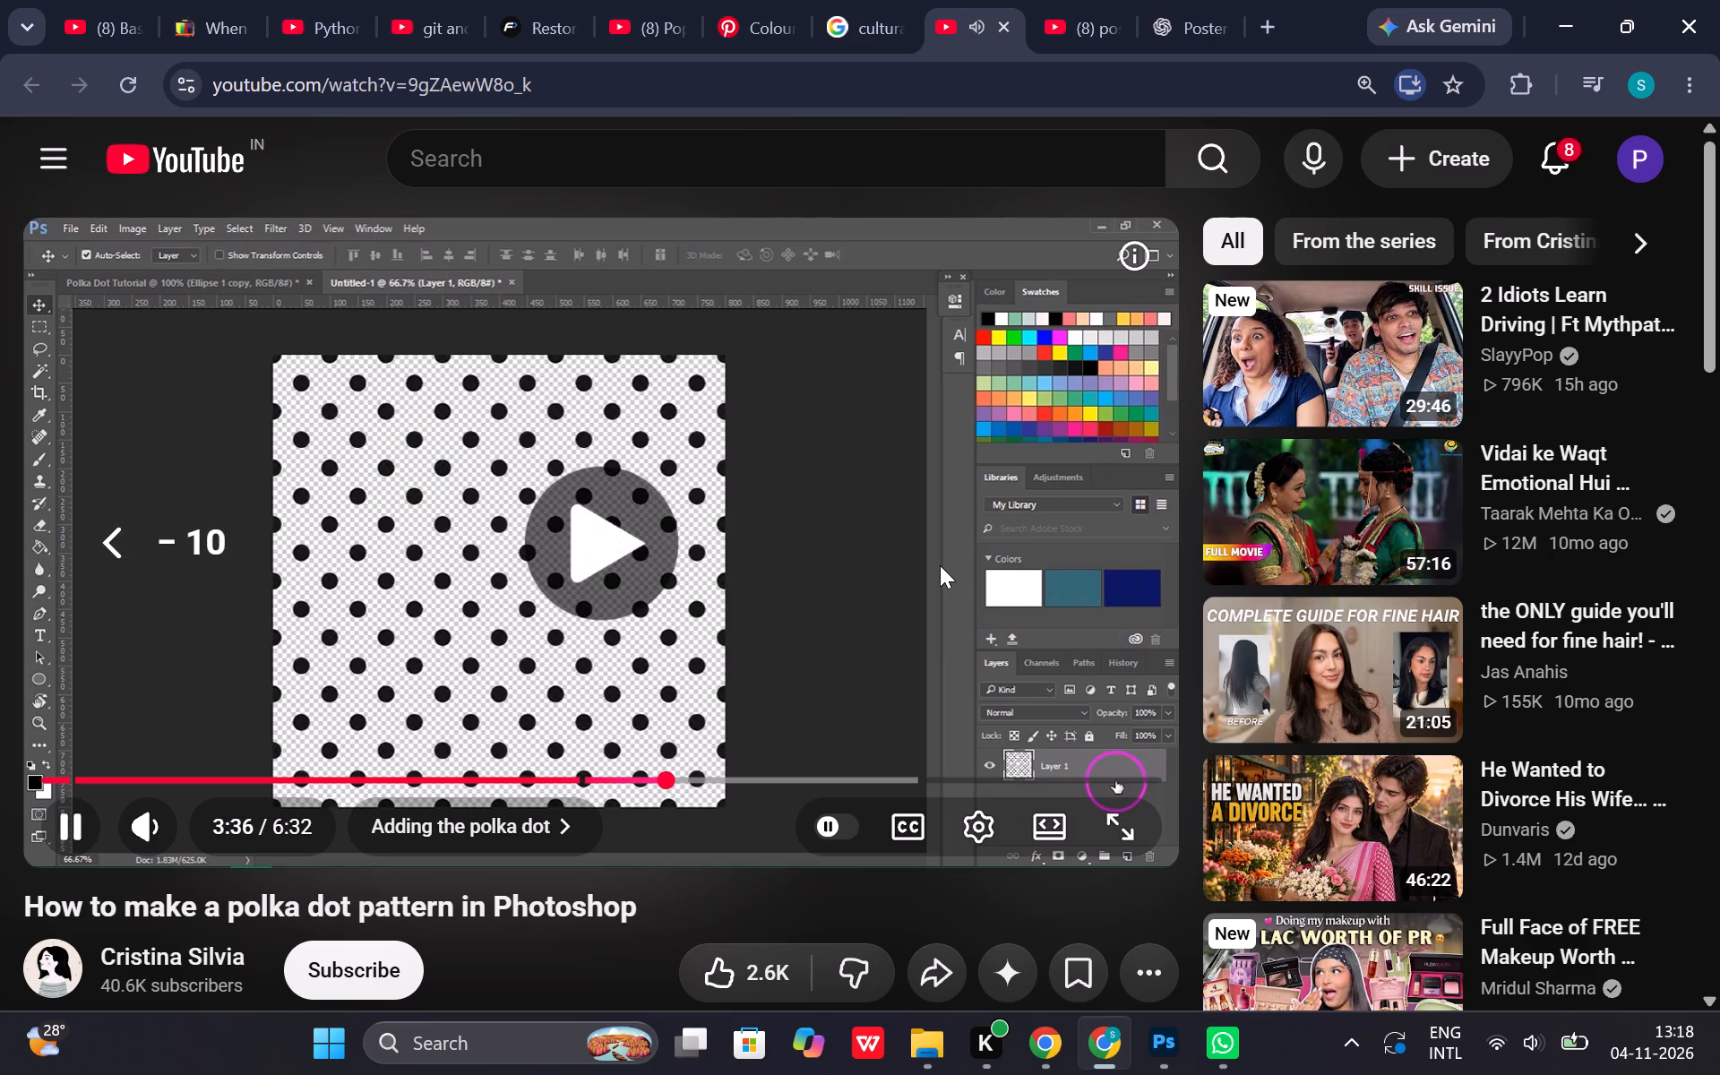
left_click(994, 520)
Switch to Photoshop, add a new layer with default settings and move it beneath the flower pattern layer.
left_click(1163, 1036)
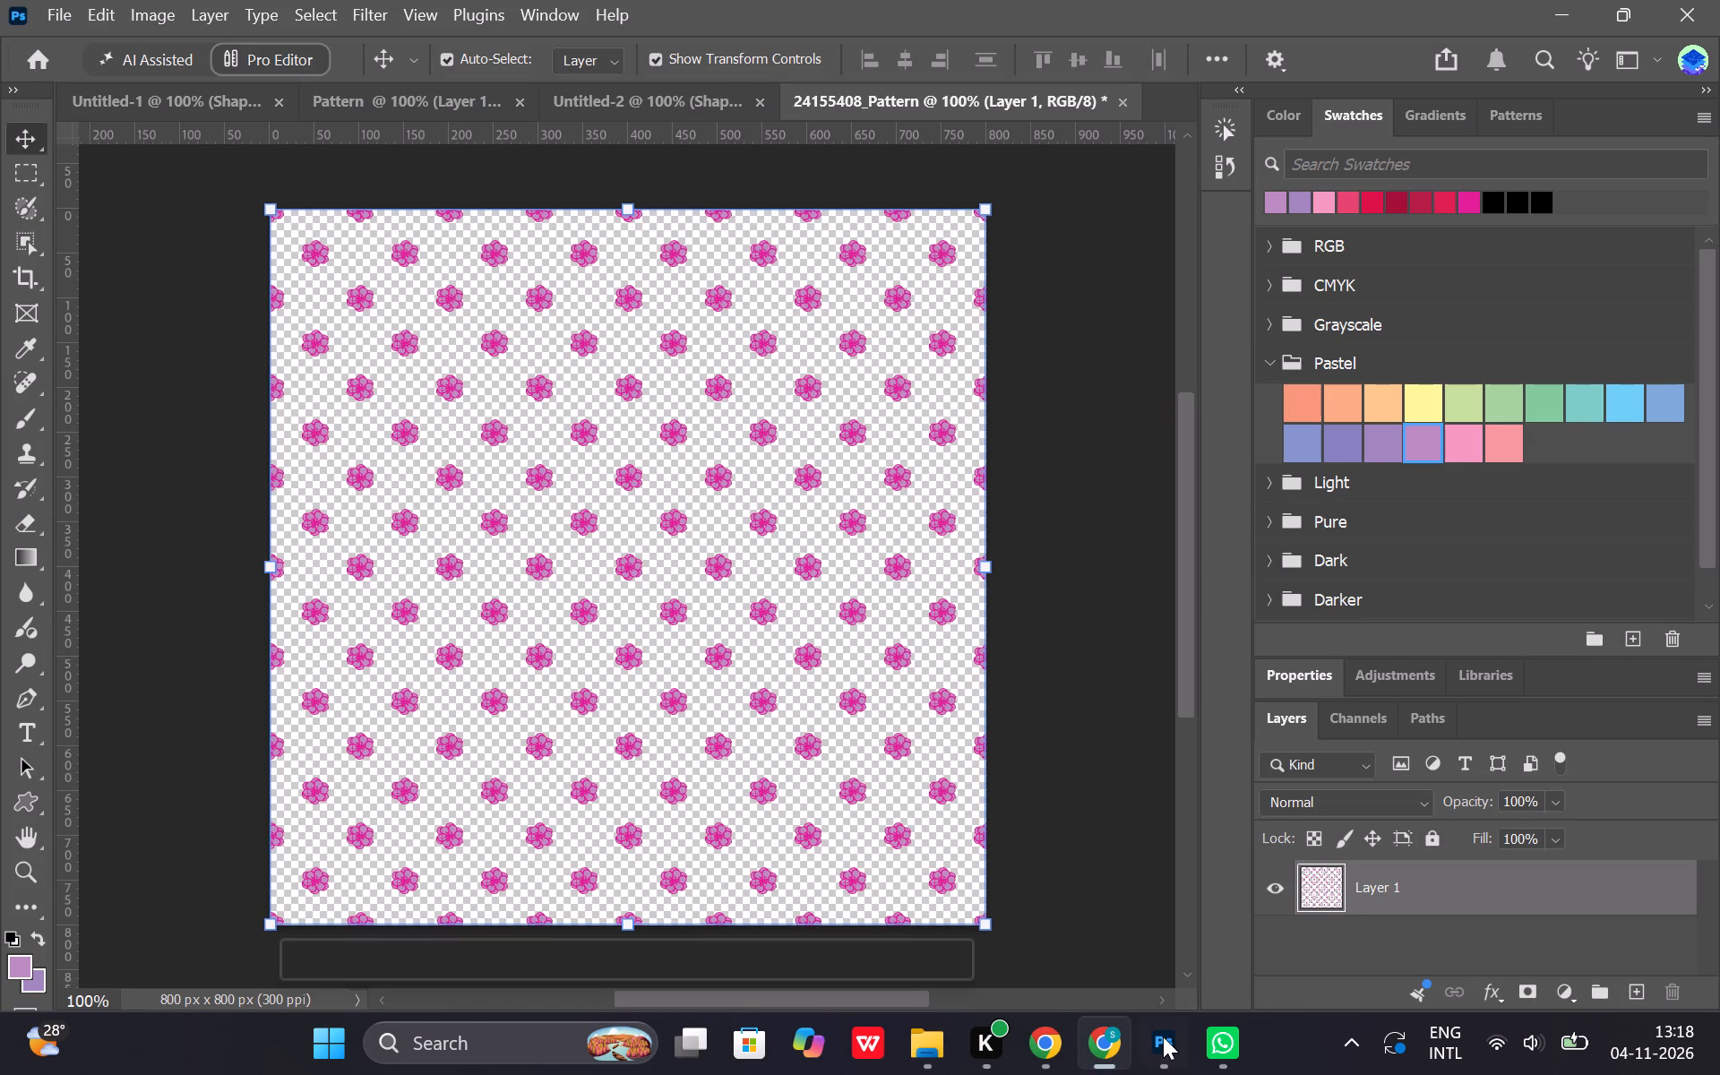
left_click(1392, 887)
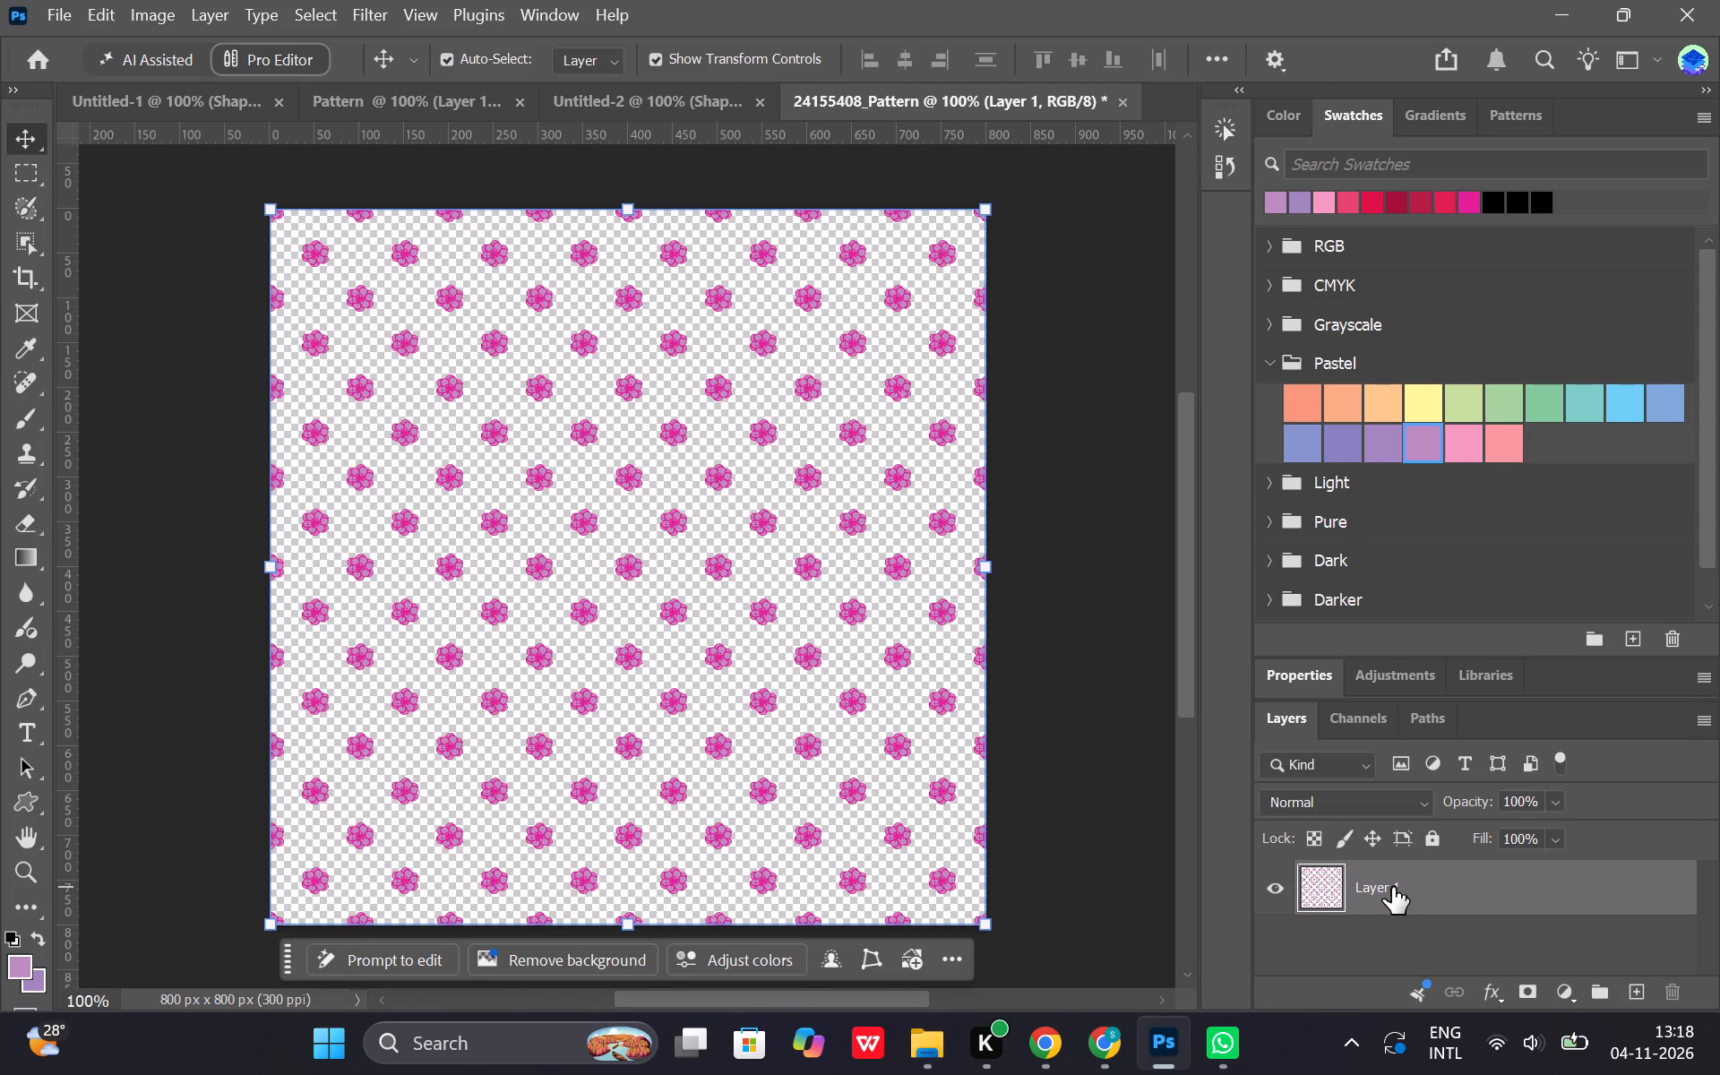
right_click(1392, 887)
left_click(1504, 312)
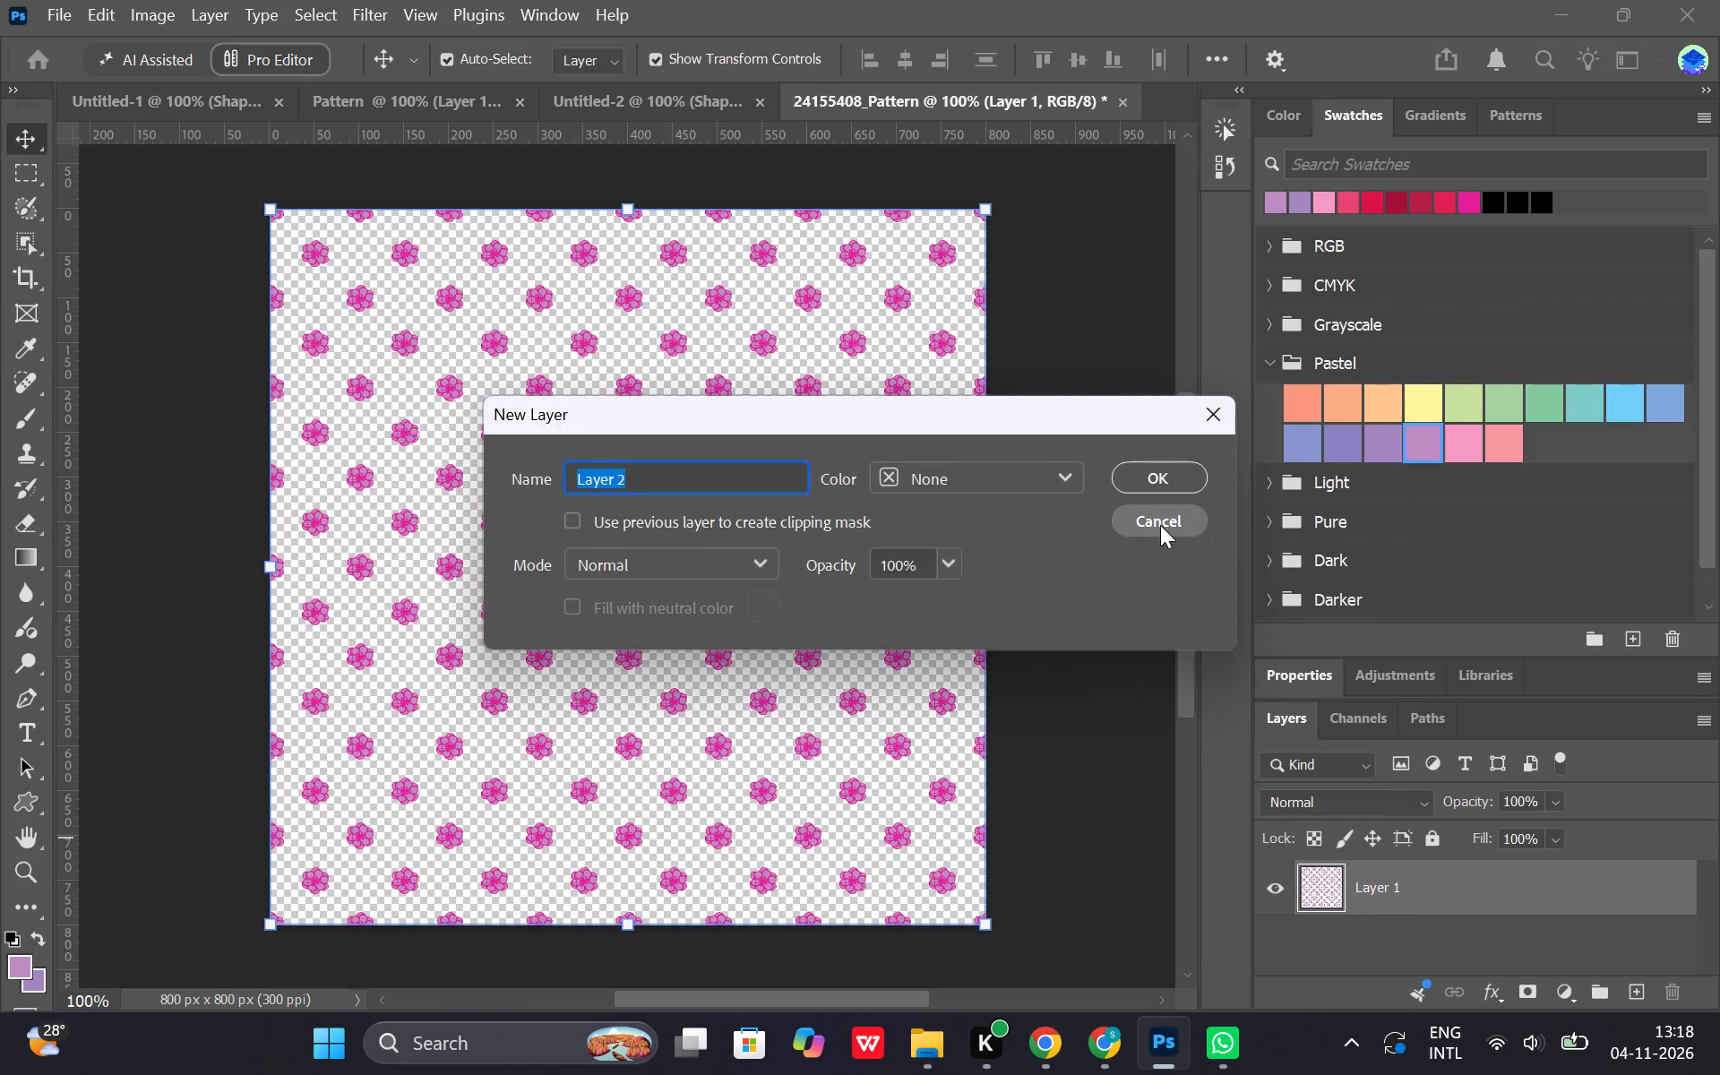
left_click(1166, 472)
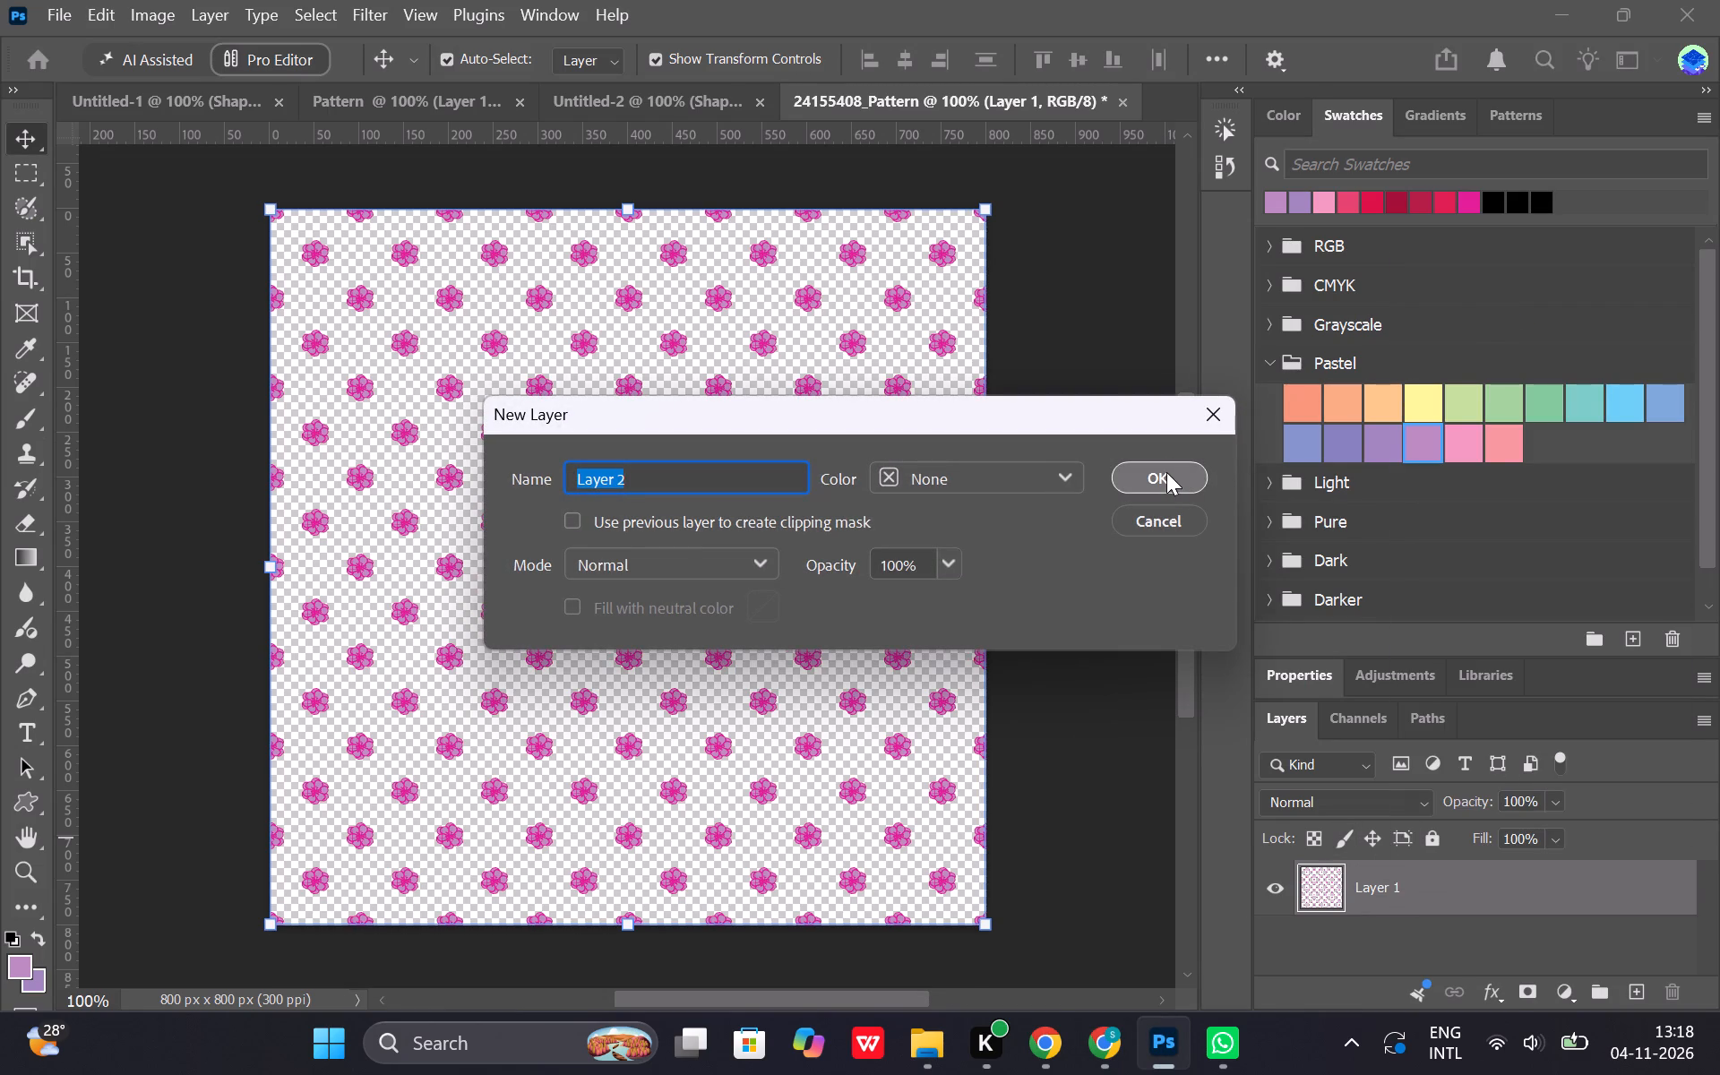
left_click_drag(1400, 888, 1389, 971)
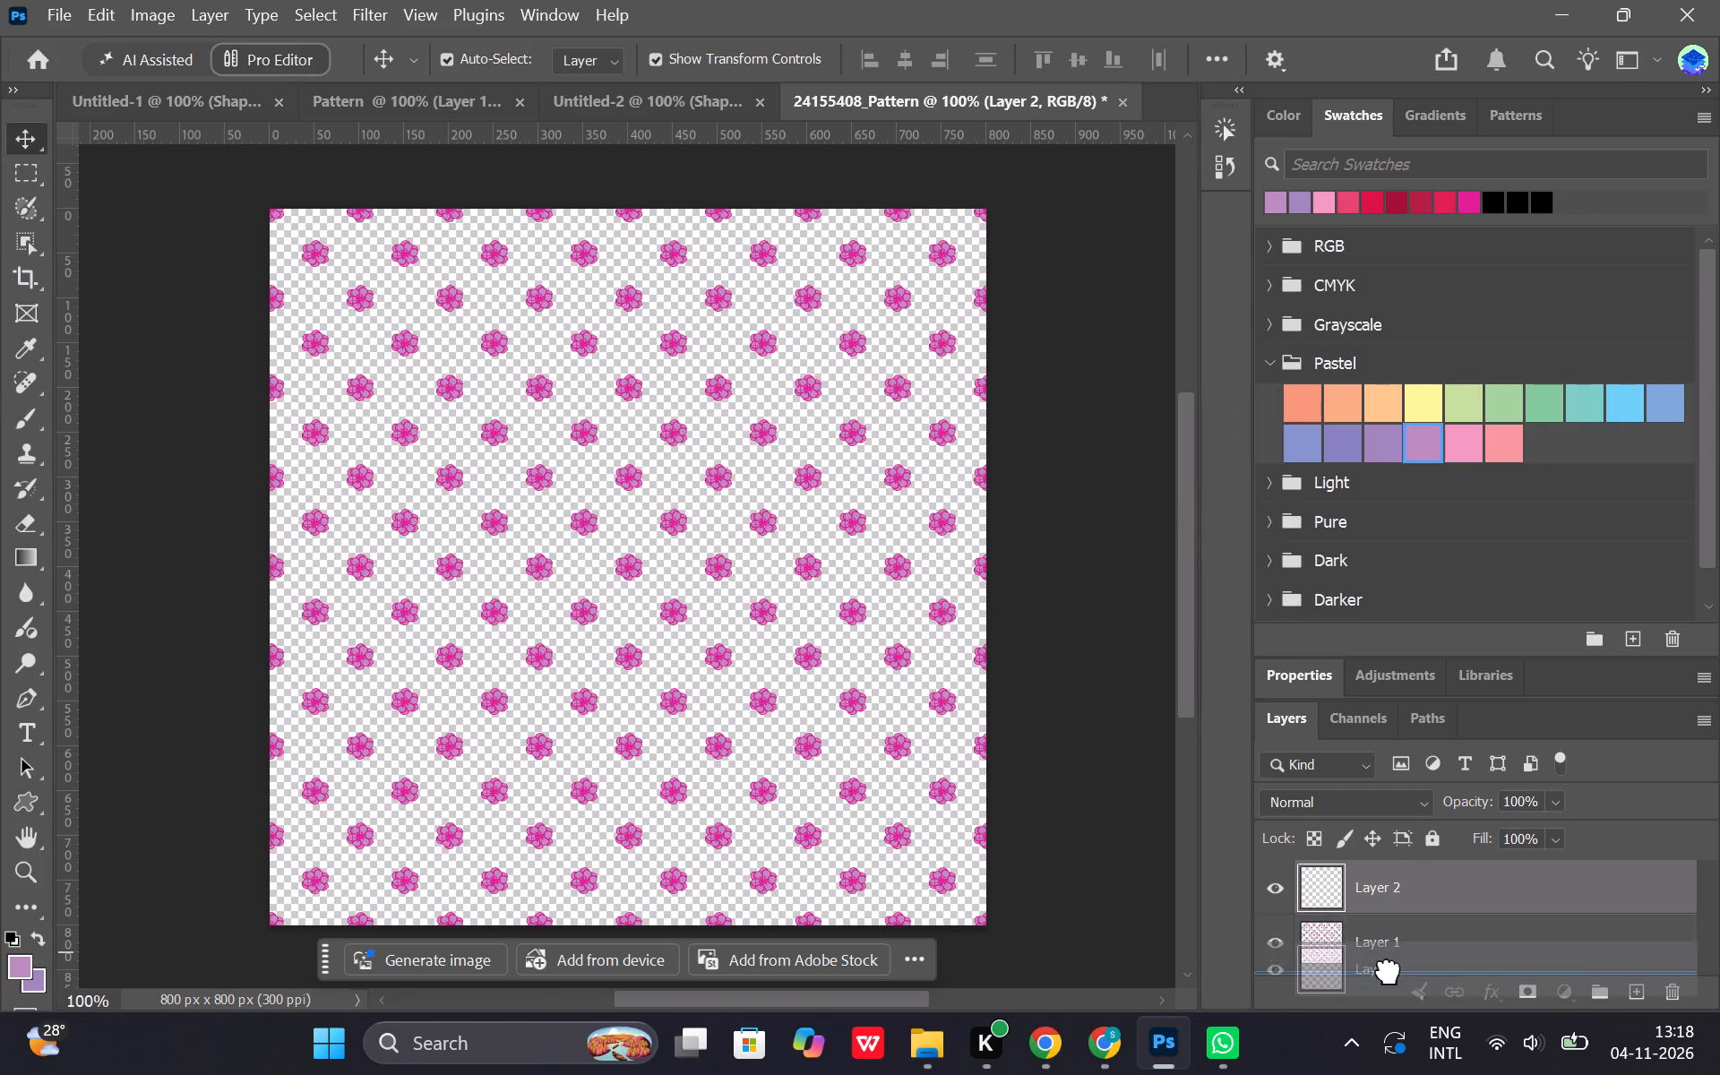
left_click_drag(1389, 971, 1389, 974)
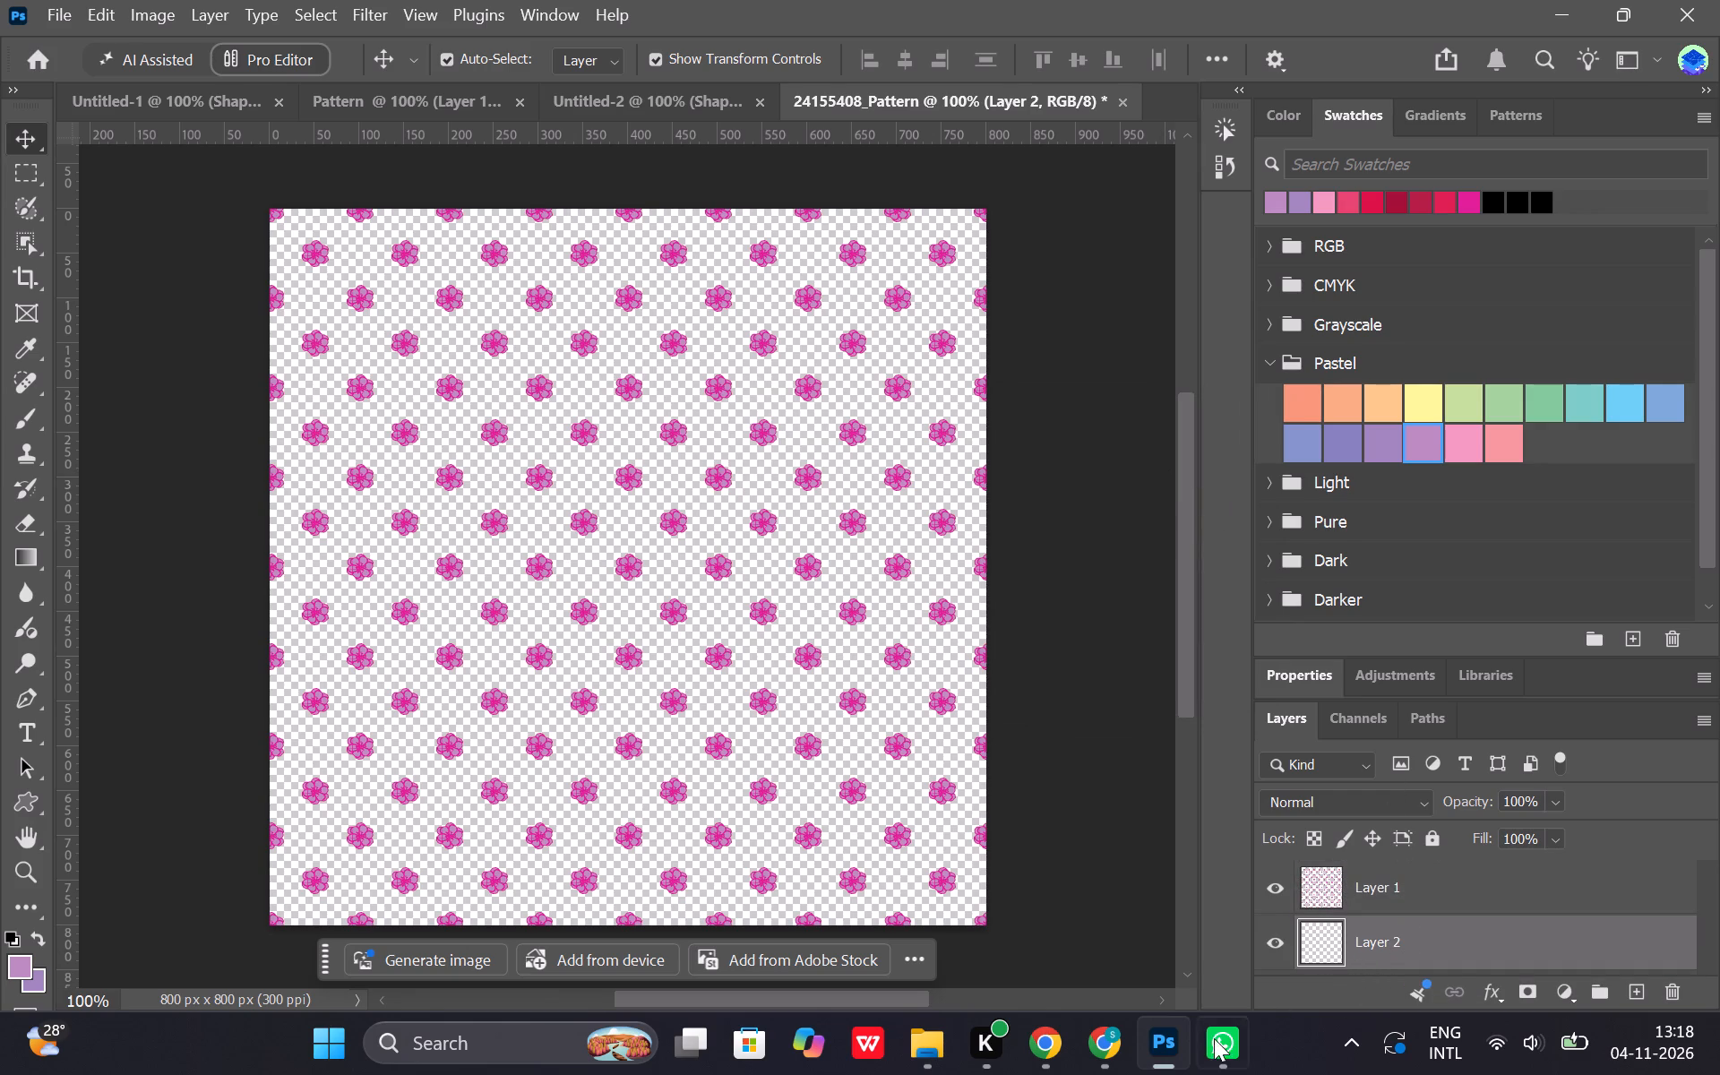
Resume the tutorial in Chrome from 3:39 to about 3:46 to examine how the new bottom layer is coloured.
left_click(1102, 1067)
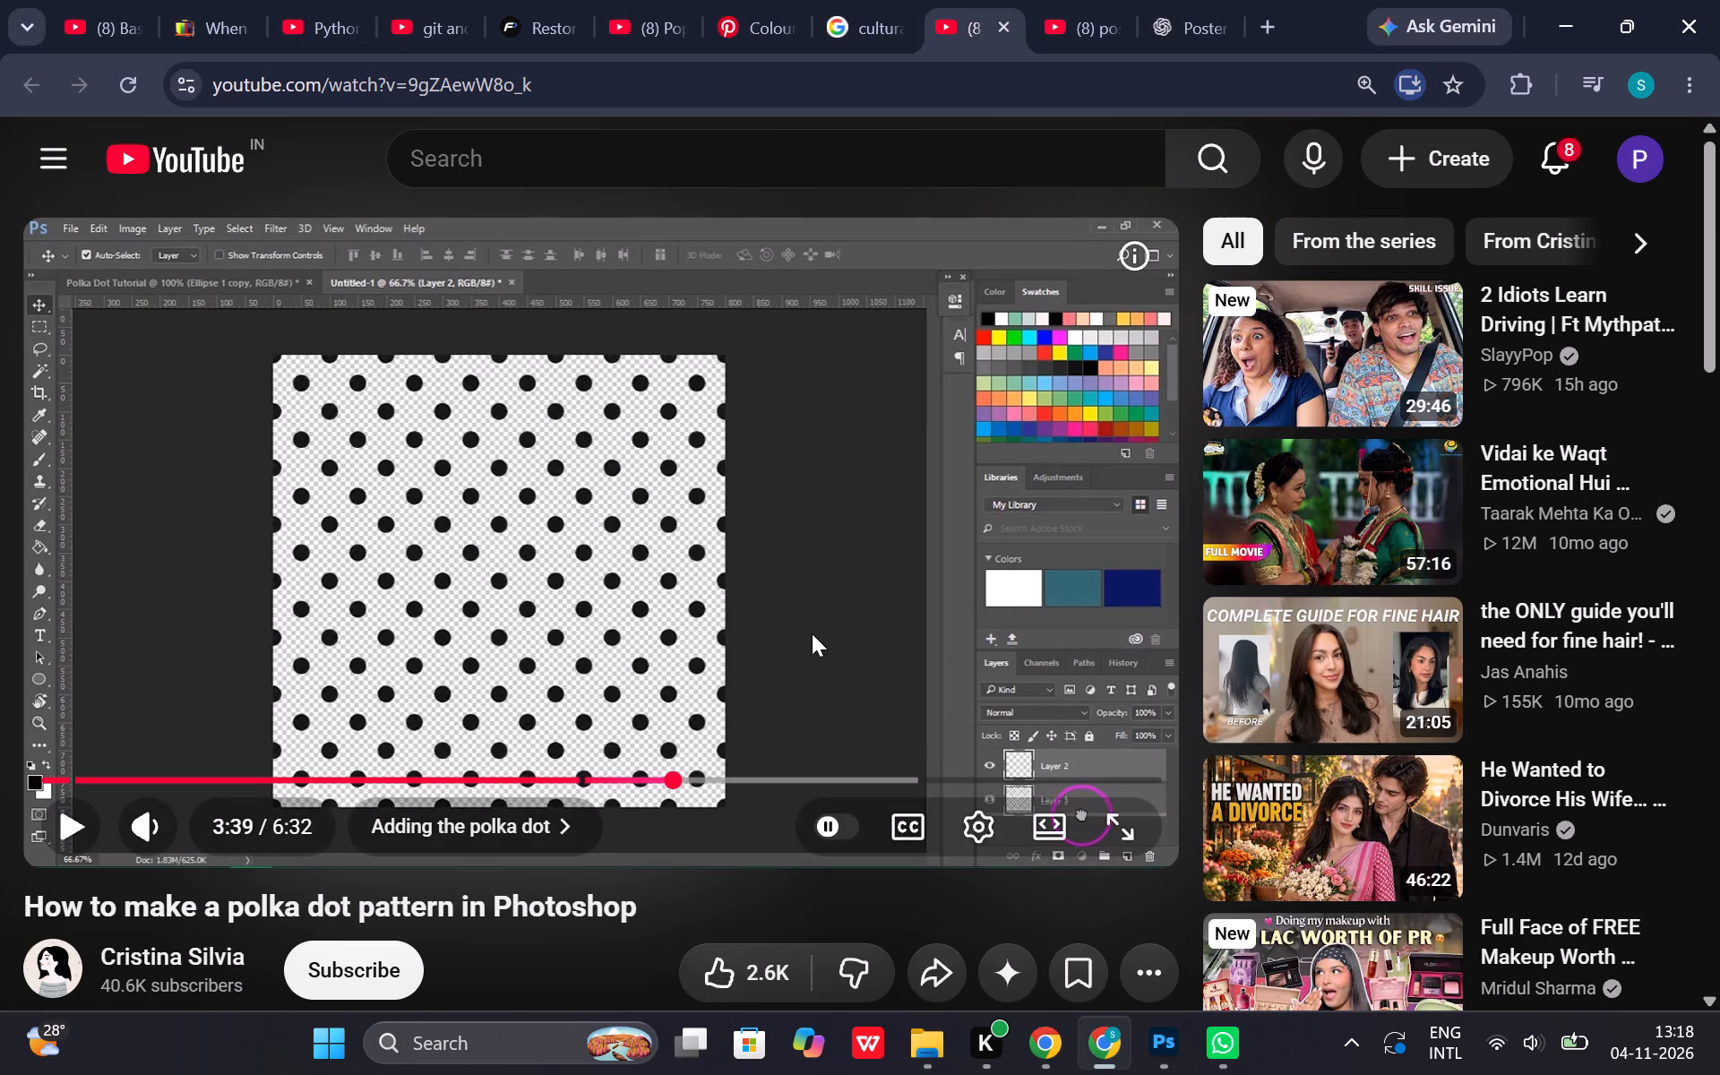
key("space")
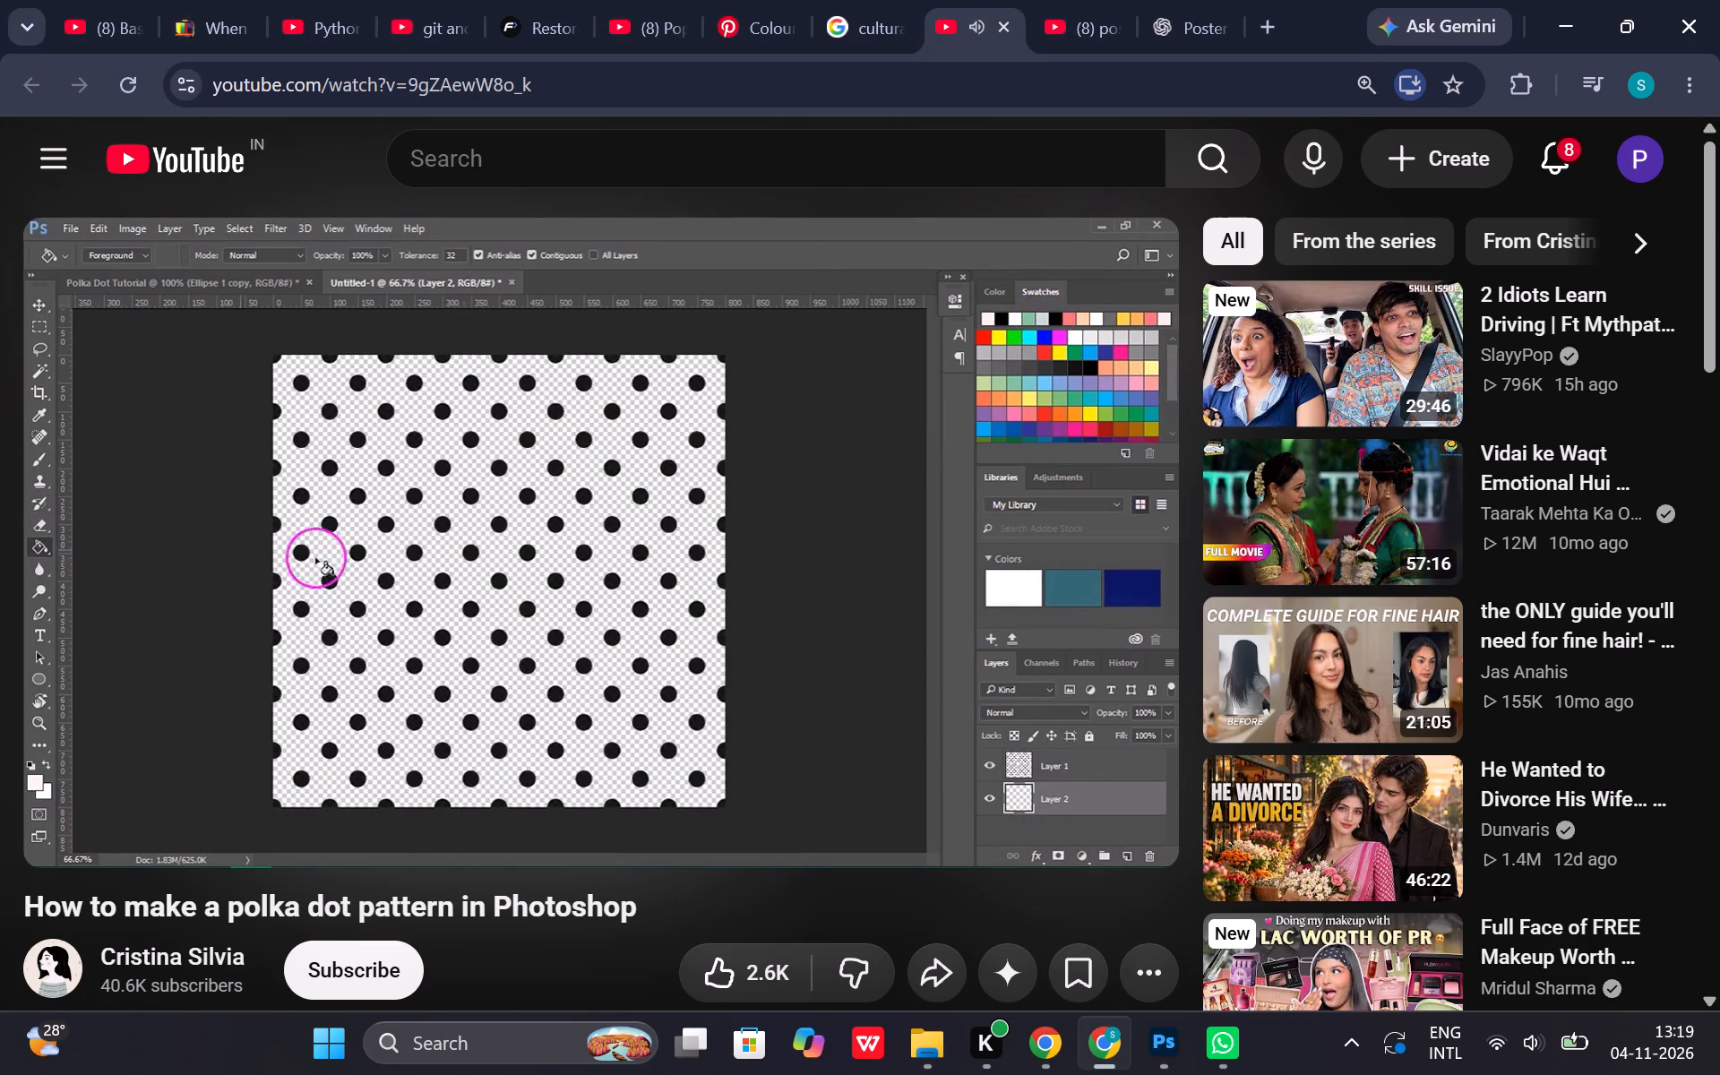
left_click(527, 532)
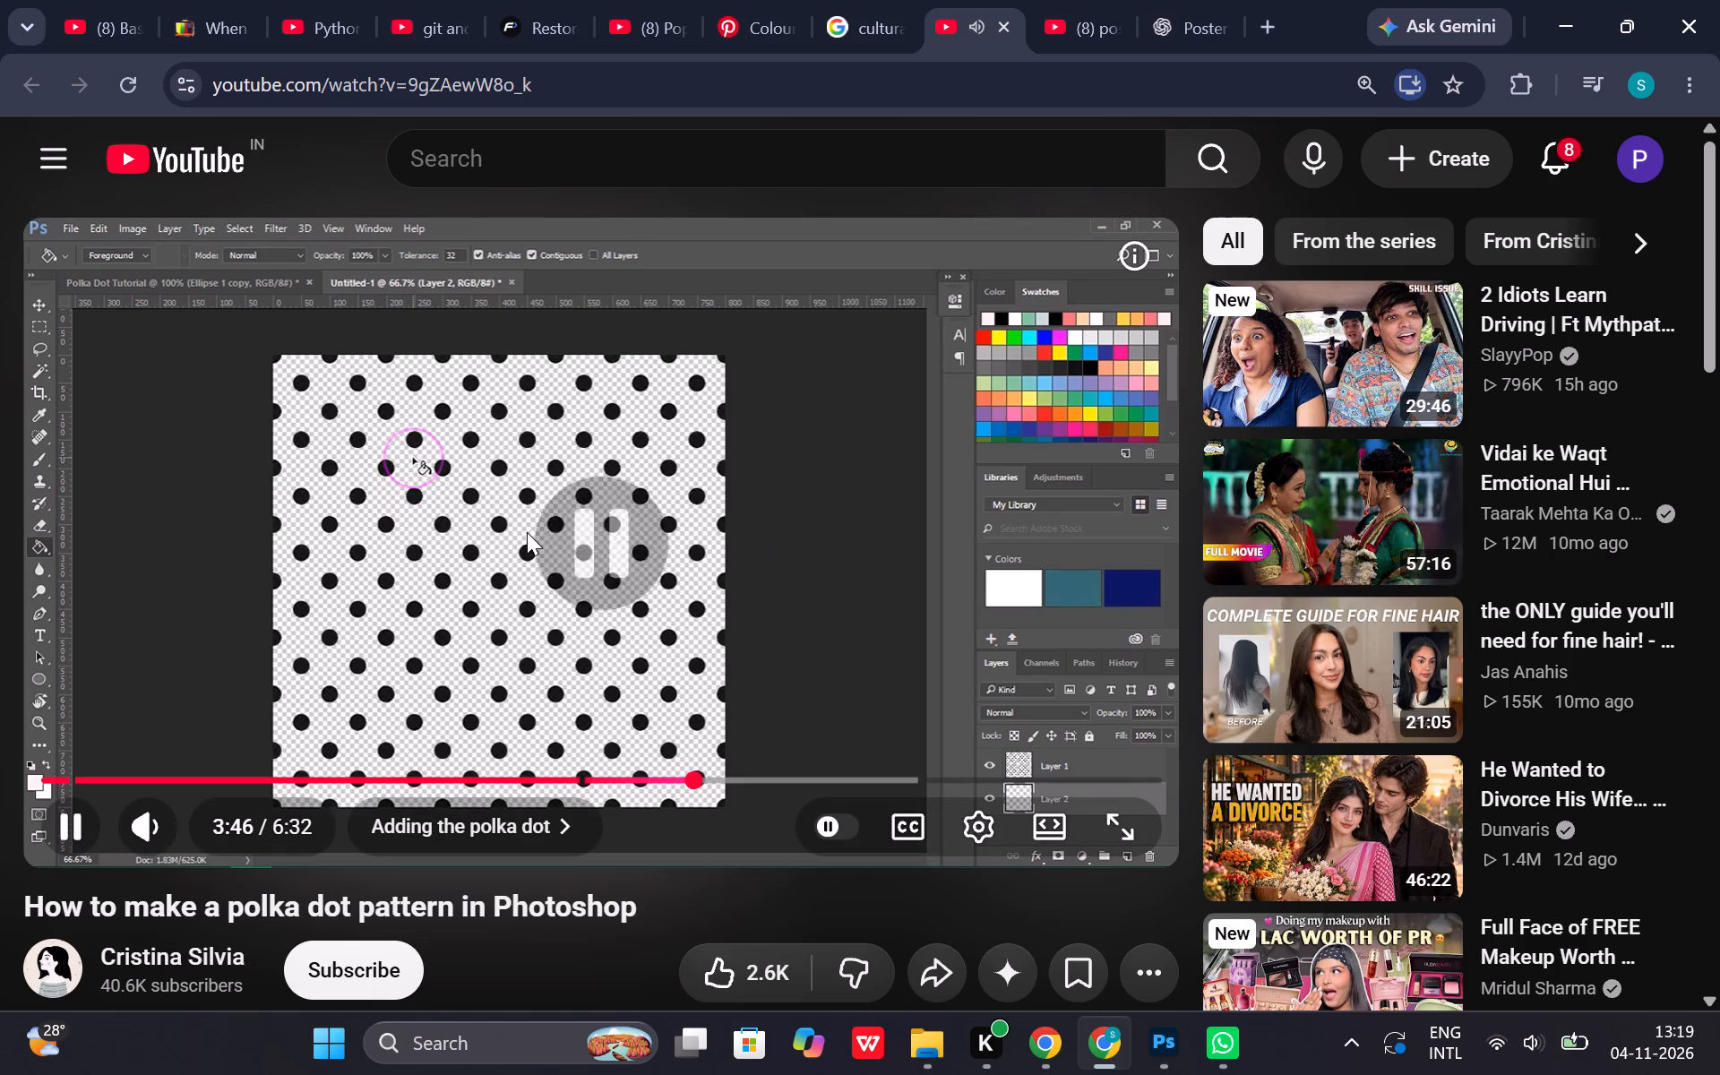
Return to Photoshop and search the colour swatches for "cream" and "light" to find a background colour.
left_click(1177, 1059)
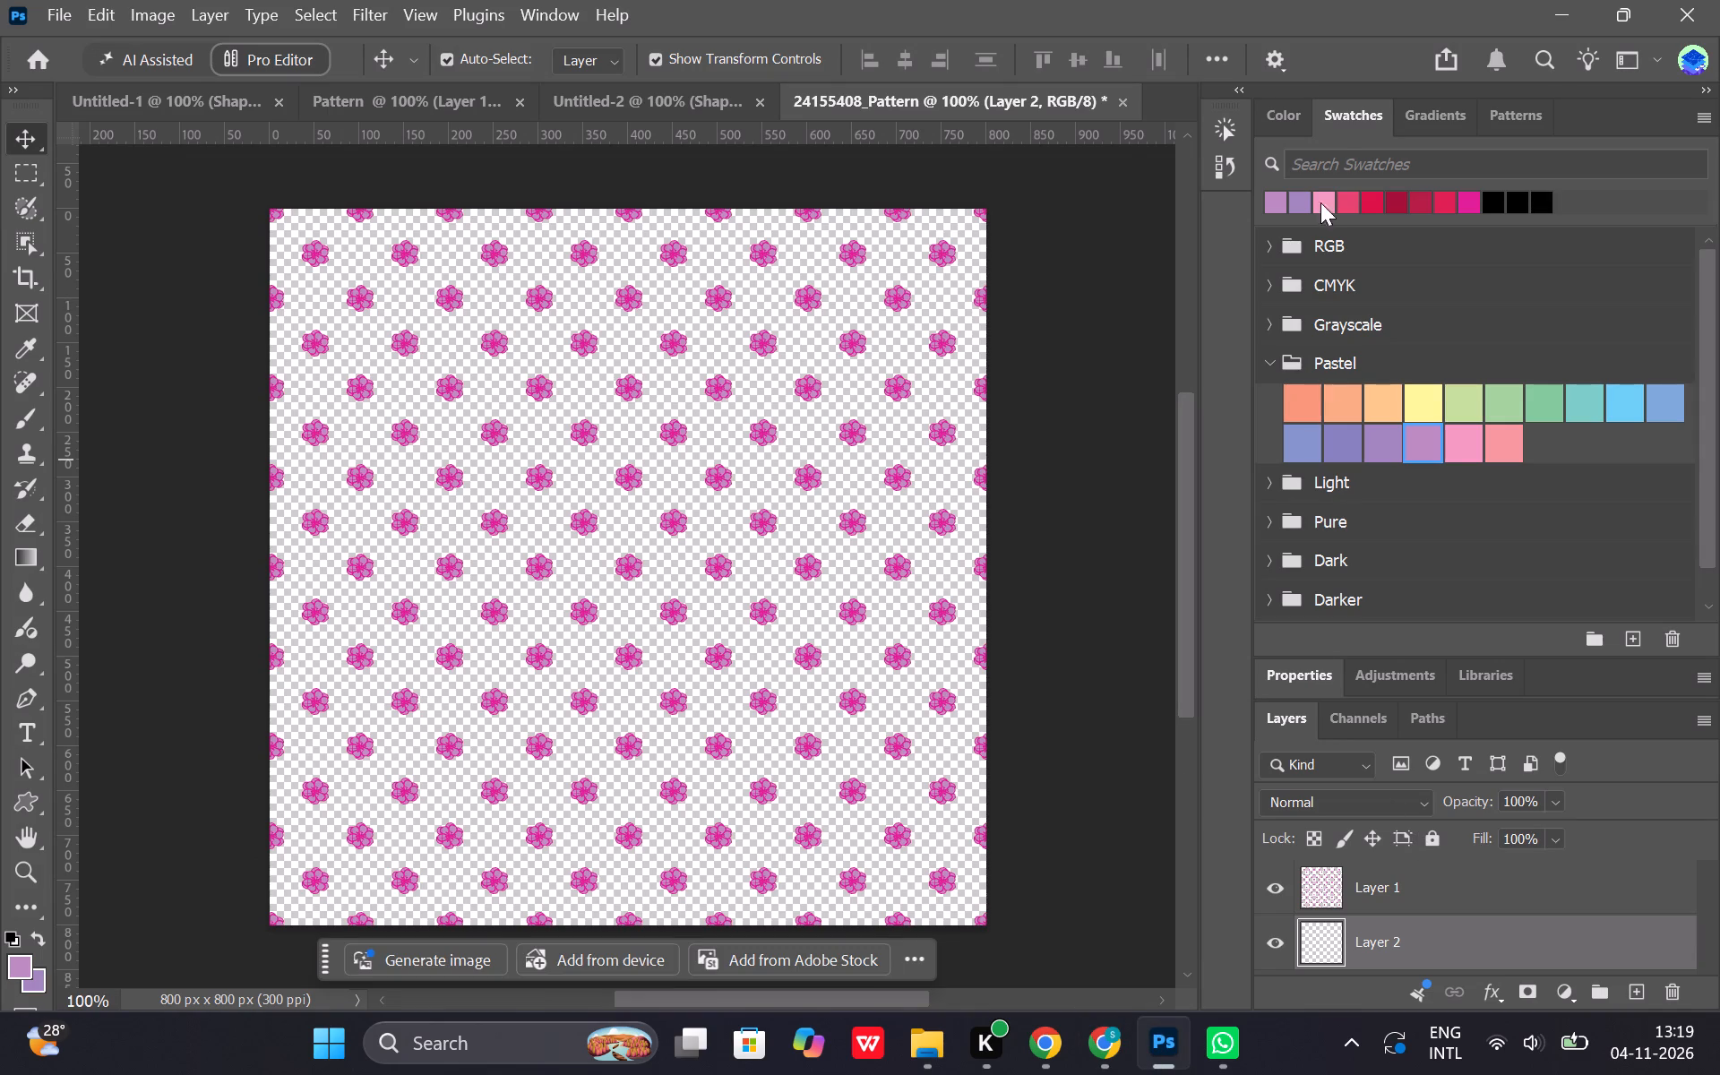
left_click(1359, 99)
left_click(1387, 250)
left_click(1387, 287)
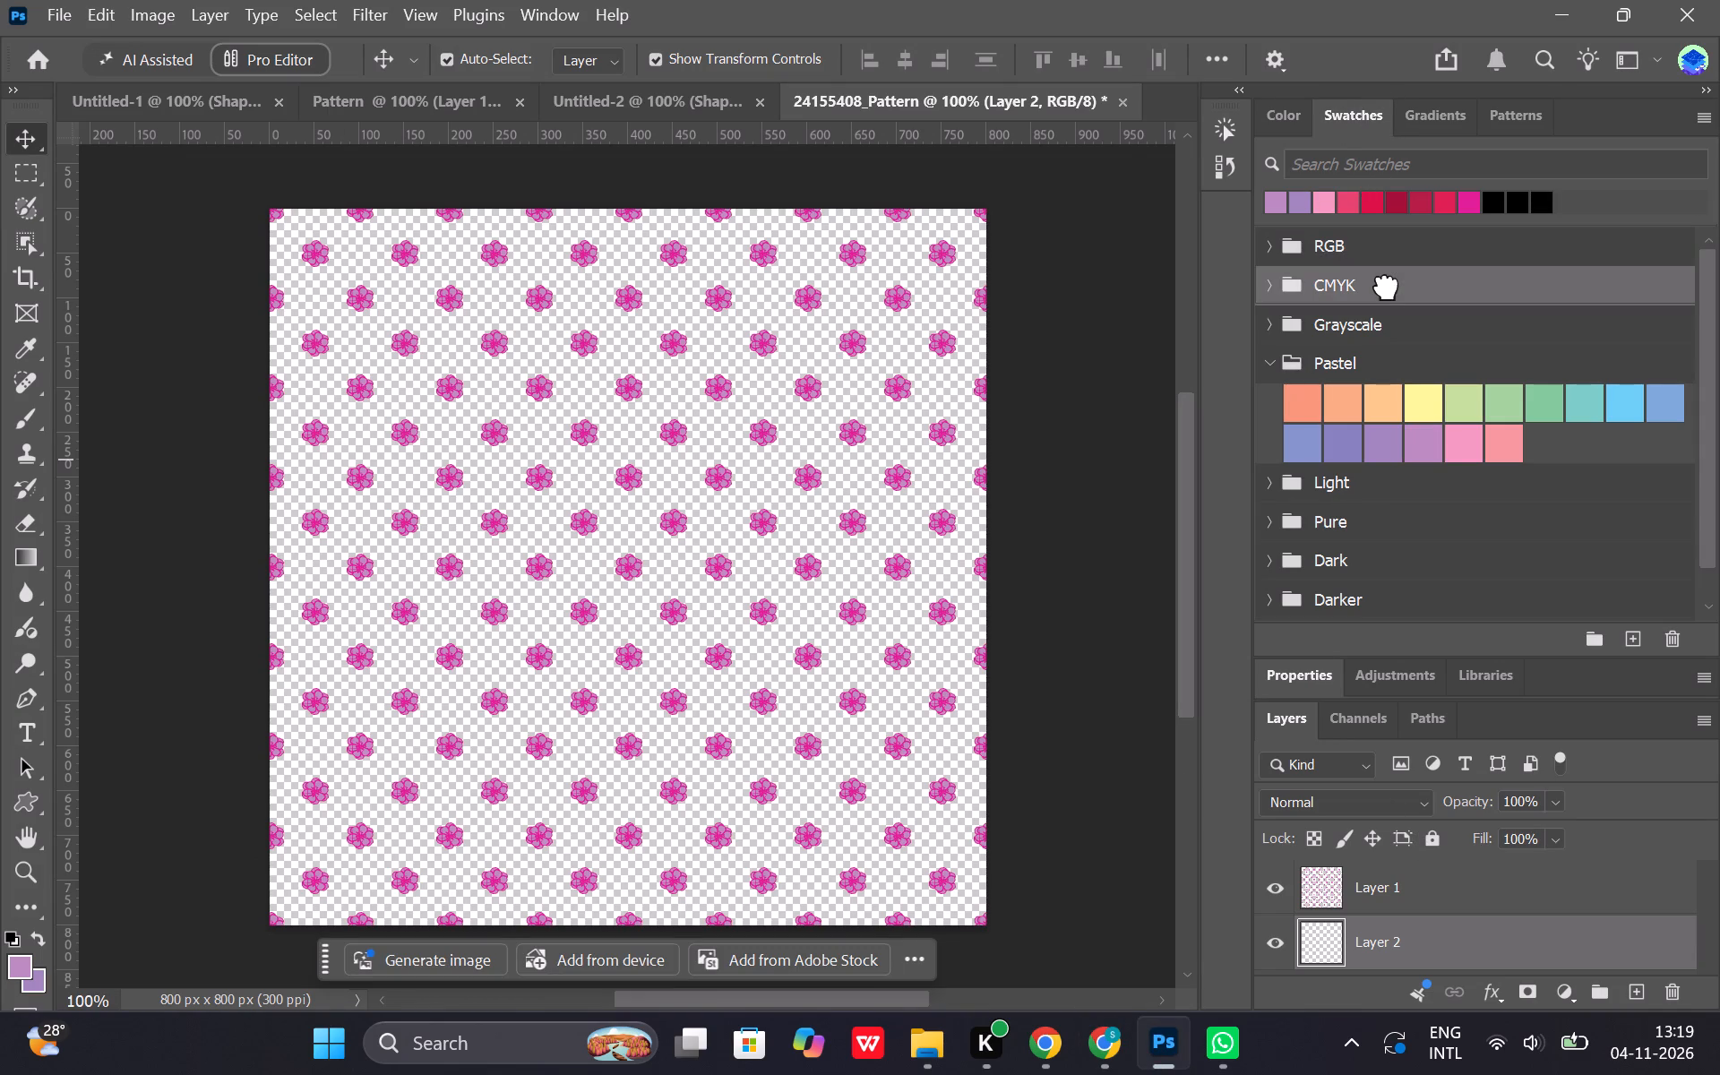
left_click(1380, 168)
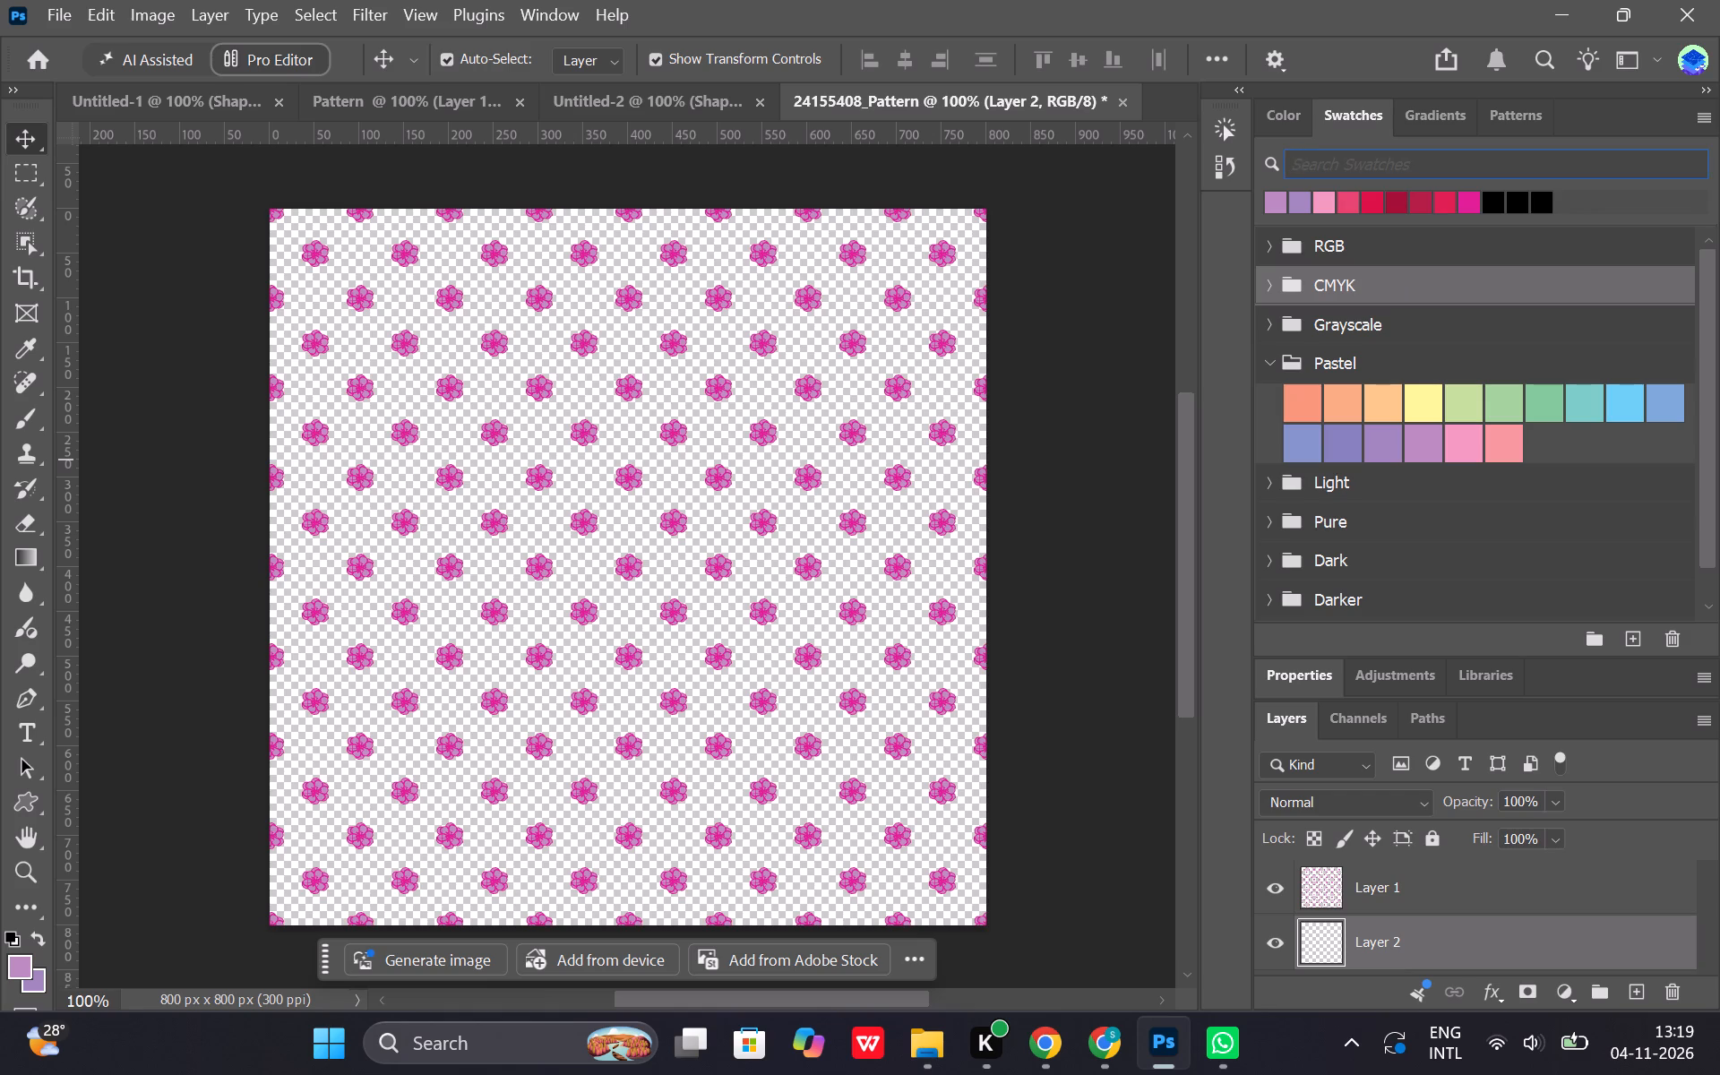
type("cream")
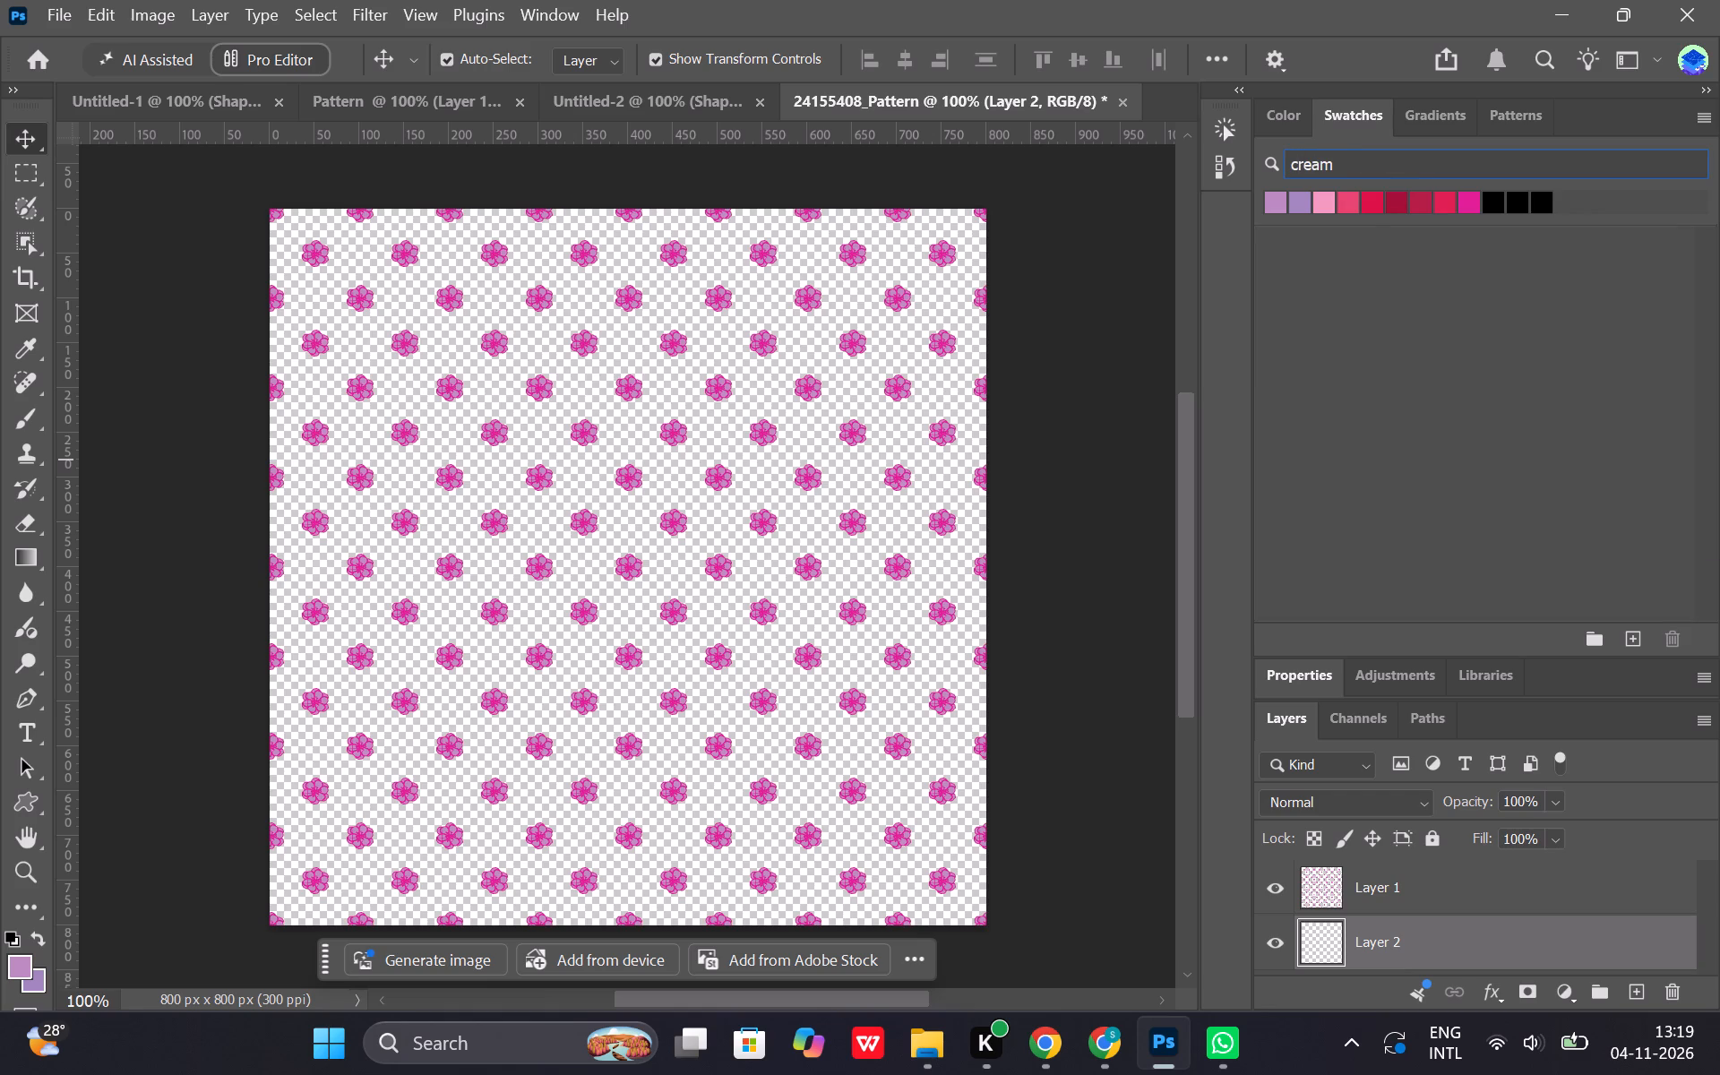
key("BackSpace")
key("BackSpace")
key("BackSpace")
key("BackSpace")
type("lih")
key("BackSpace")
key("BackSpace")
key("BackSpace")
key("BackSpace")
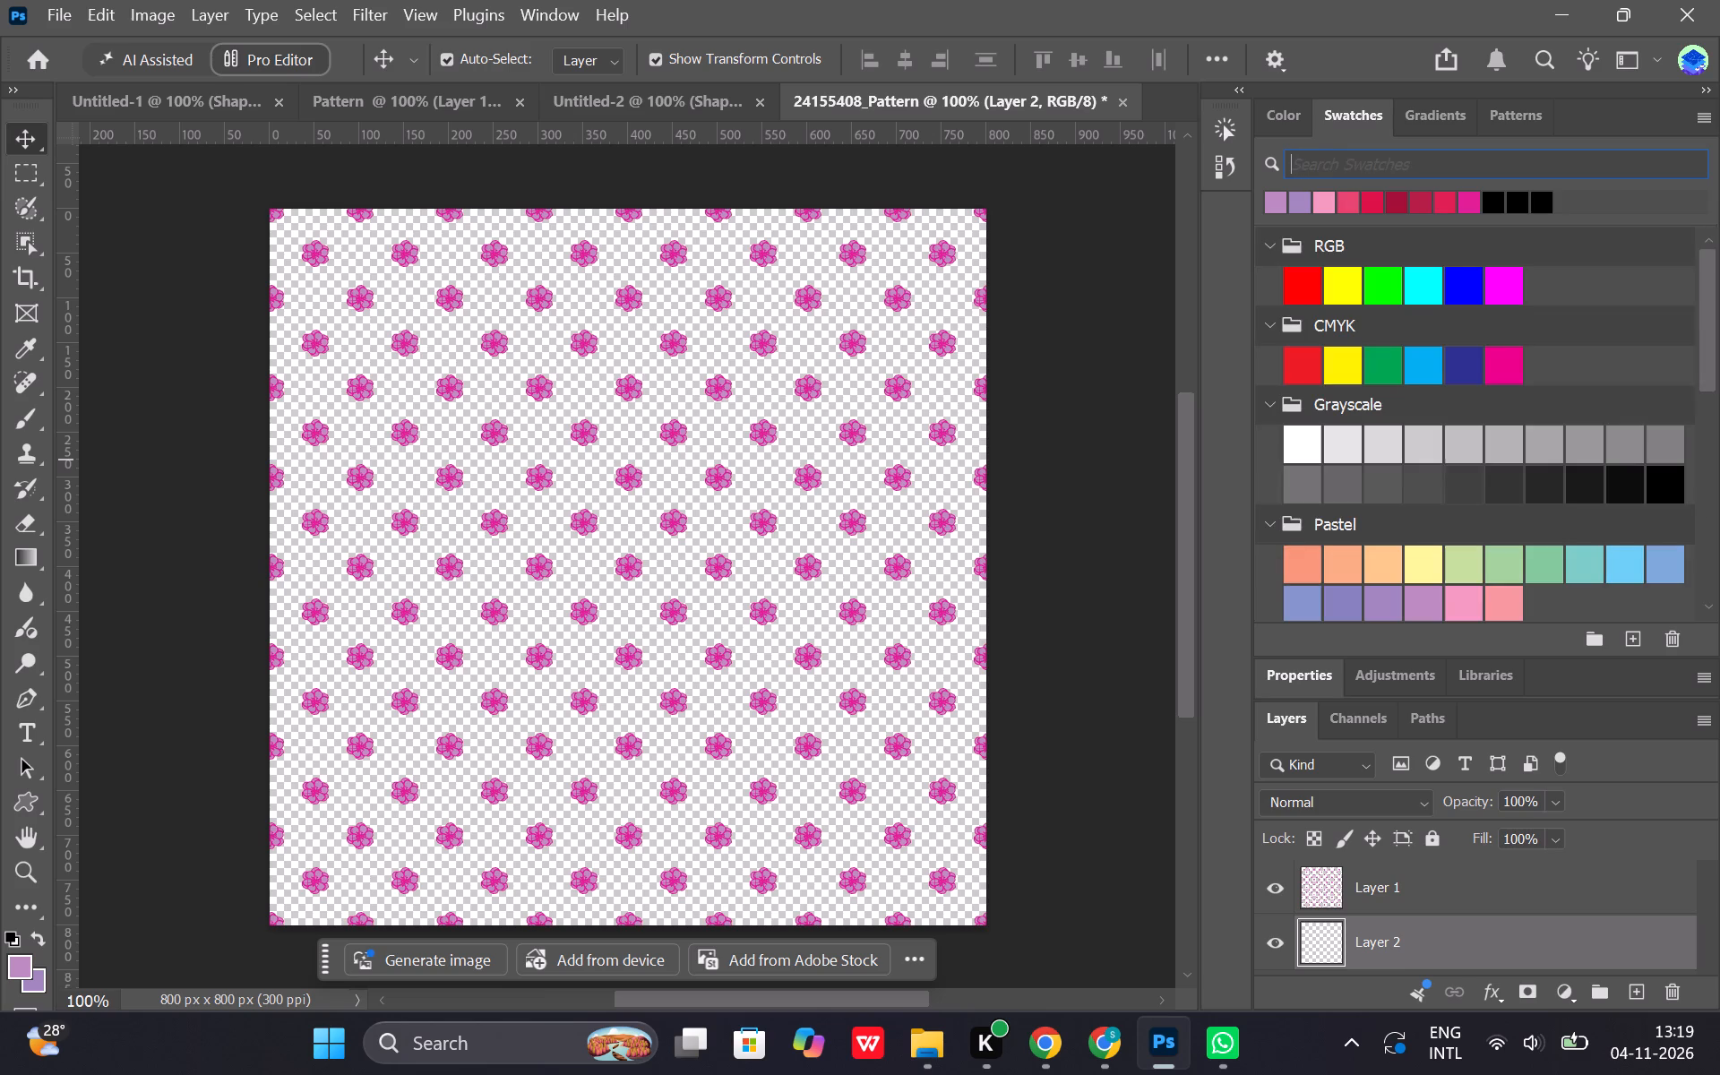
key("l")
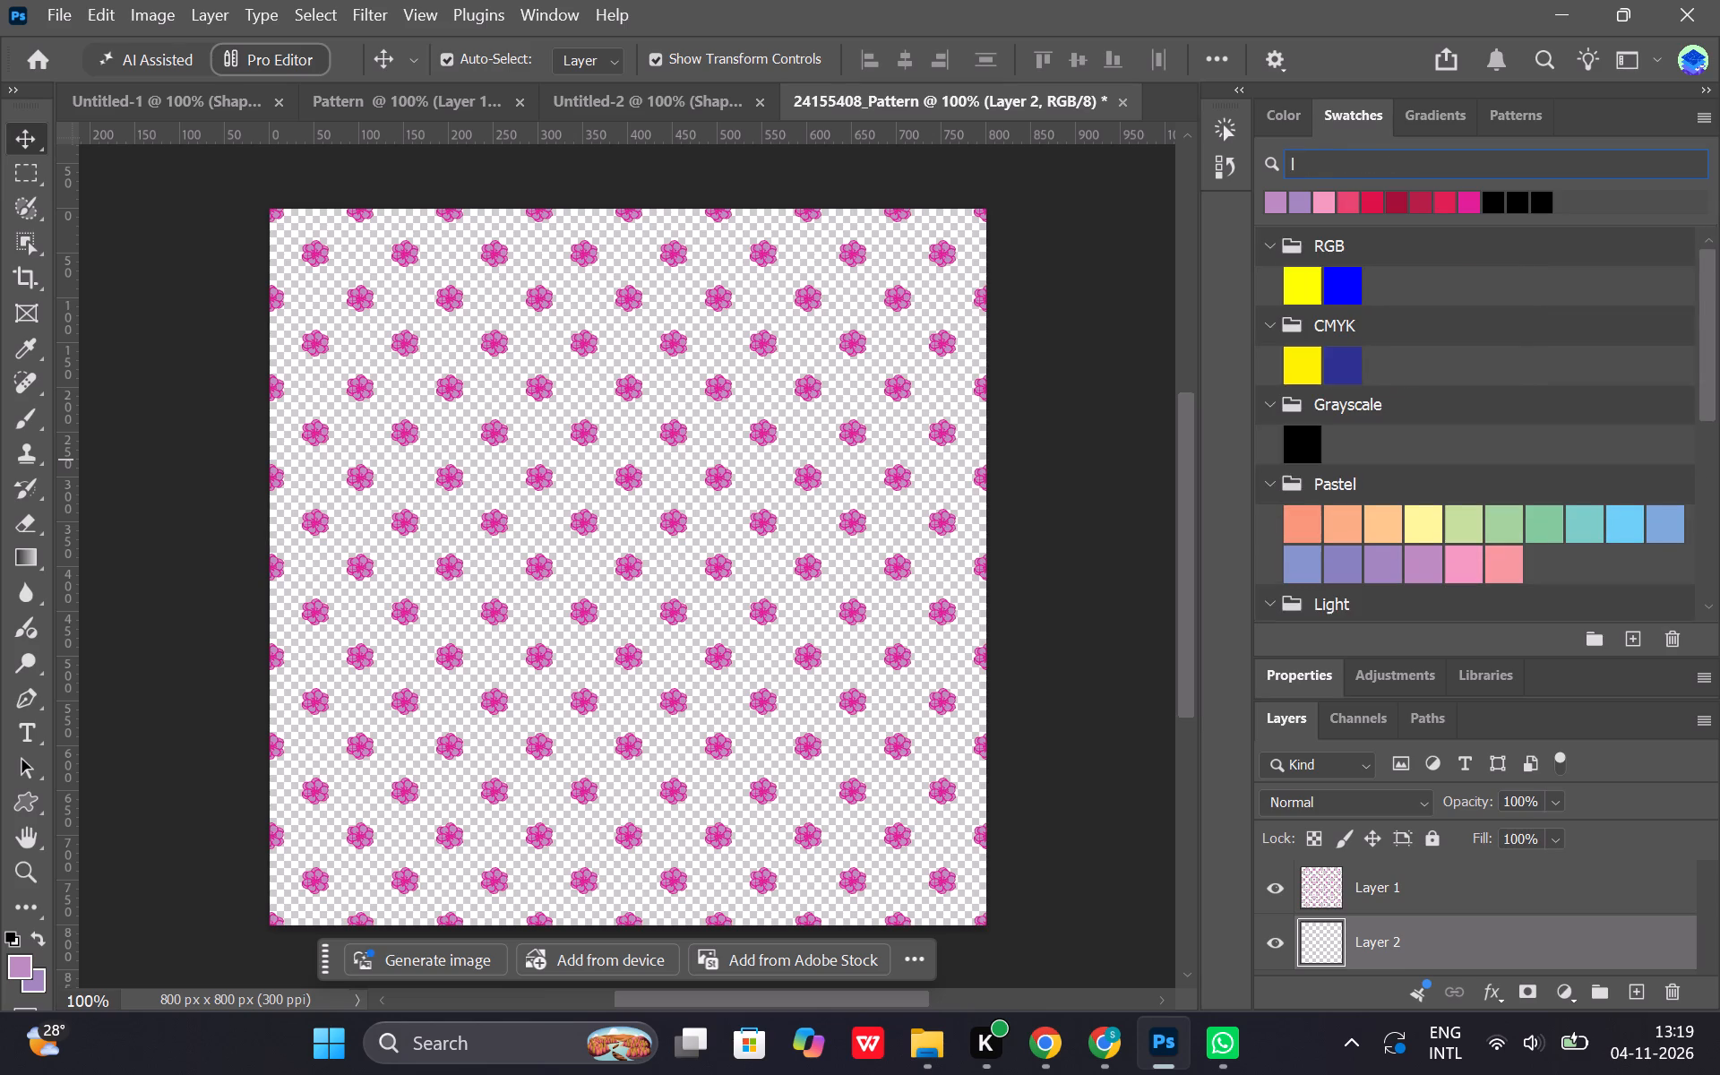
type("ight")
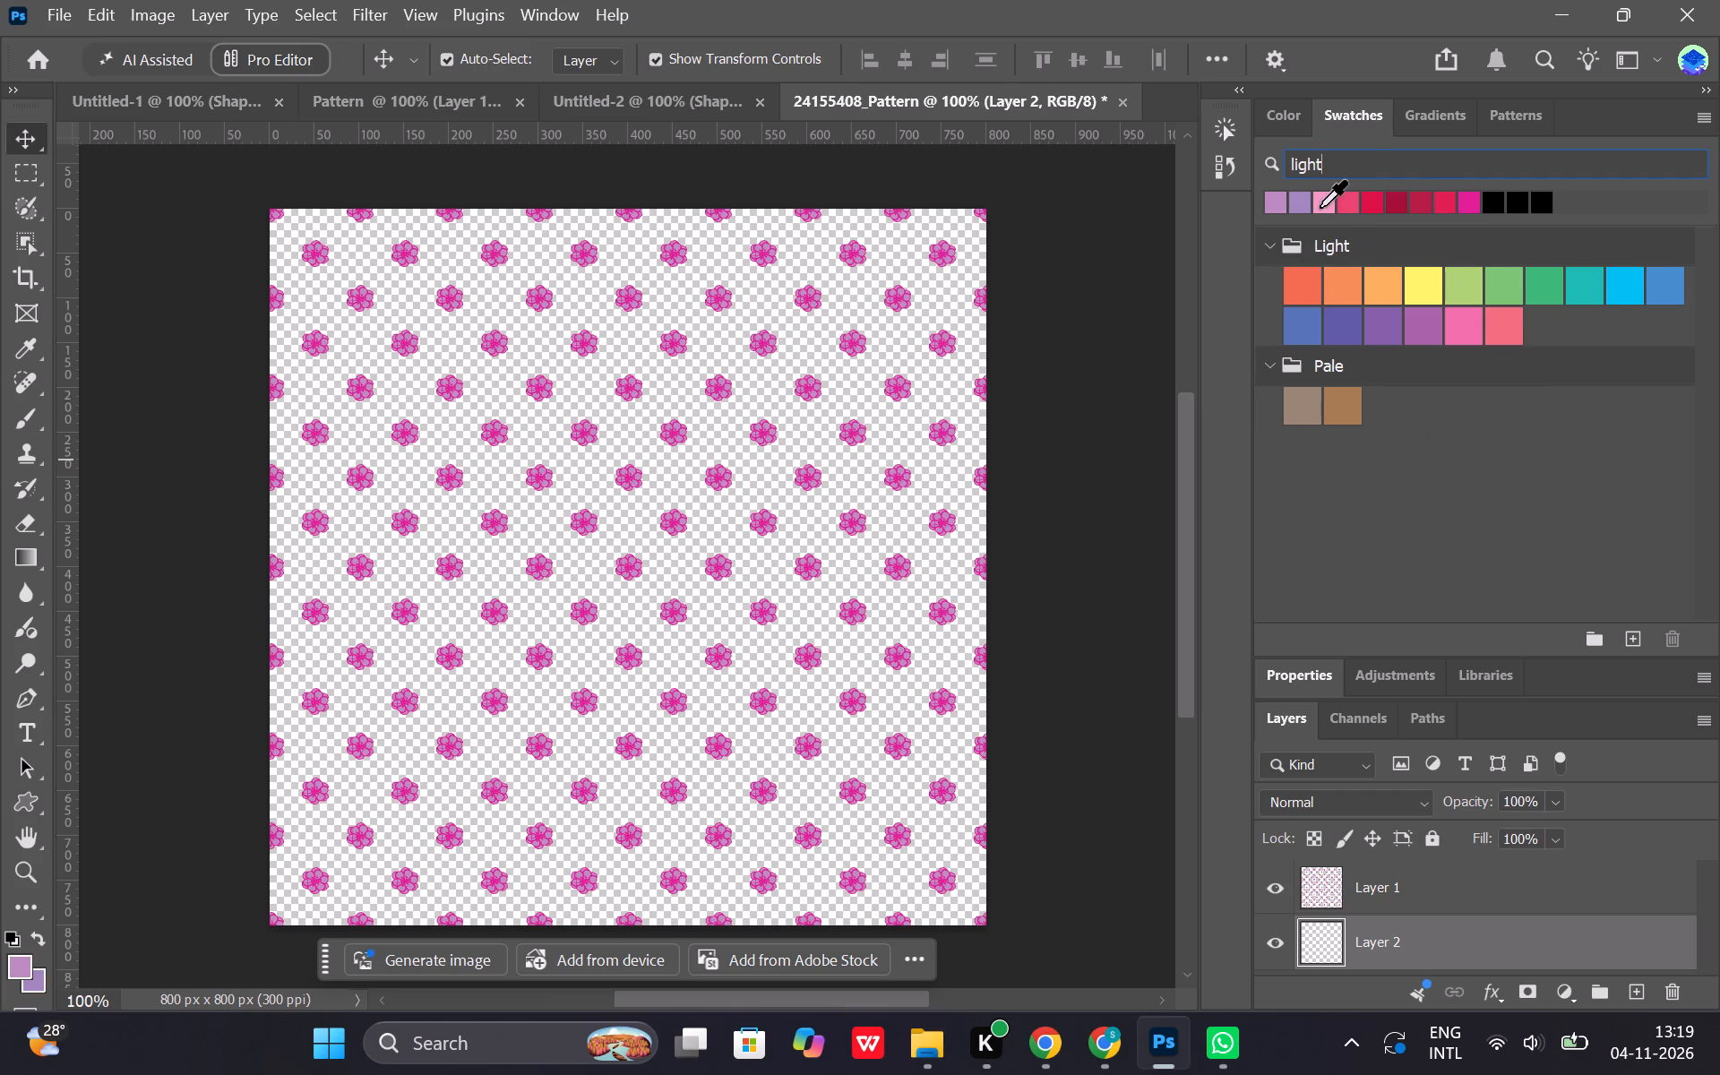
Clear the swatch search term and set the foreground colour to the light beige swatch, first in the Pale group.
left_click_drag(1403, 159, 1295, 161)
key("BackSpace")
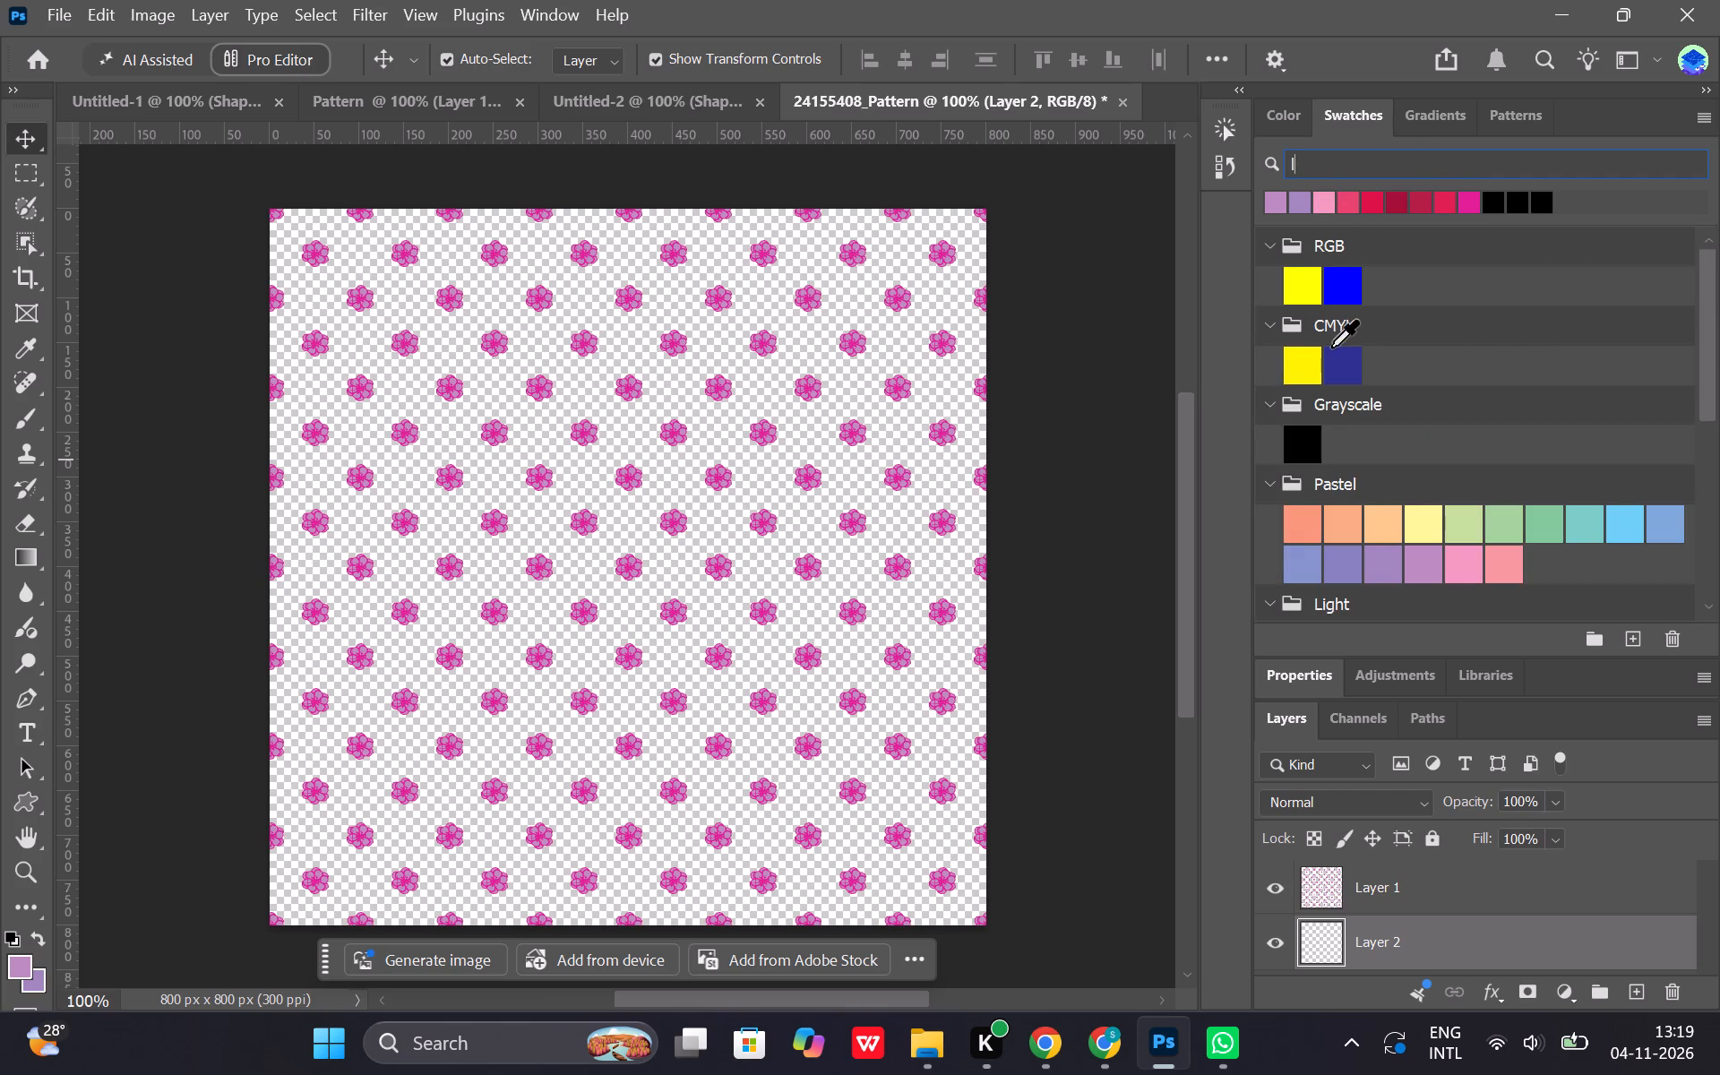
scroll(1396, 422, "down", 3)
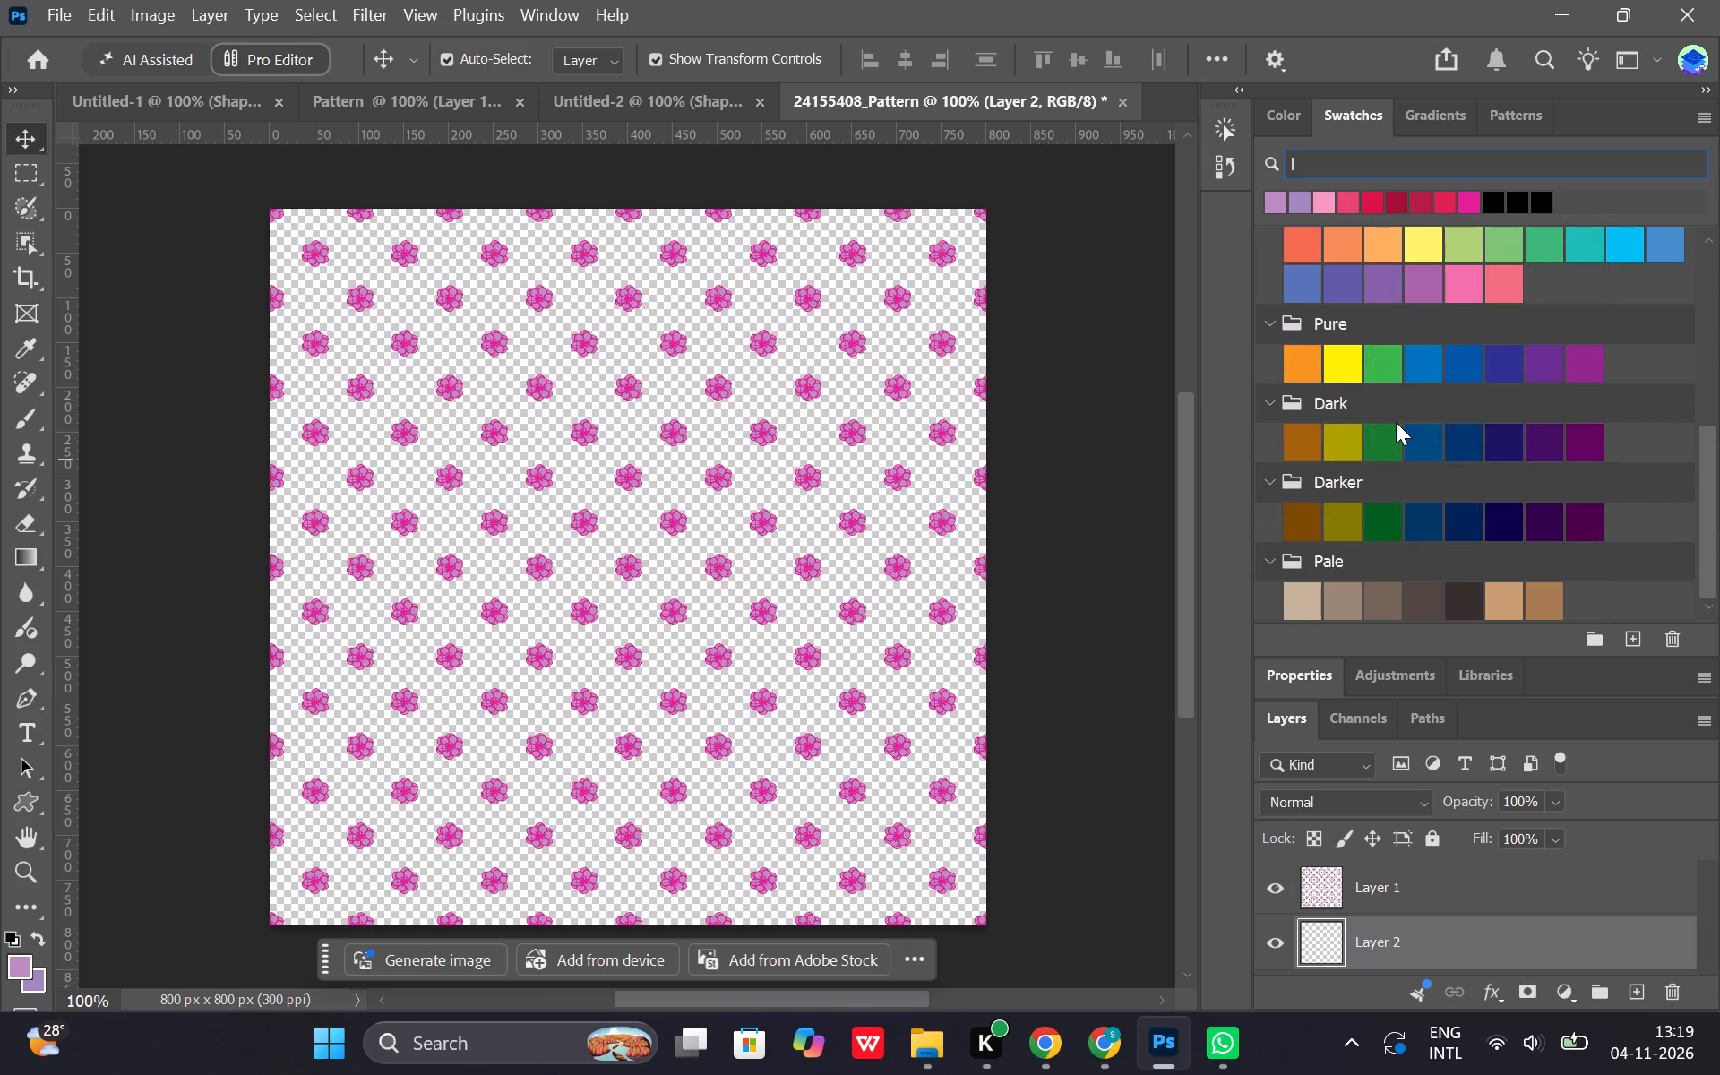
scroll(1396, 422, "down", 1)
left_click(1309, 601)
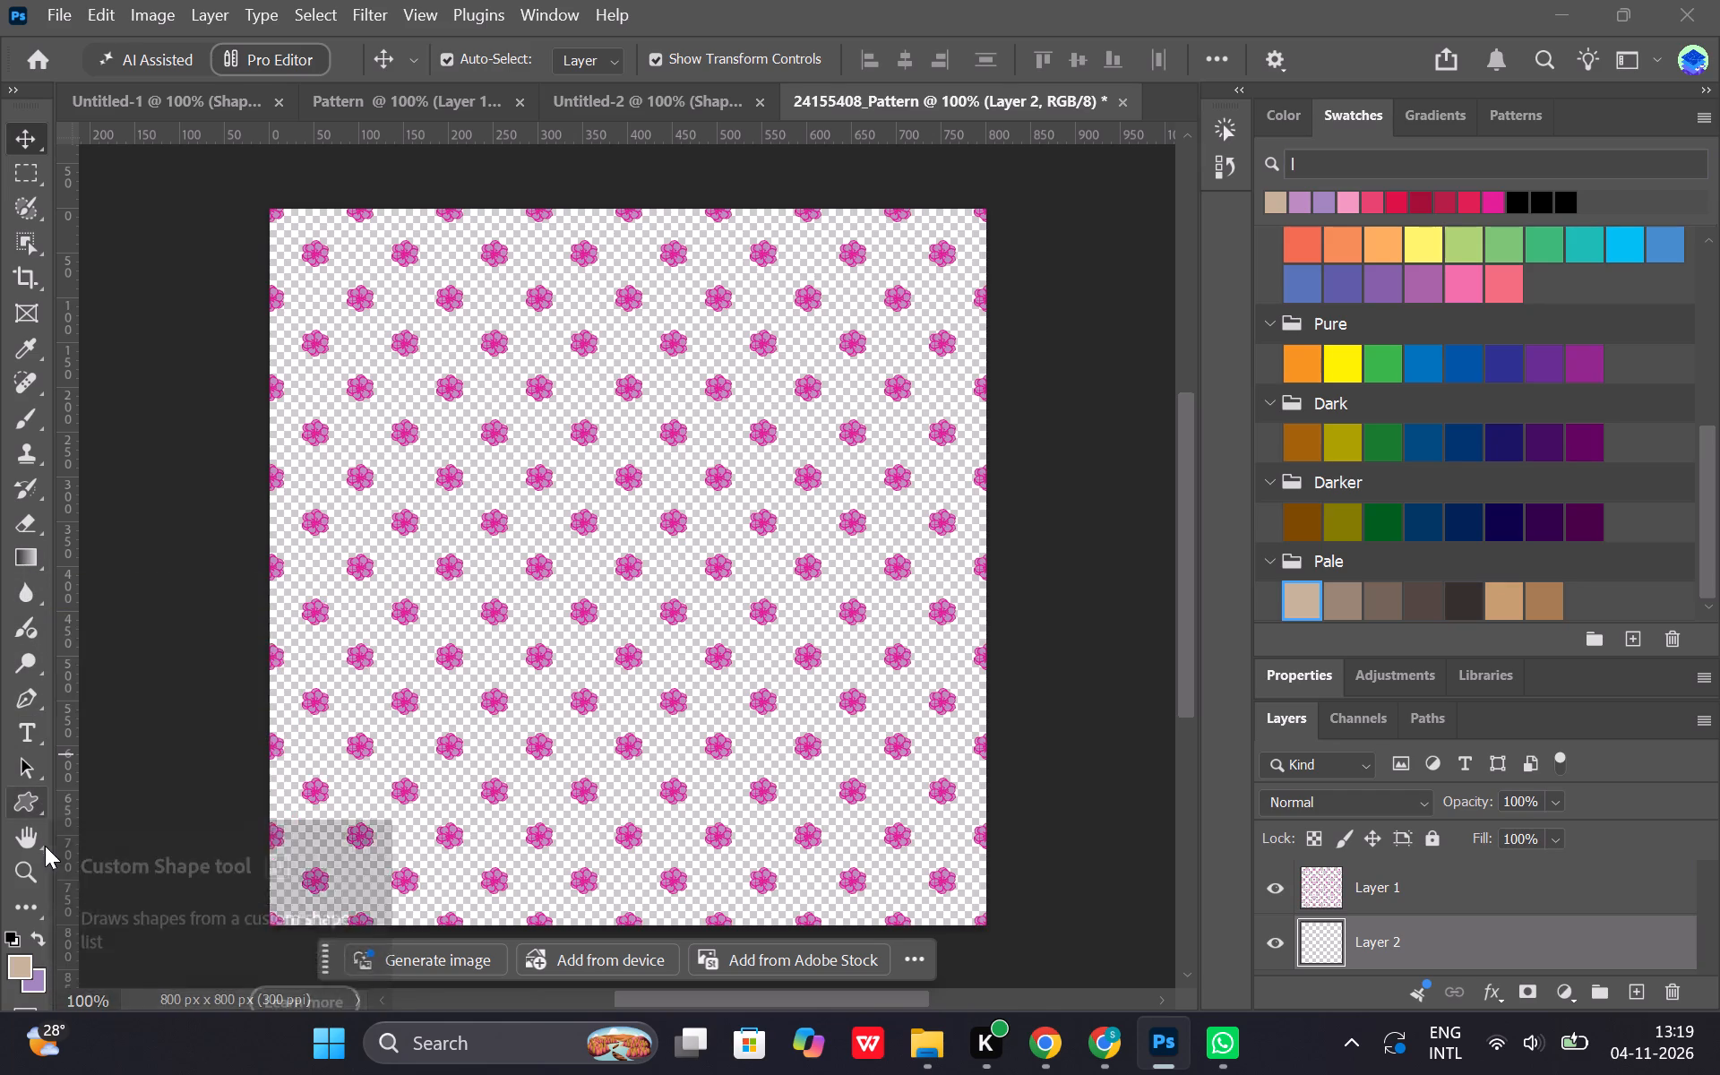
left_click(21, 914)
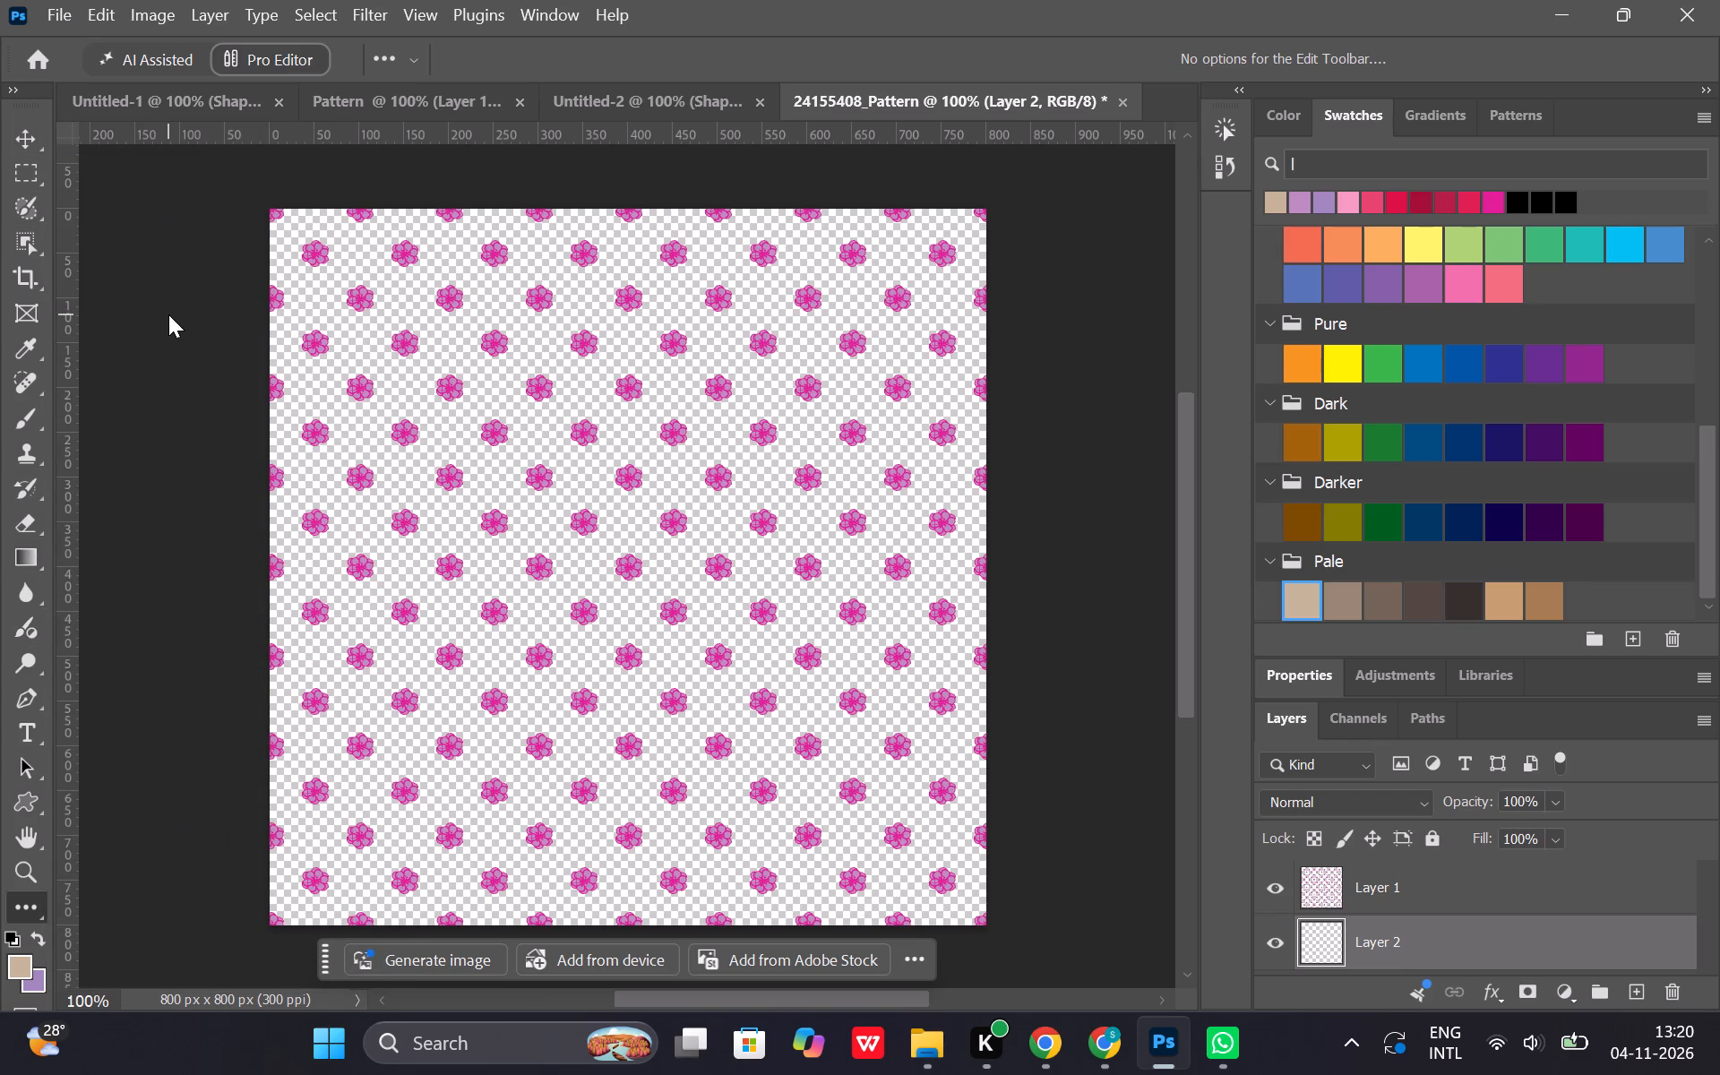
key("shift+super+s")
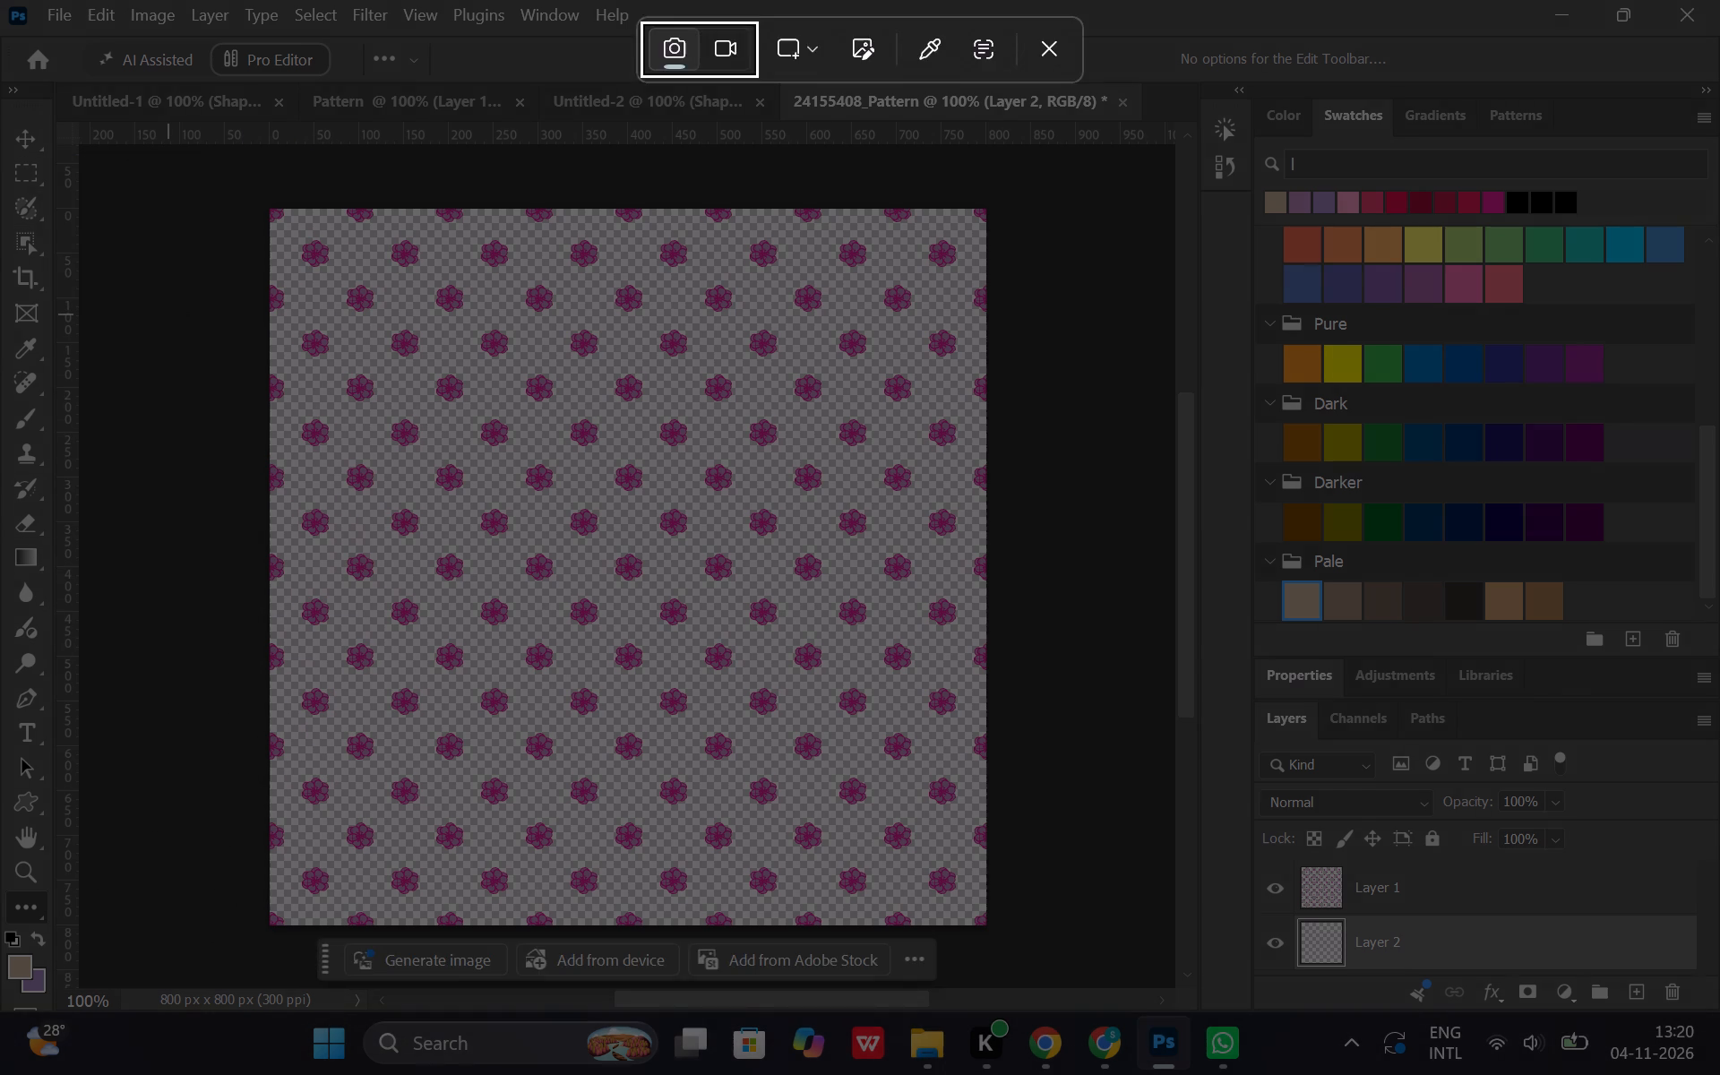
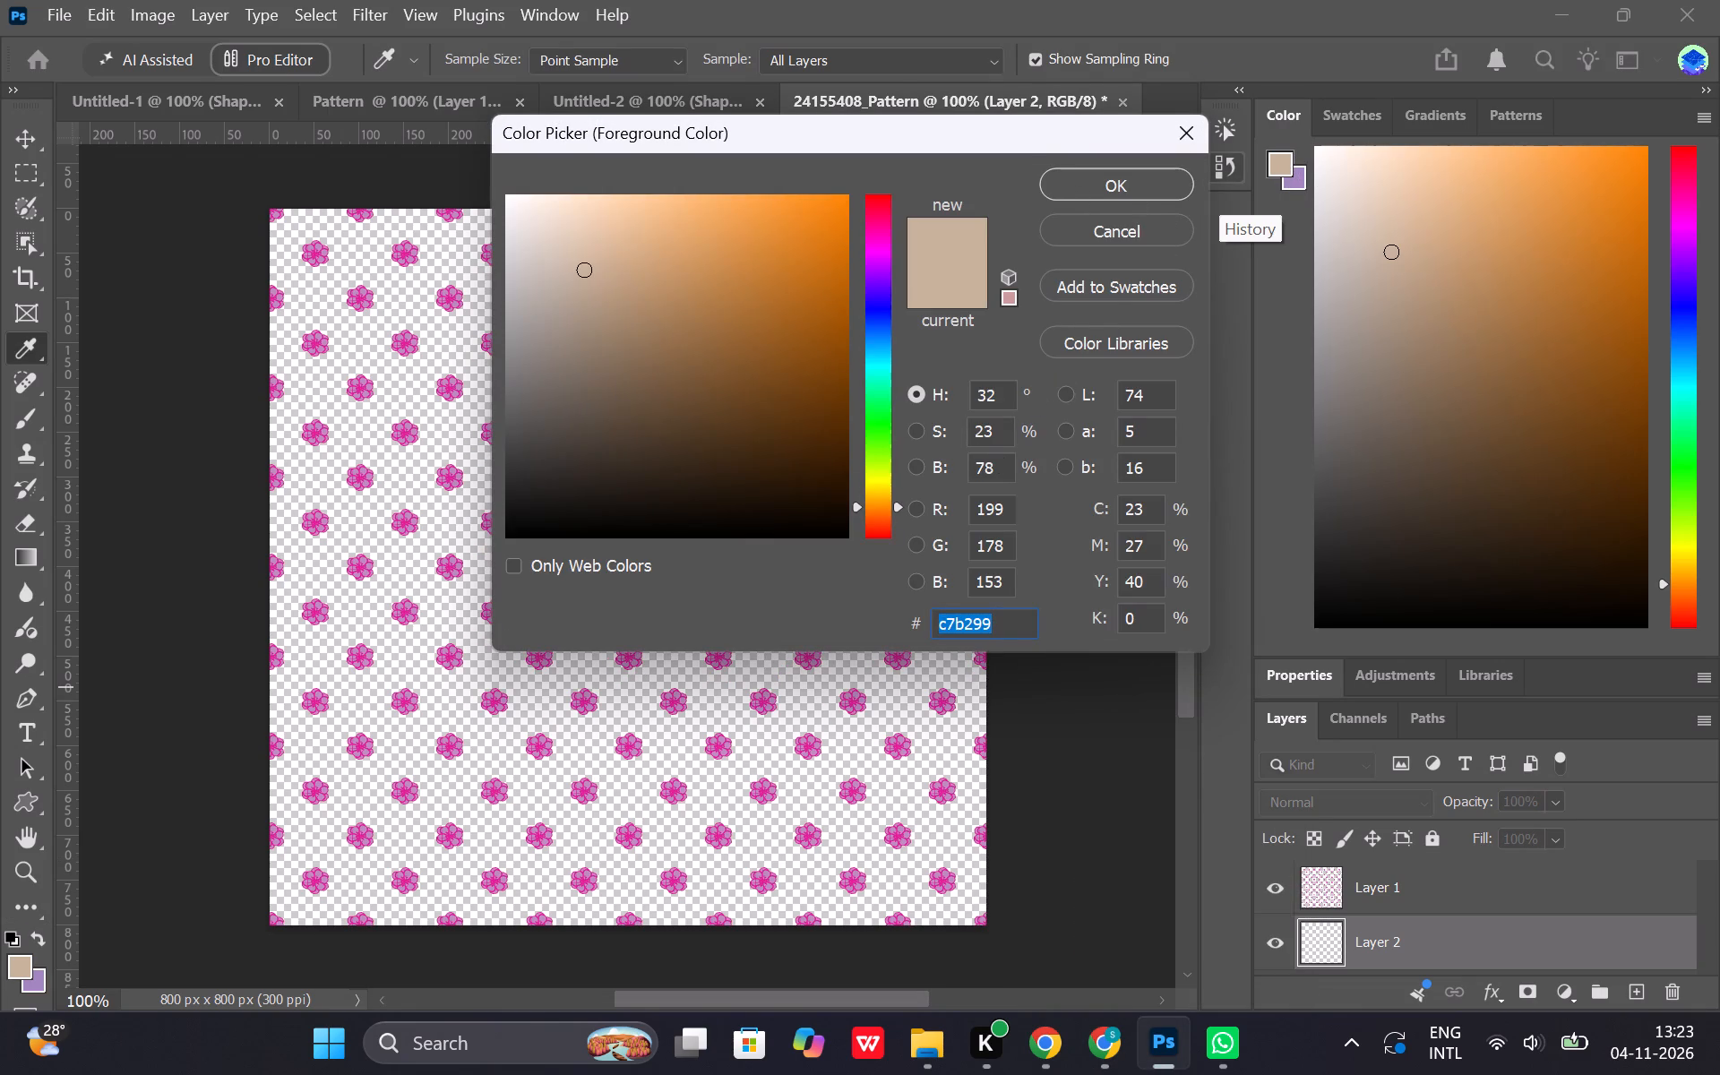
key("BackSpace")
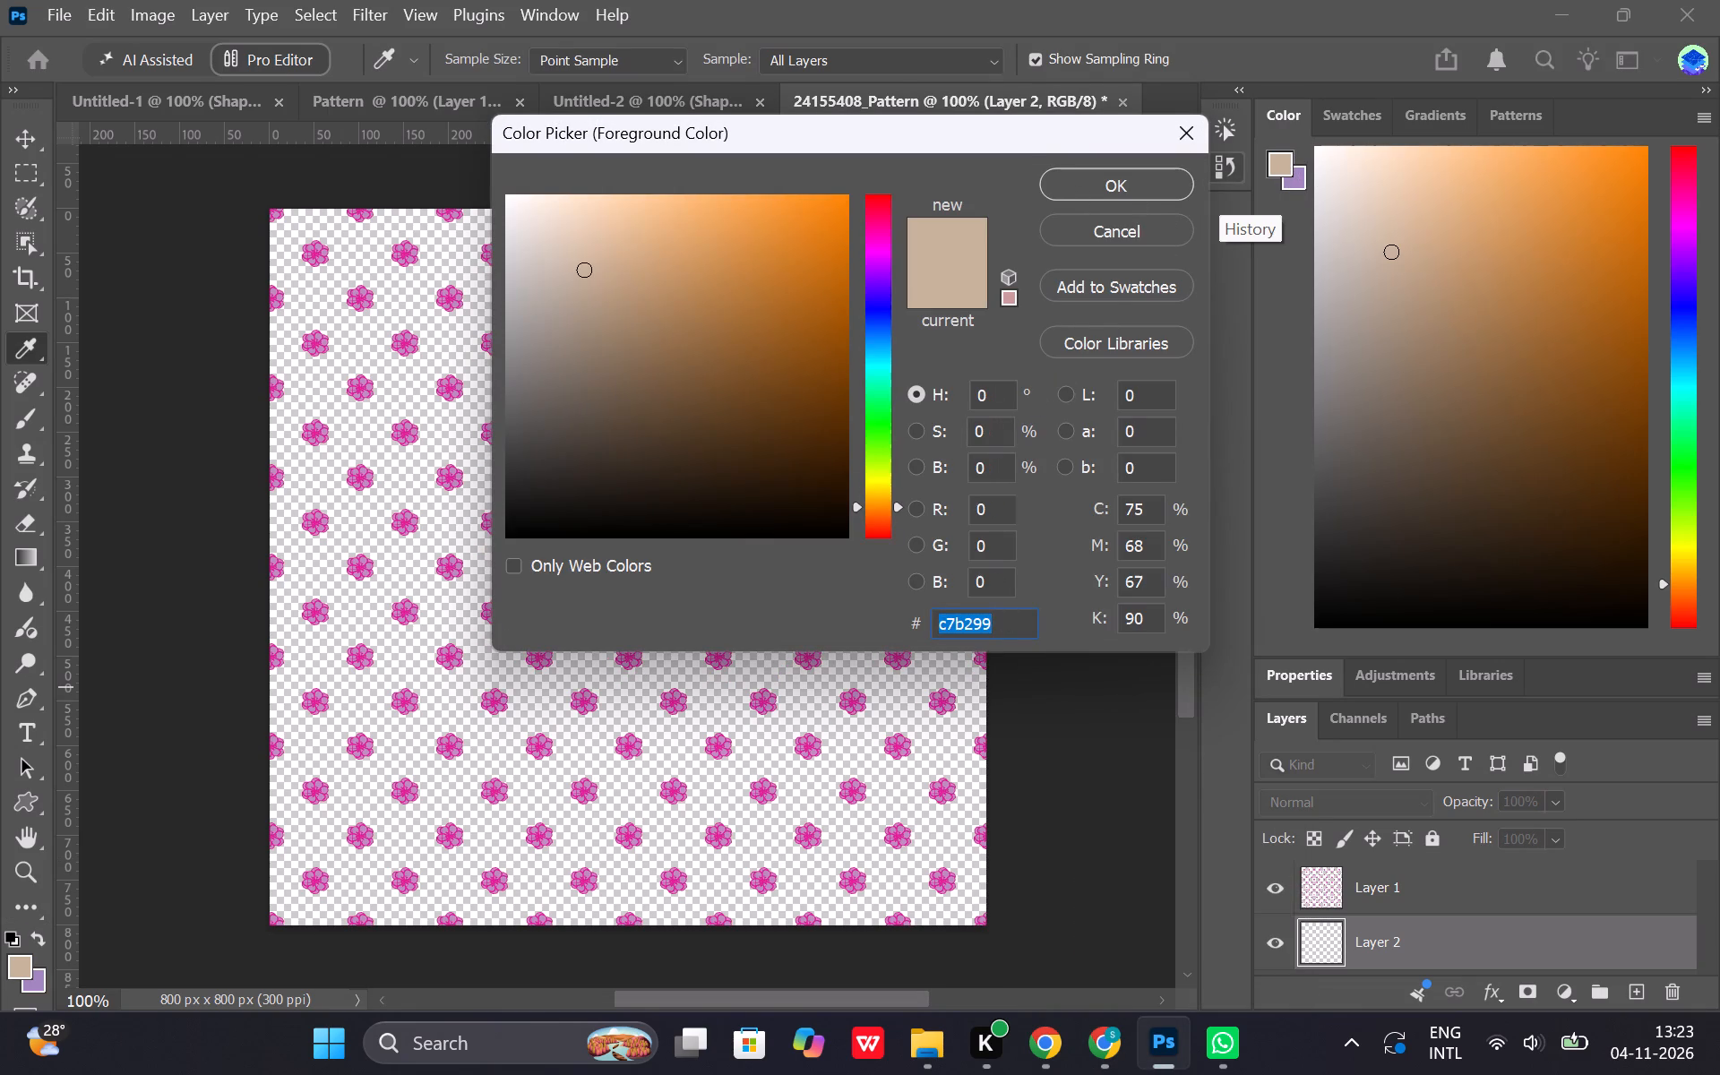
key("ctrl+v")
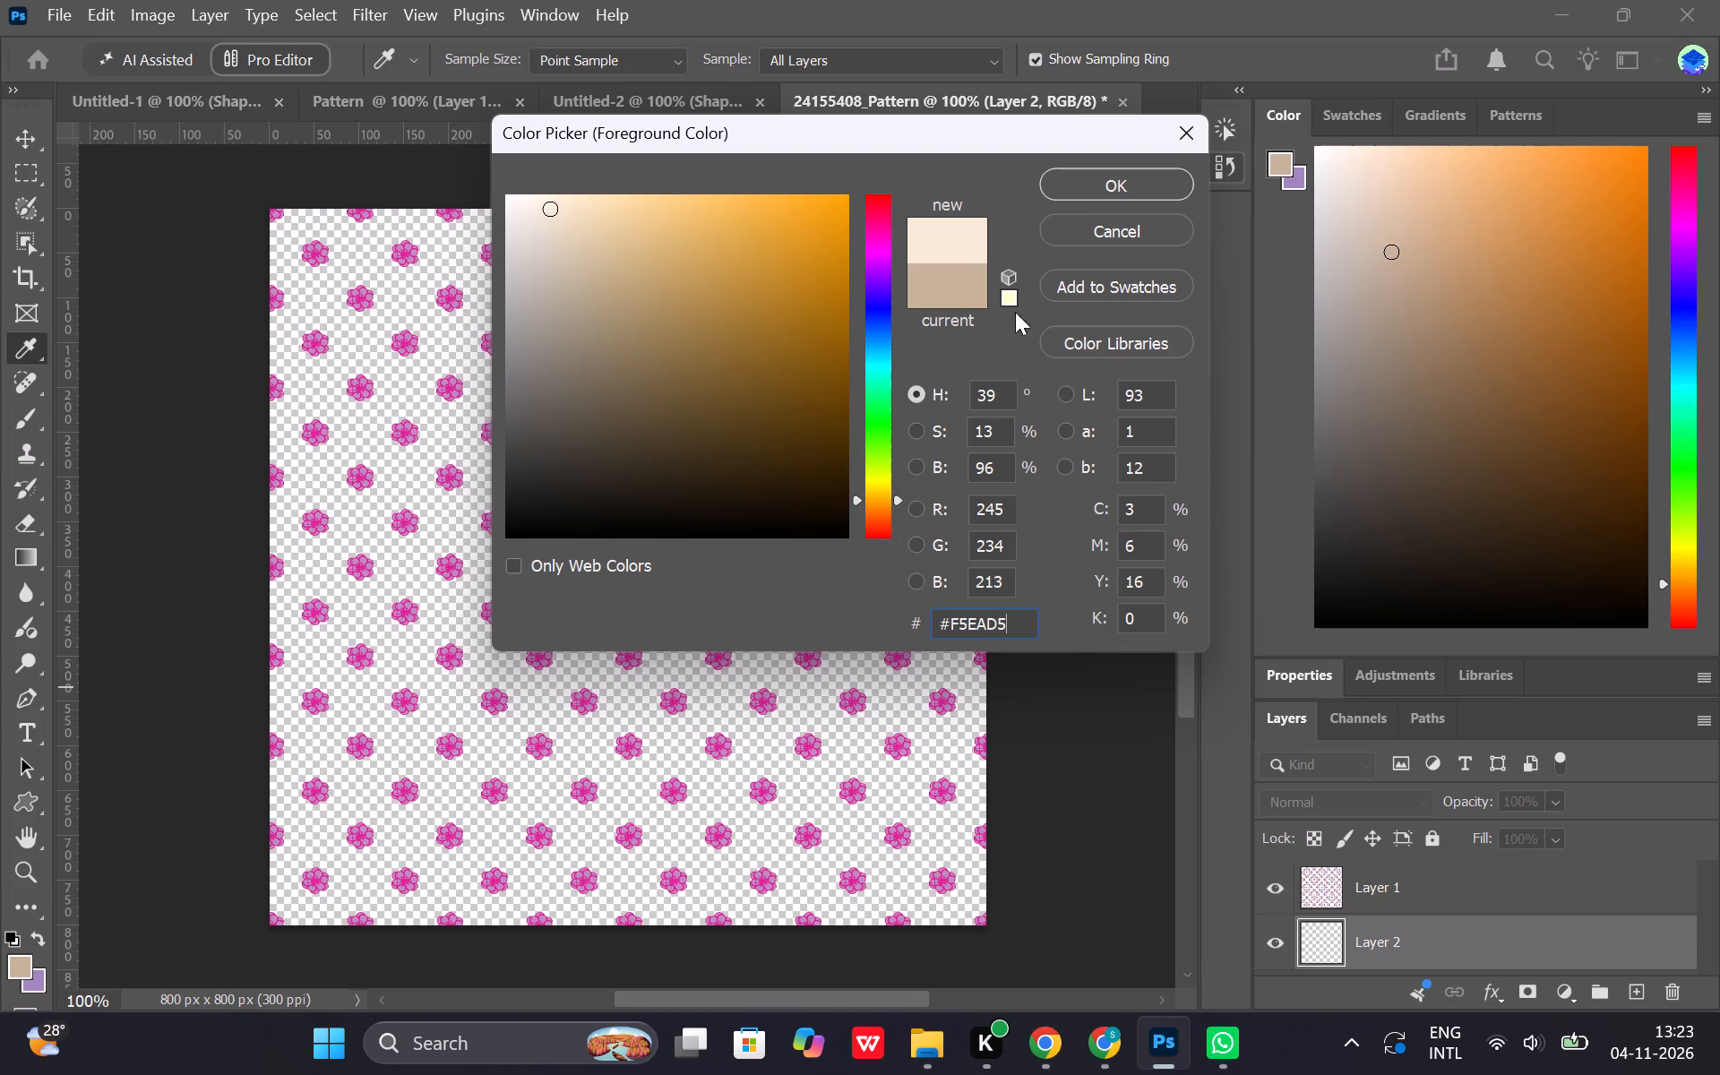
left_click(1139, 182)
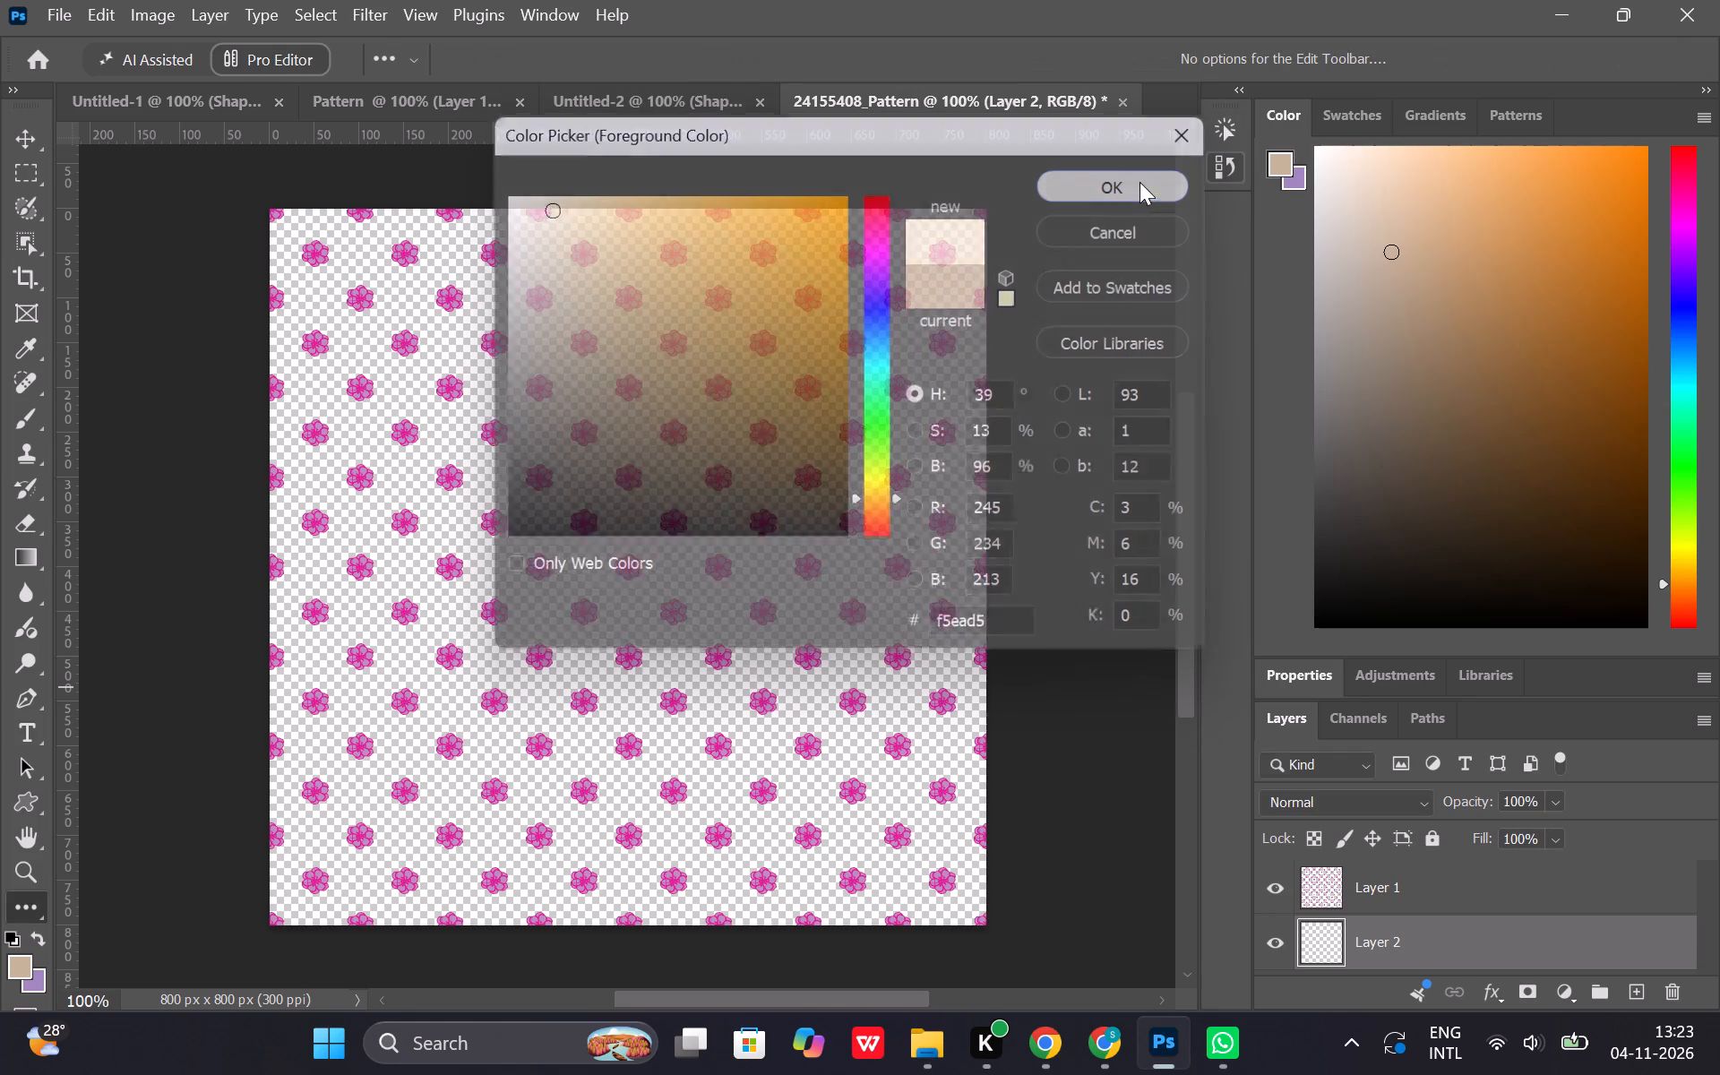
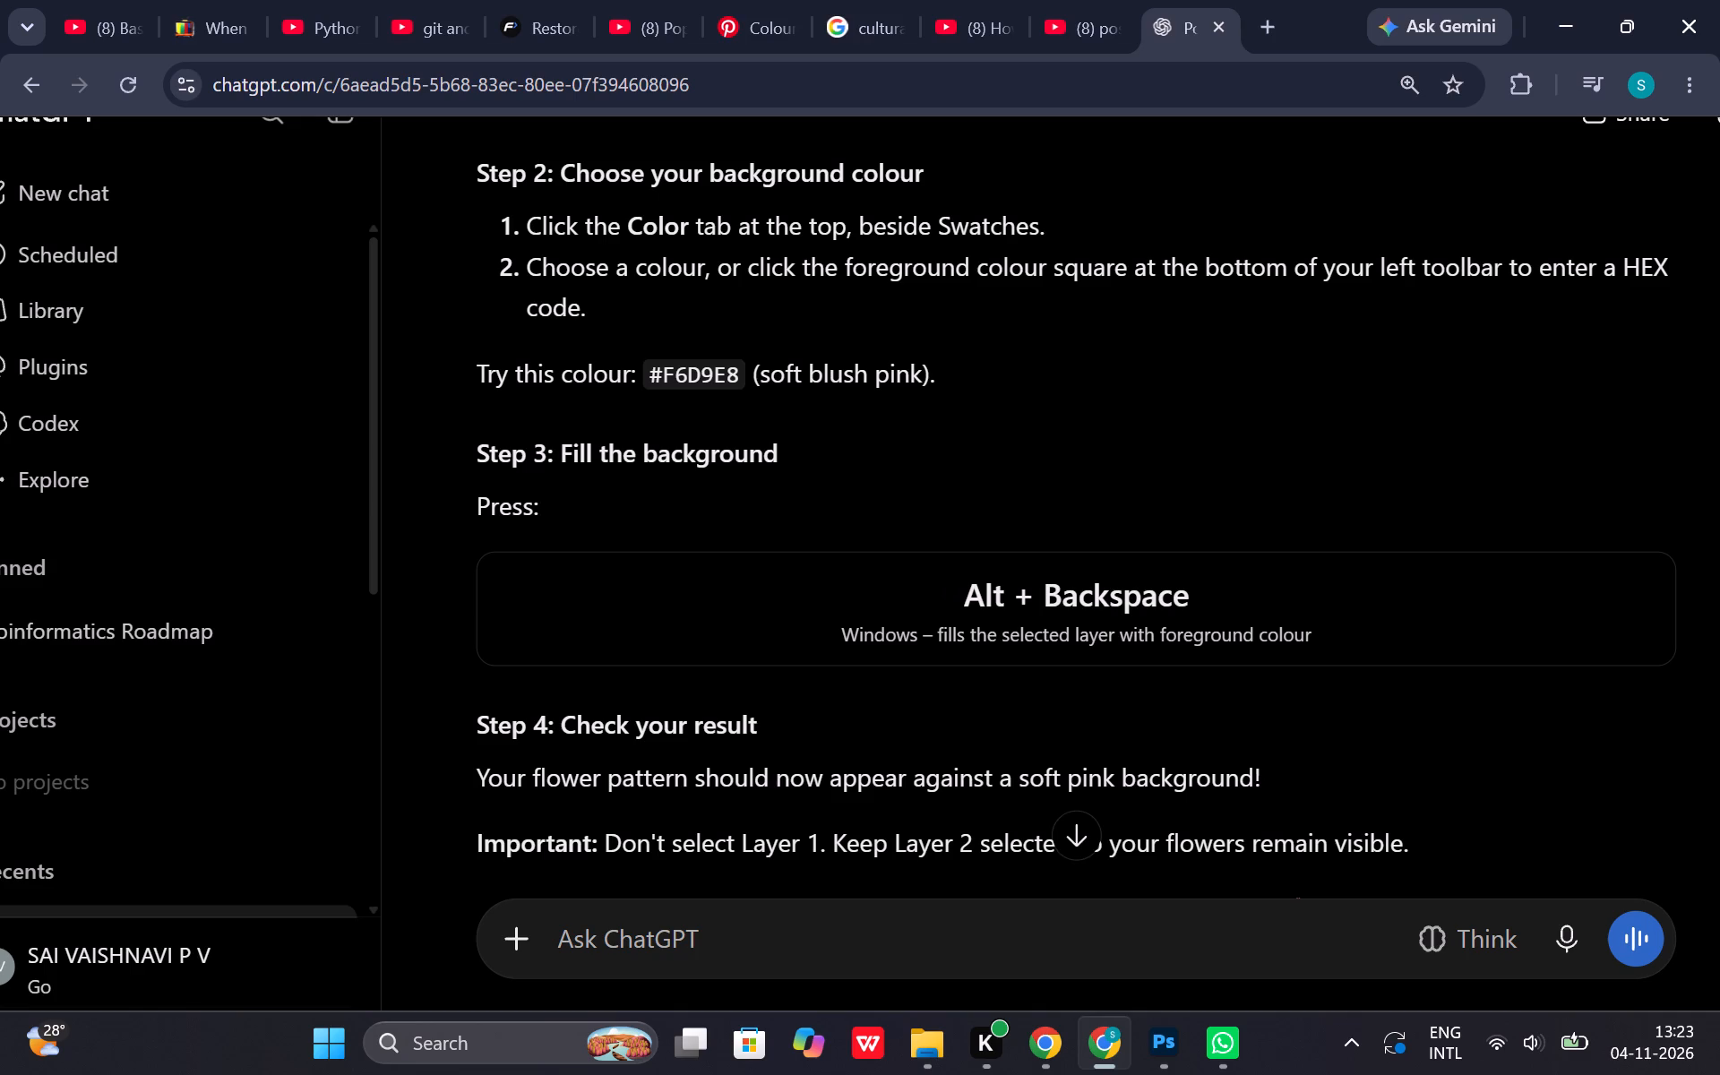
Switch to Photoshop and fill Layer 2 with the cream foreground colour.
left_click(1178, 1074)
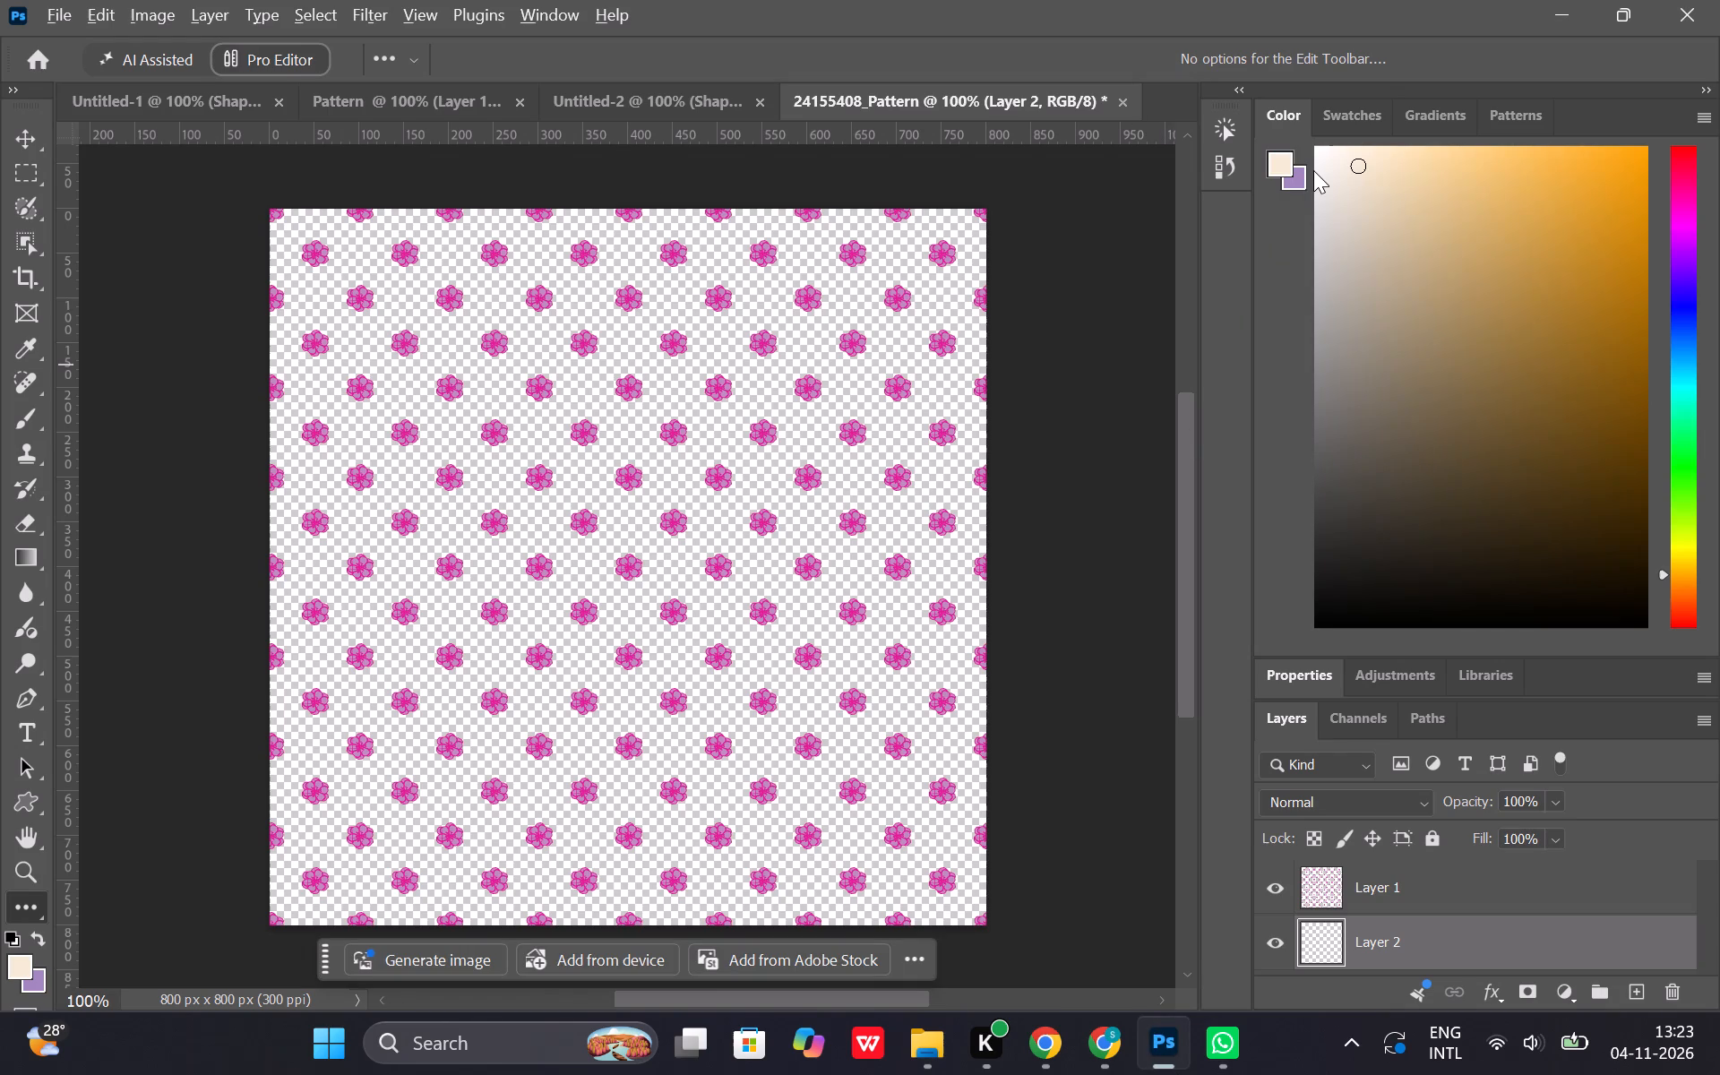
key("alt+BackSpace")
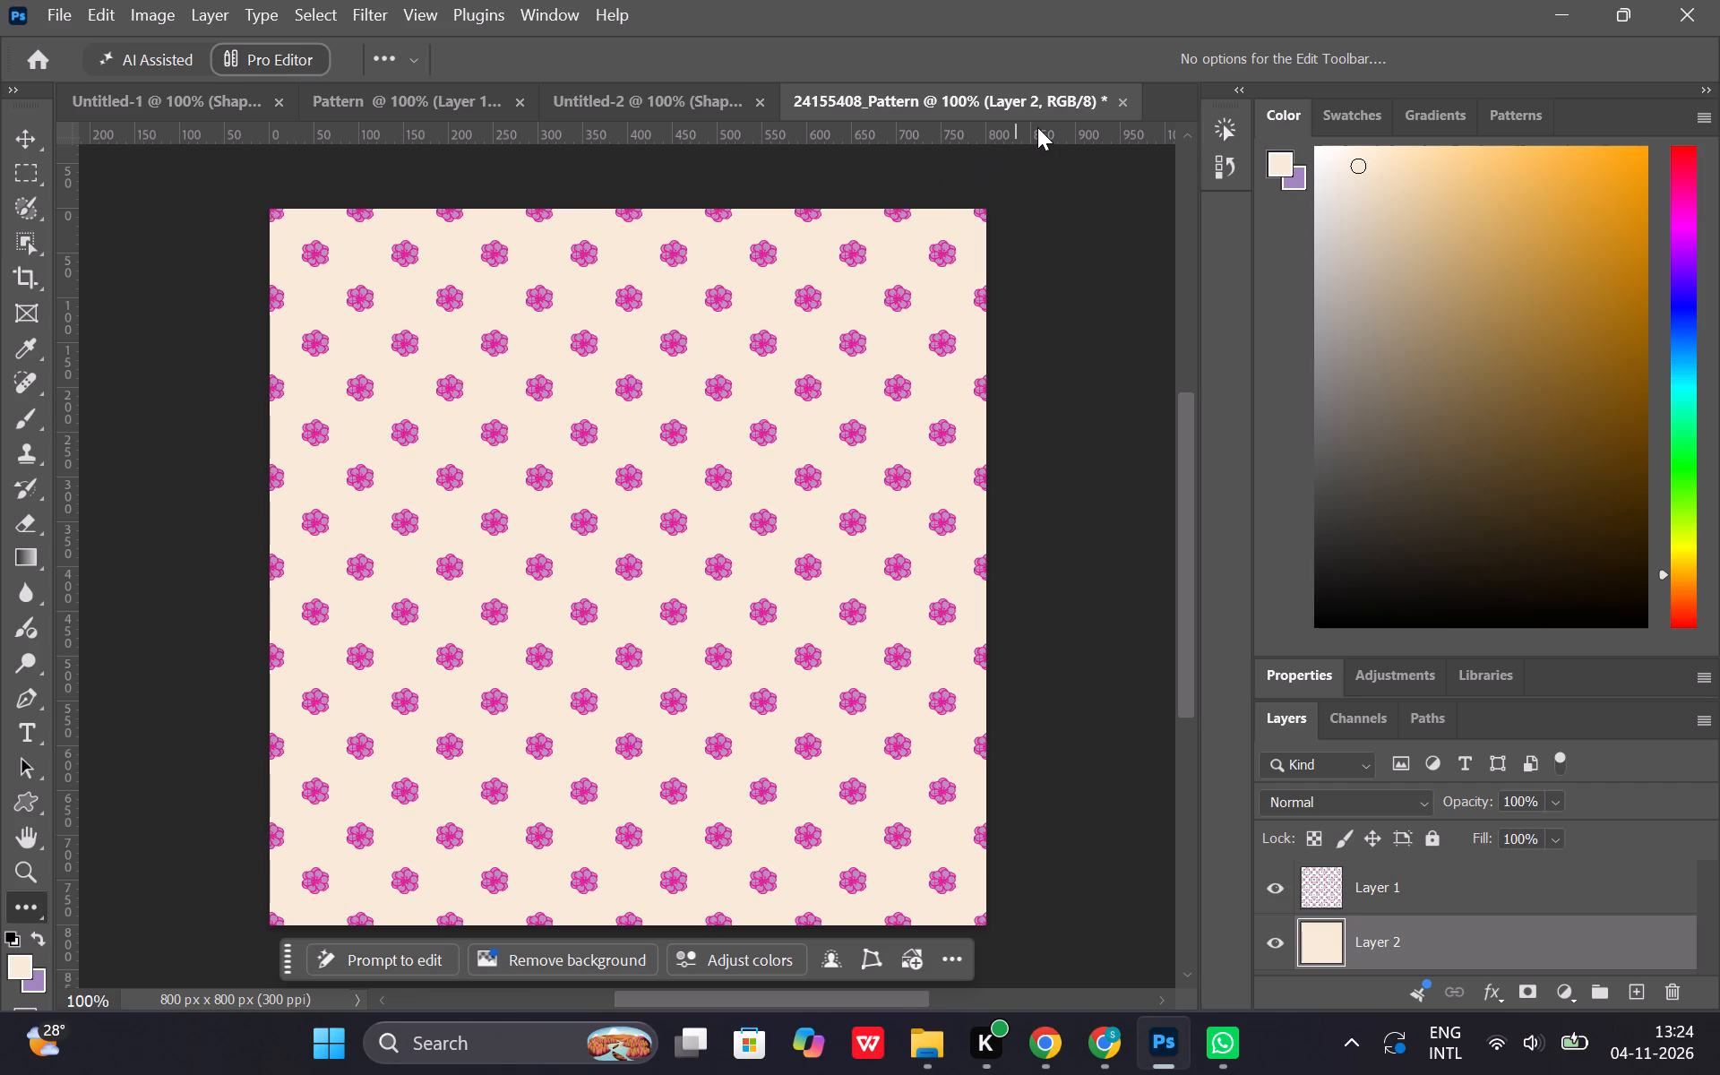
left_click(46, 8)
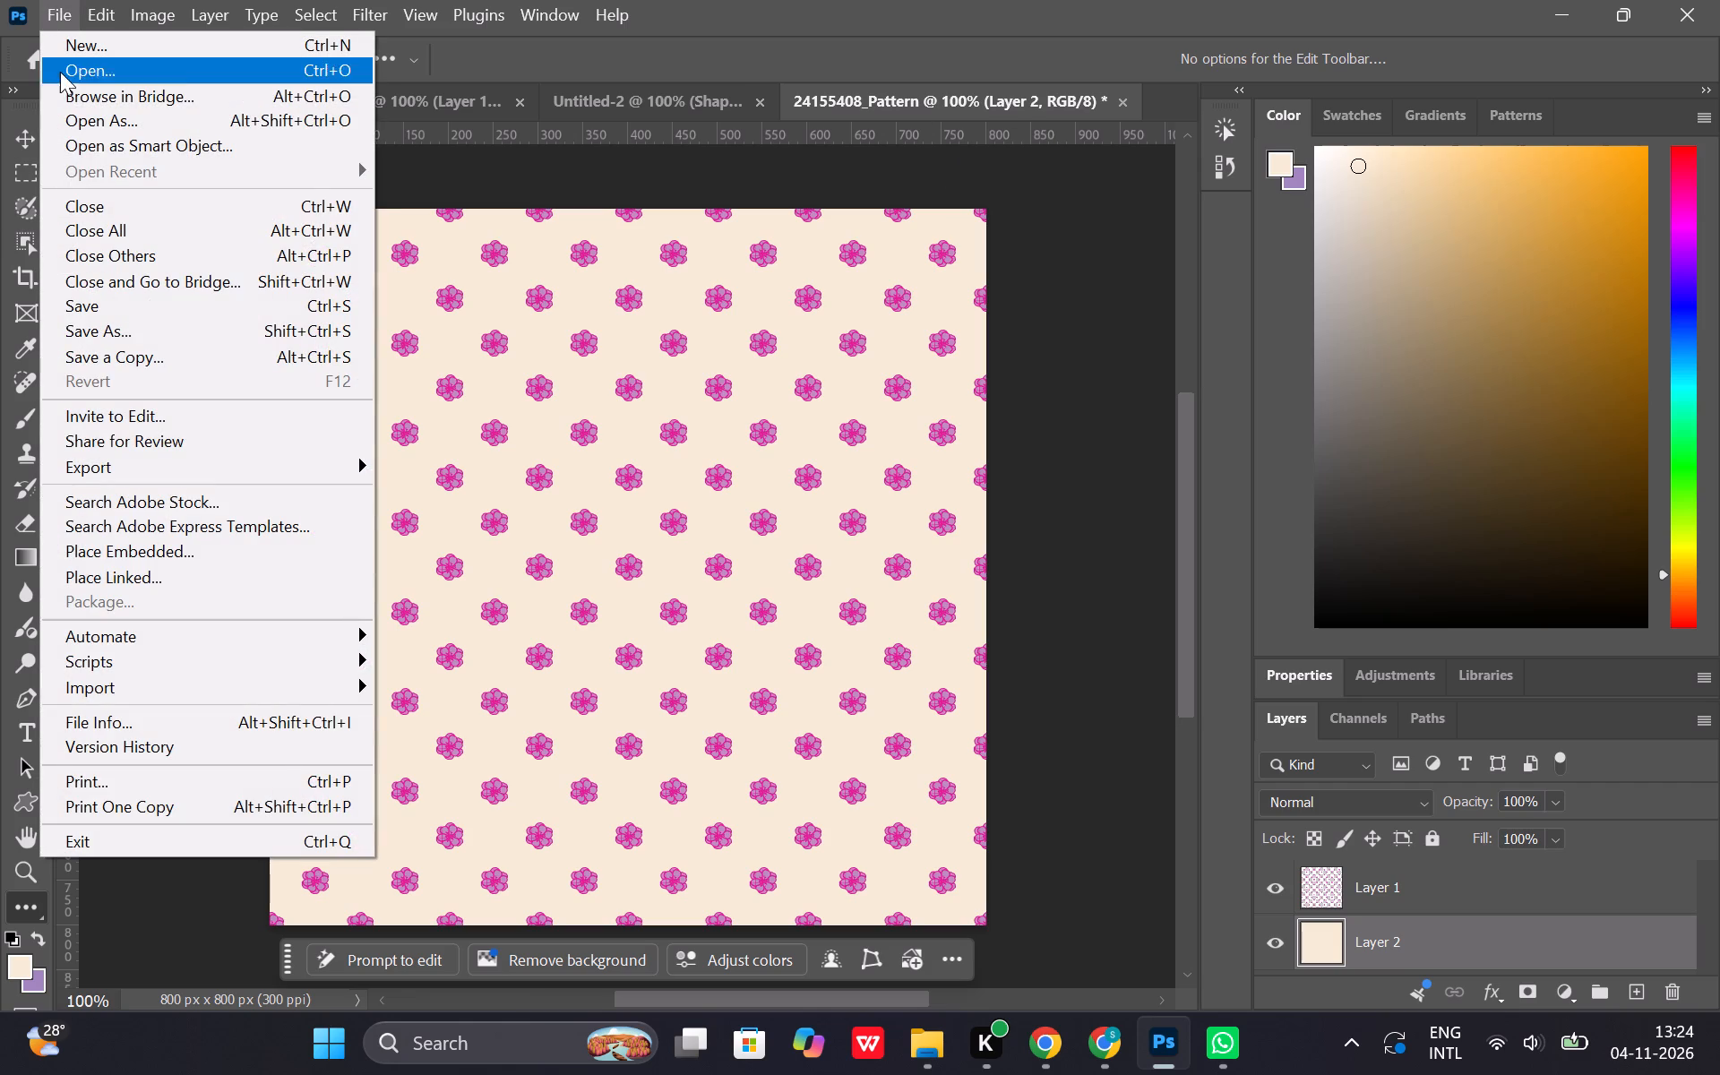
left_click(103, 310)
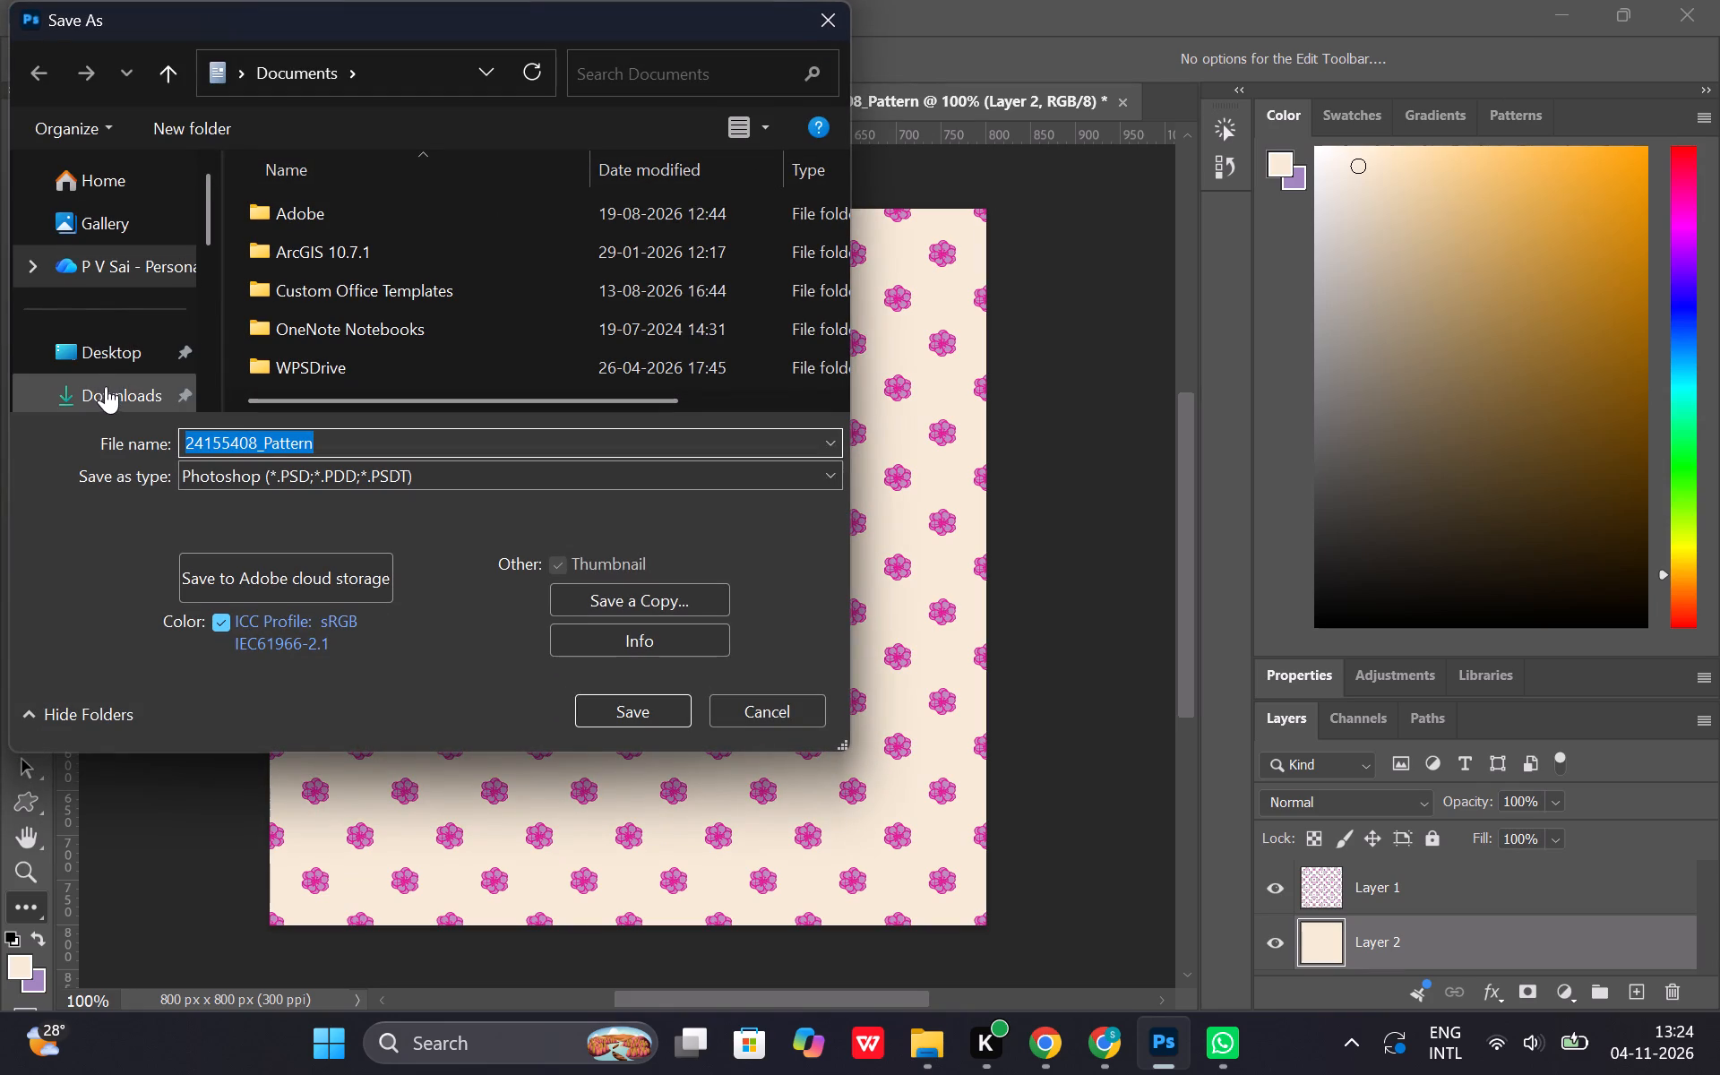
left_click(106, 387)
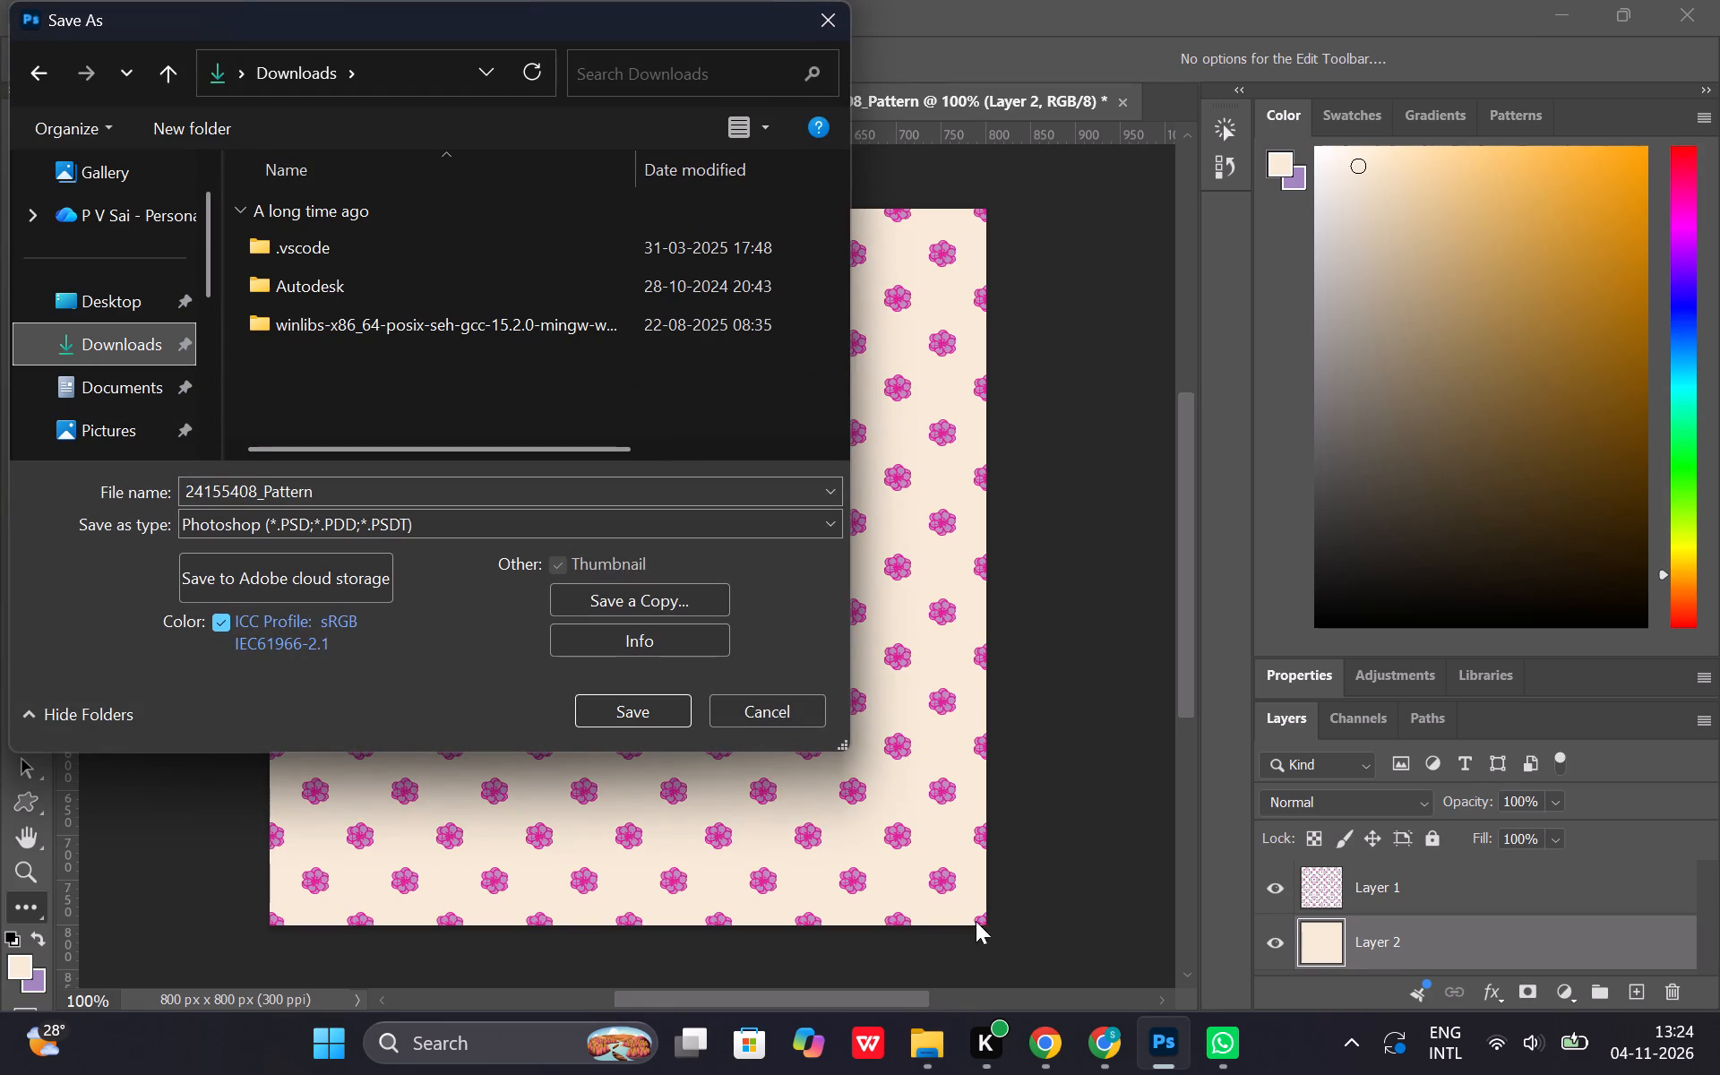
Switch to the polka dot tutorial in Chrome and examine how it recolours the dots with clipped solid colour and gradient fill layers.
left_click(1088, 1054)
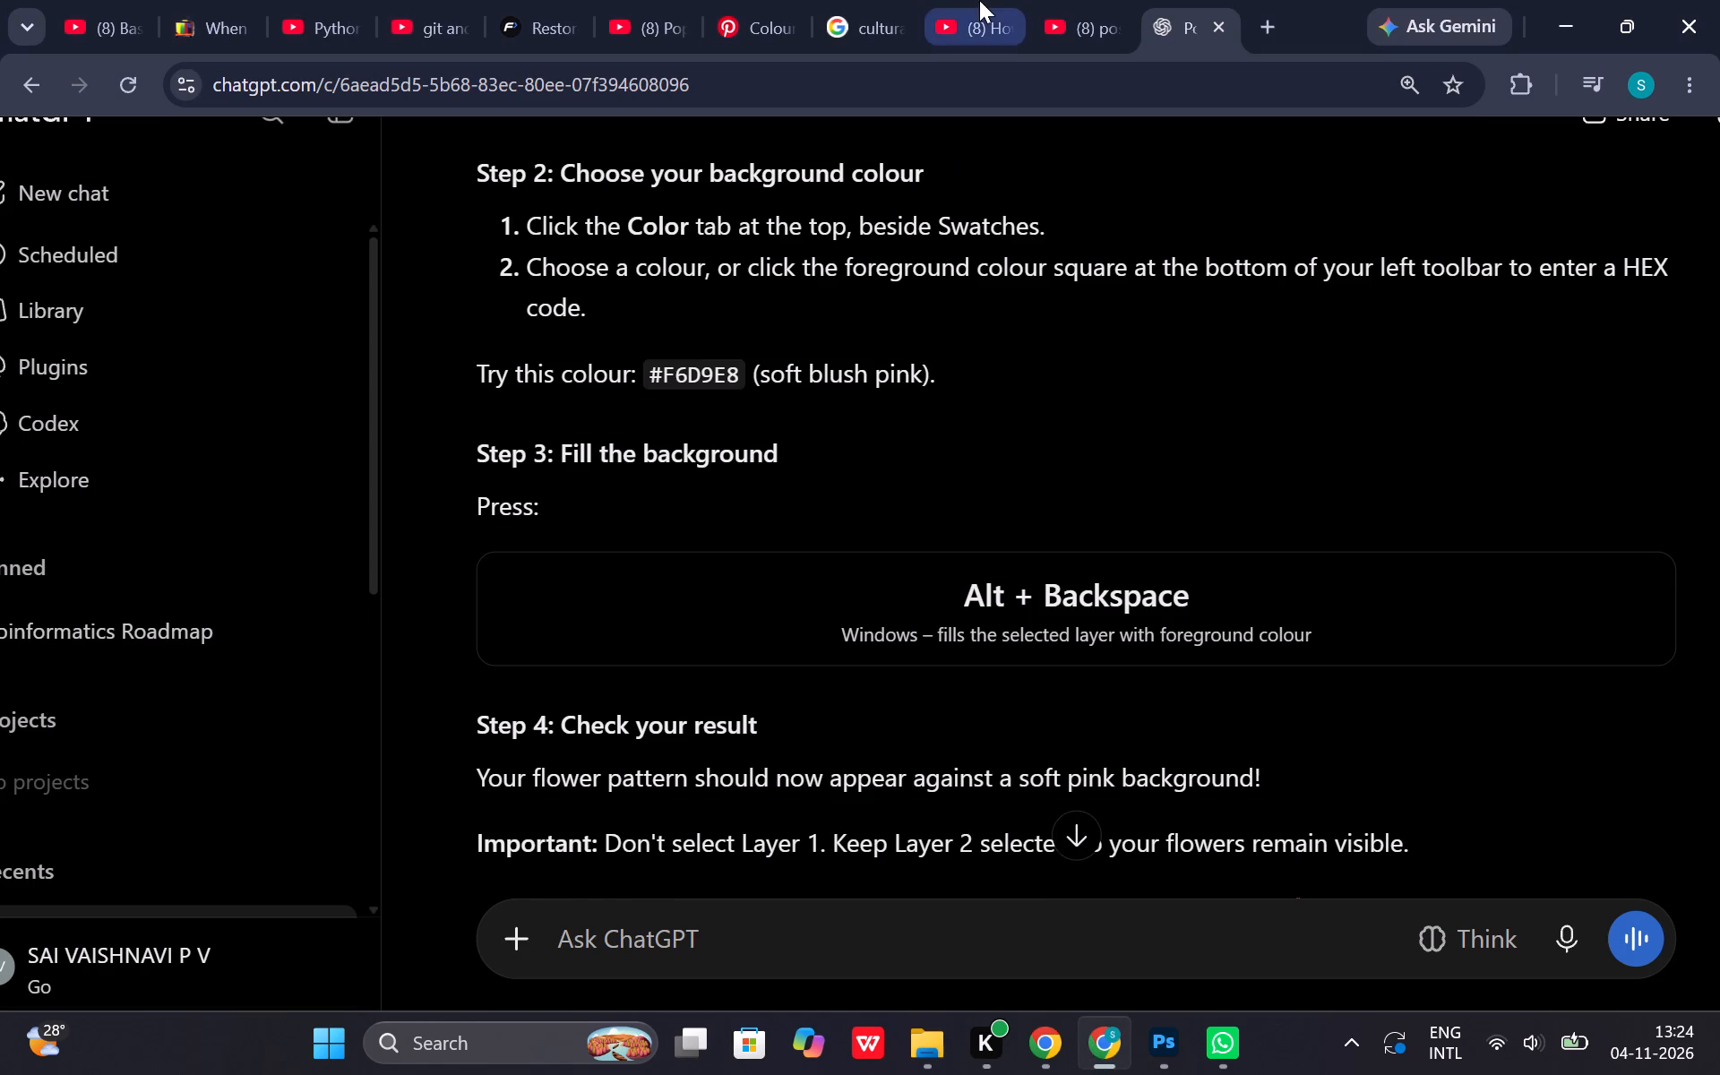
left_click(989, 7)
left_click(709, 538)
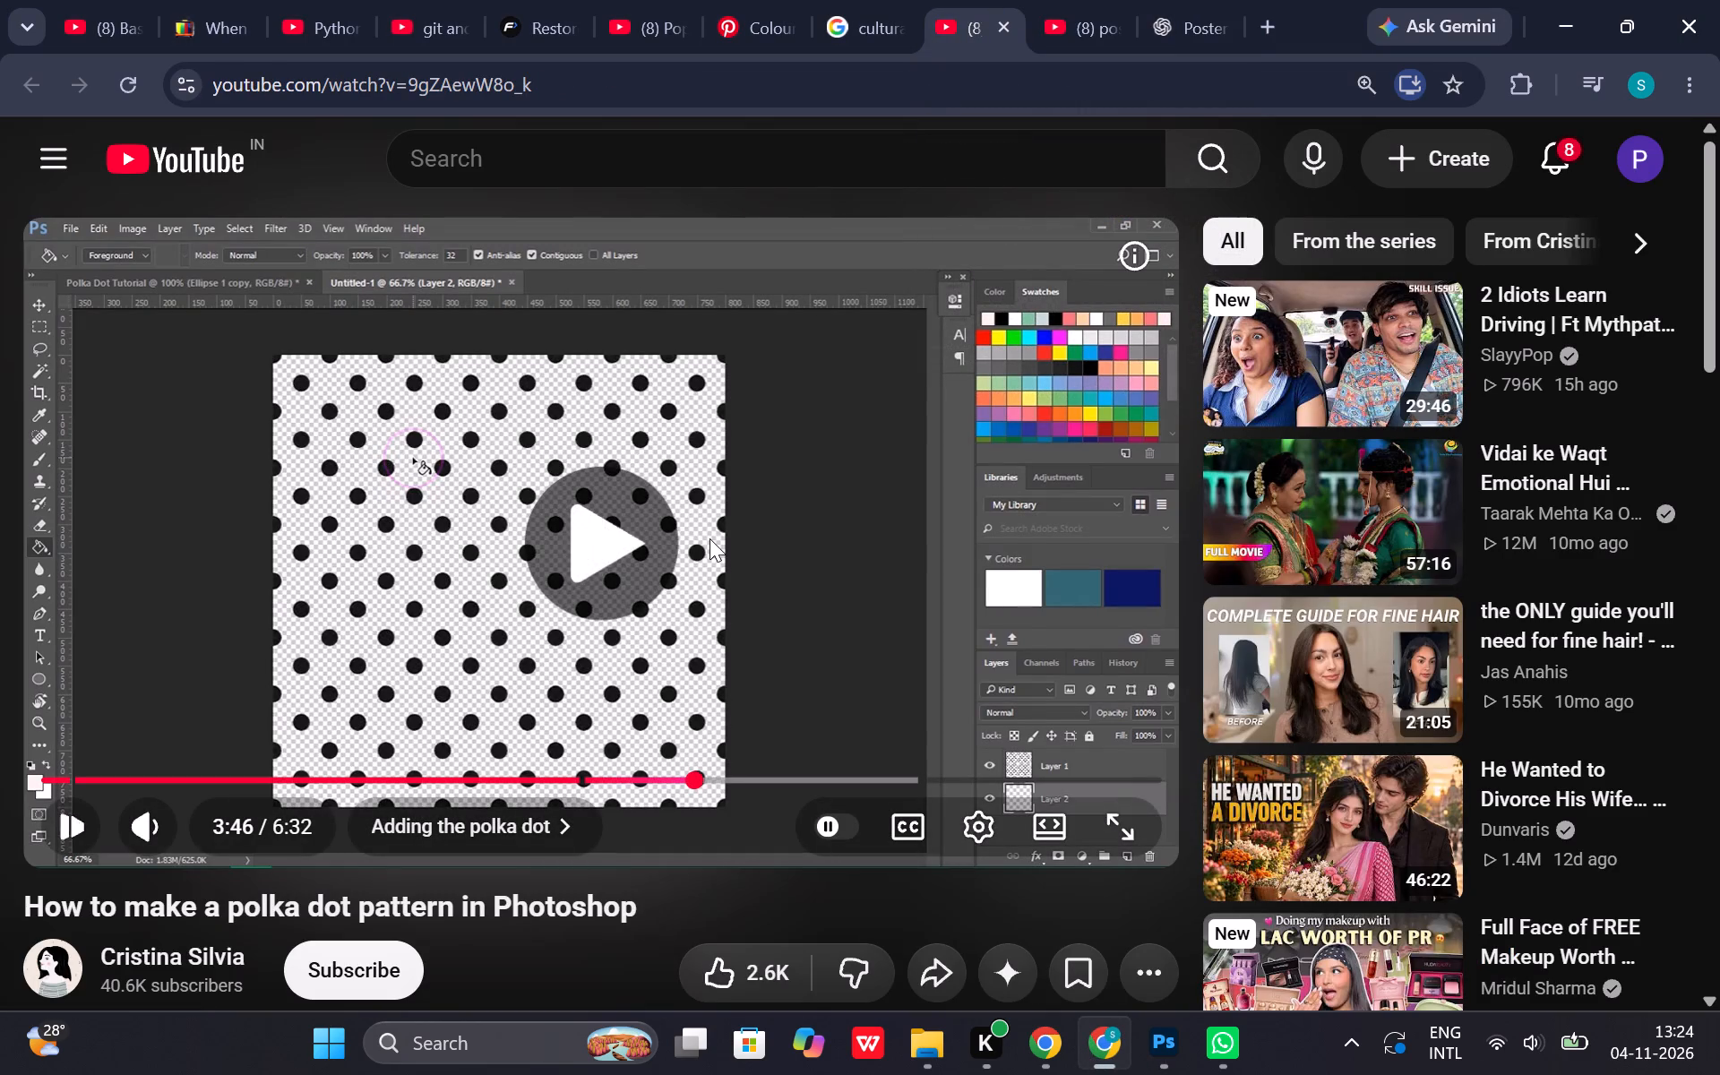
key("Right")
key("Right")
key("Right")
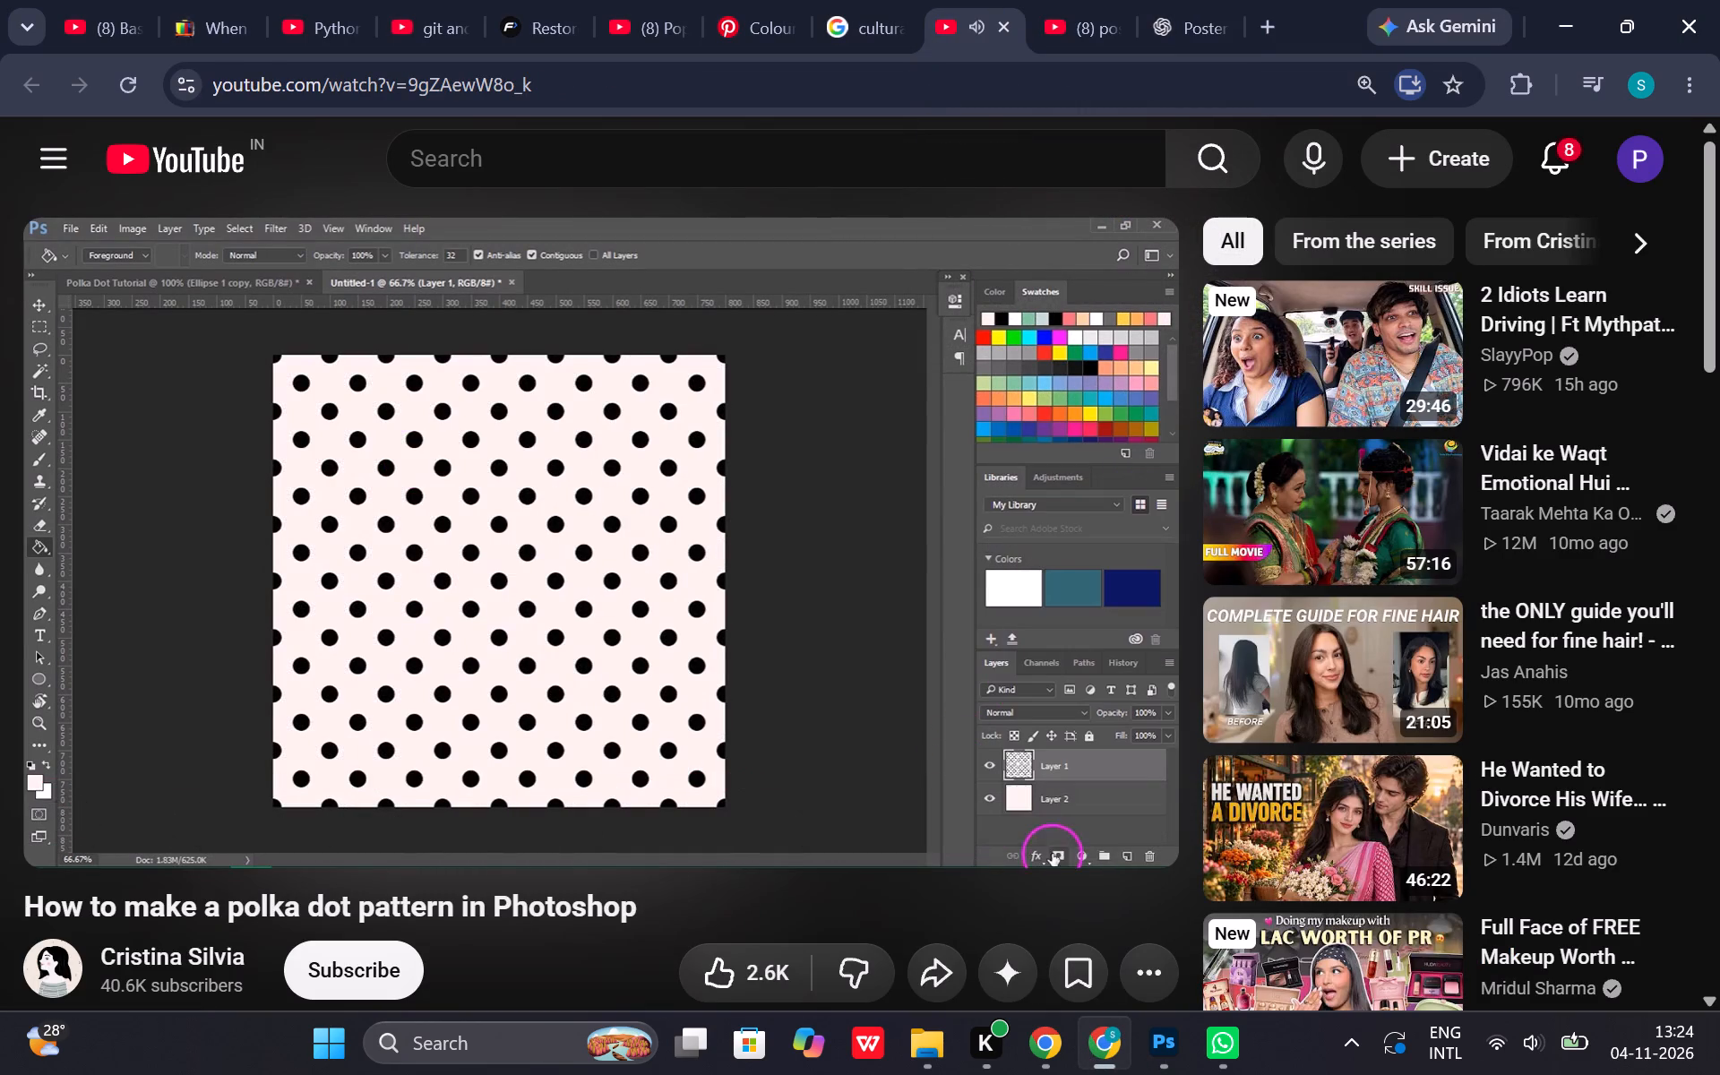
key("Left")
key("Left")
key("Left")
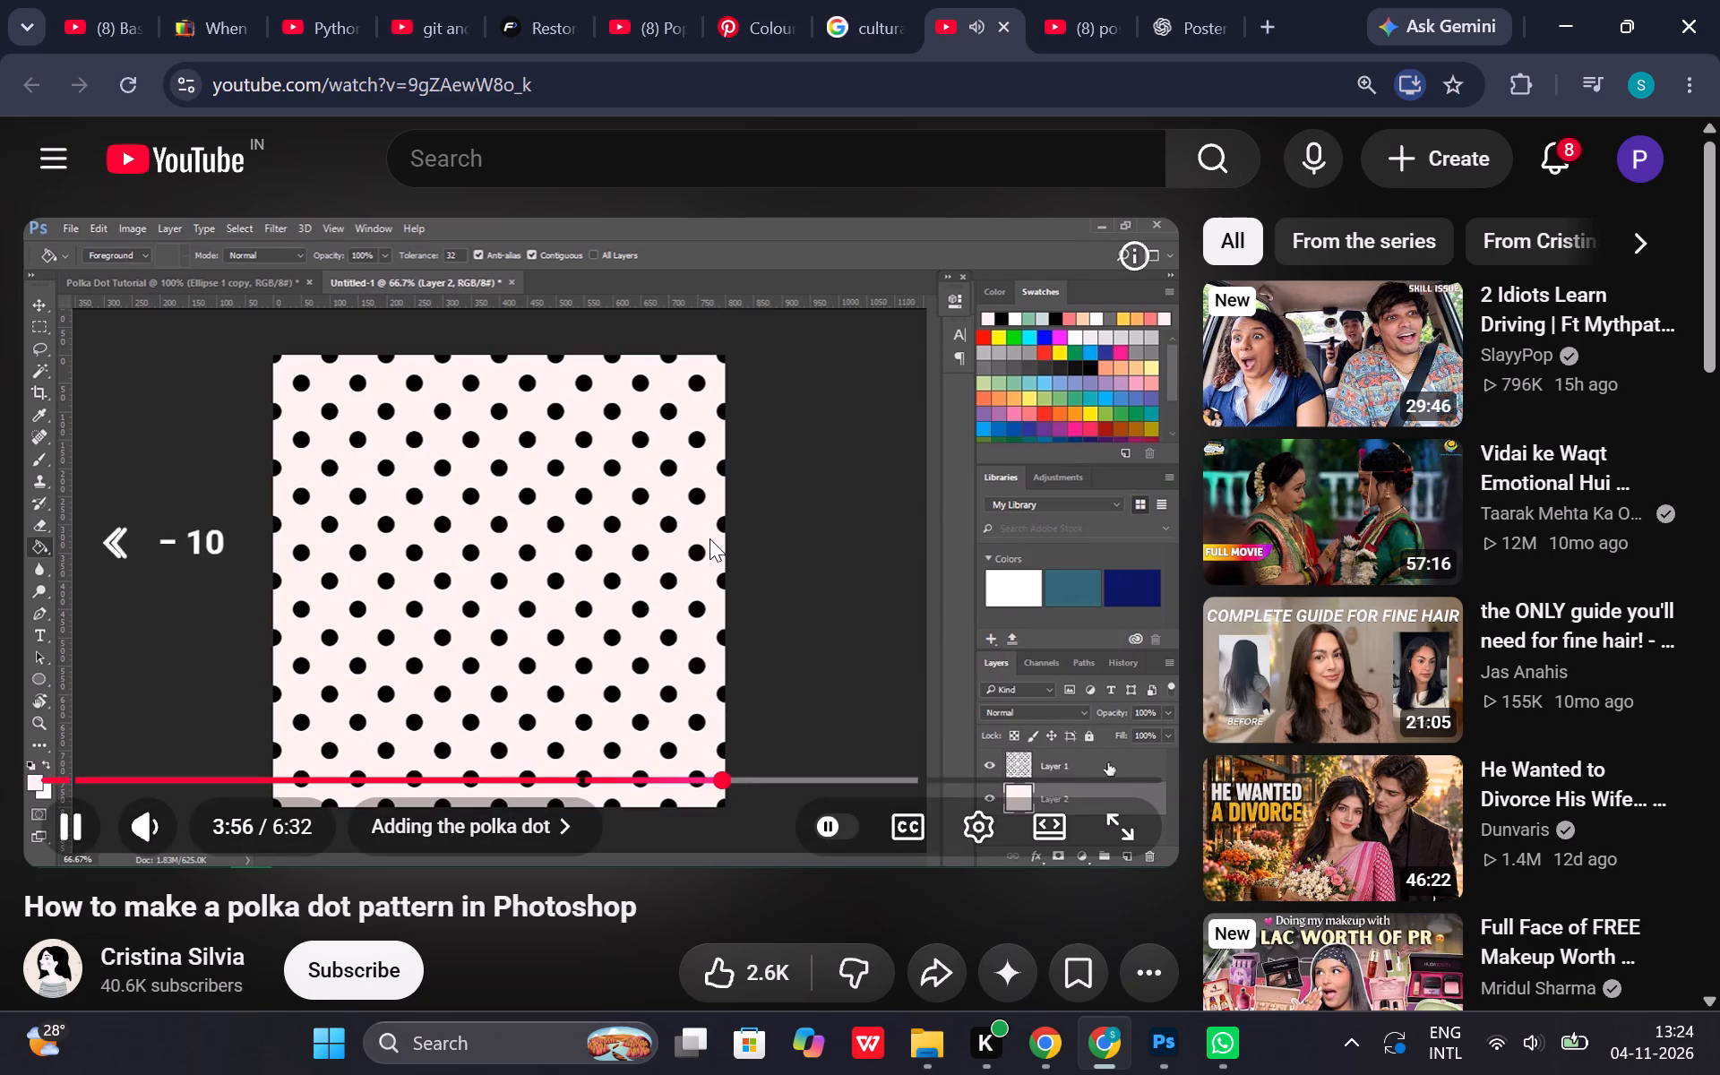
key("Left")
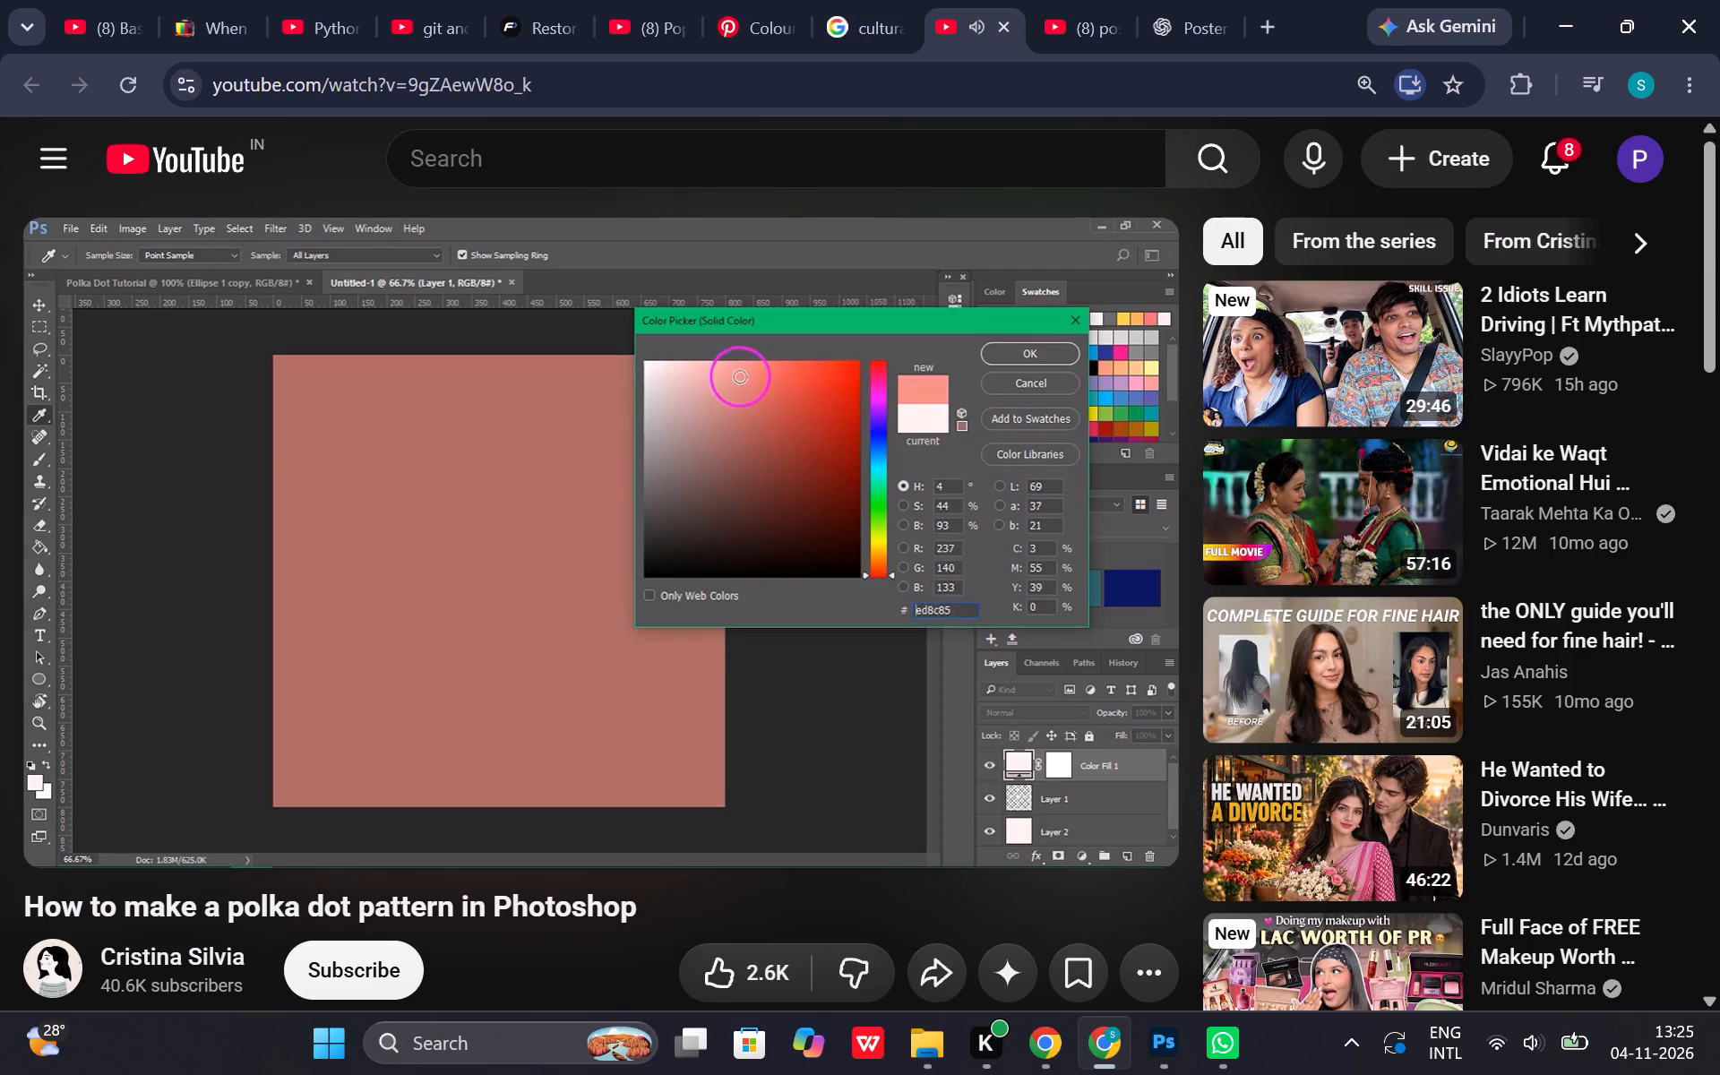
key("Right")
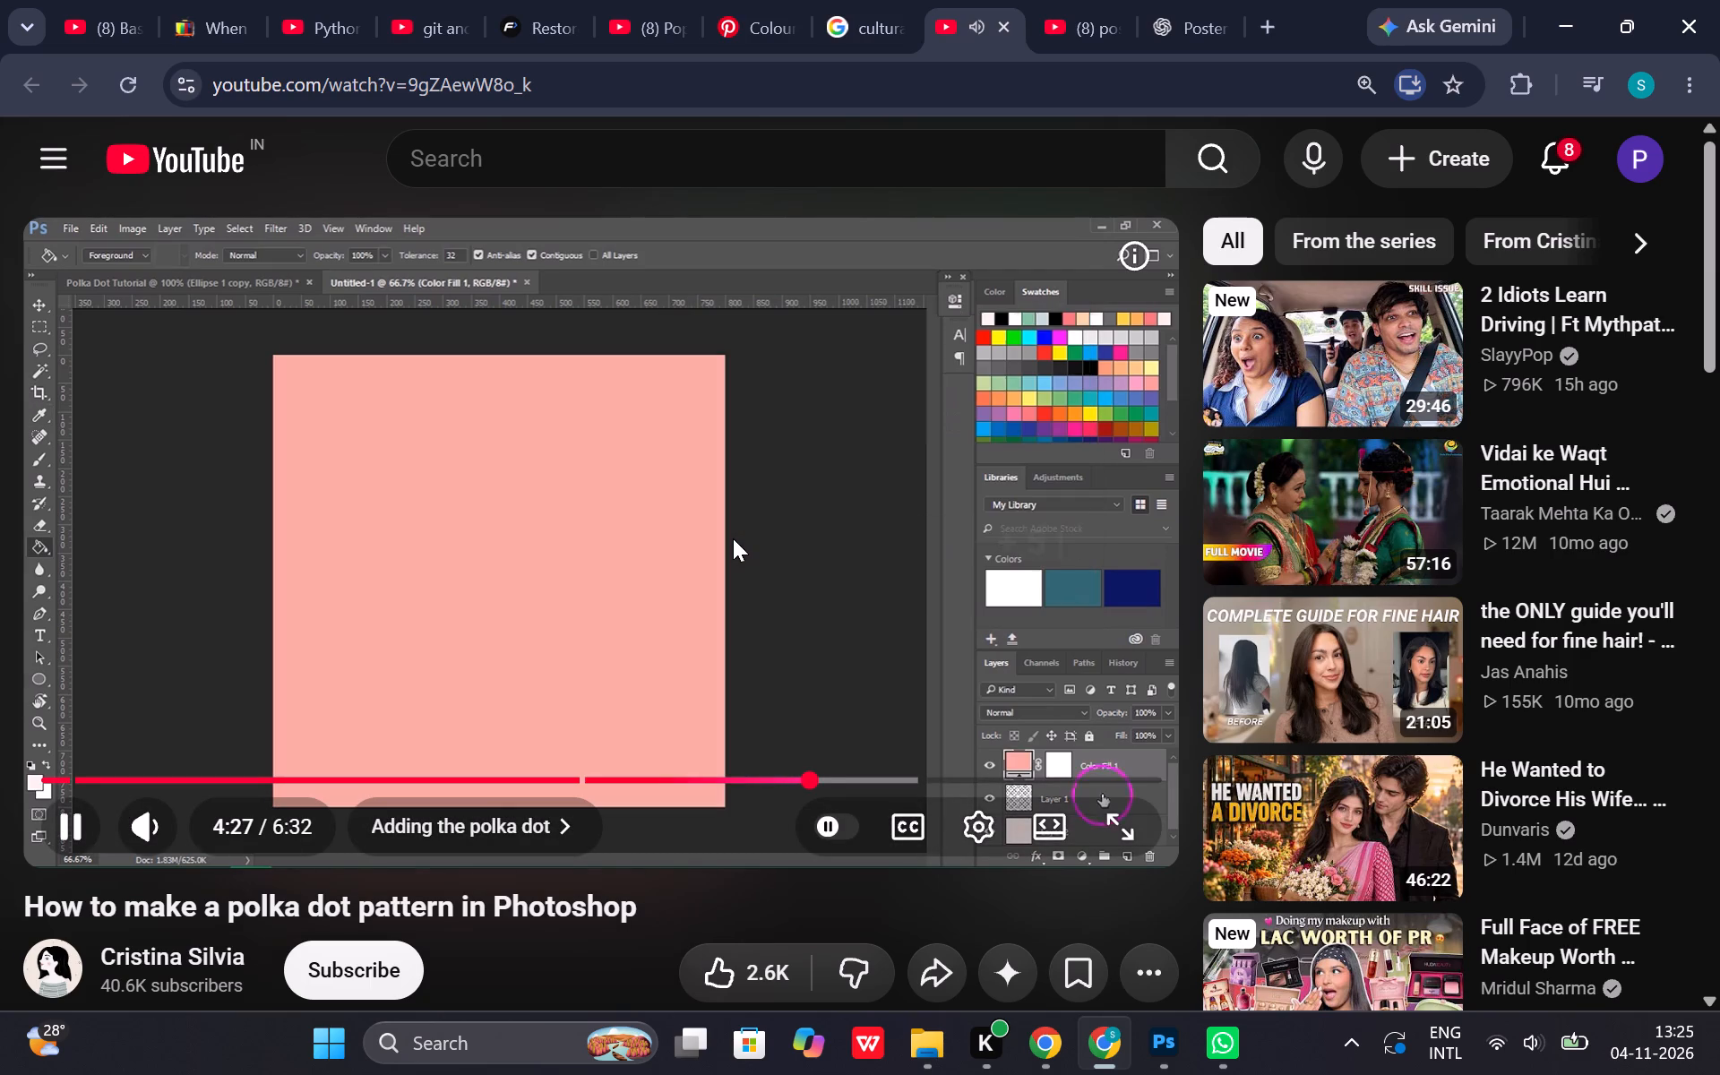
key("Right")
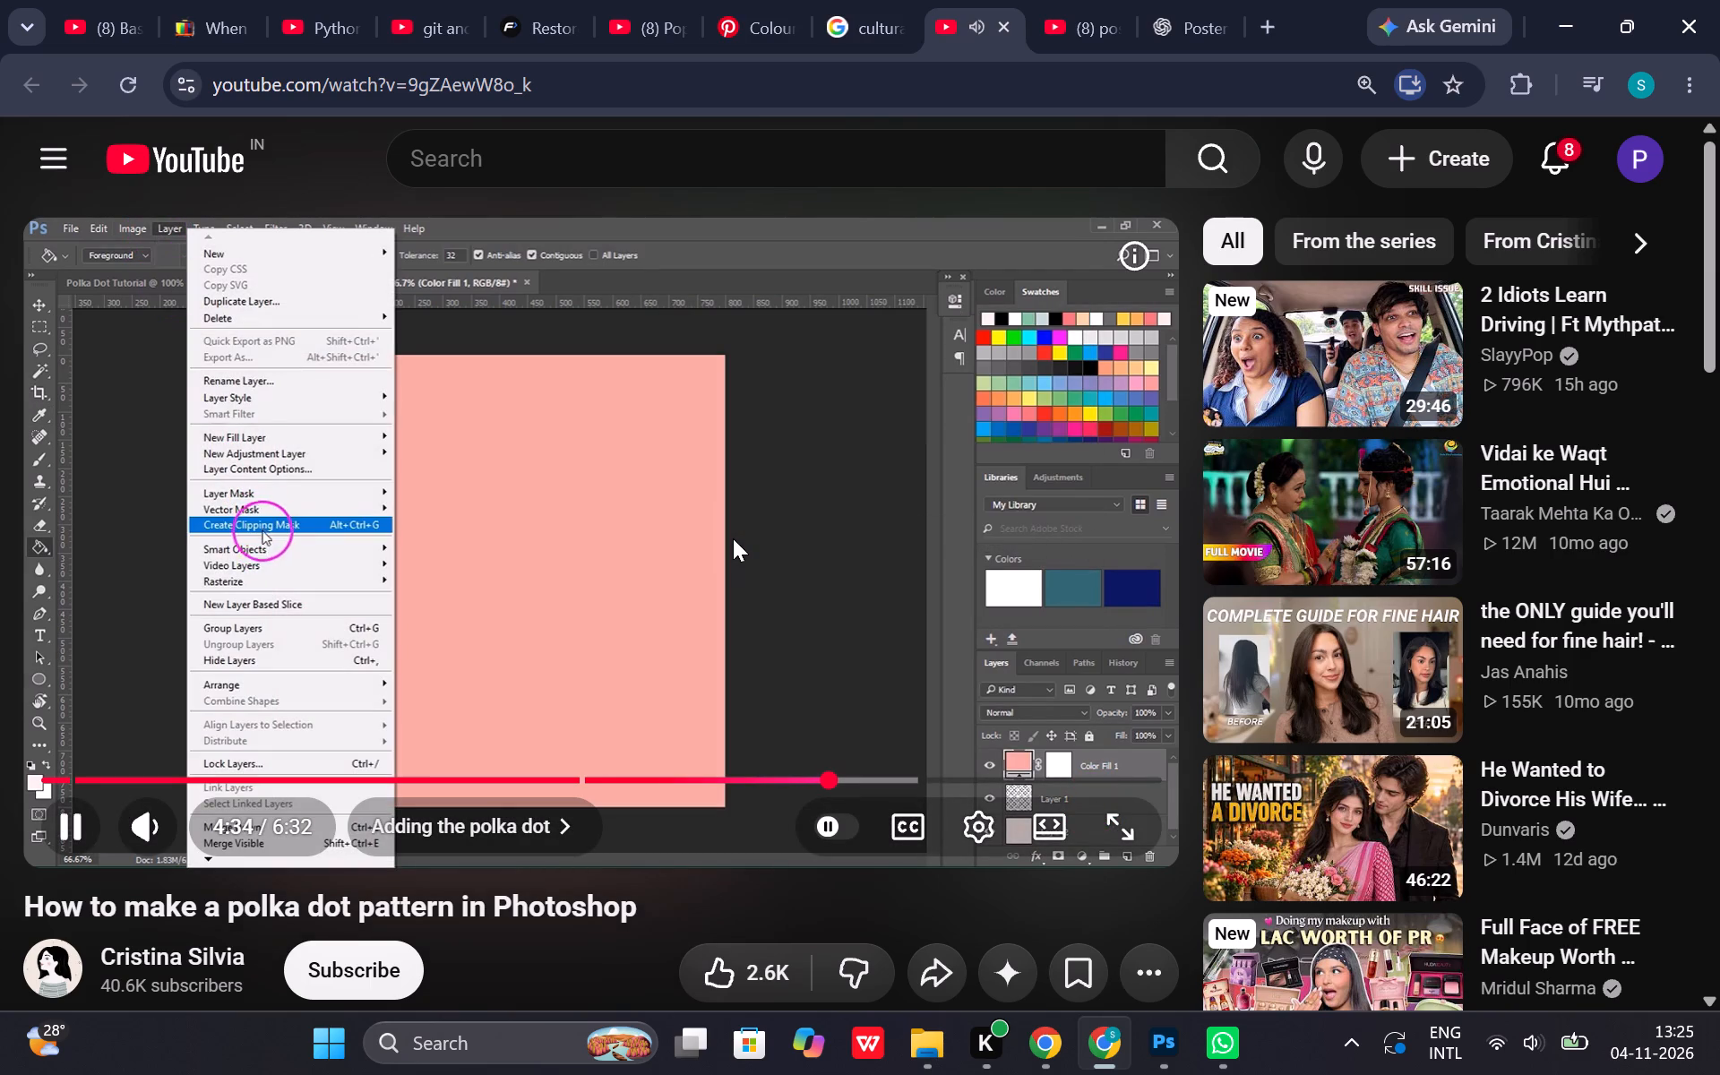
key("Right")
key("Right")
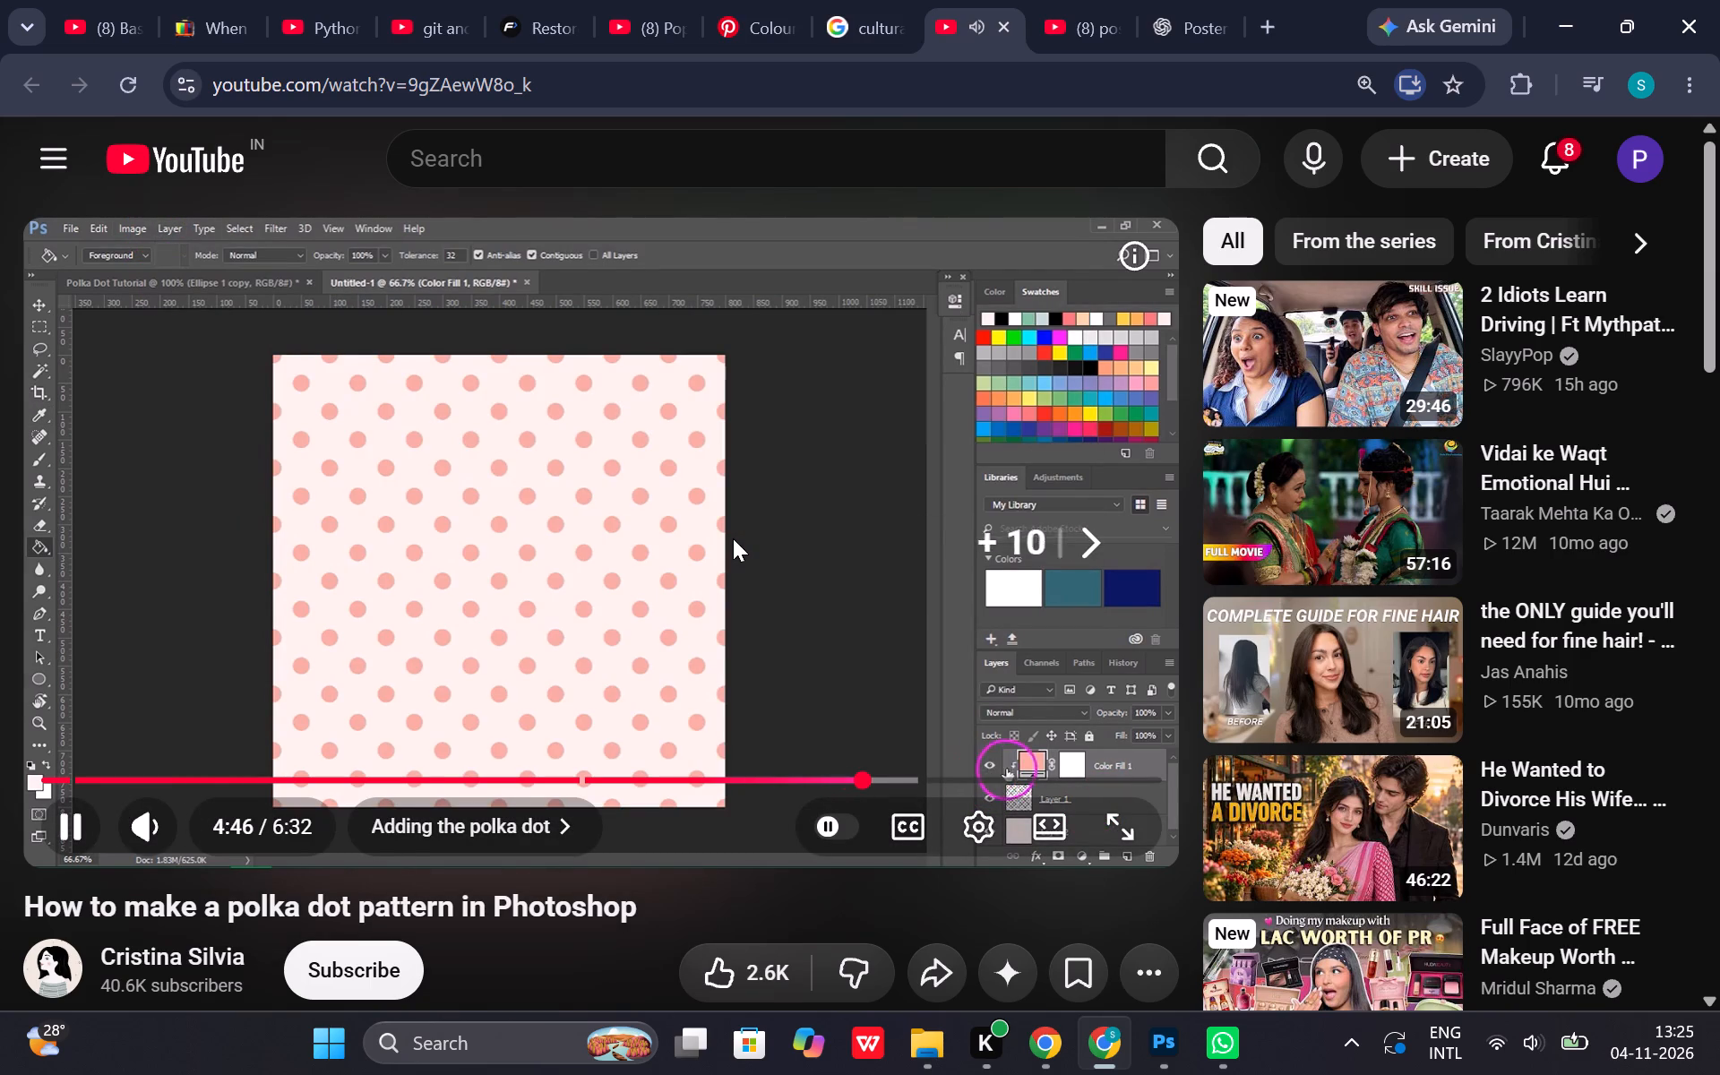
key("Right")
key("Right")
key("Right")
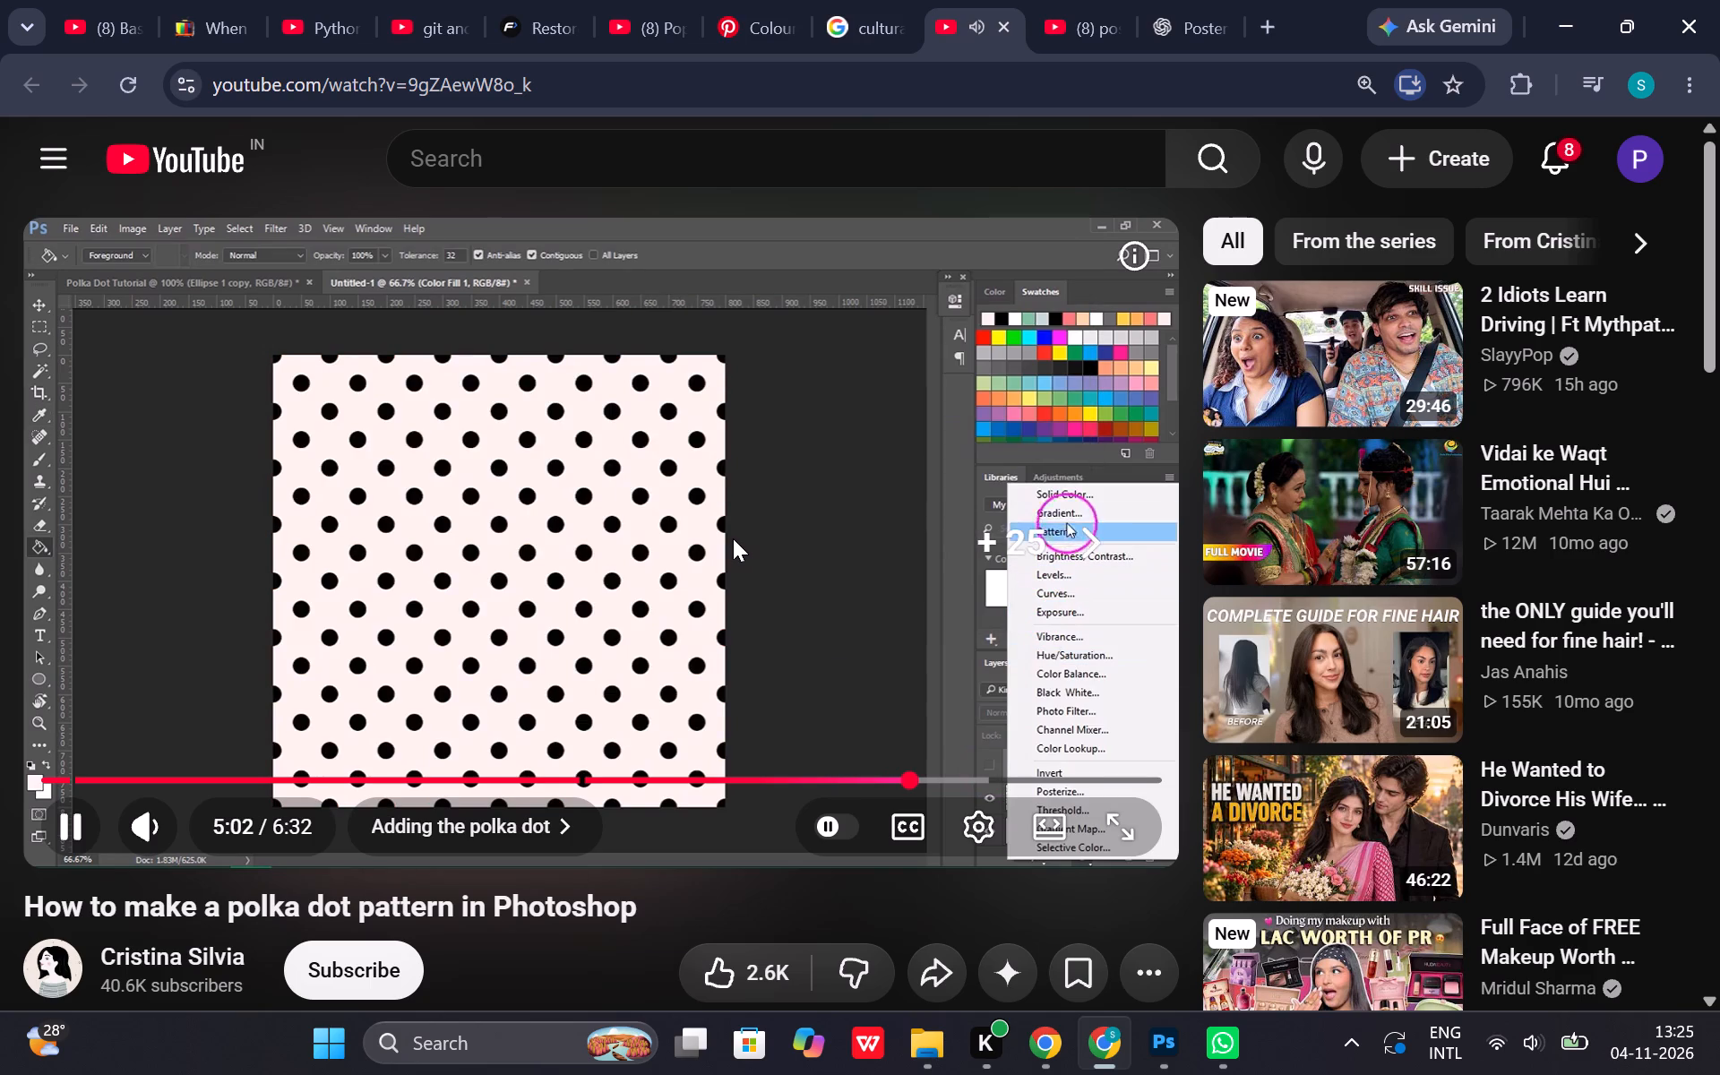
key("Right")
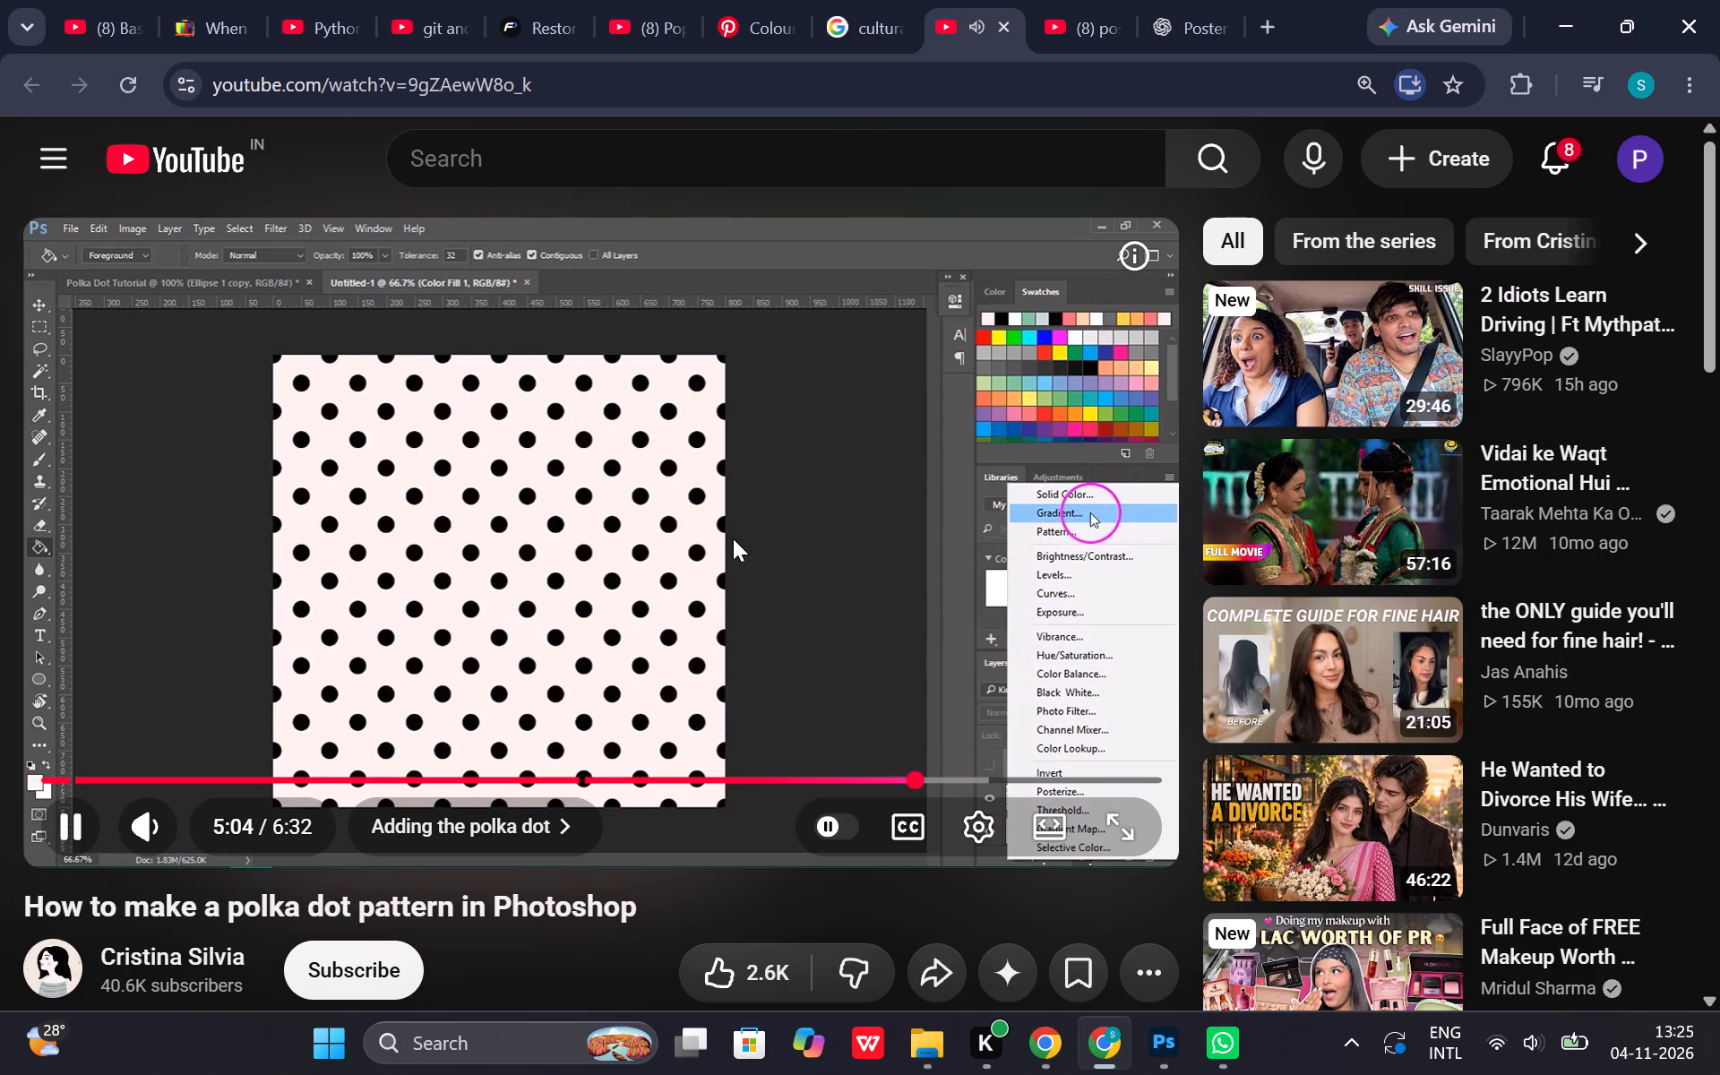
left_click(795, 364)
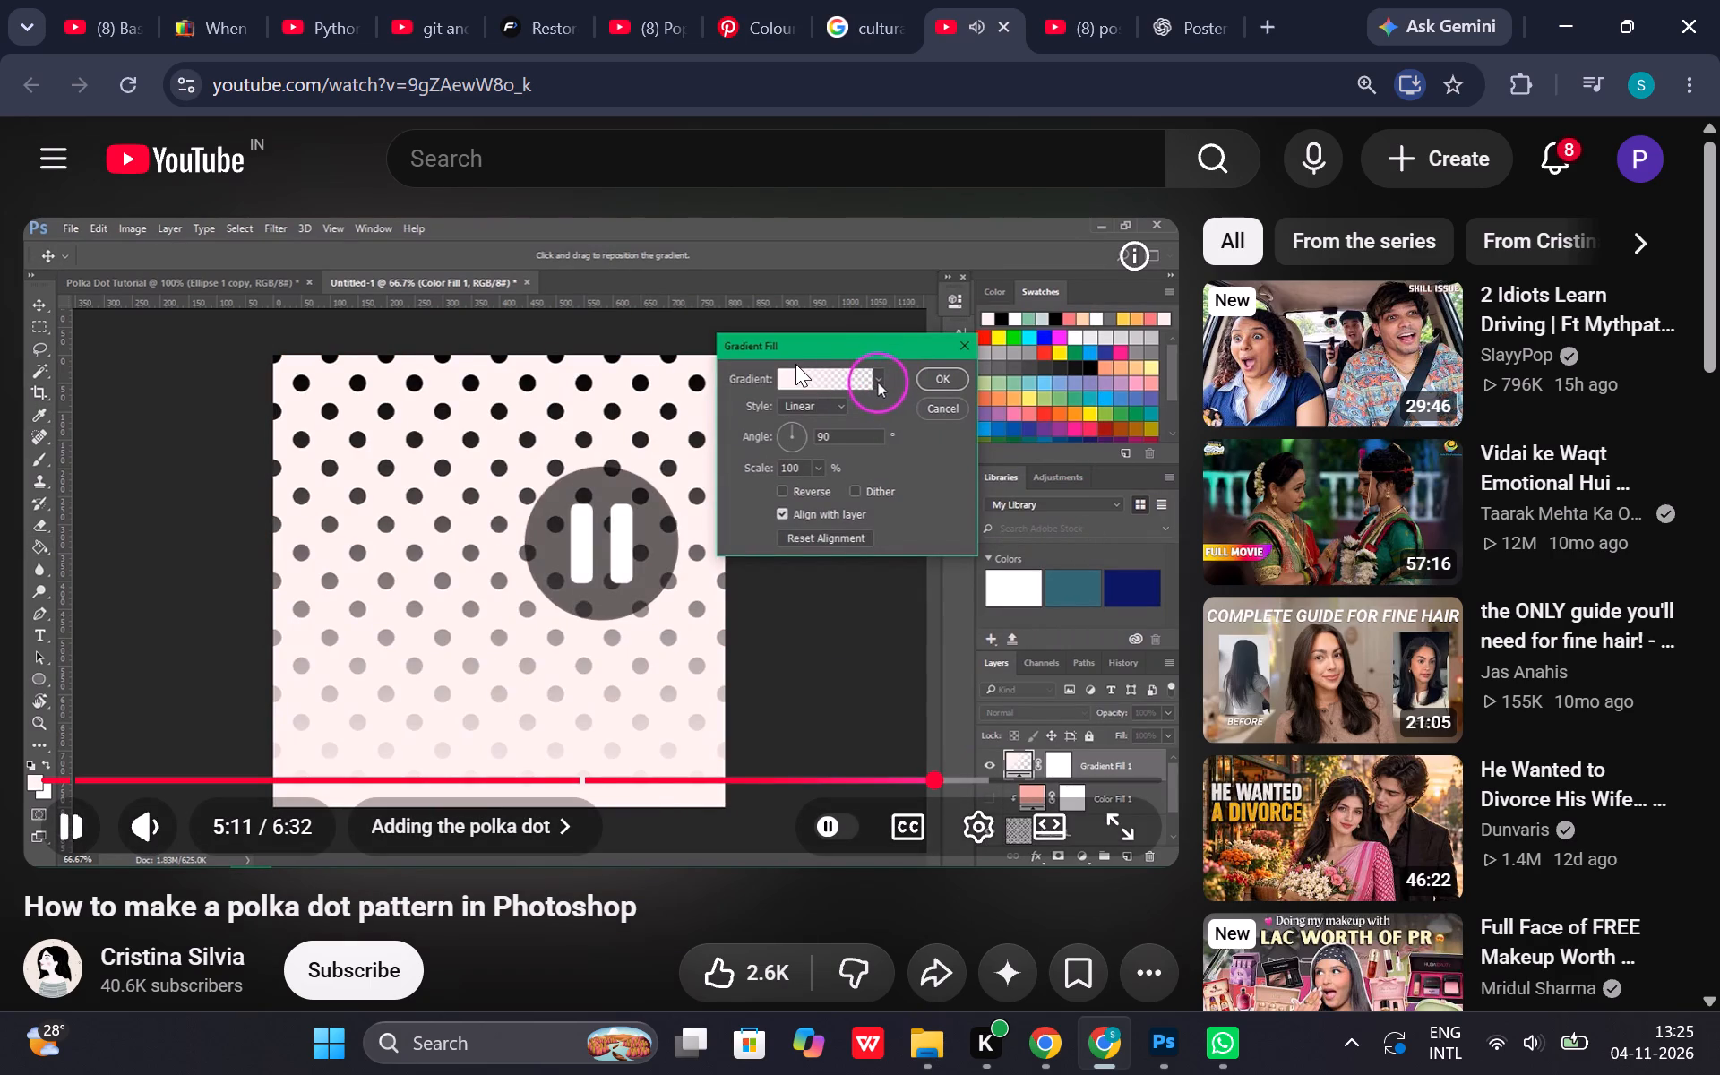
Return to Photoshop, dismiss the open save dialog, and add a Clarity and dehaze adjustment layer above Layer 1.
left_click(1164, 1034)
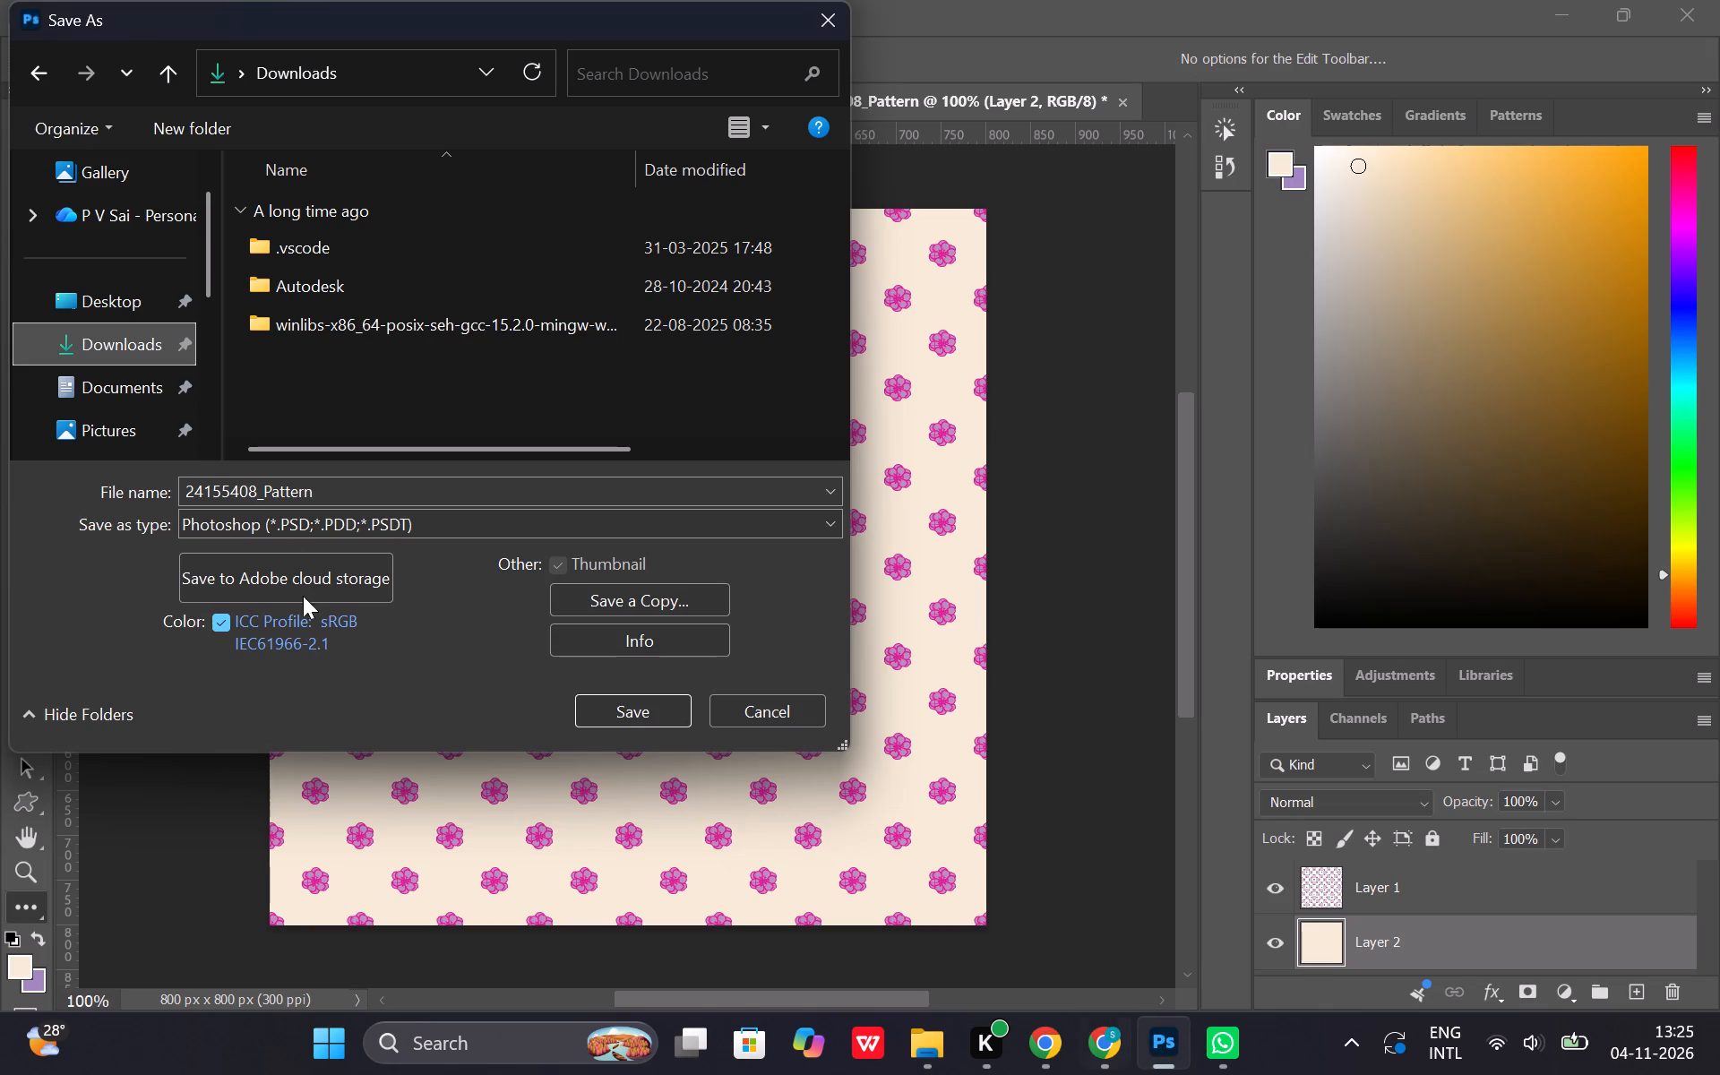
left_click(822, 18)
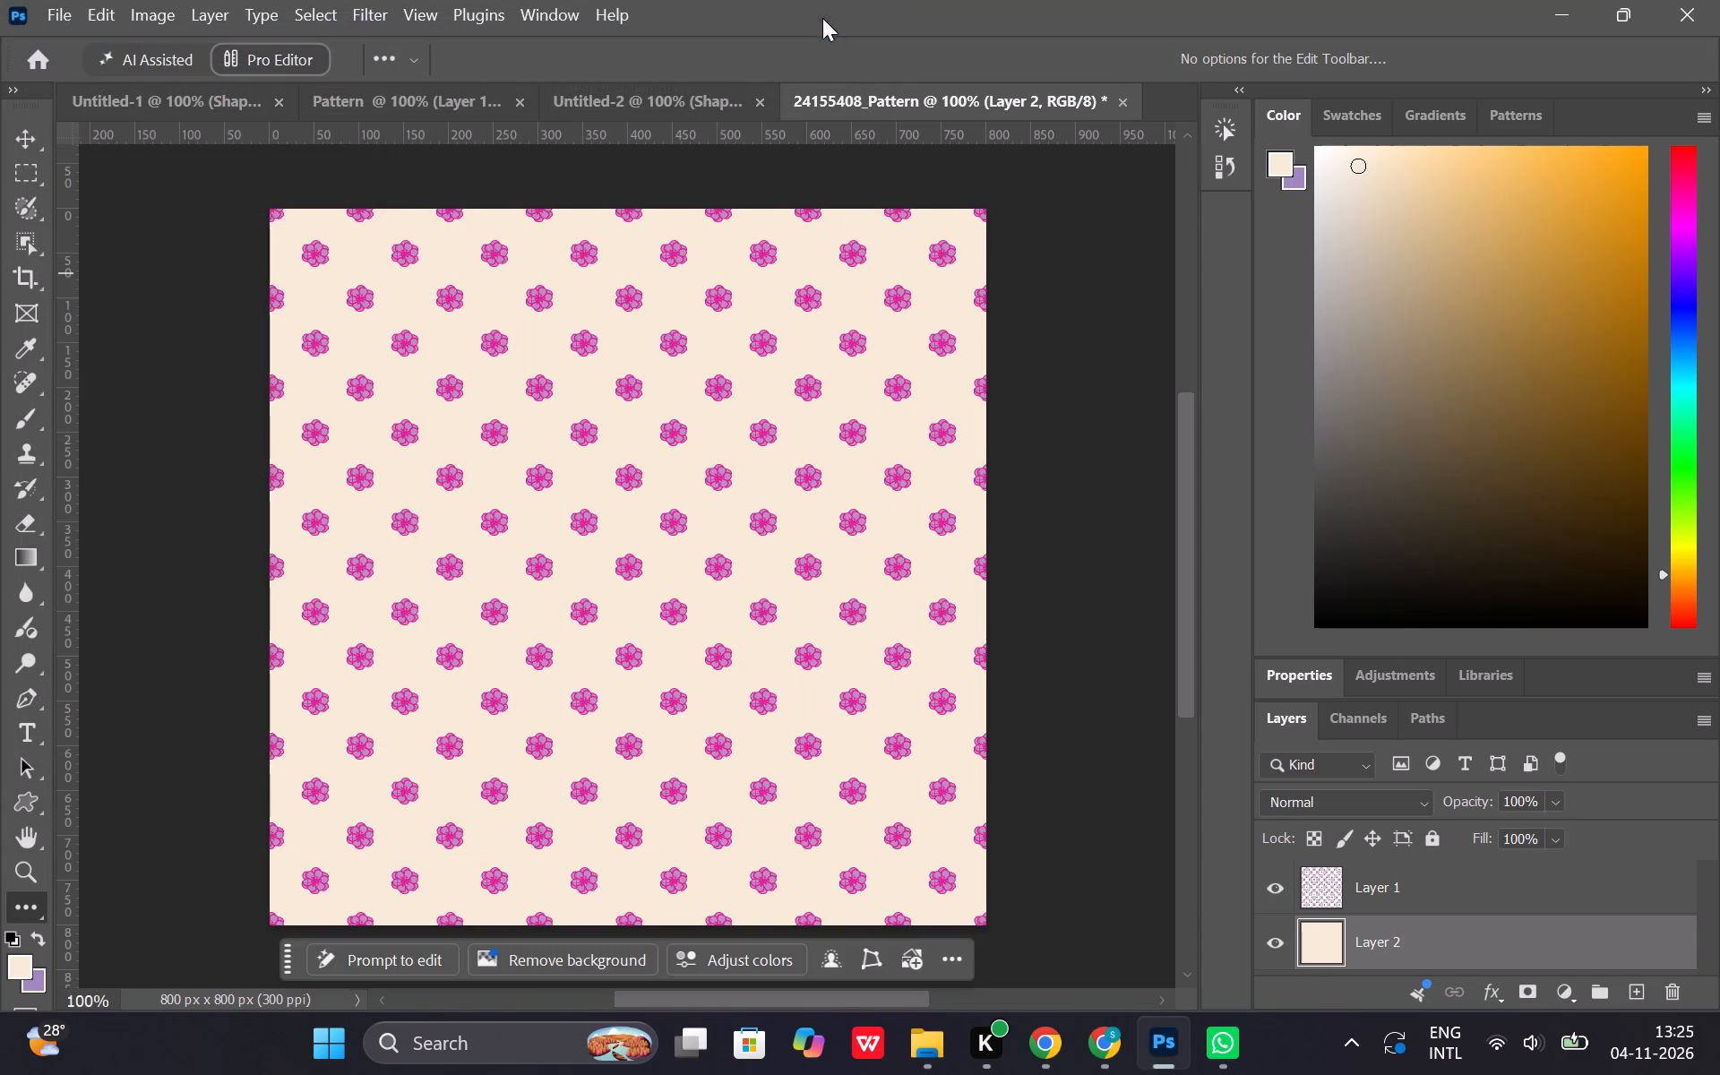
left_click(1410, 898)
left_click(1565, 989)
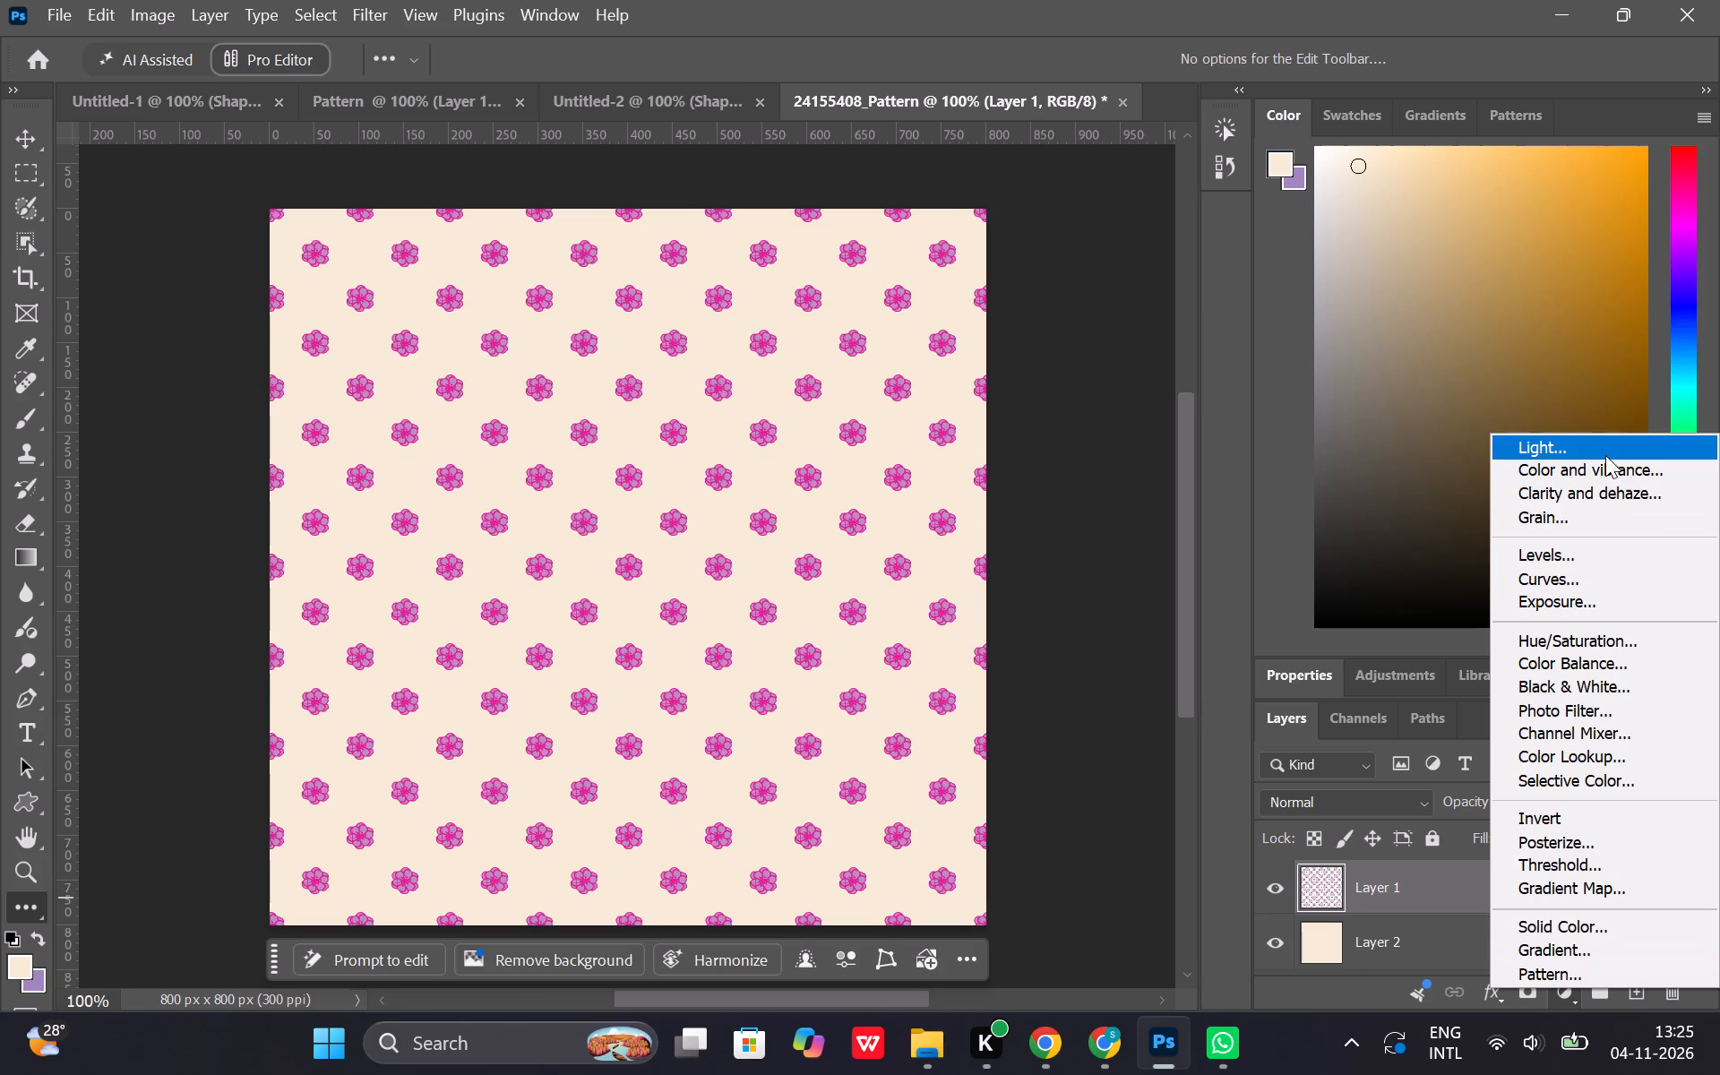
left_click(1595, 498)
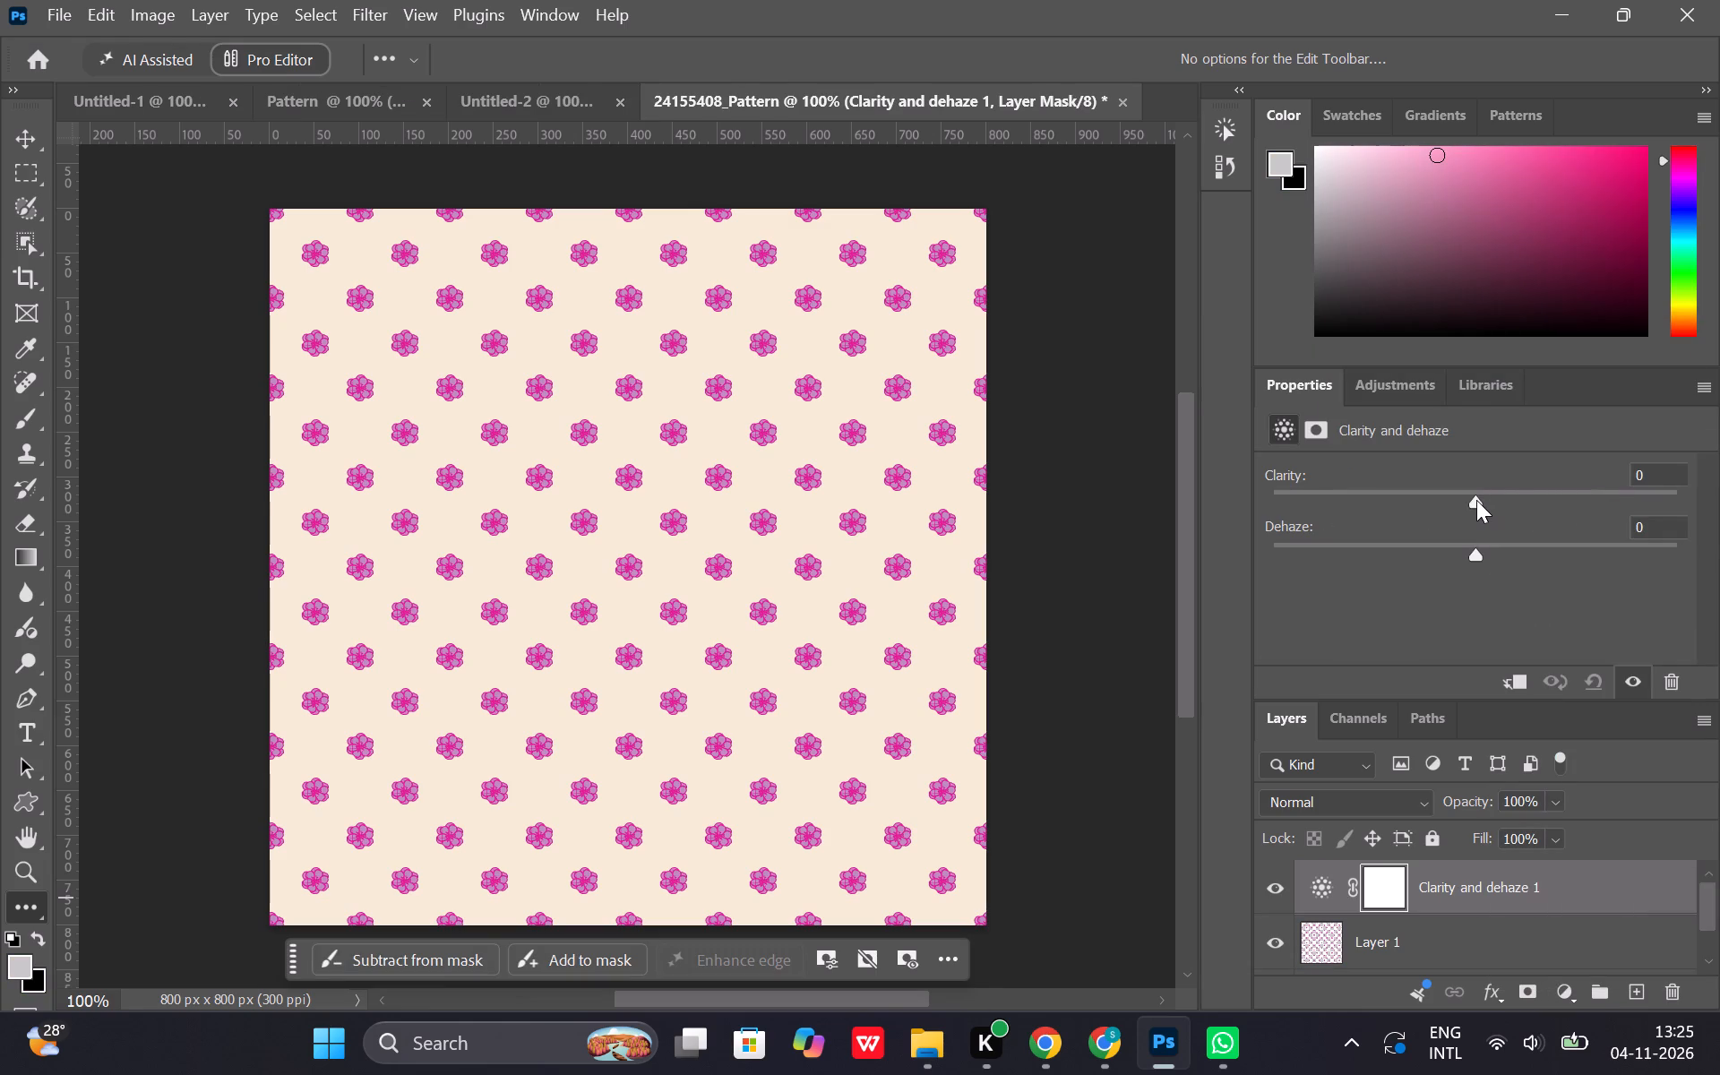
Set the adjustment layer's Clarity to -18 and Dehaze to -6.
left_click_drag(1476, 500, 1552, 500)
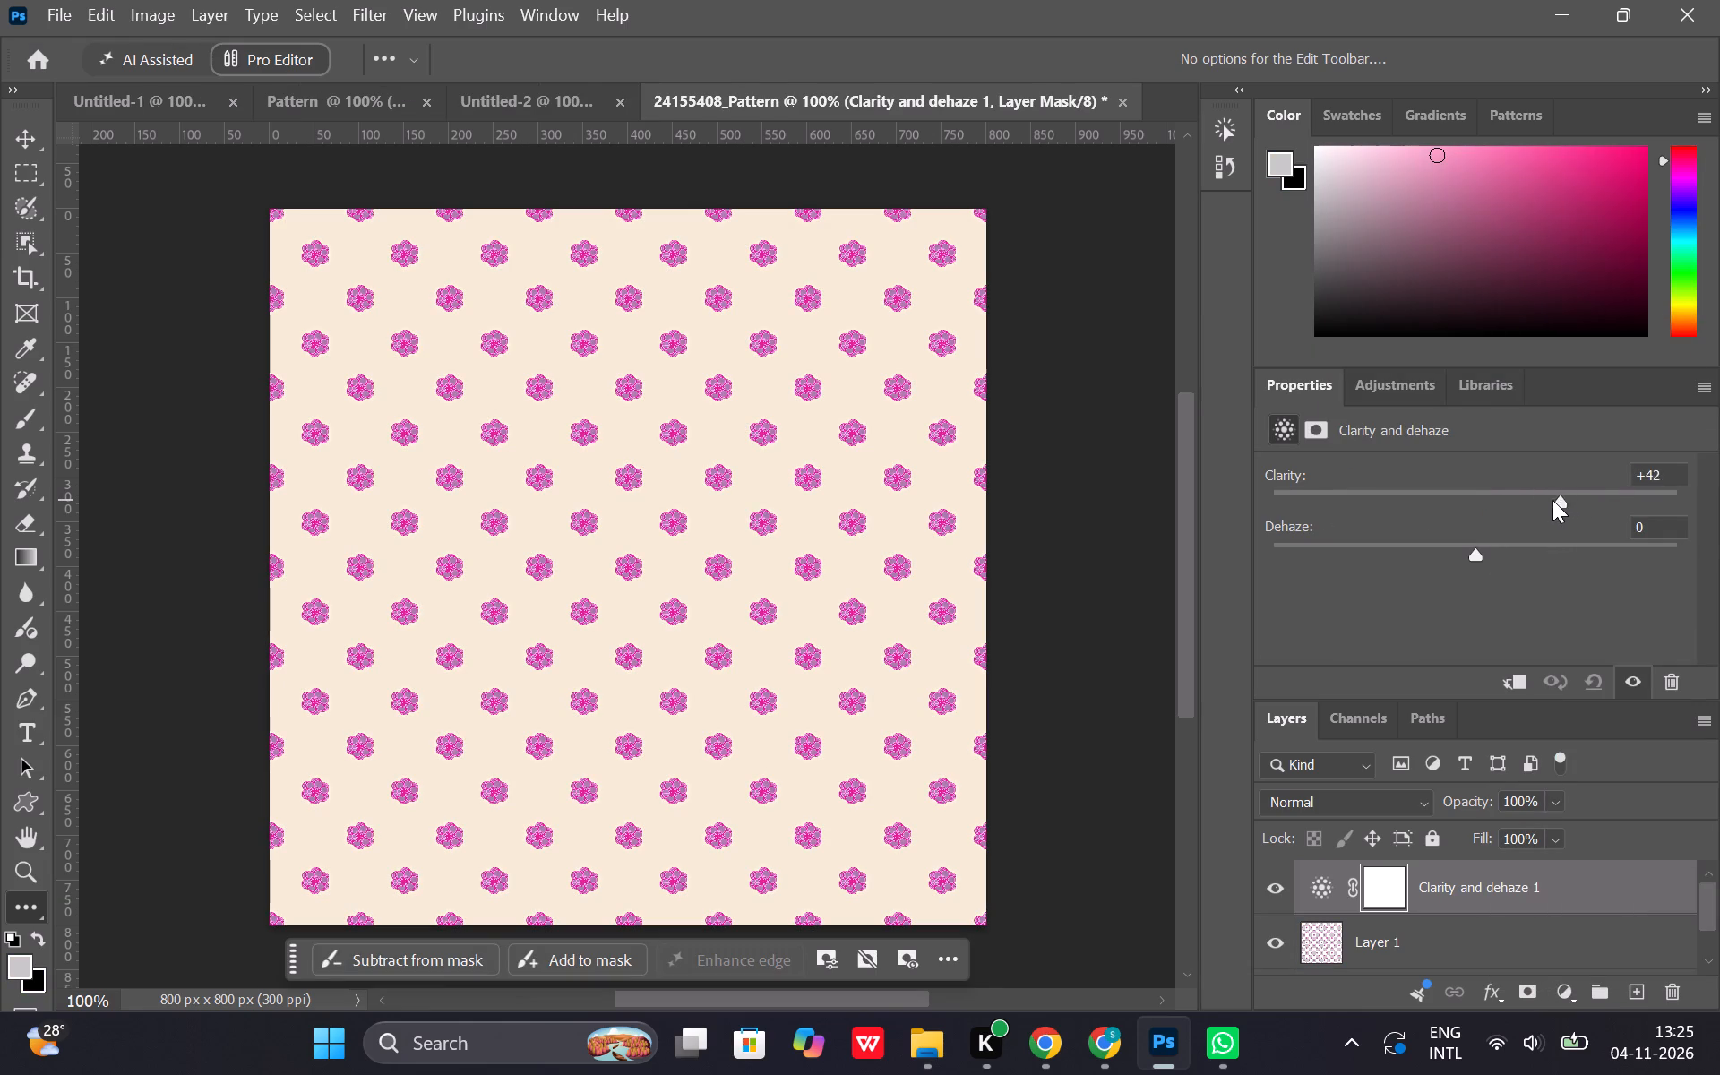
left_click_drag(1552, 500, 1415, 503)
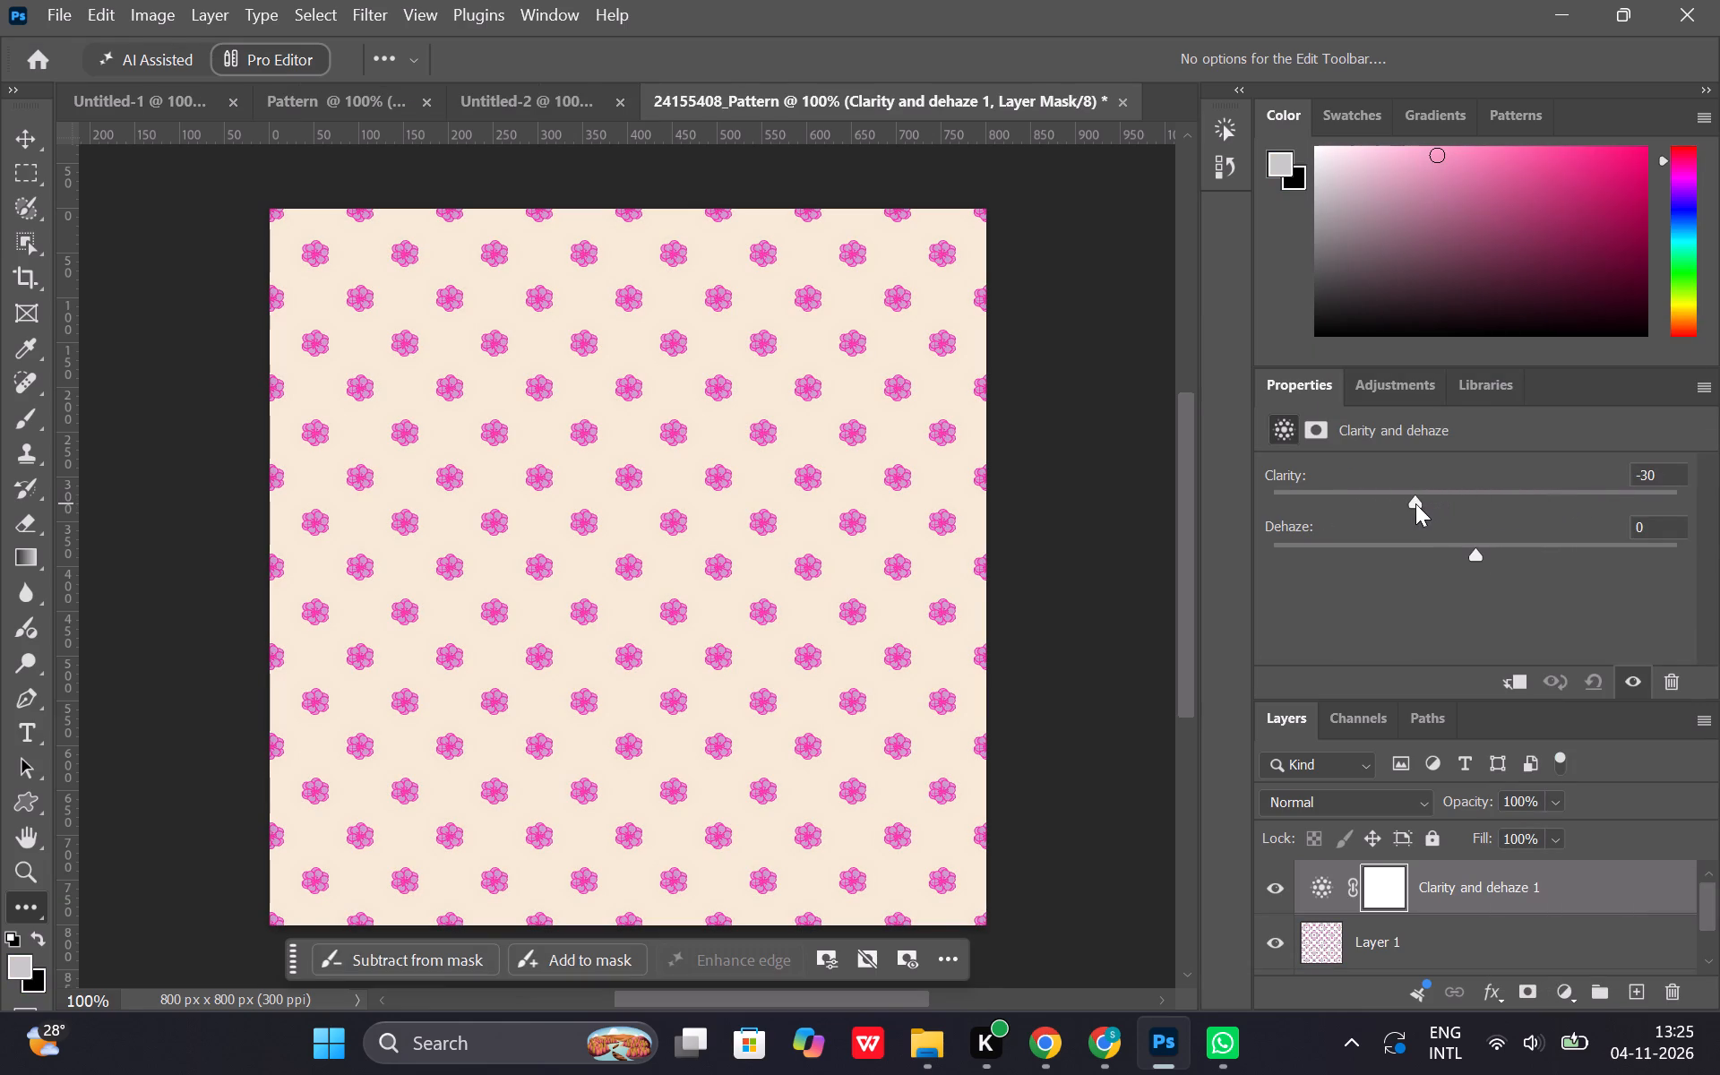
left_click_drag(1415, 503, 1399, 512)
left_click_drag(1399, 512, 1441, 511)
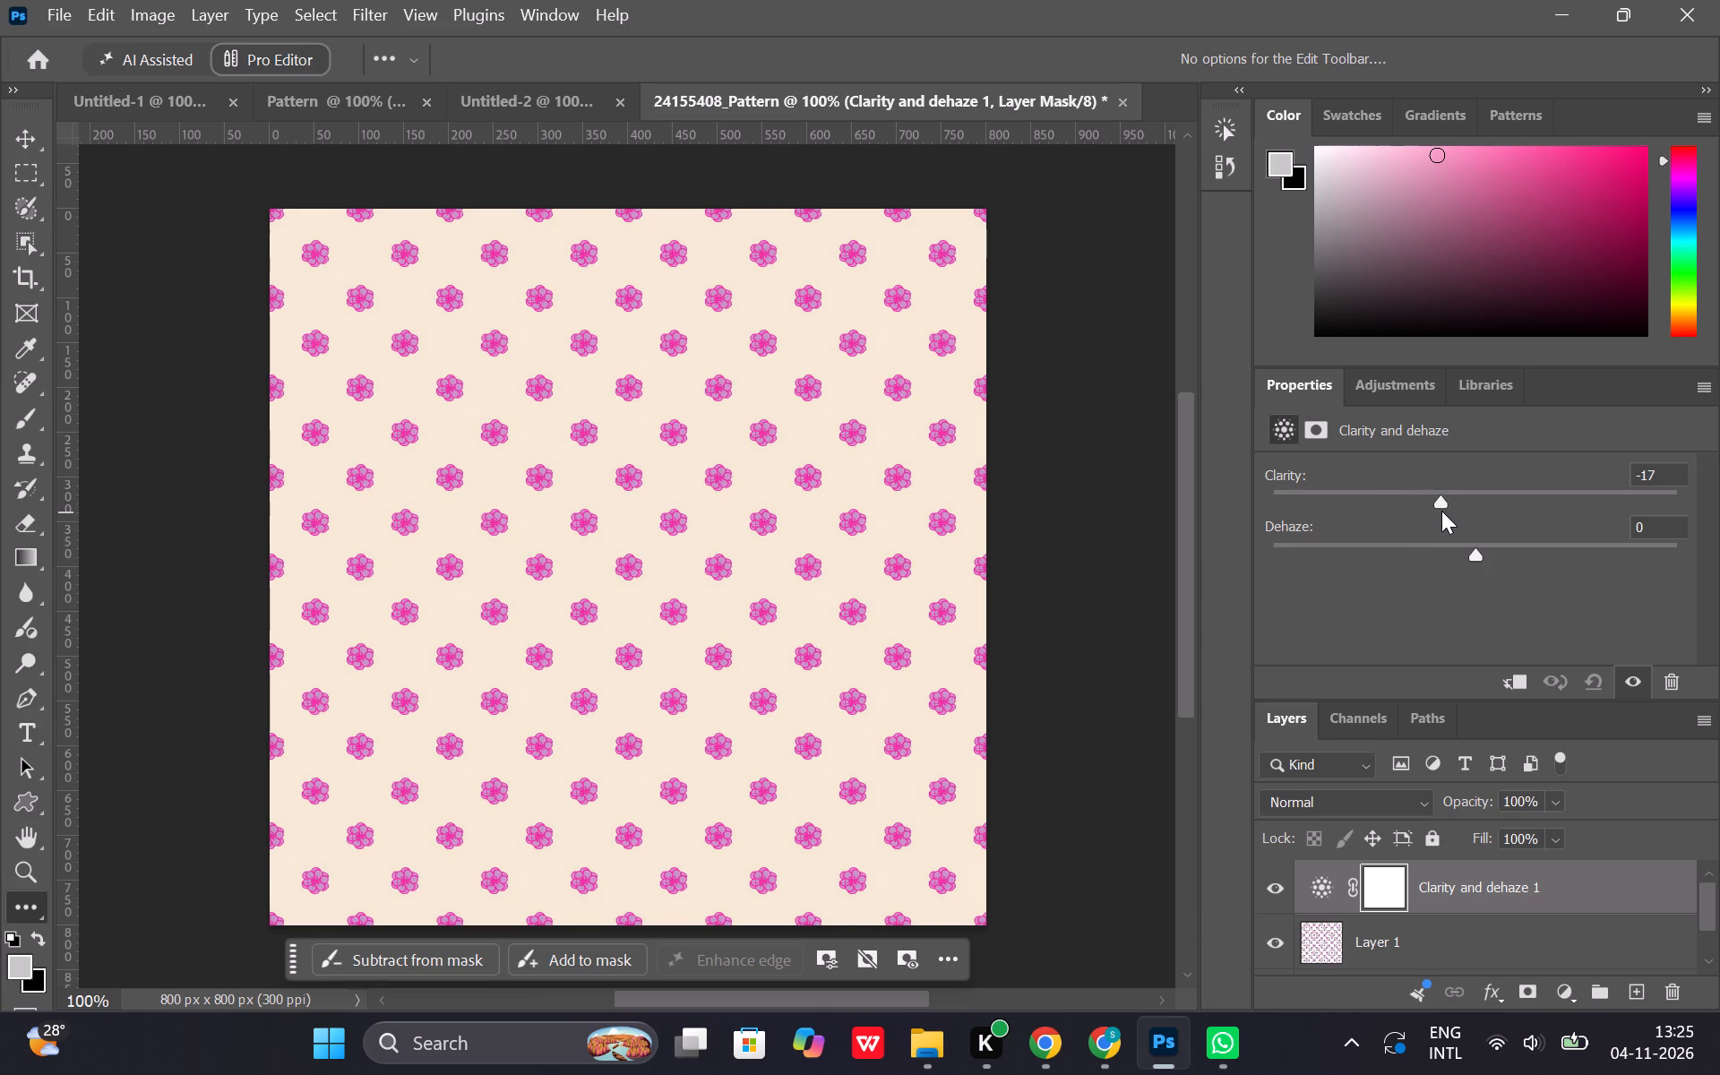
left_click_drag(1441, 511, 1440, 511)
left_click_drag(1476, 557, 1468, 555)
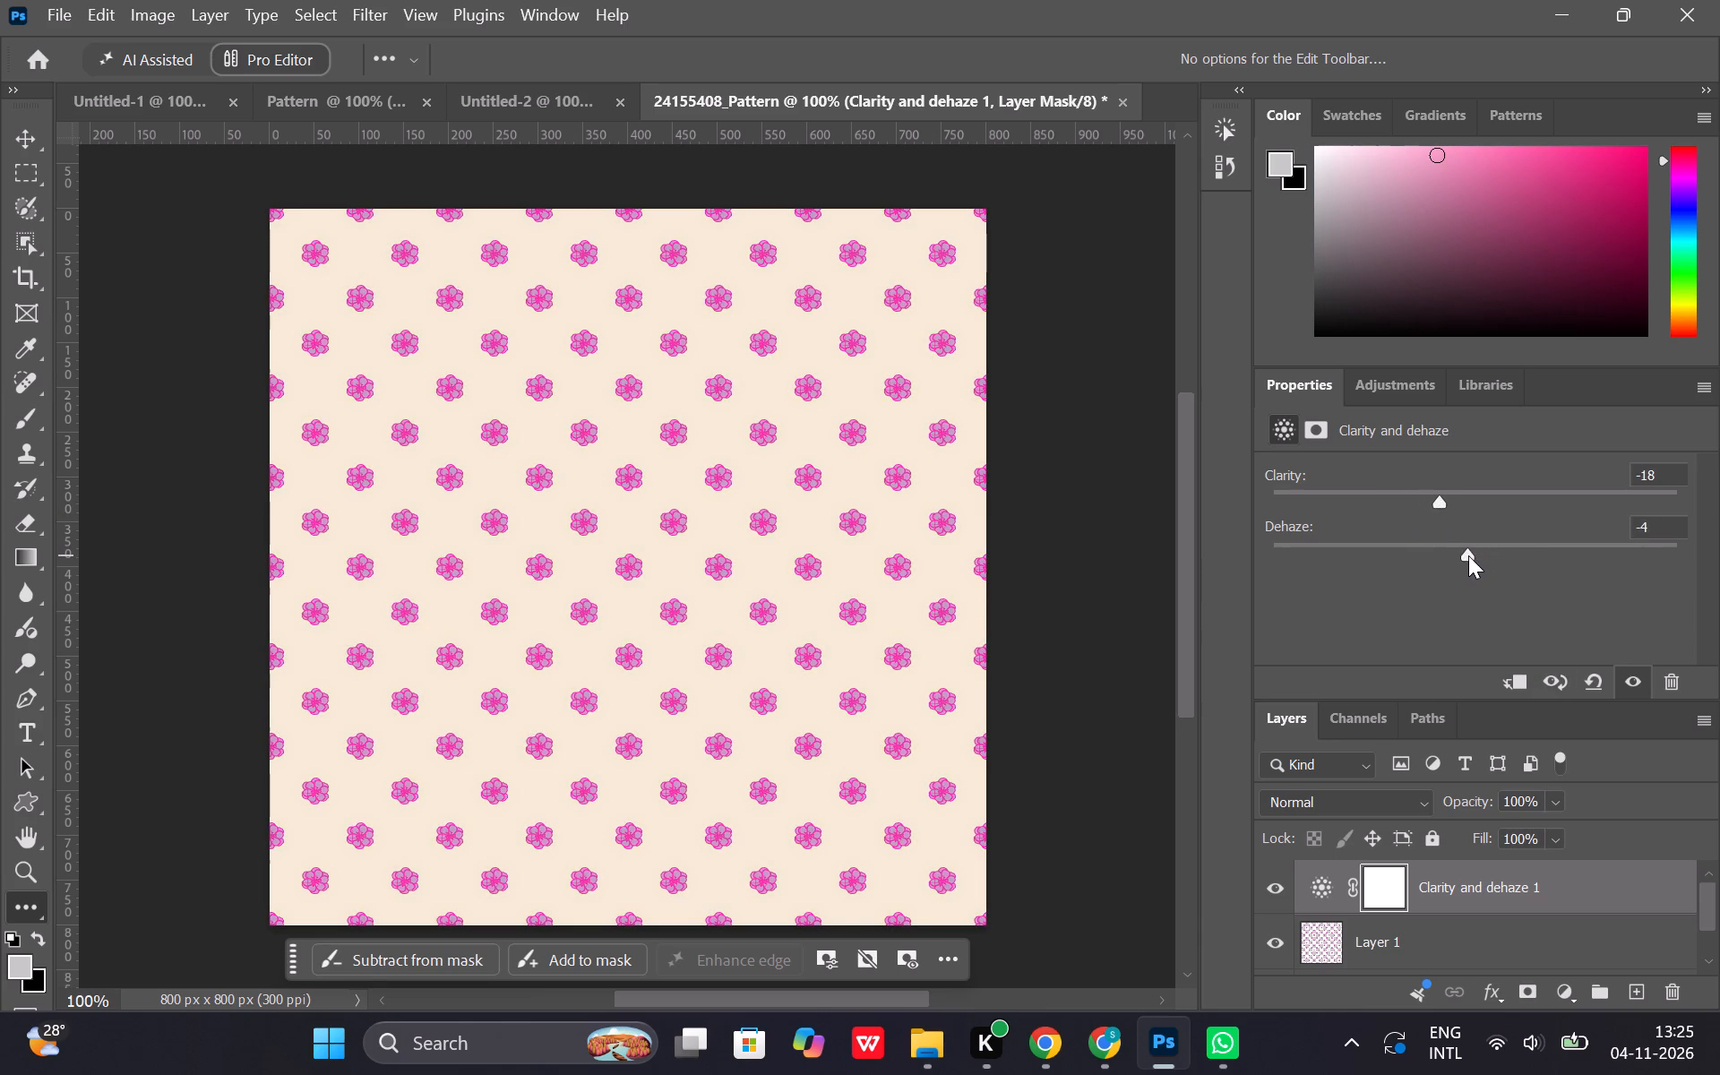
left_click_drag(1468, 555, 1475, 550)
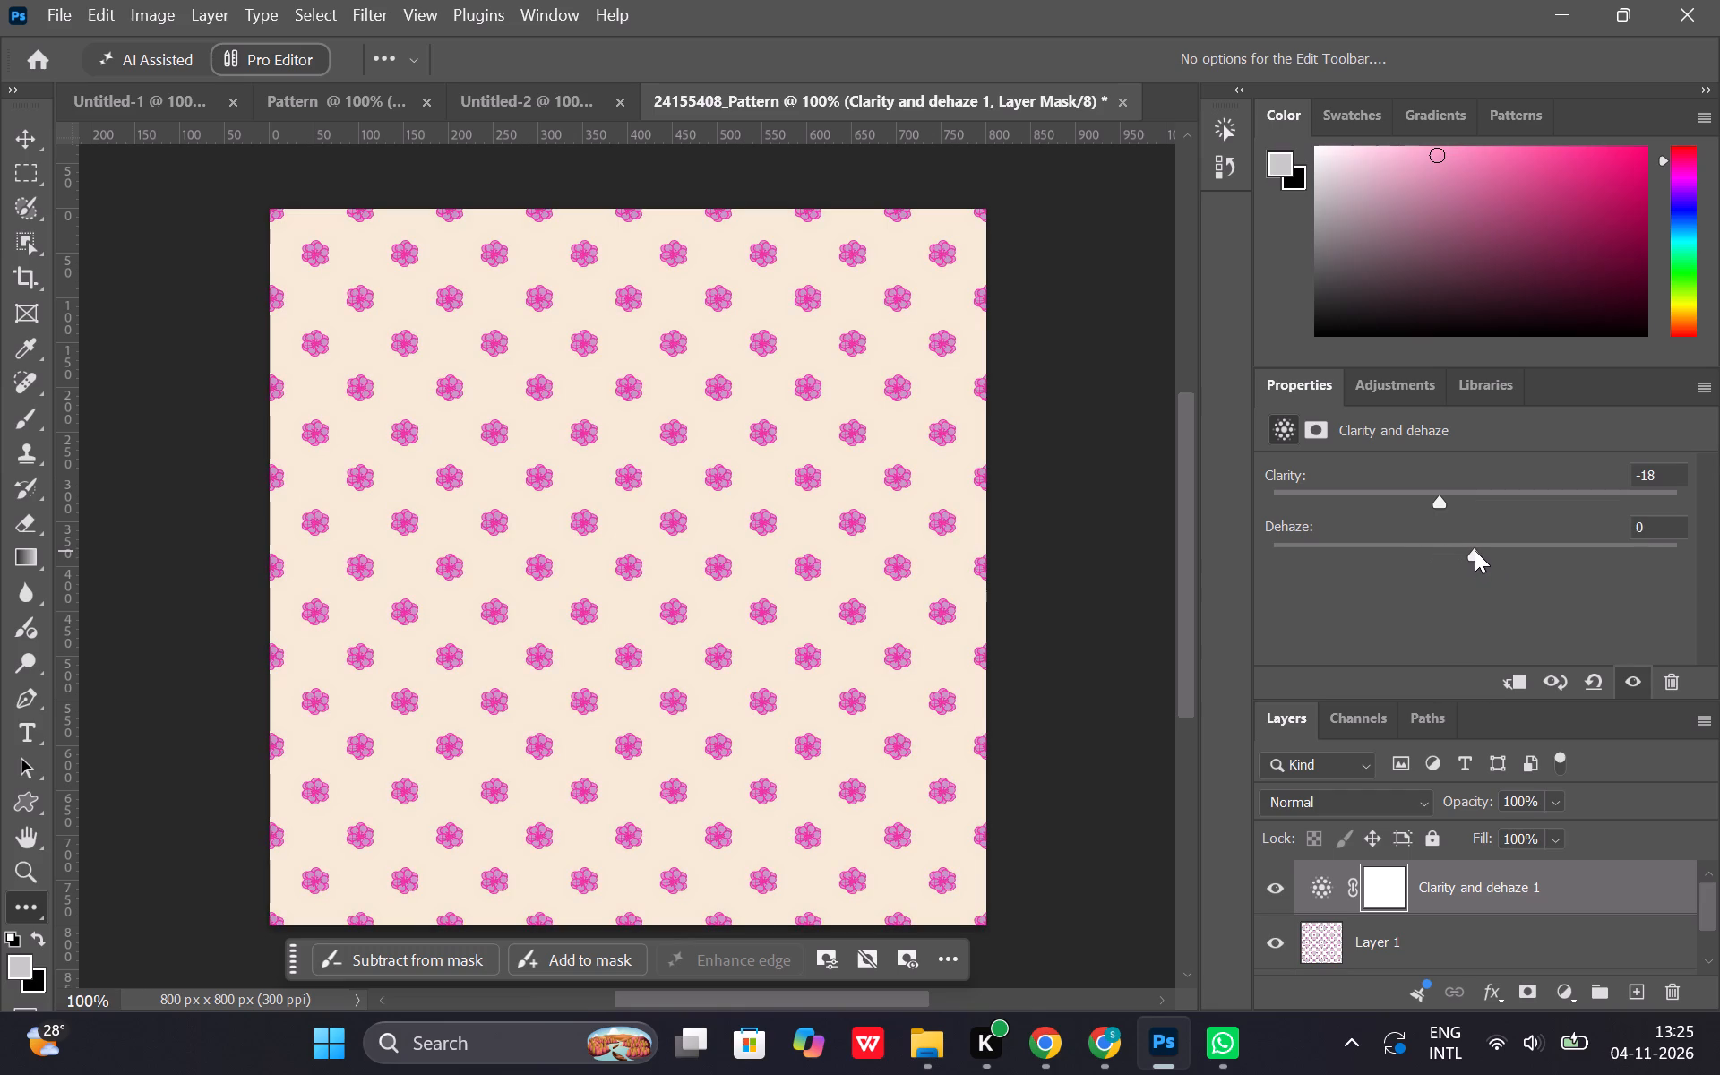
left_click_drag(1475, 550, 1464, 555)
left_click(1719, 619)
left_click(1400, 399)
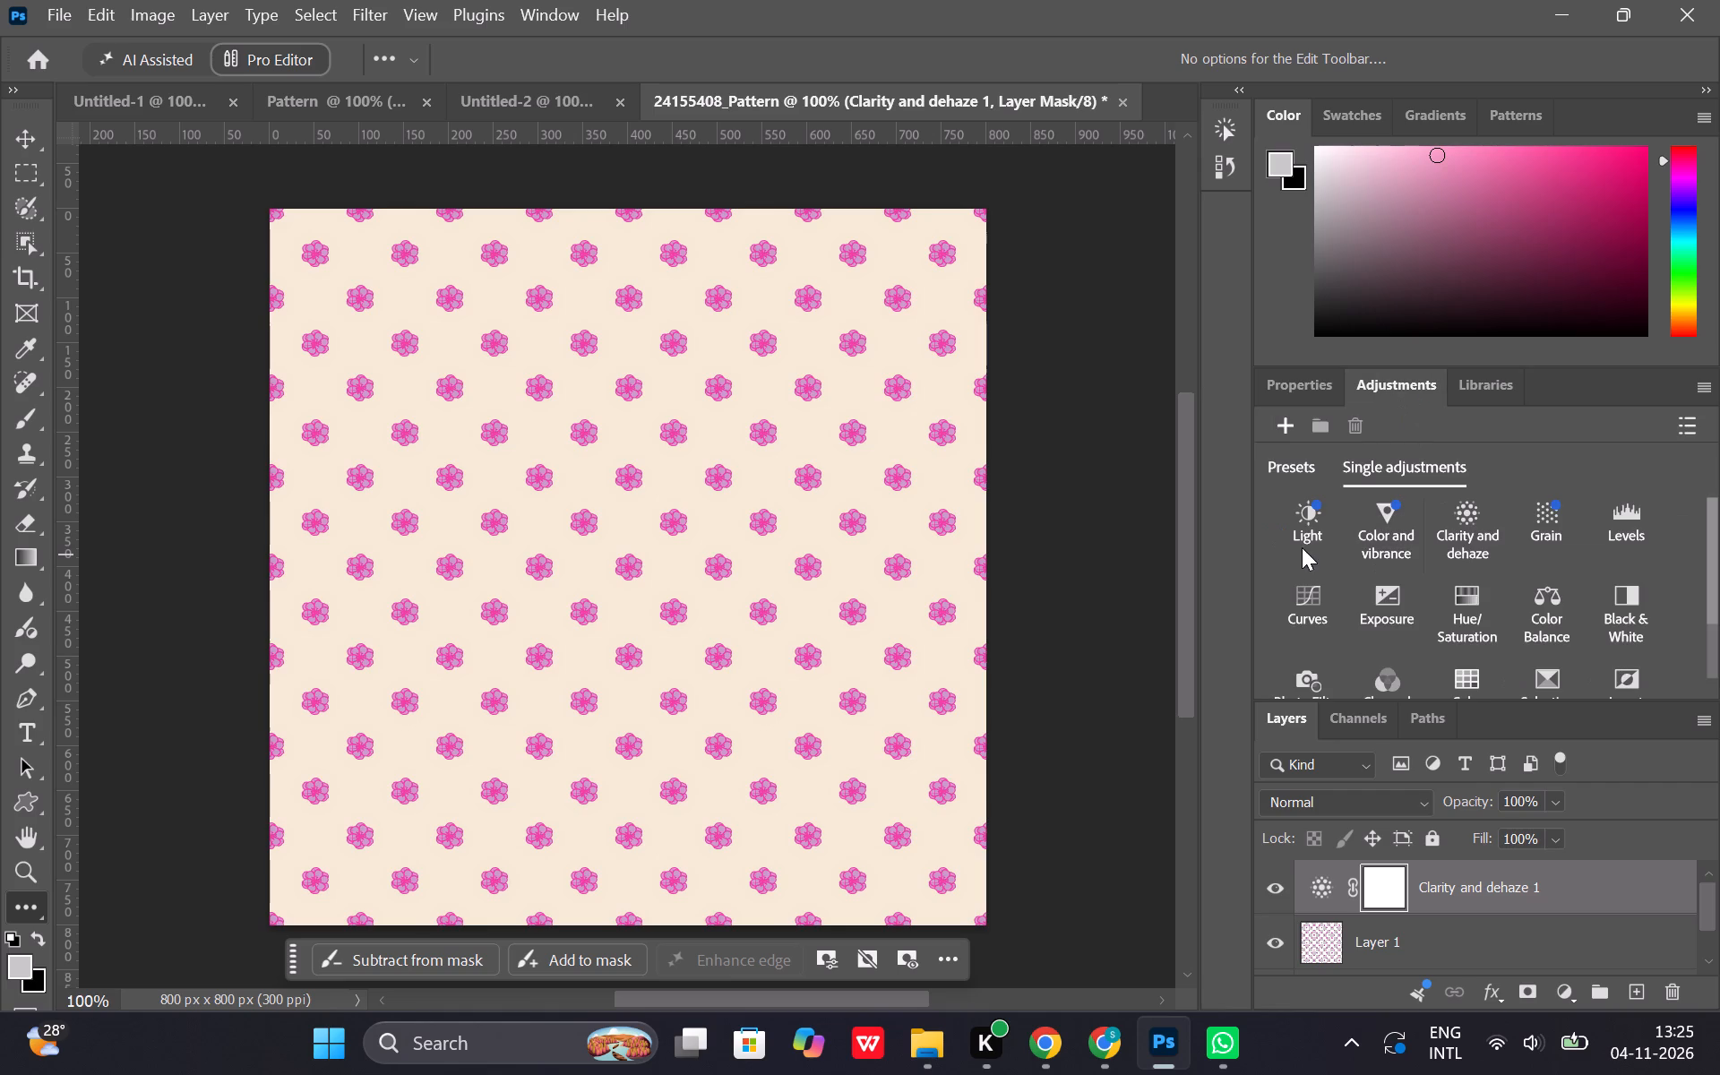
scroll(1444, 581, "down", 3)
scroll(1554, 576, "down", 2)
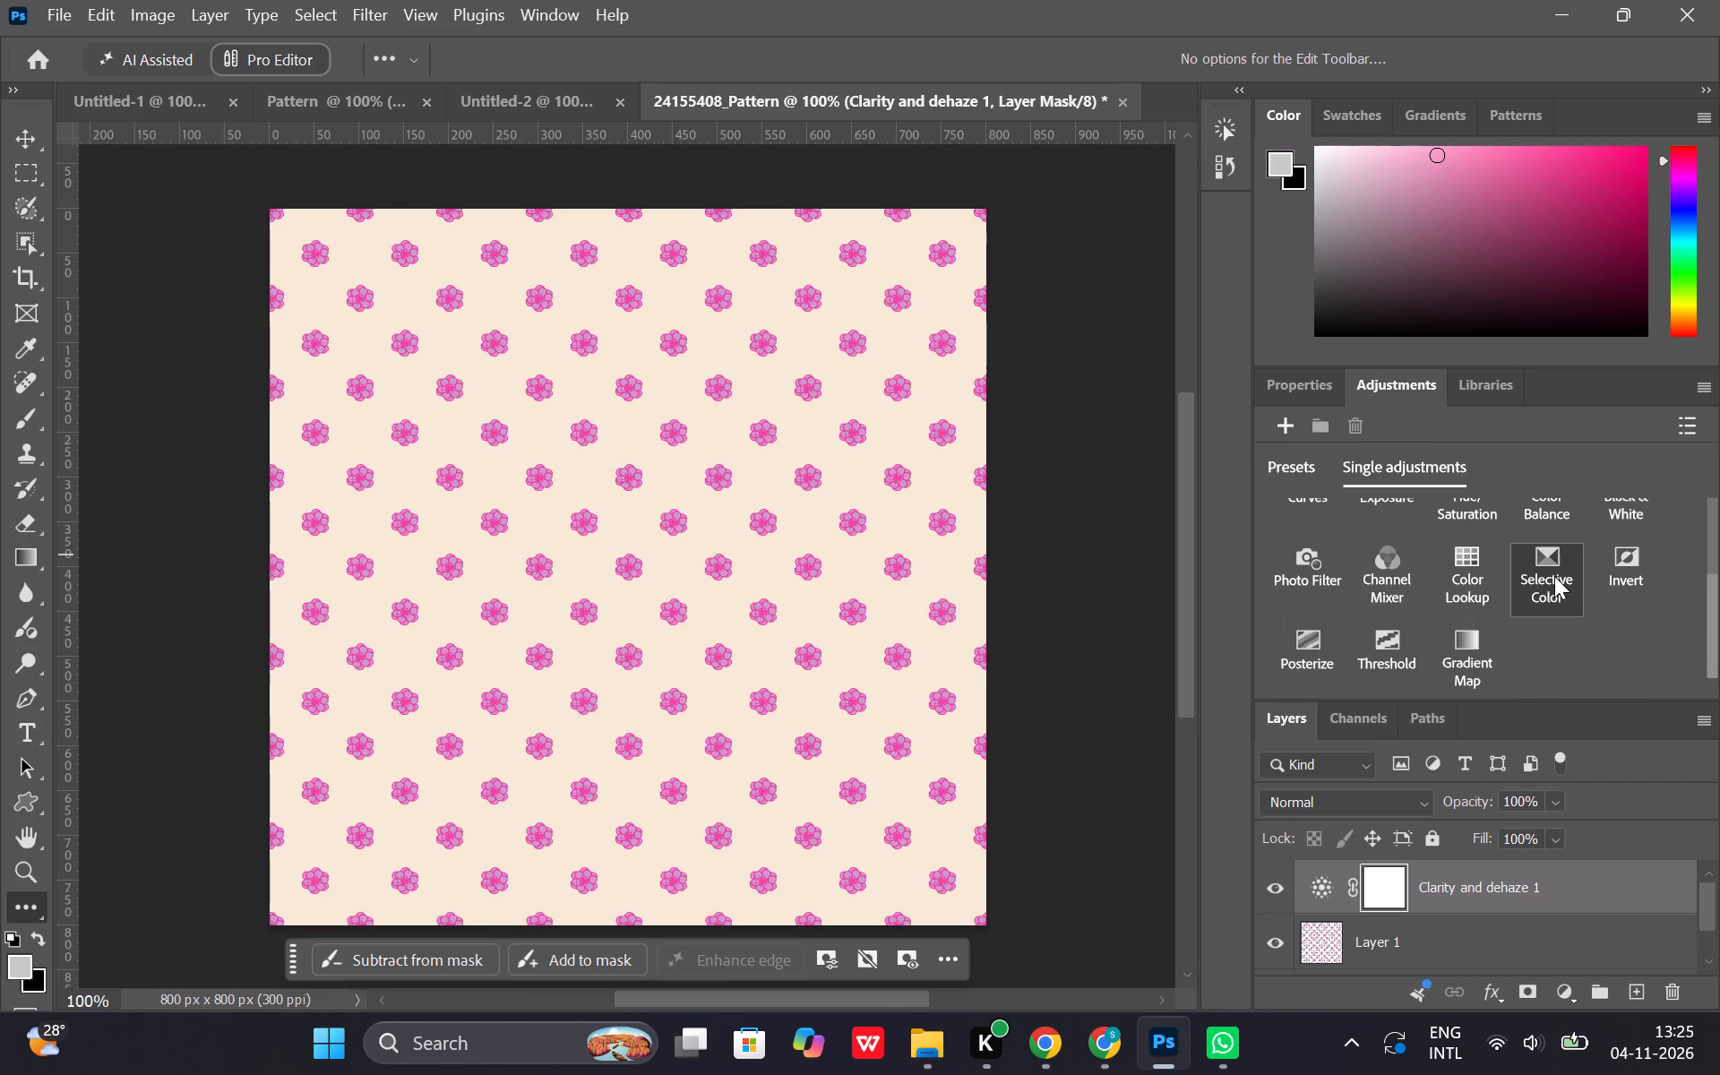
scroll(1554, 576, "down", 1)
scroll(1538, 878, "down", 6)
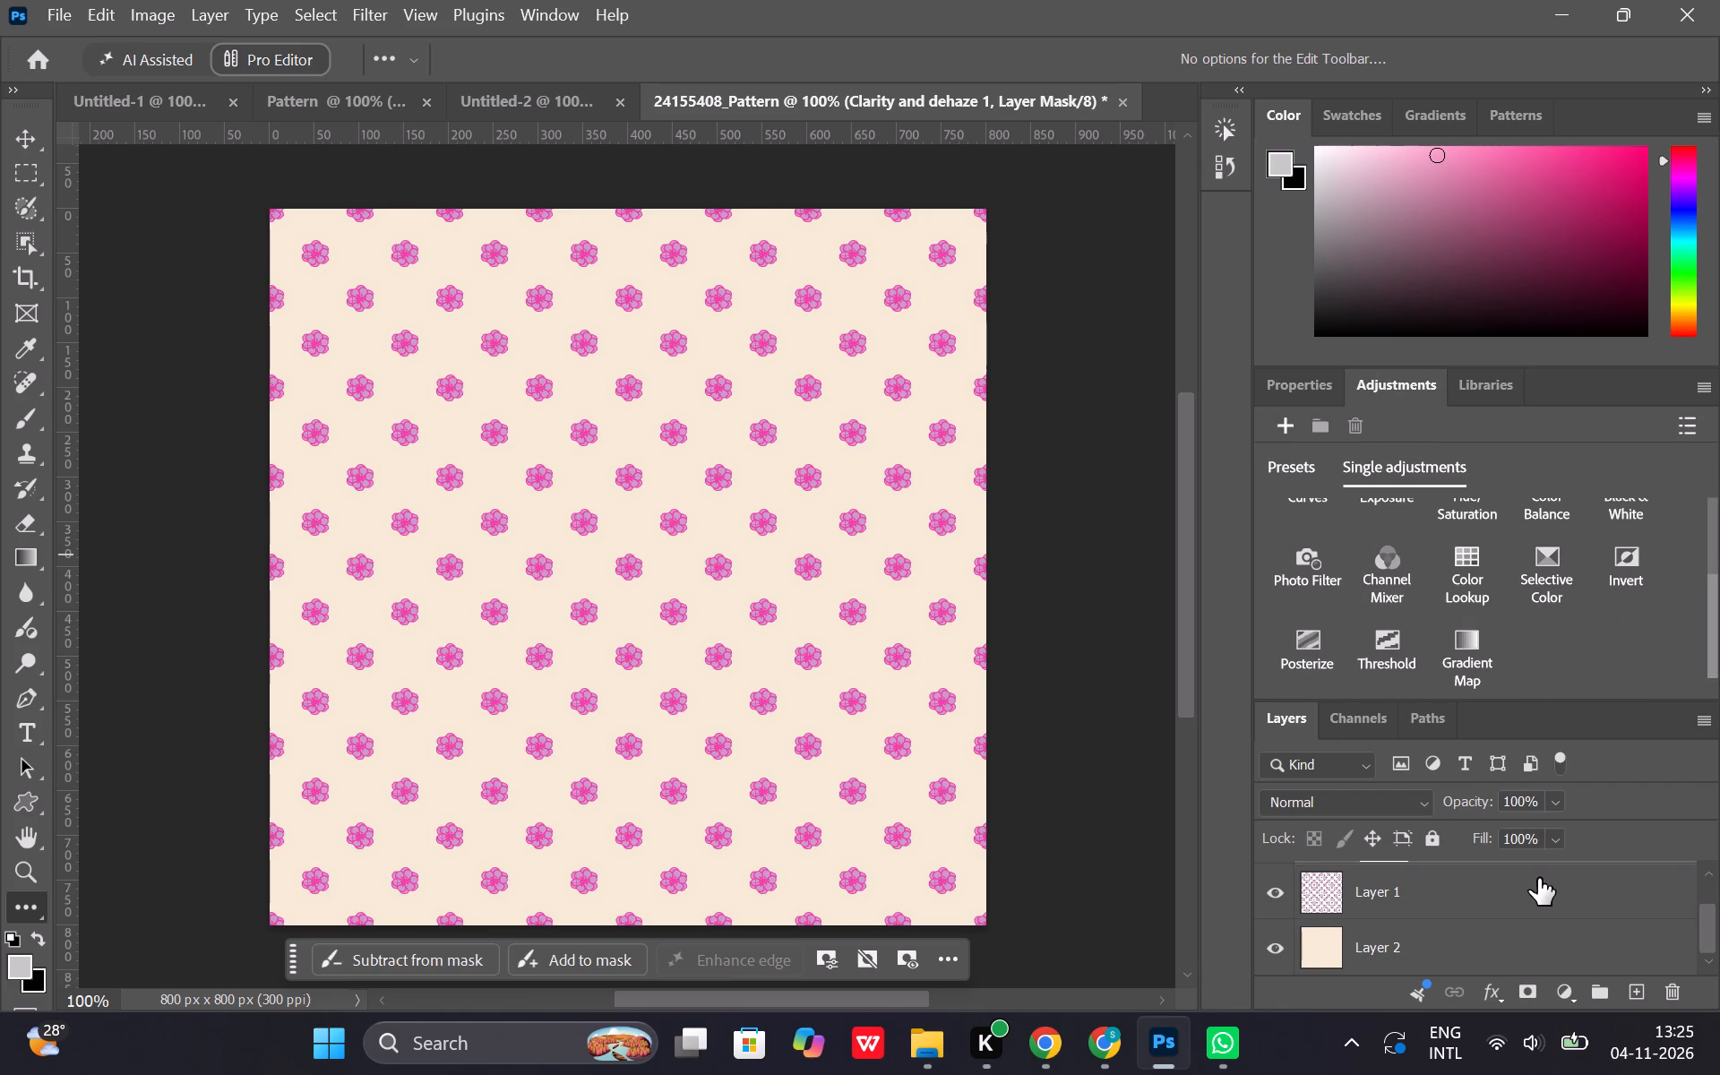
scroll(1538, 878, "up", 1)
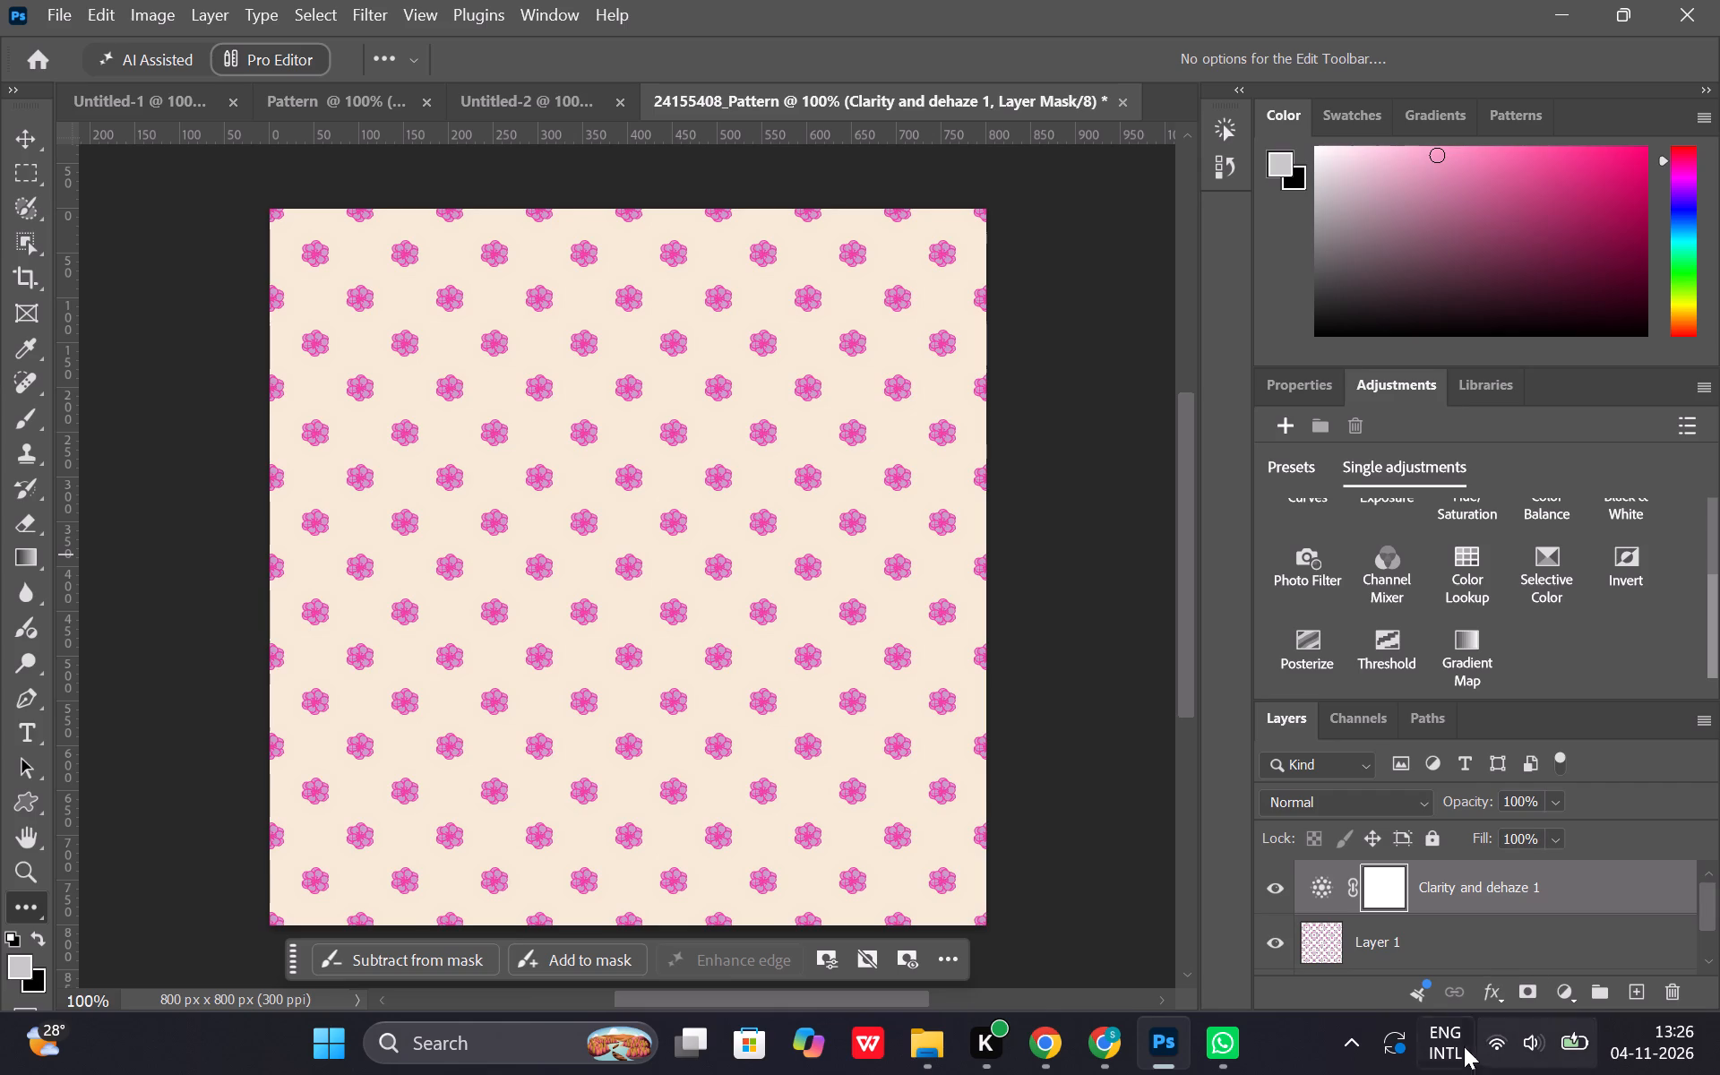
Switch to the polka dot tutorial in Chrome, skim its remaining gradient and gold foil fill section to the end, and return to Photoshop.
left_click(1106, 1048)
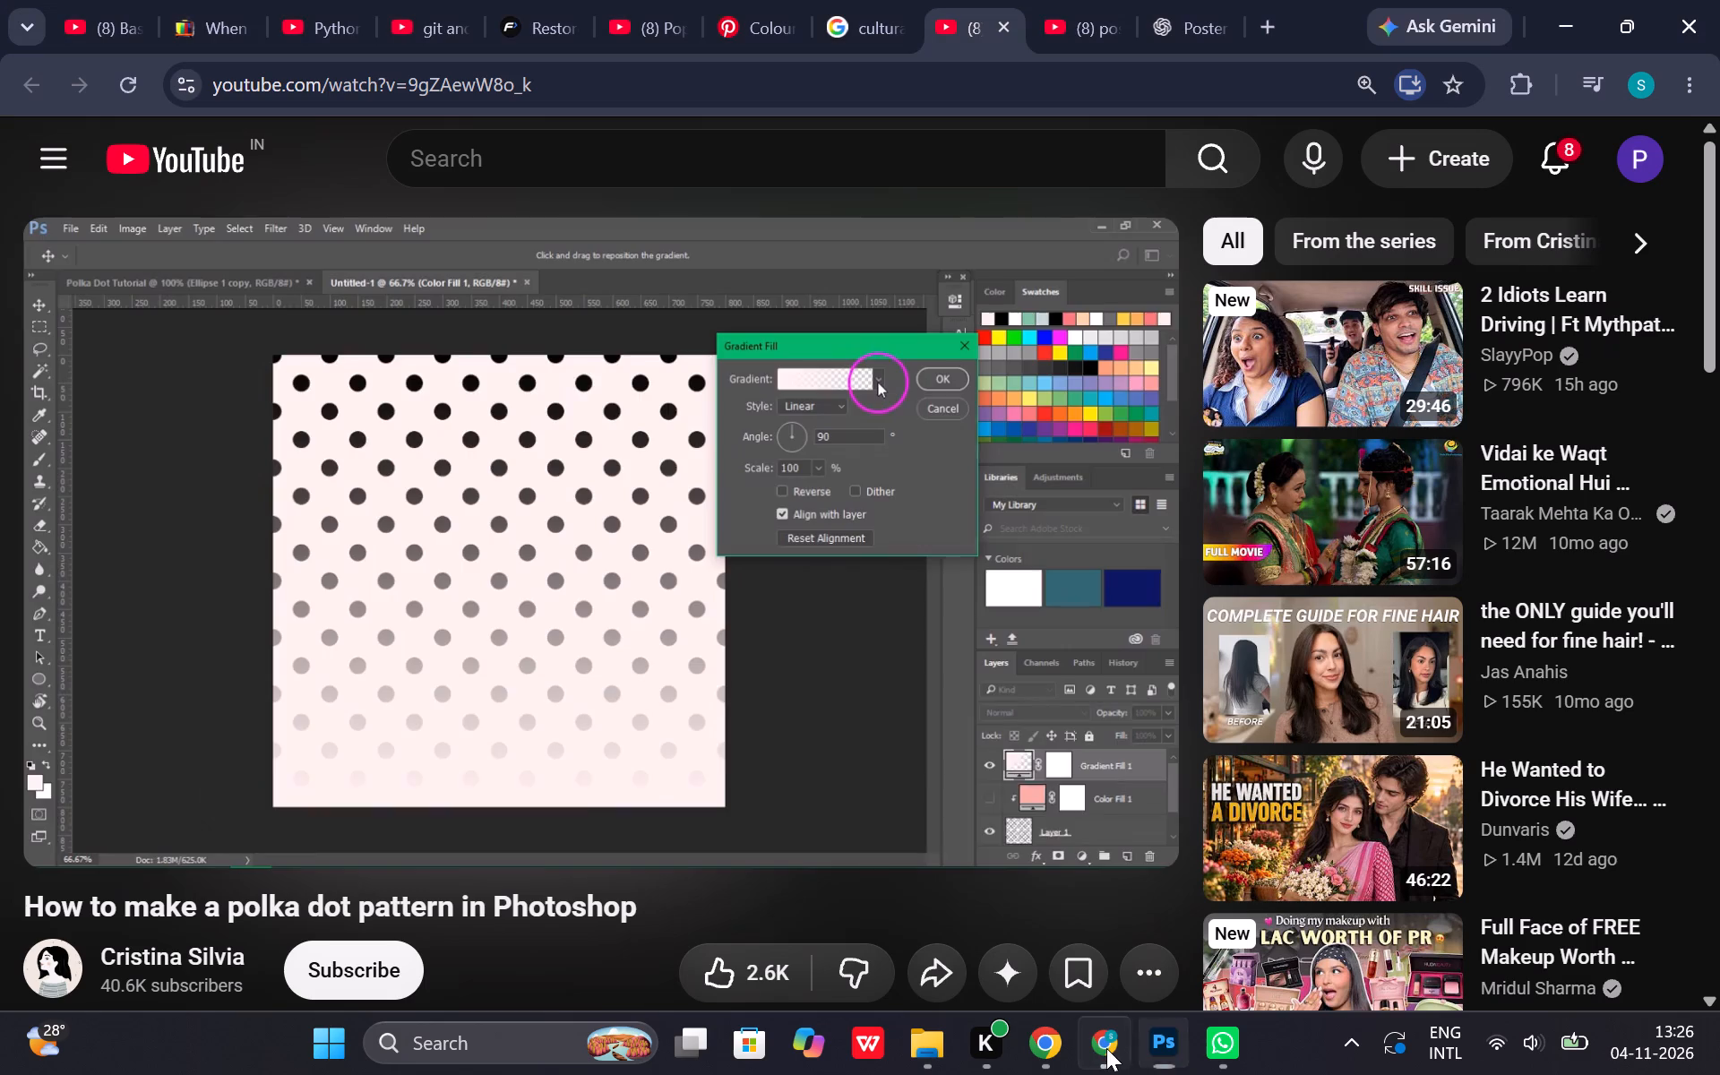
left_click(969, 686)
key("Right")
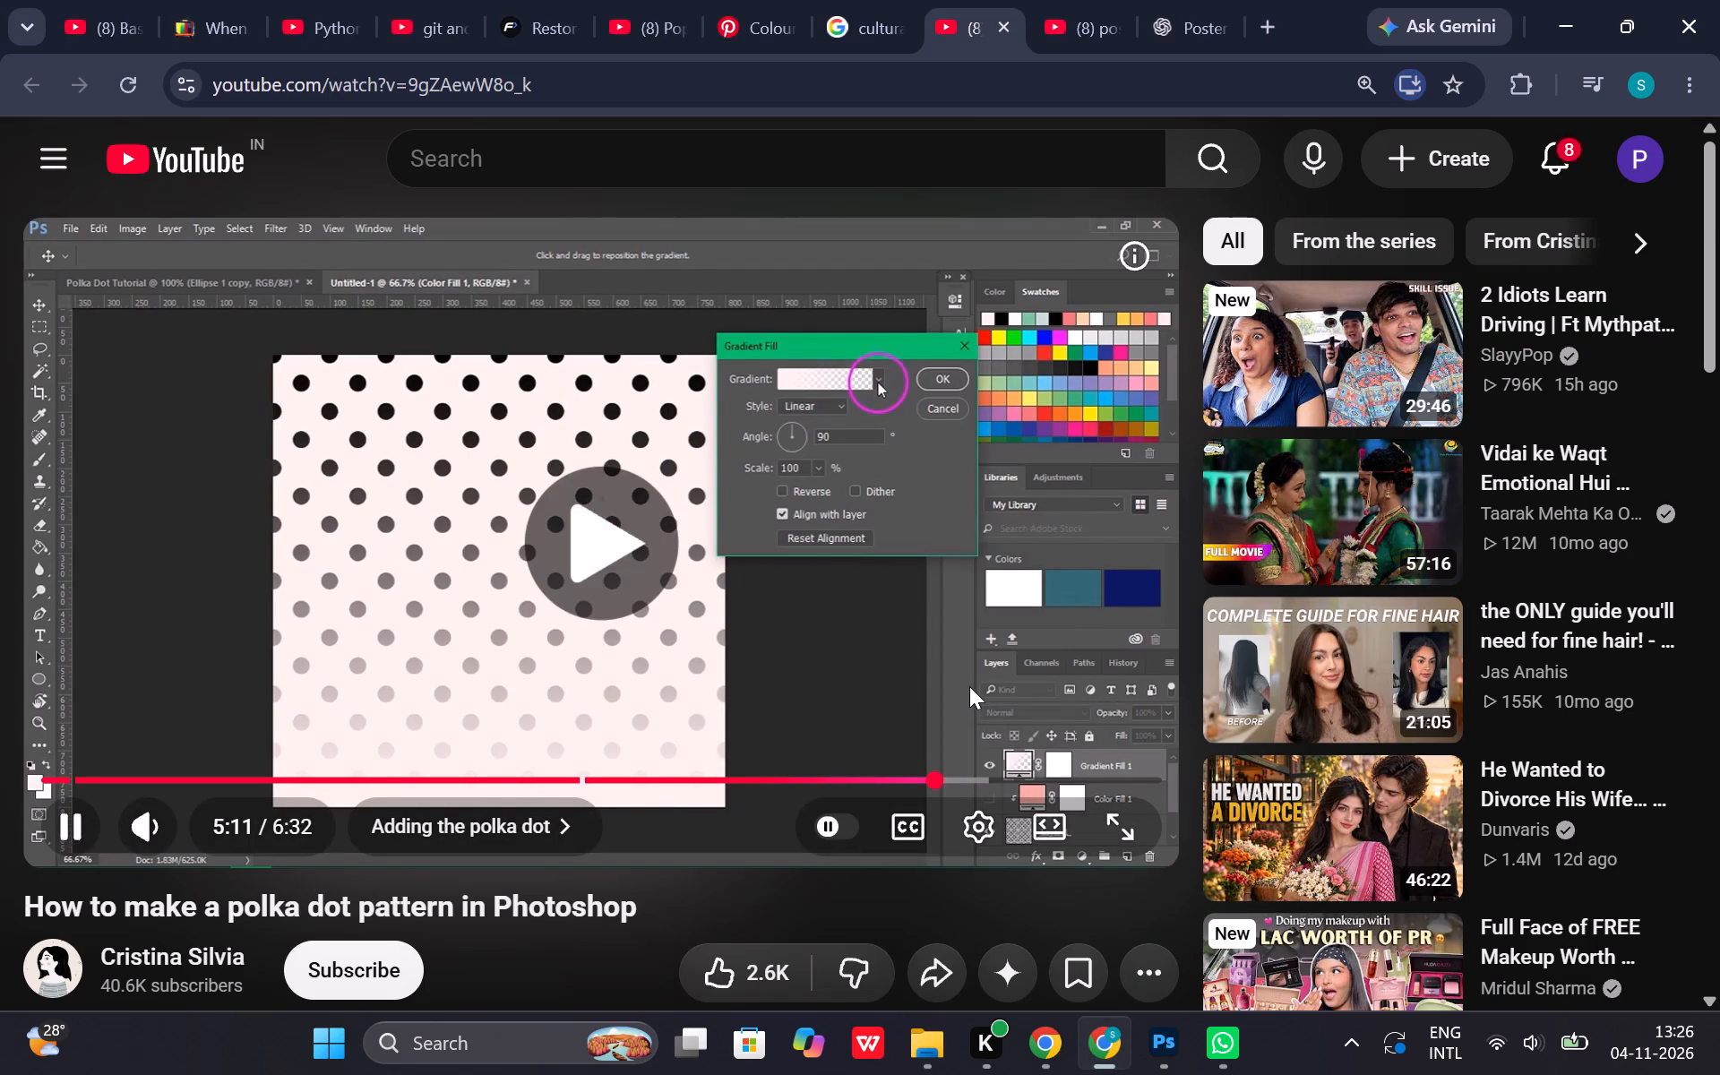
key("Right")
key("space")
key("Right")
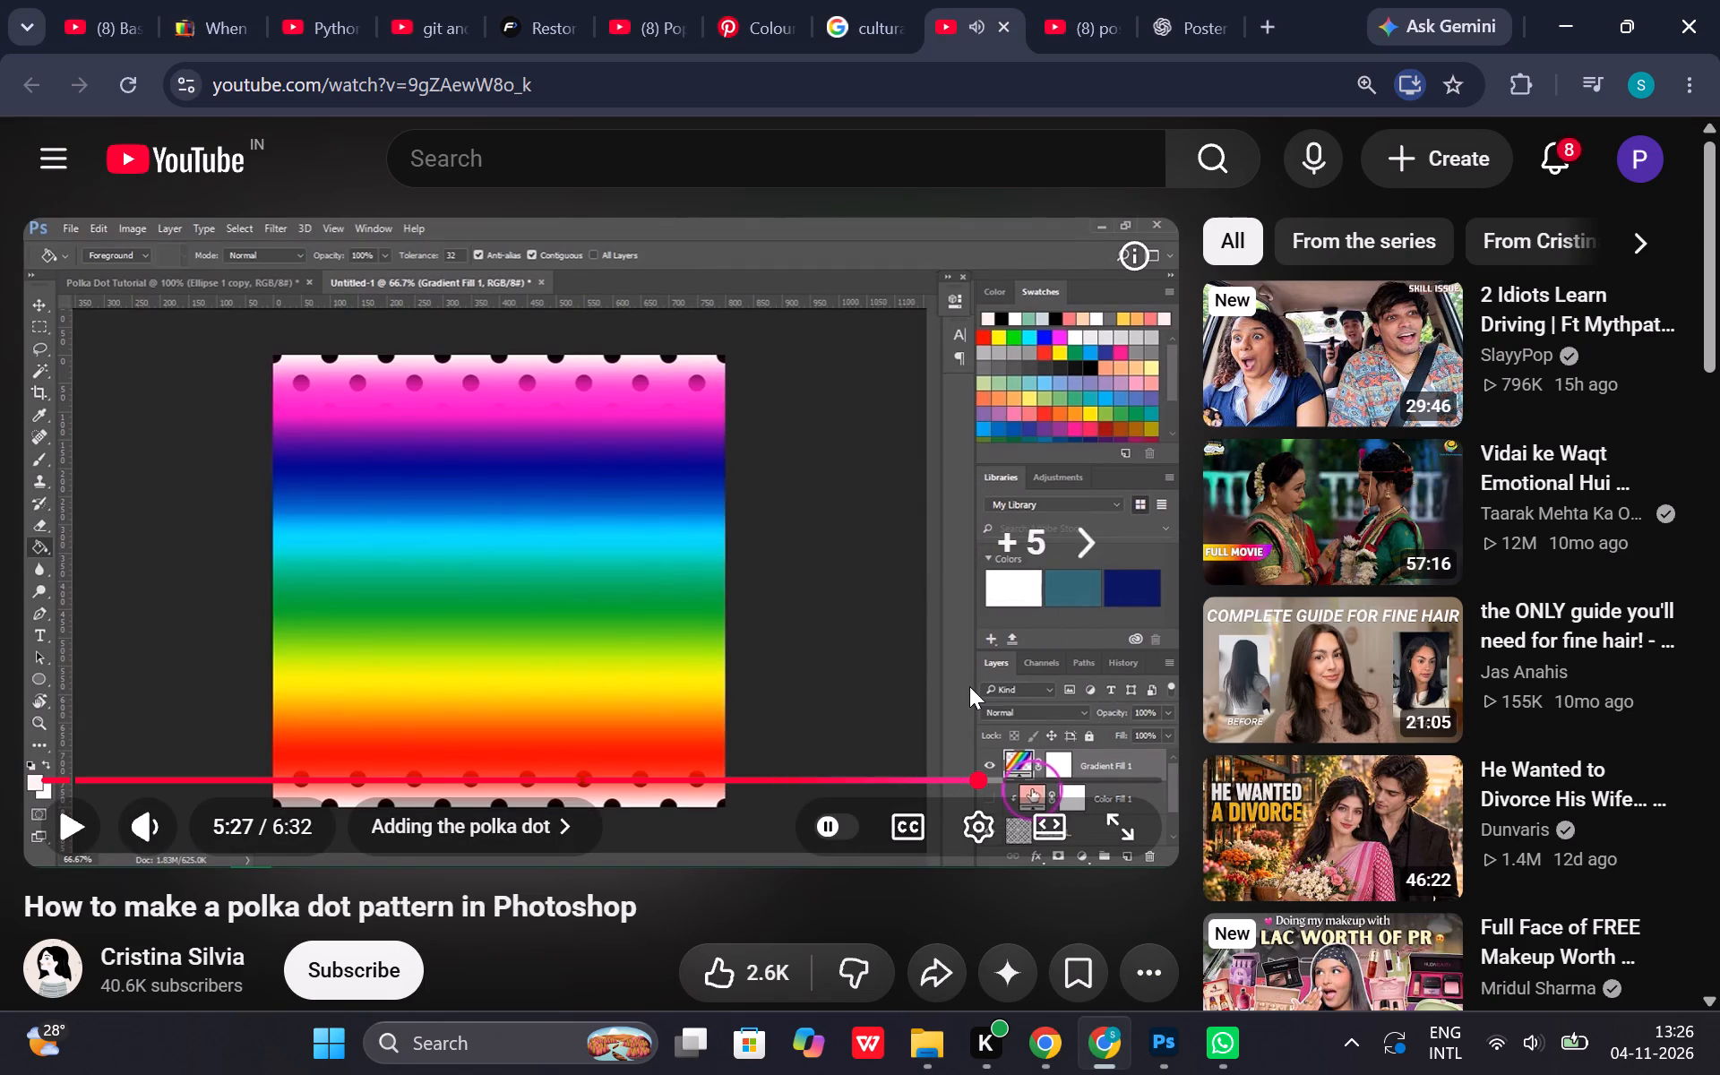
key("Right")
key("Right")
key("Right")
key("Right")
key("Right")
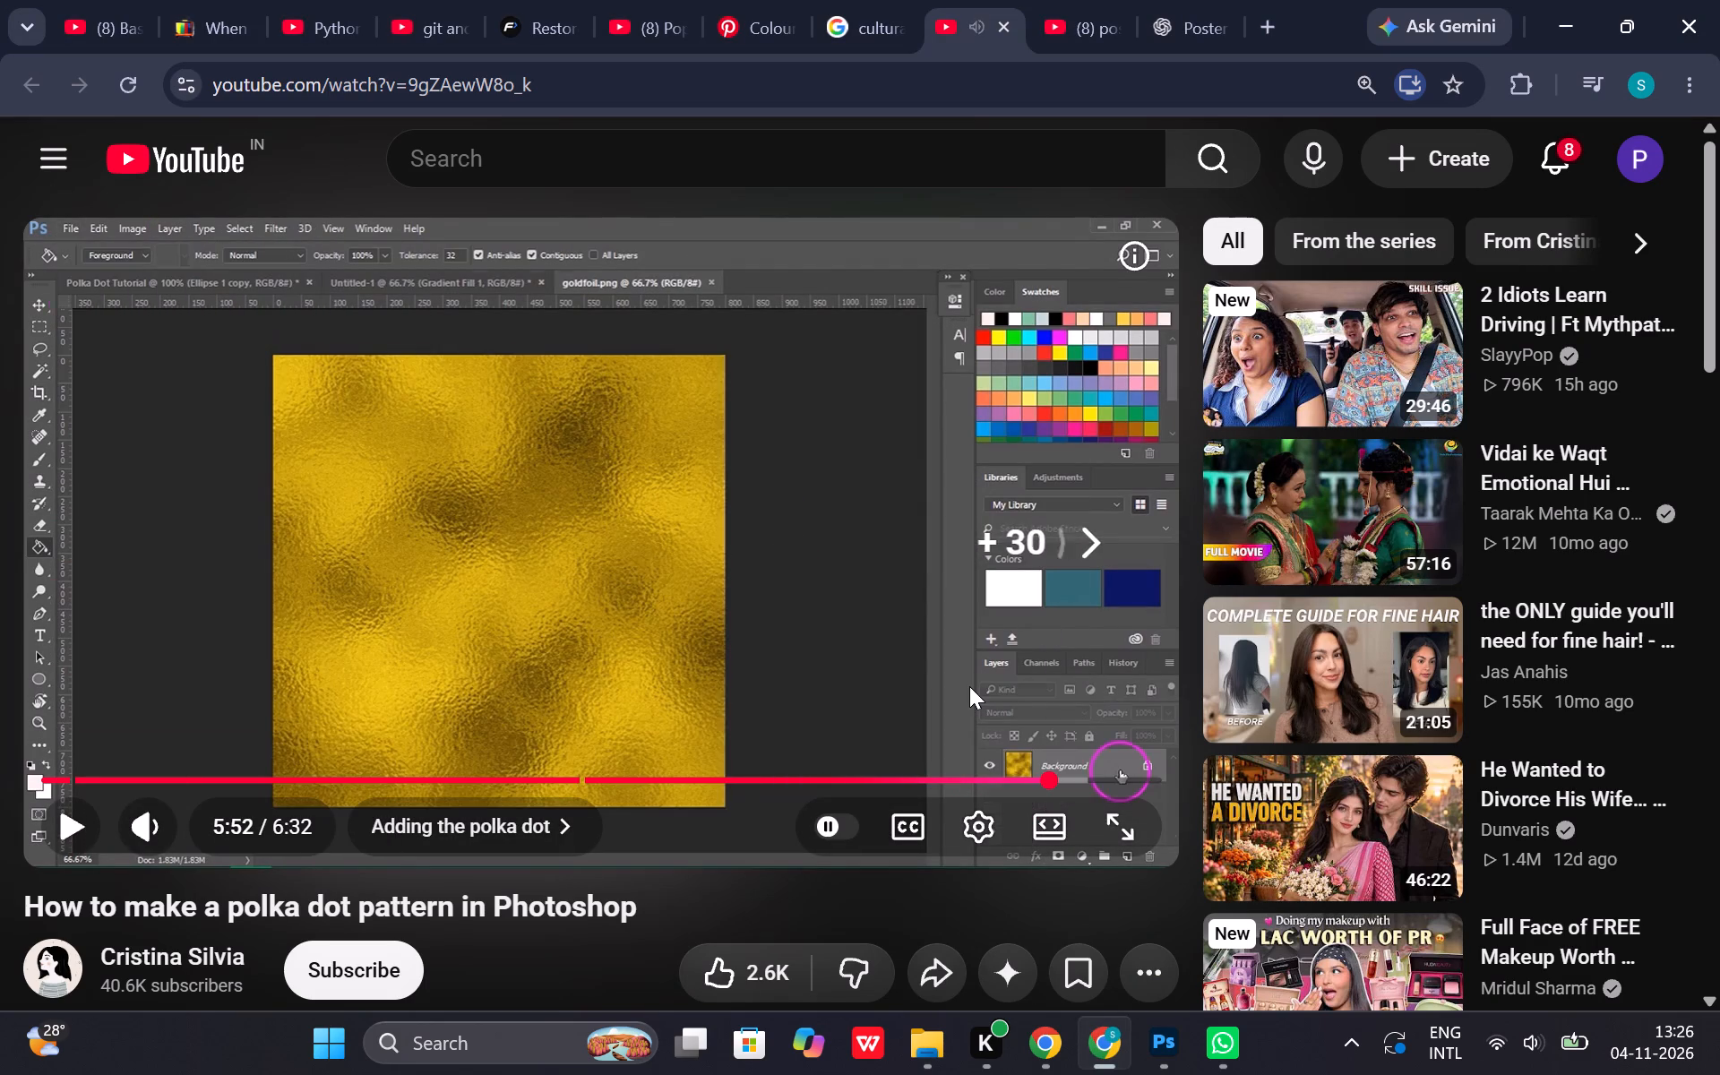
key("Right")
key("Right")
key("Right")
key("Right")
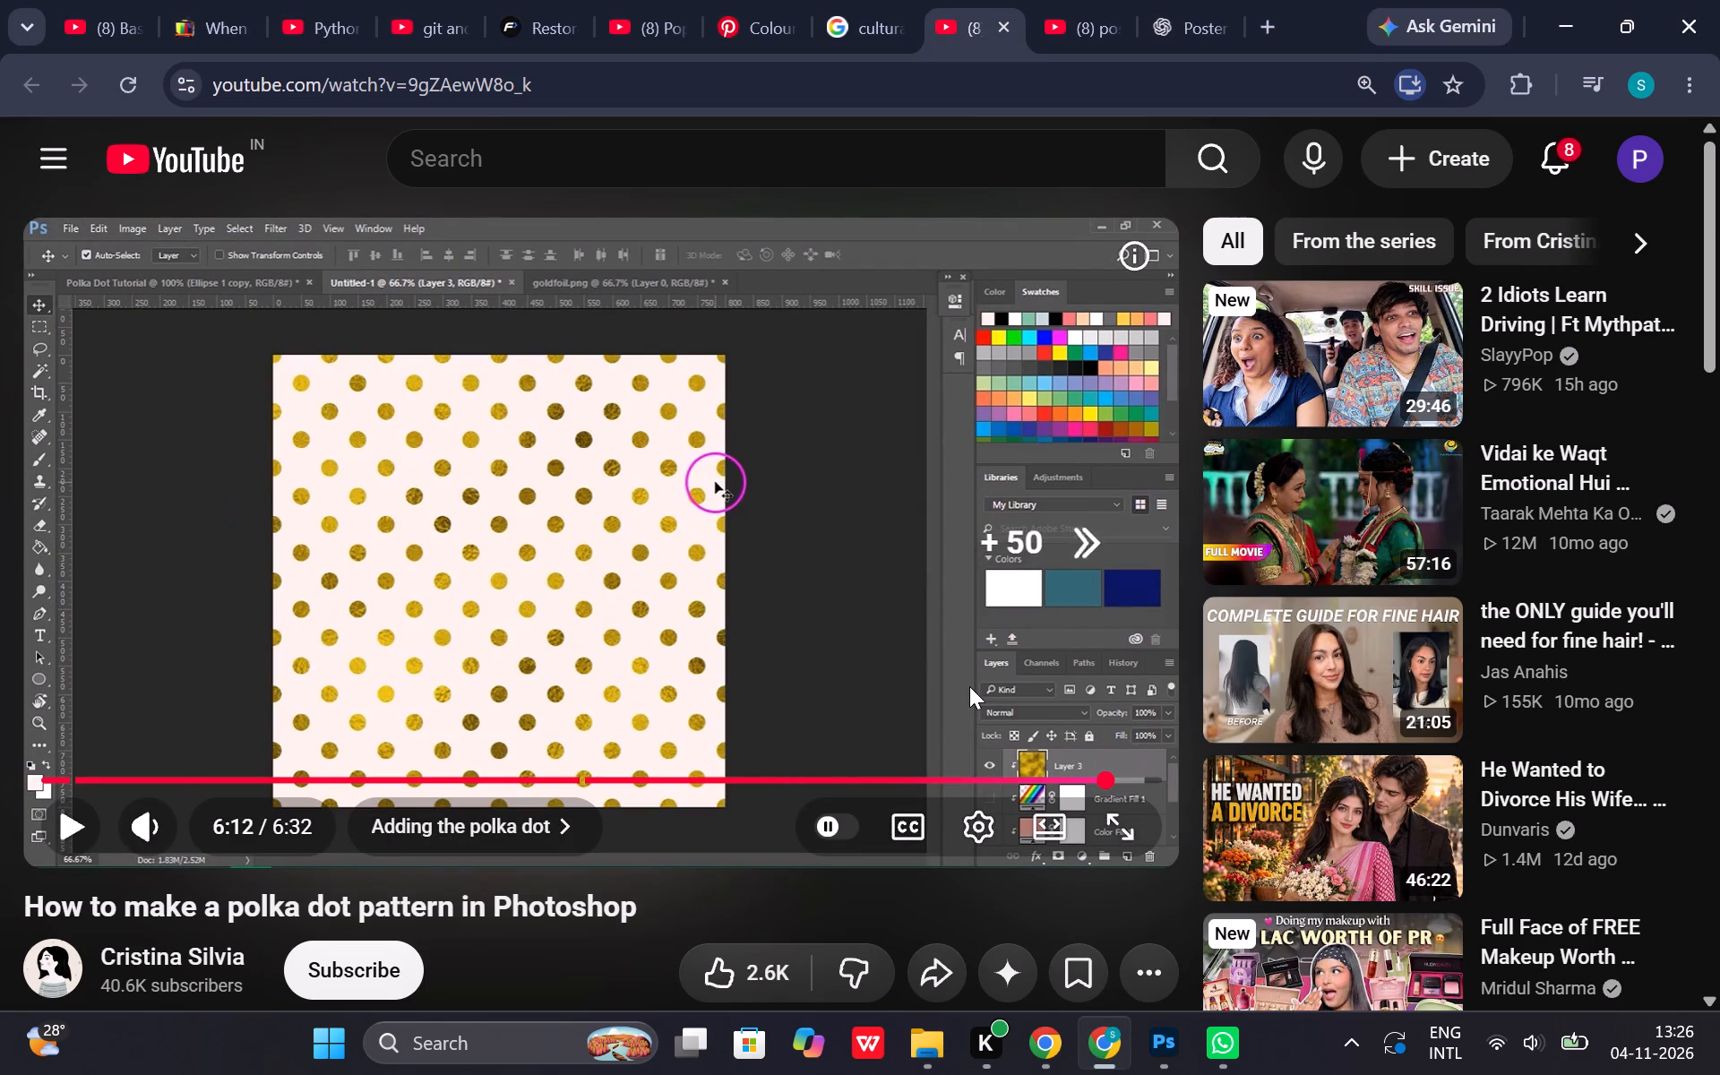
key("Right")
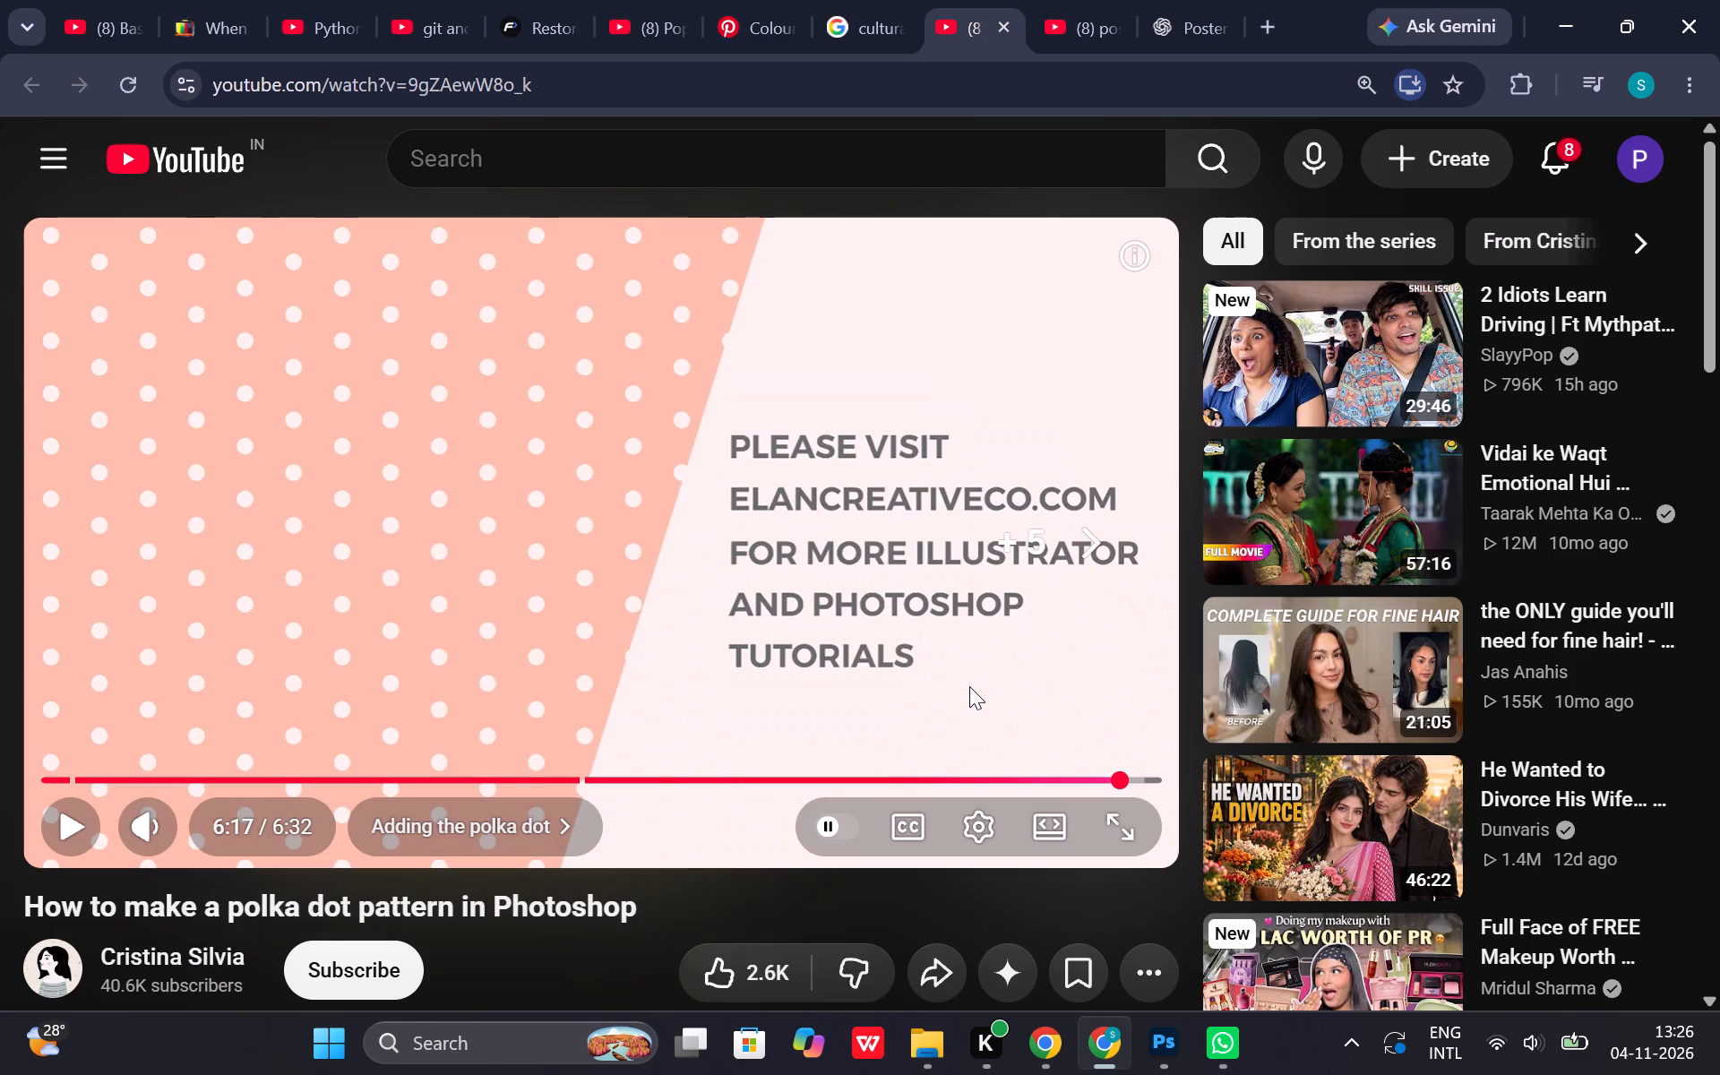
left_click(1161, 1074)
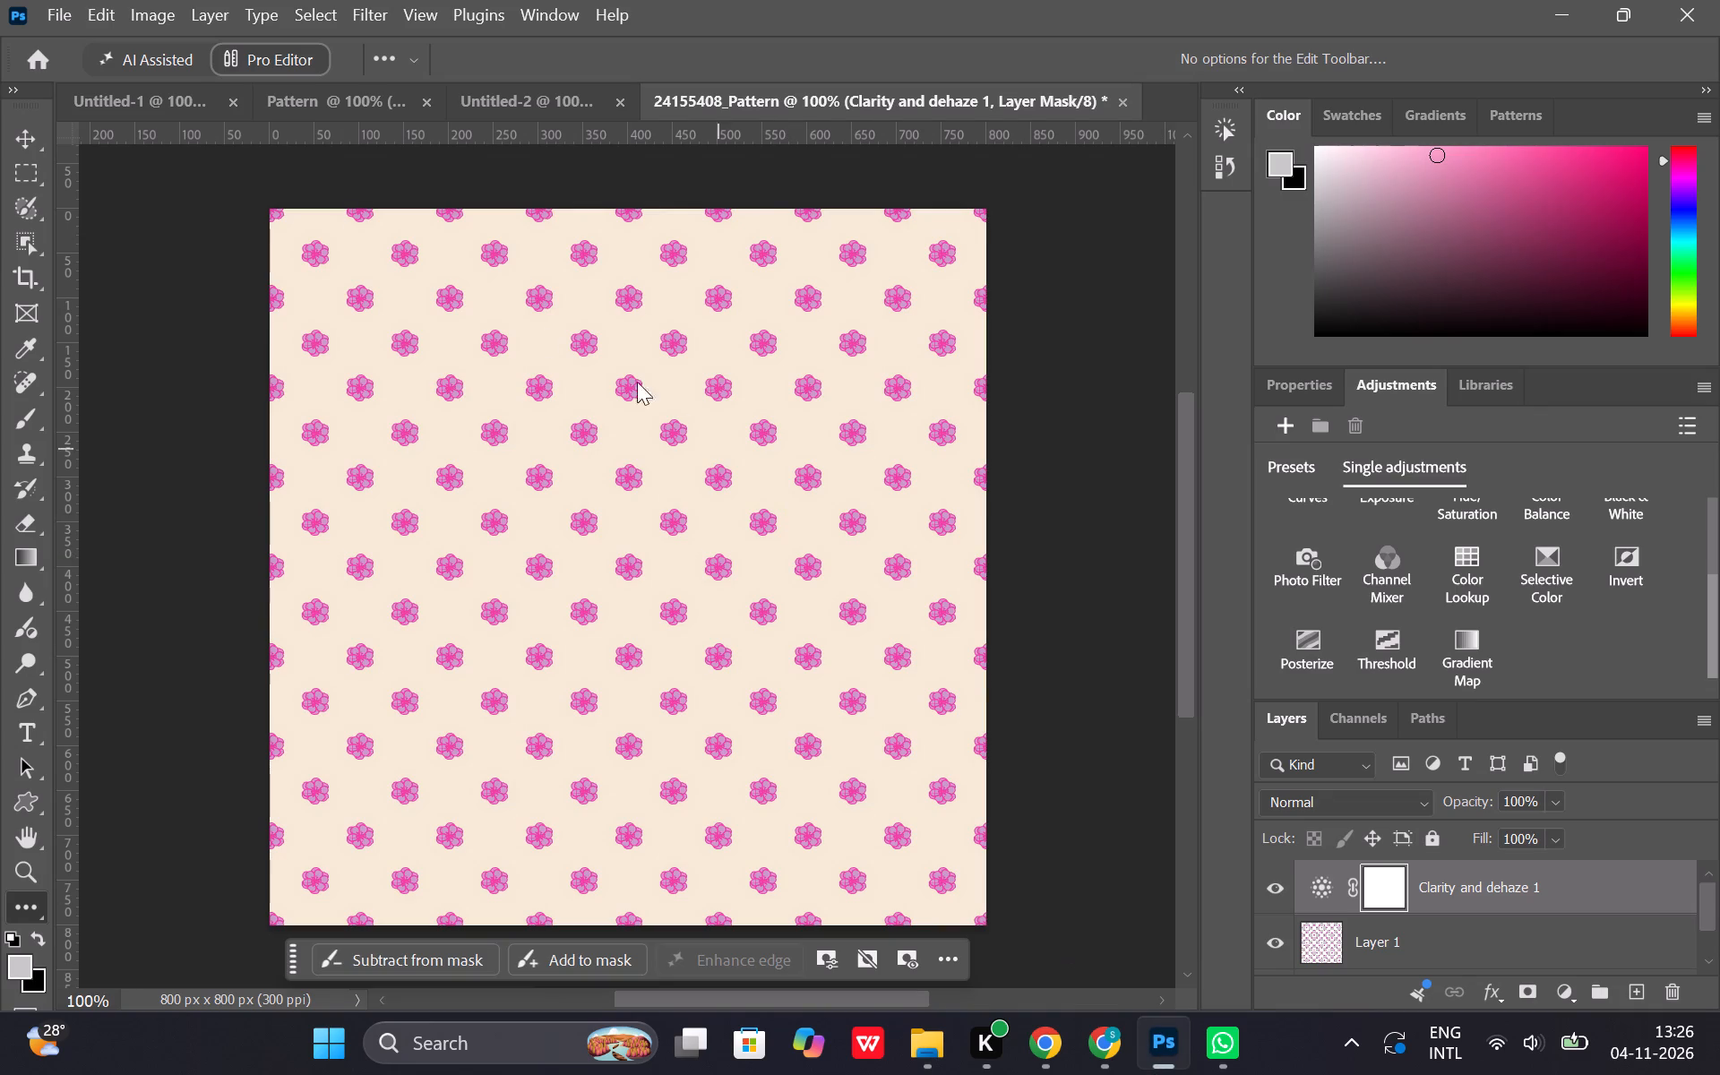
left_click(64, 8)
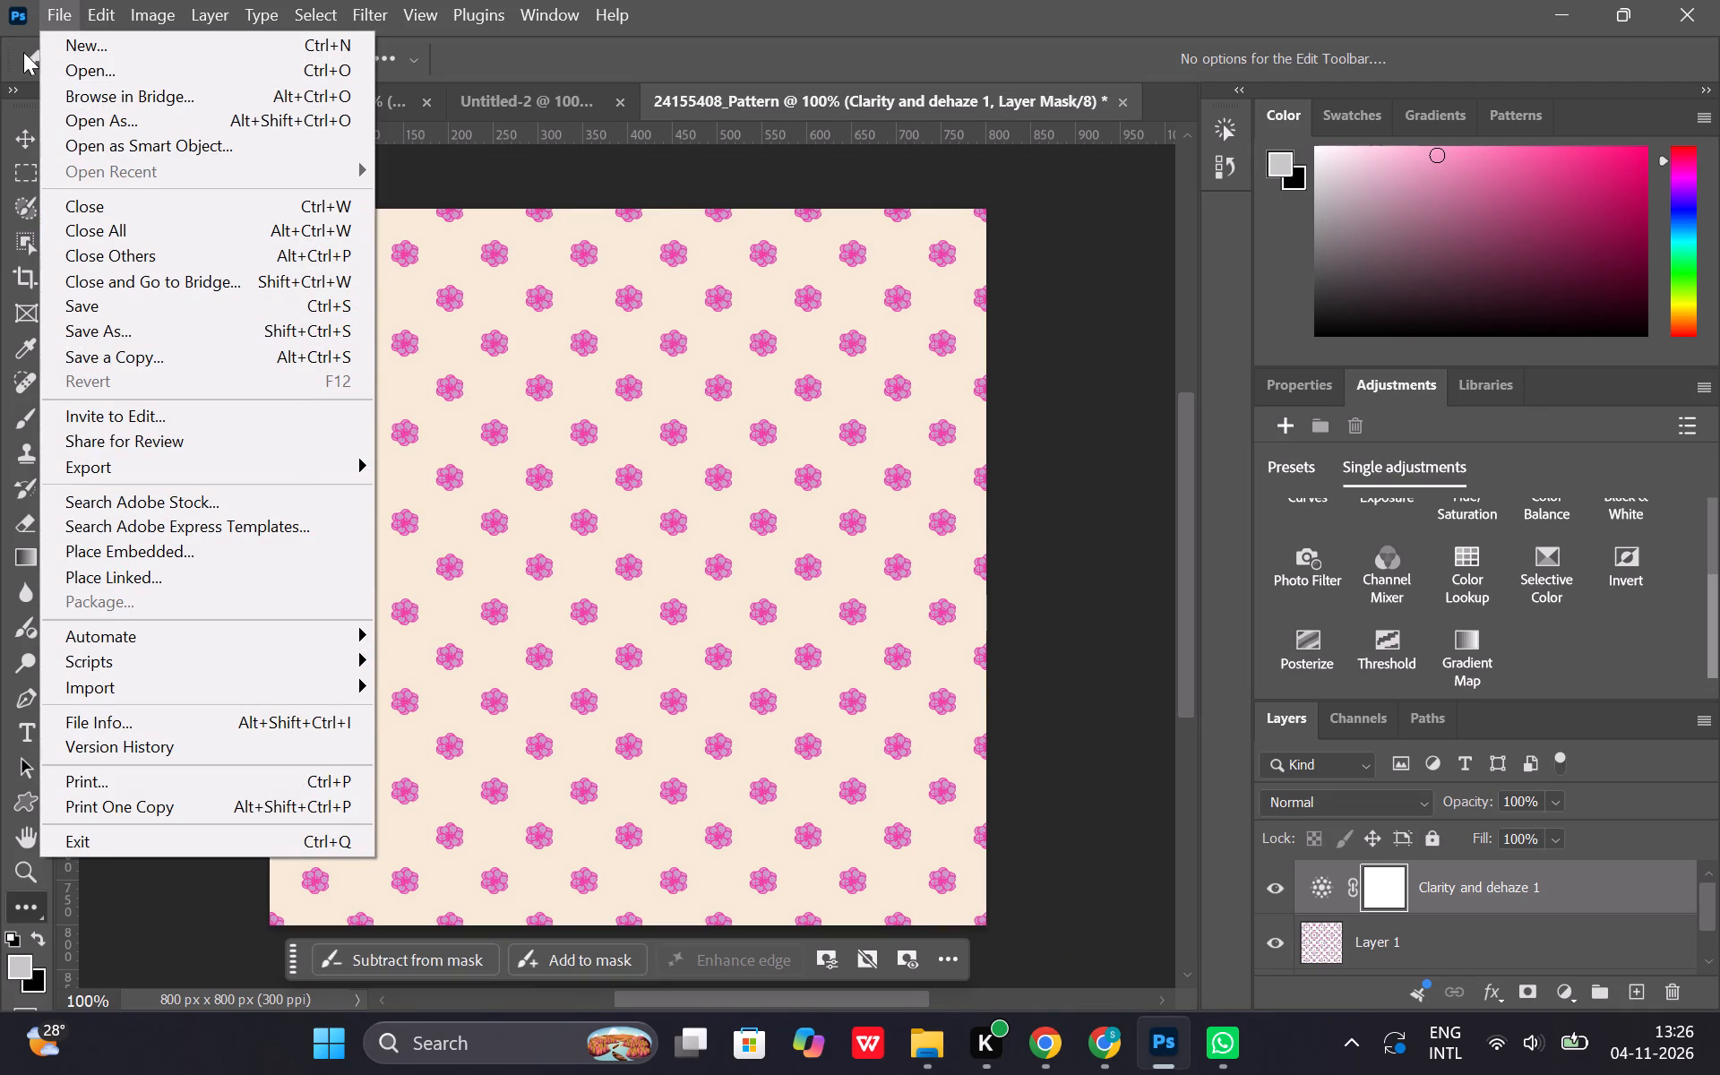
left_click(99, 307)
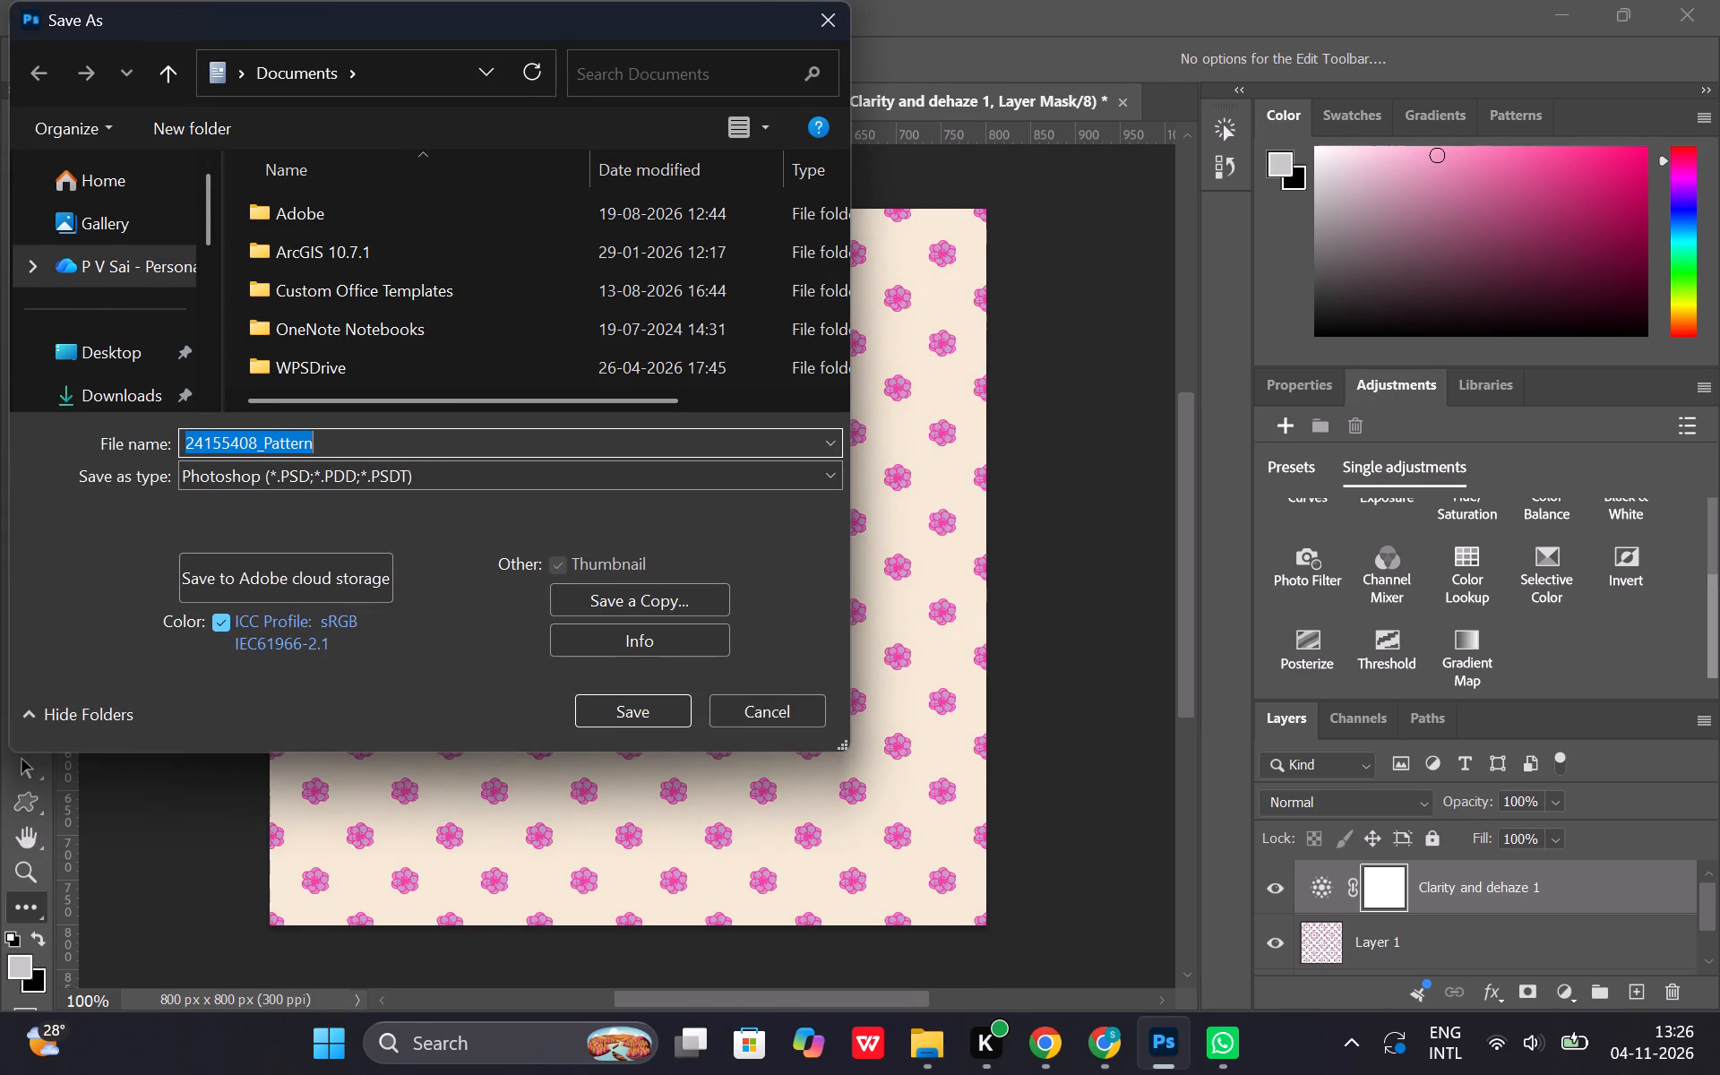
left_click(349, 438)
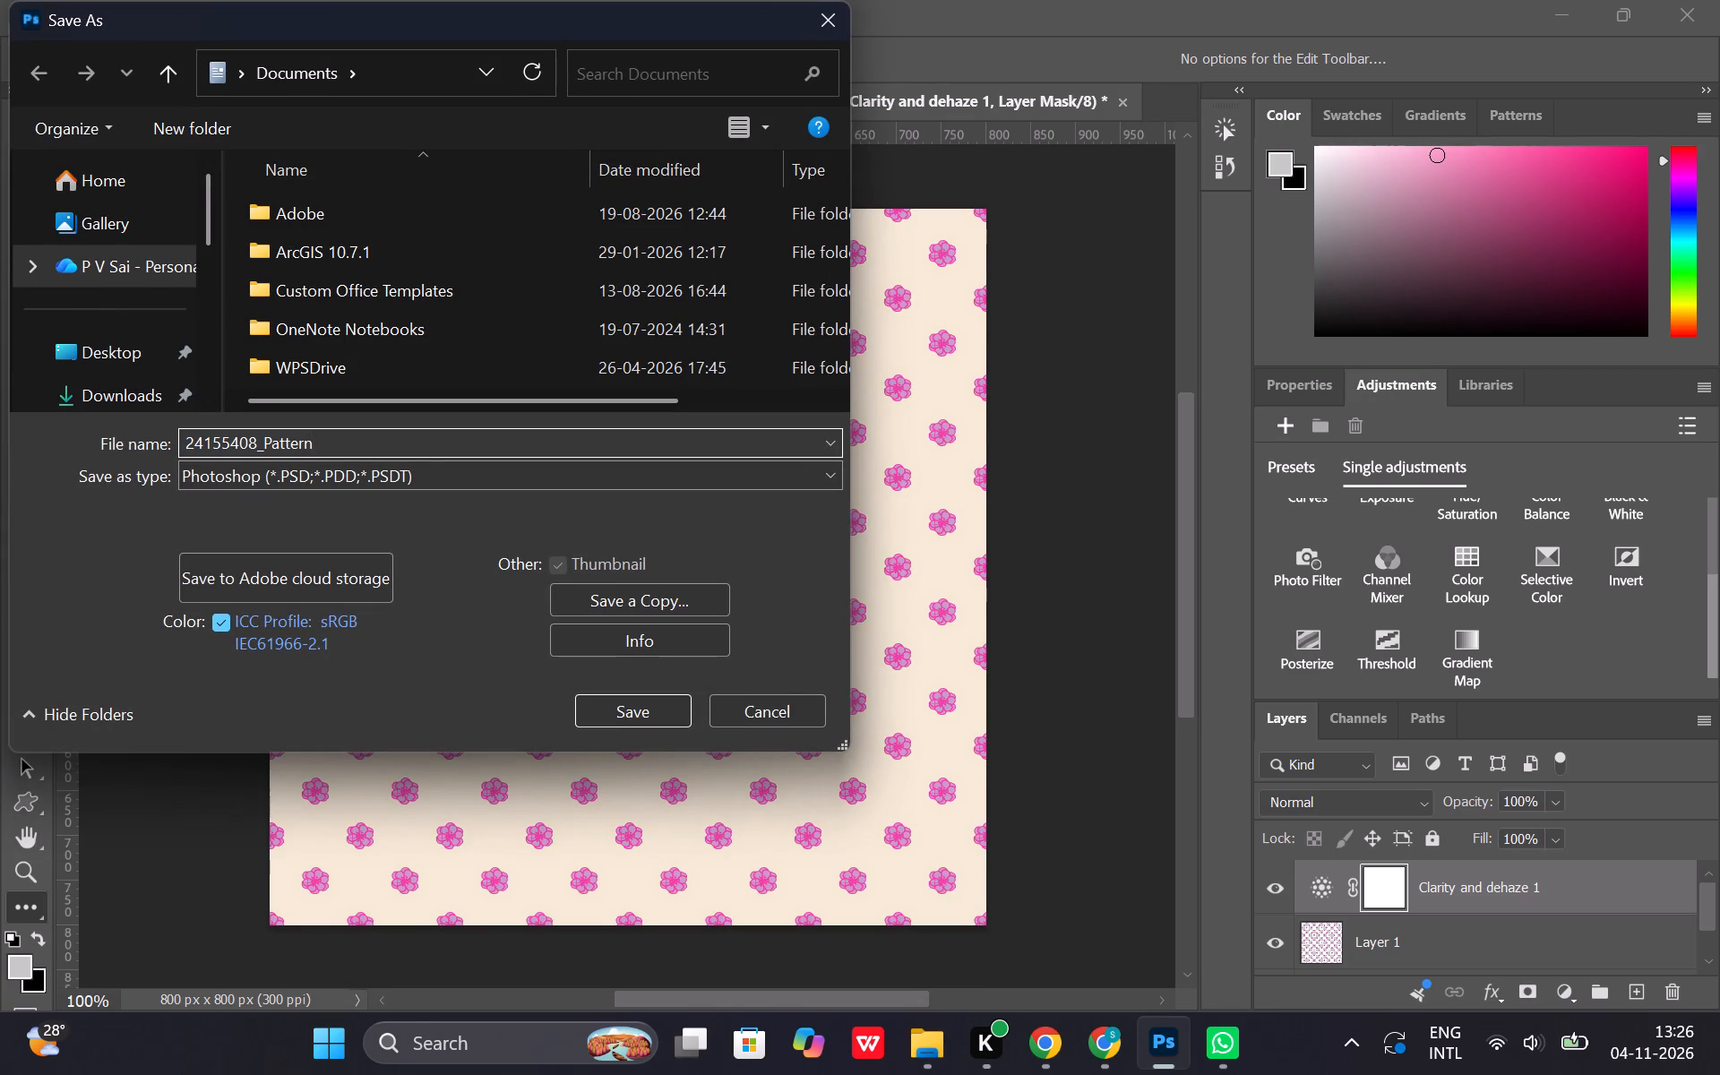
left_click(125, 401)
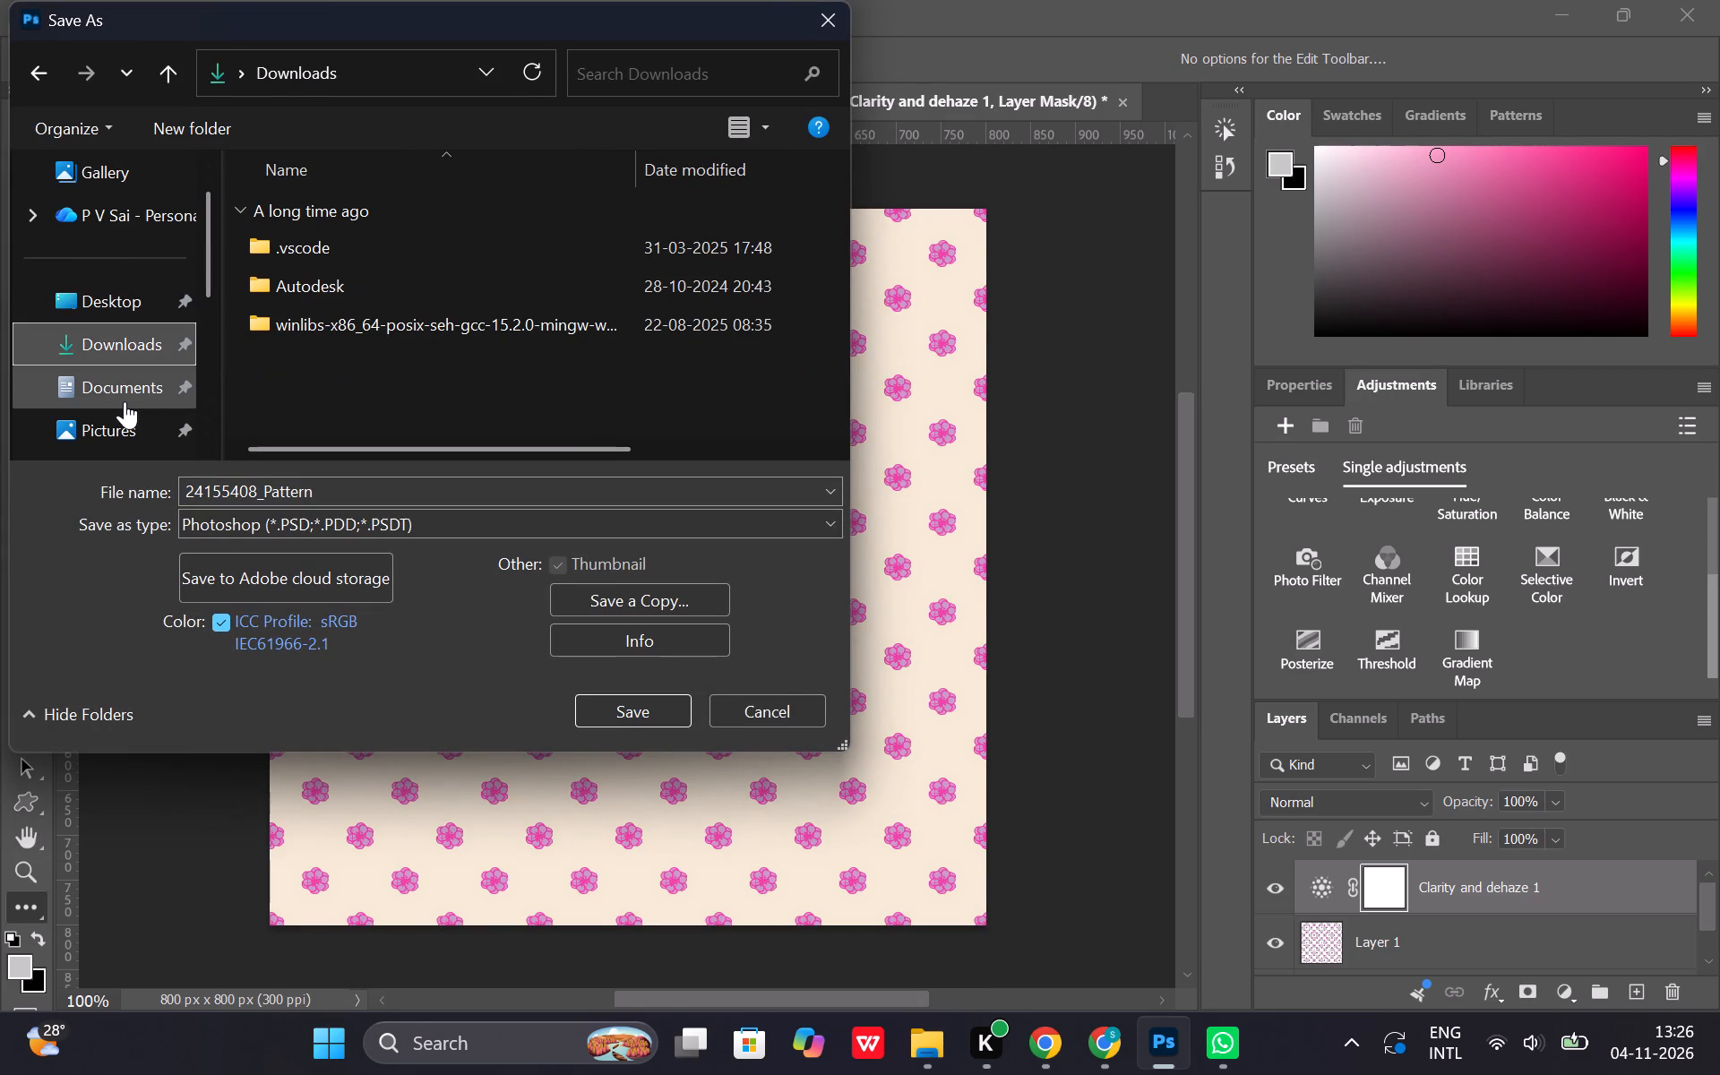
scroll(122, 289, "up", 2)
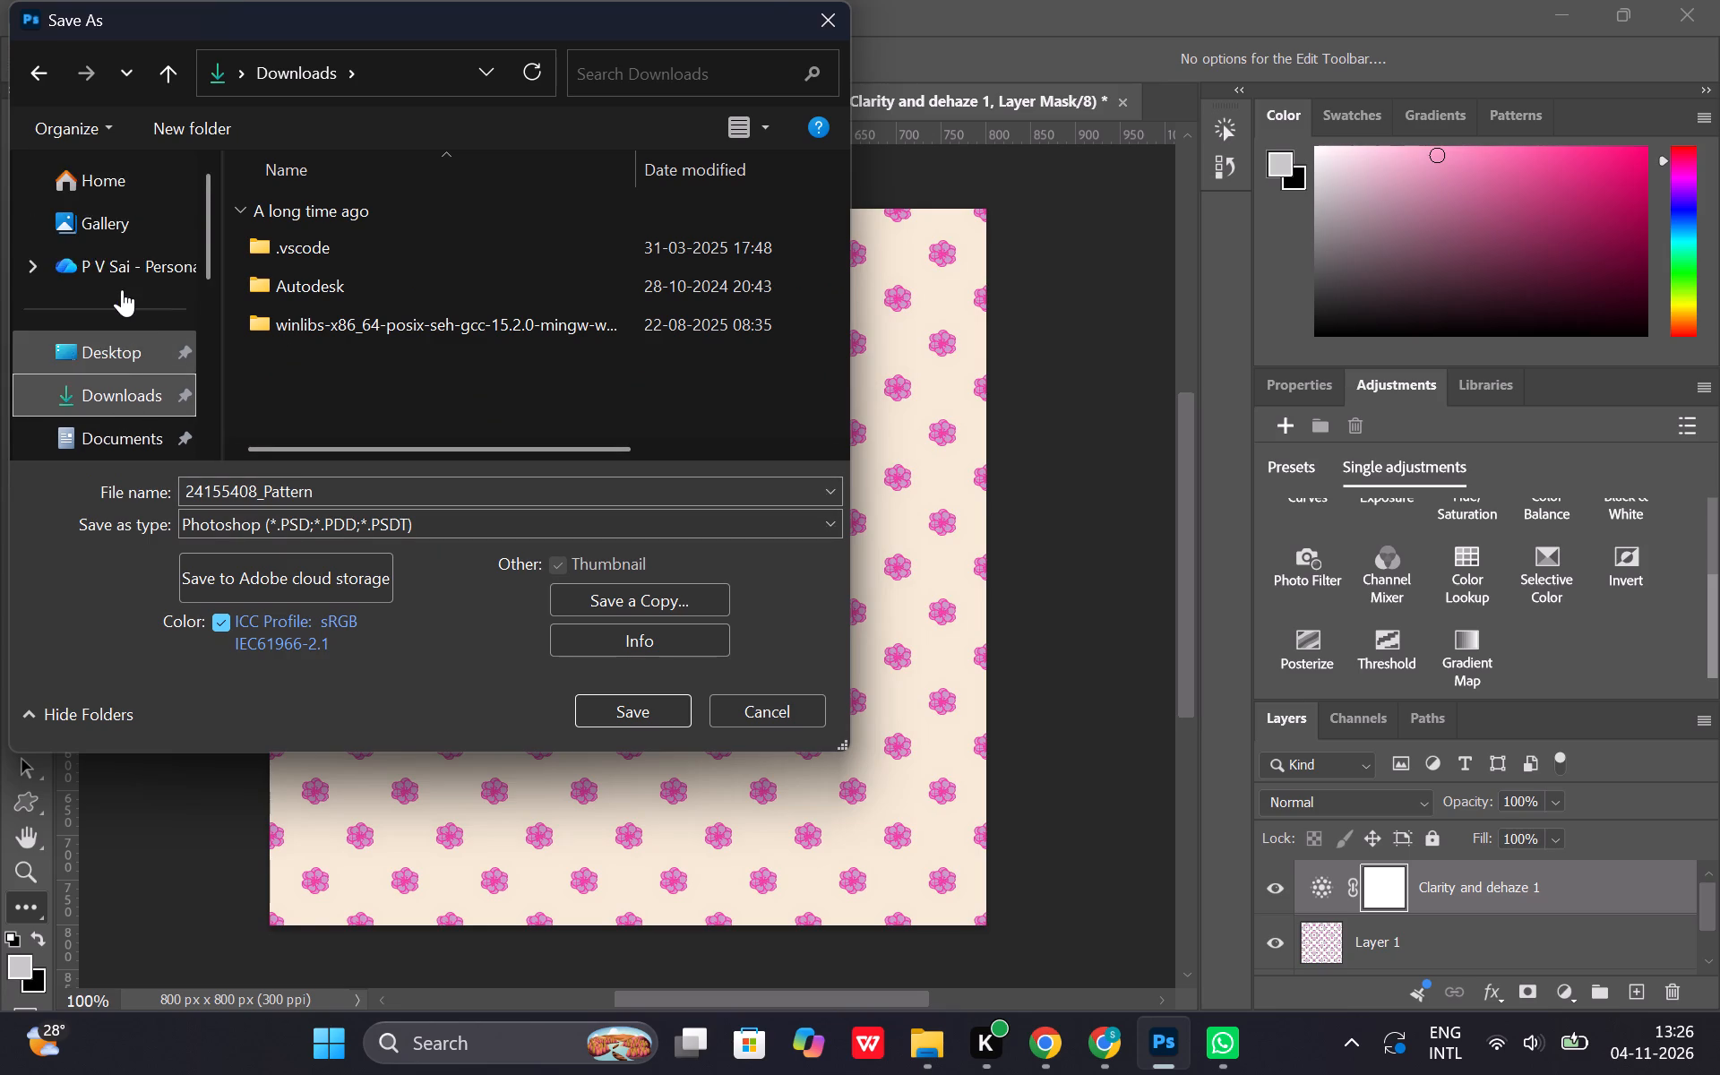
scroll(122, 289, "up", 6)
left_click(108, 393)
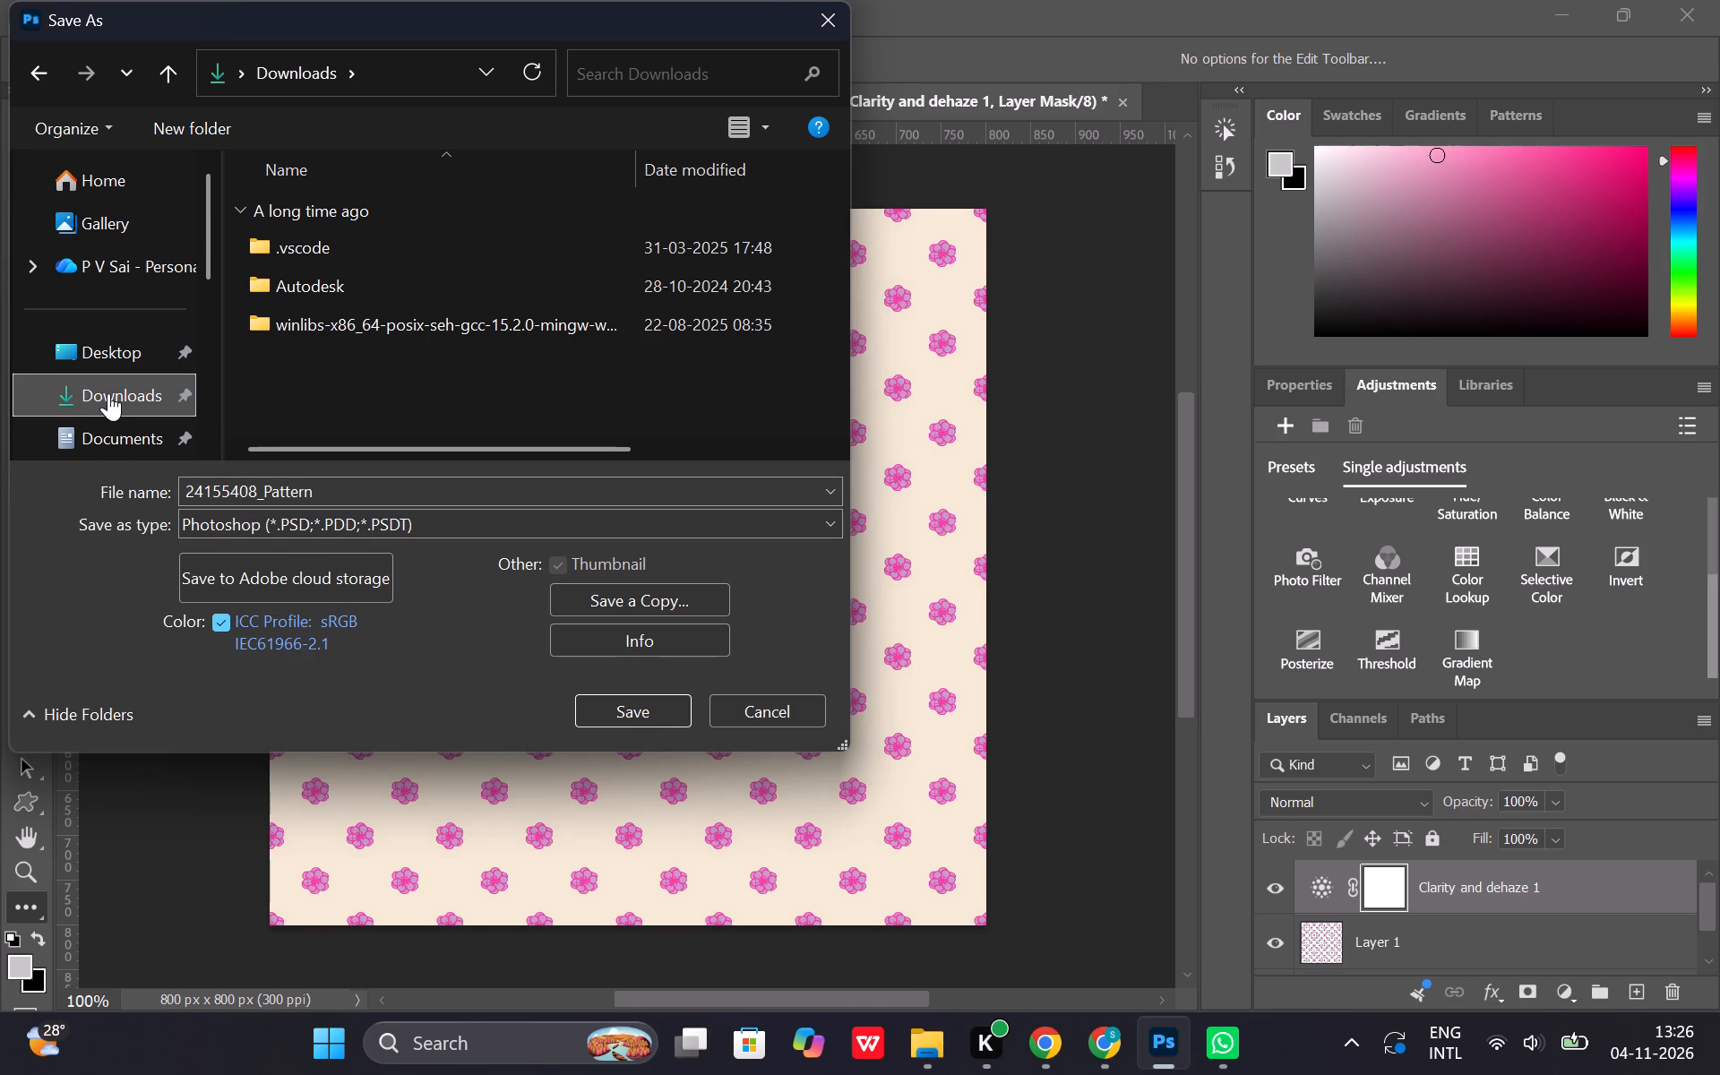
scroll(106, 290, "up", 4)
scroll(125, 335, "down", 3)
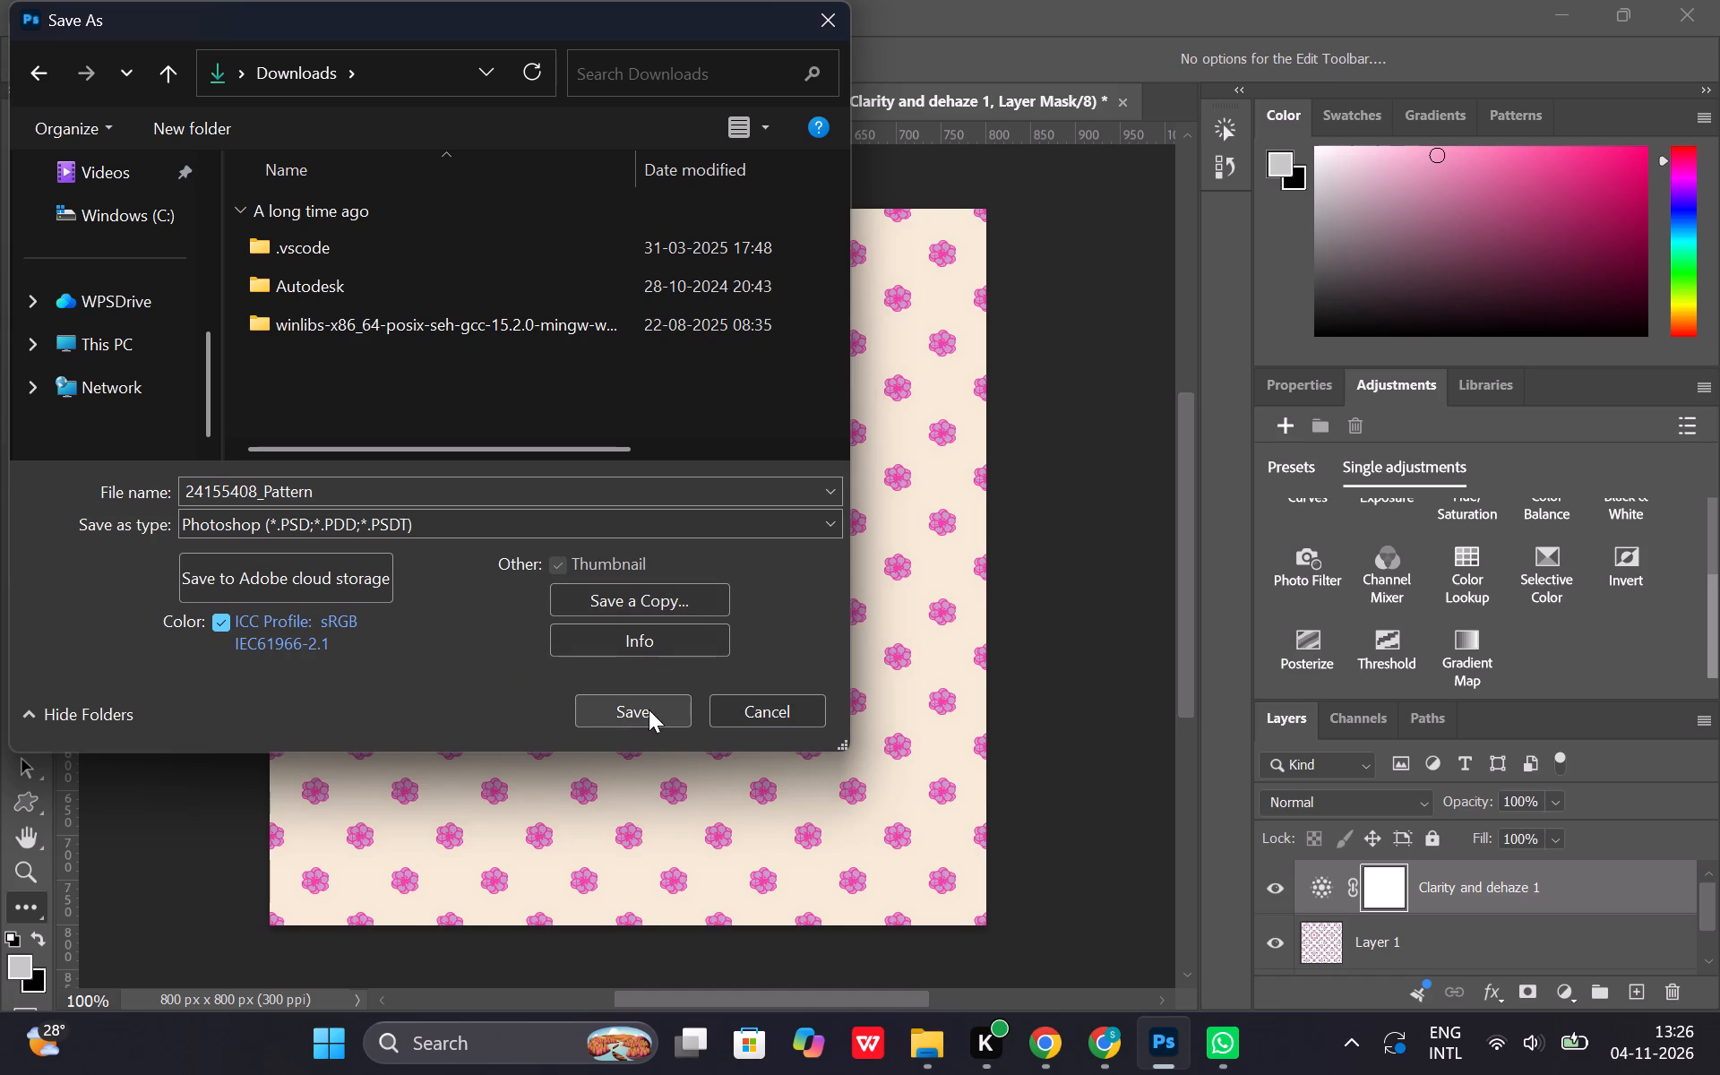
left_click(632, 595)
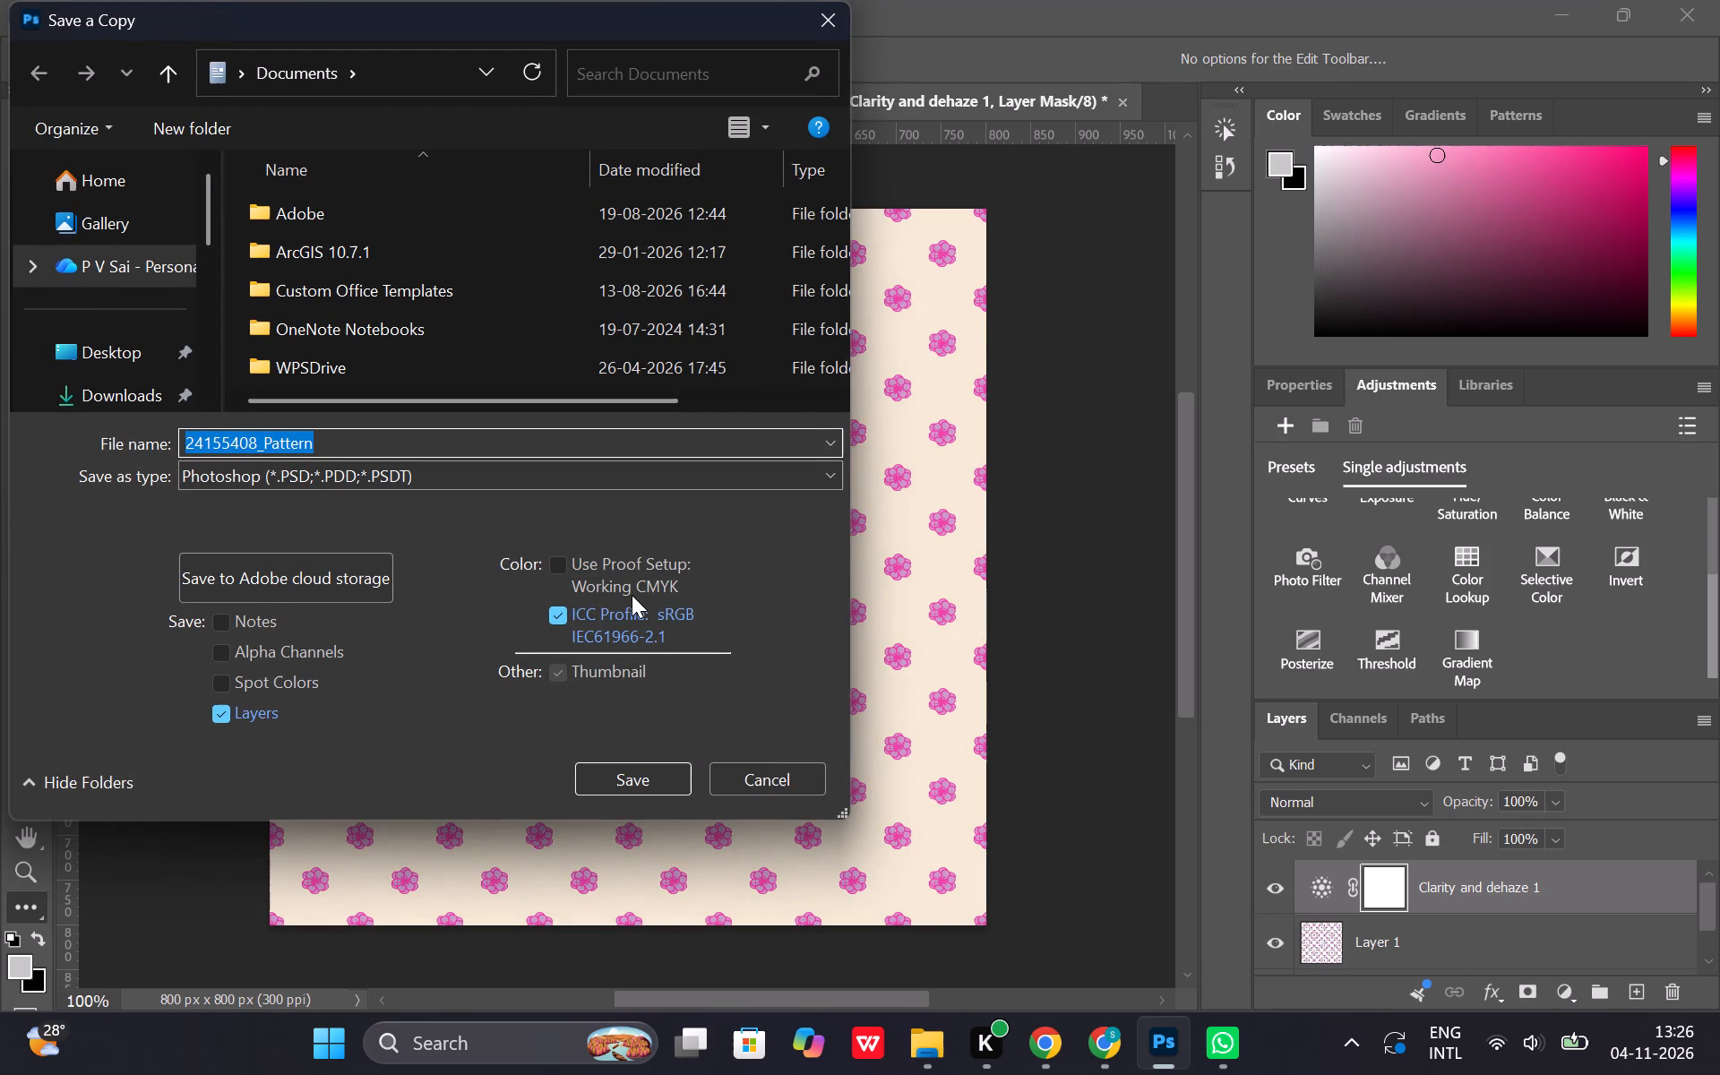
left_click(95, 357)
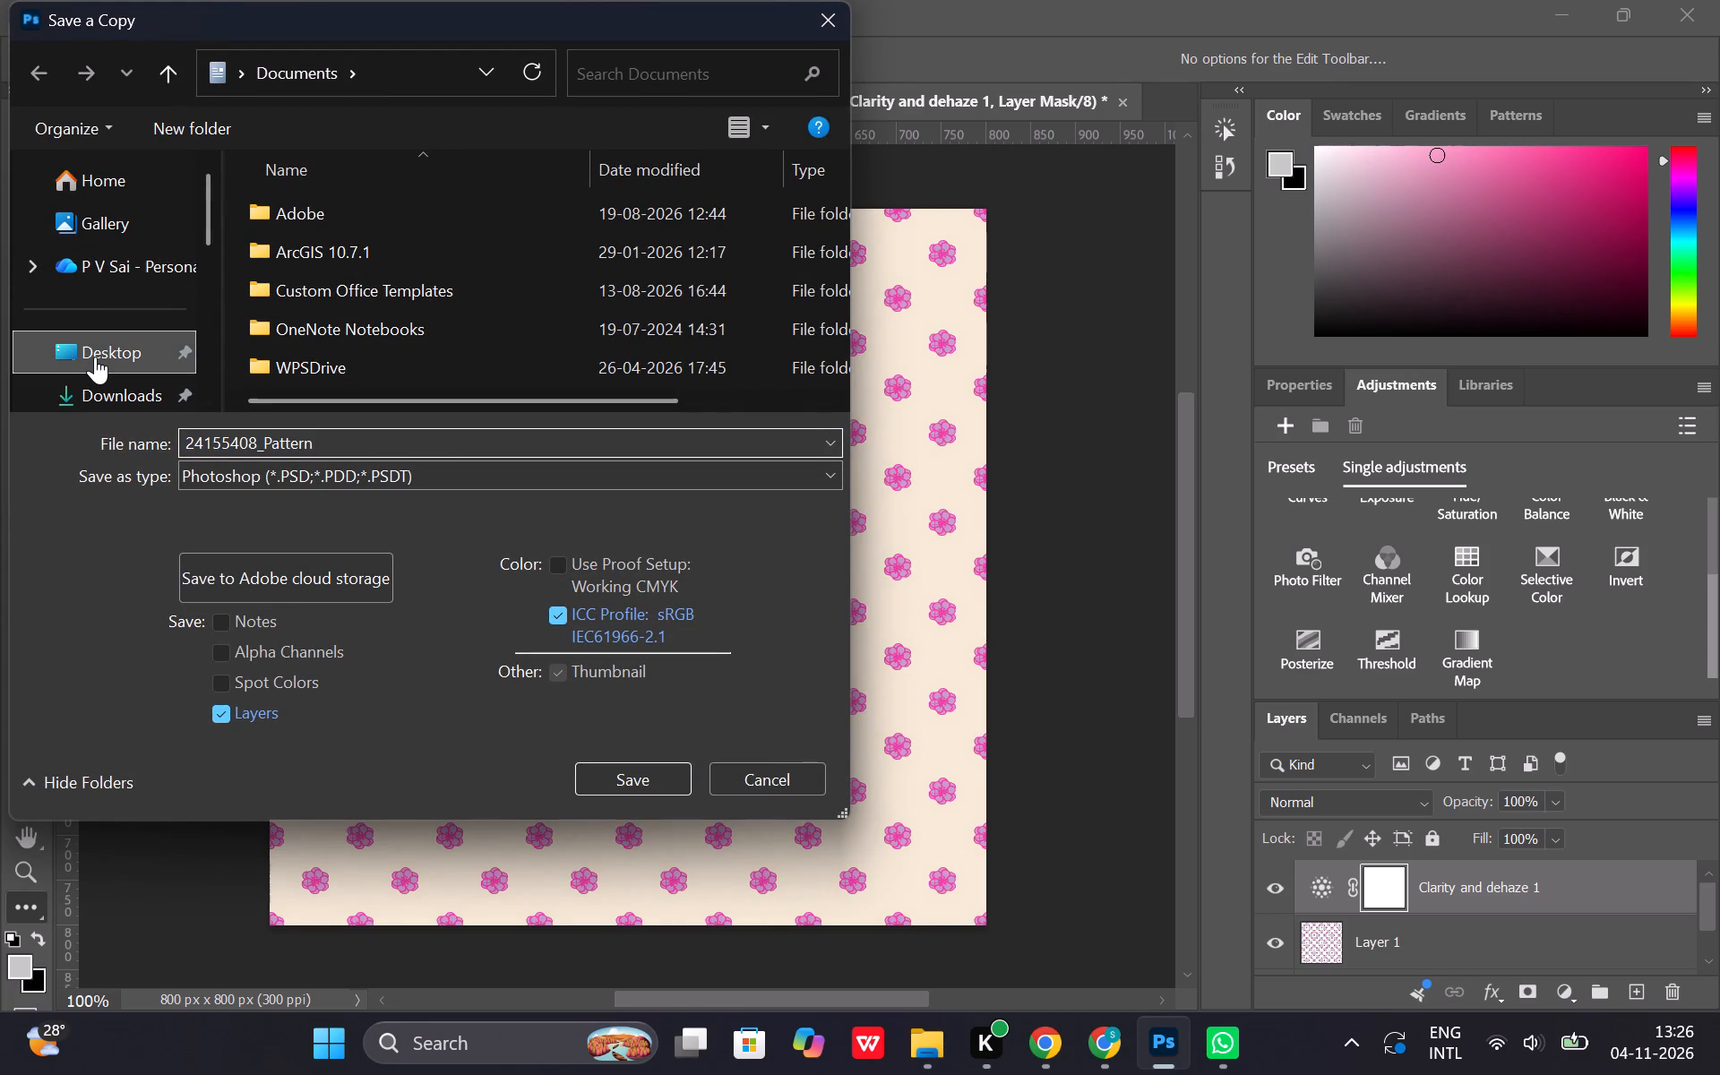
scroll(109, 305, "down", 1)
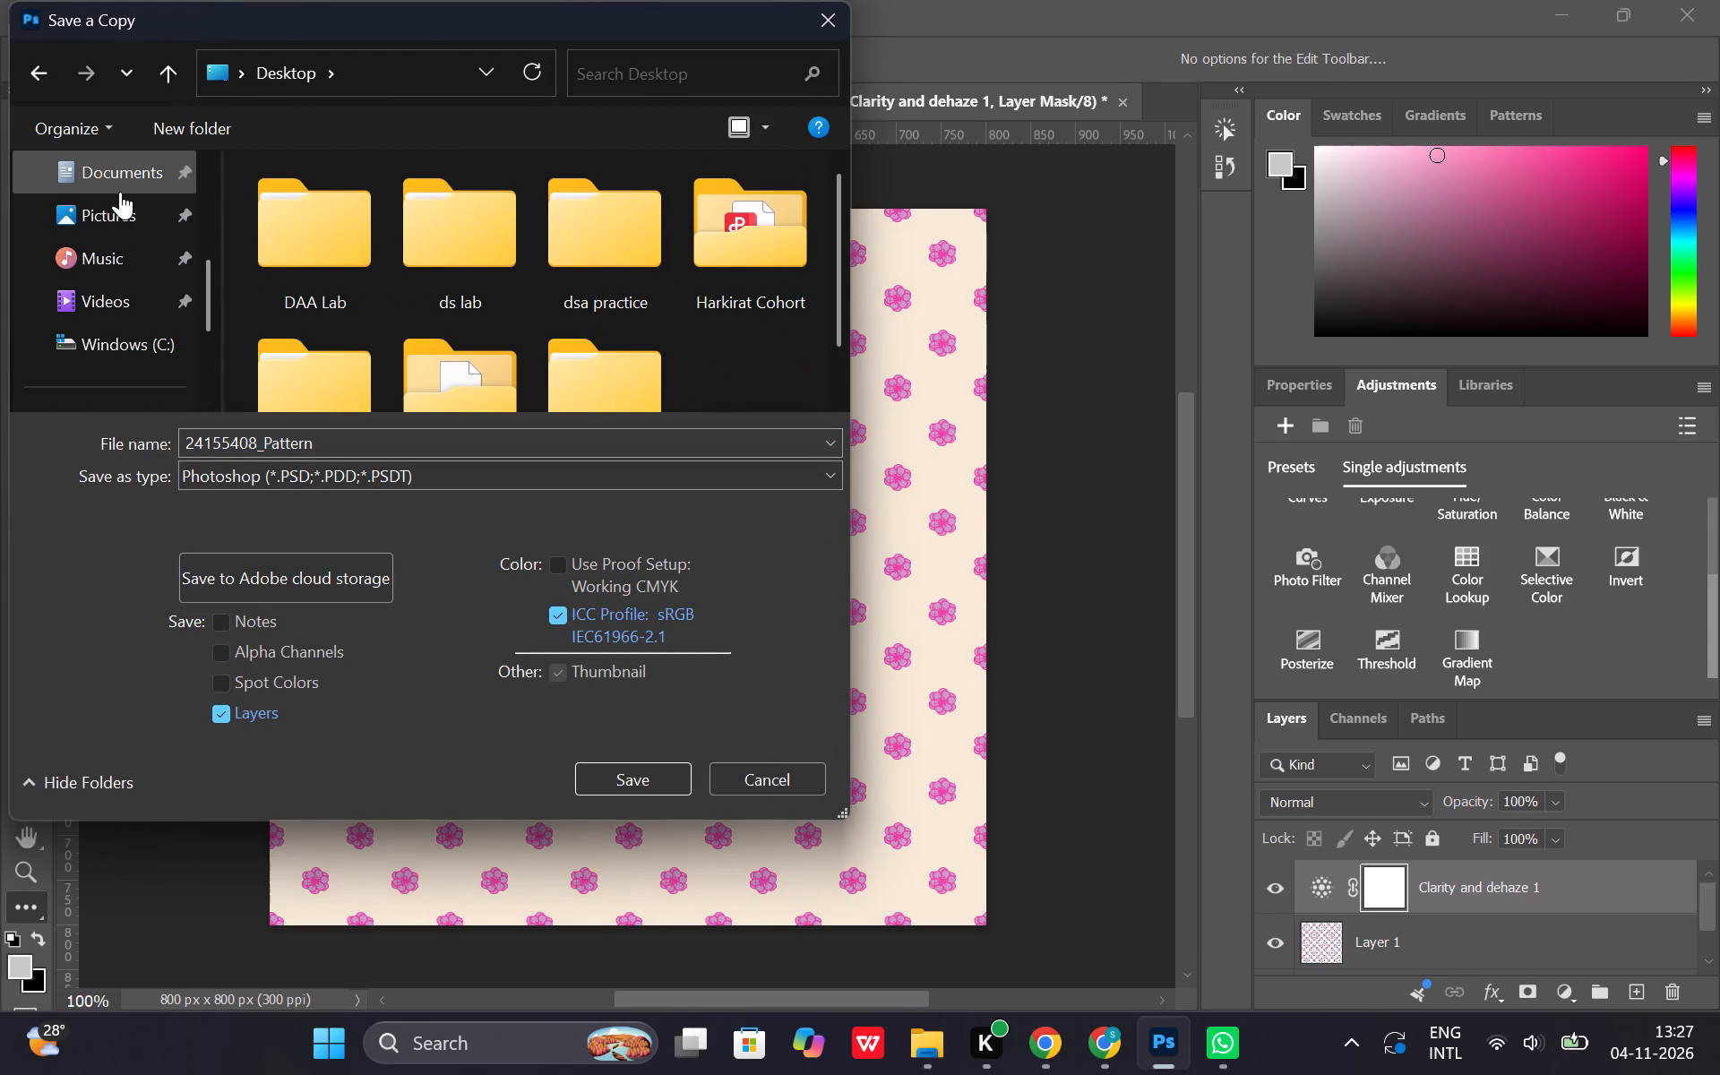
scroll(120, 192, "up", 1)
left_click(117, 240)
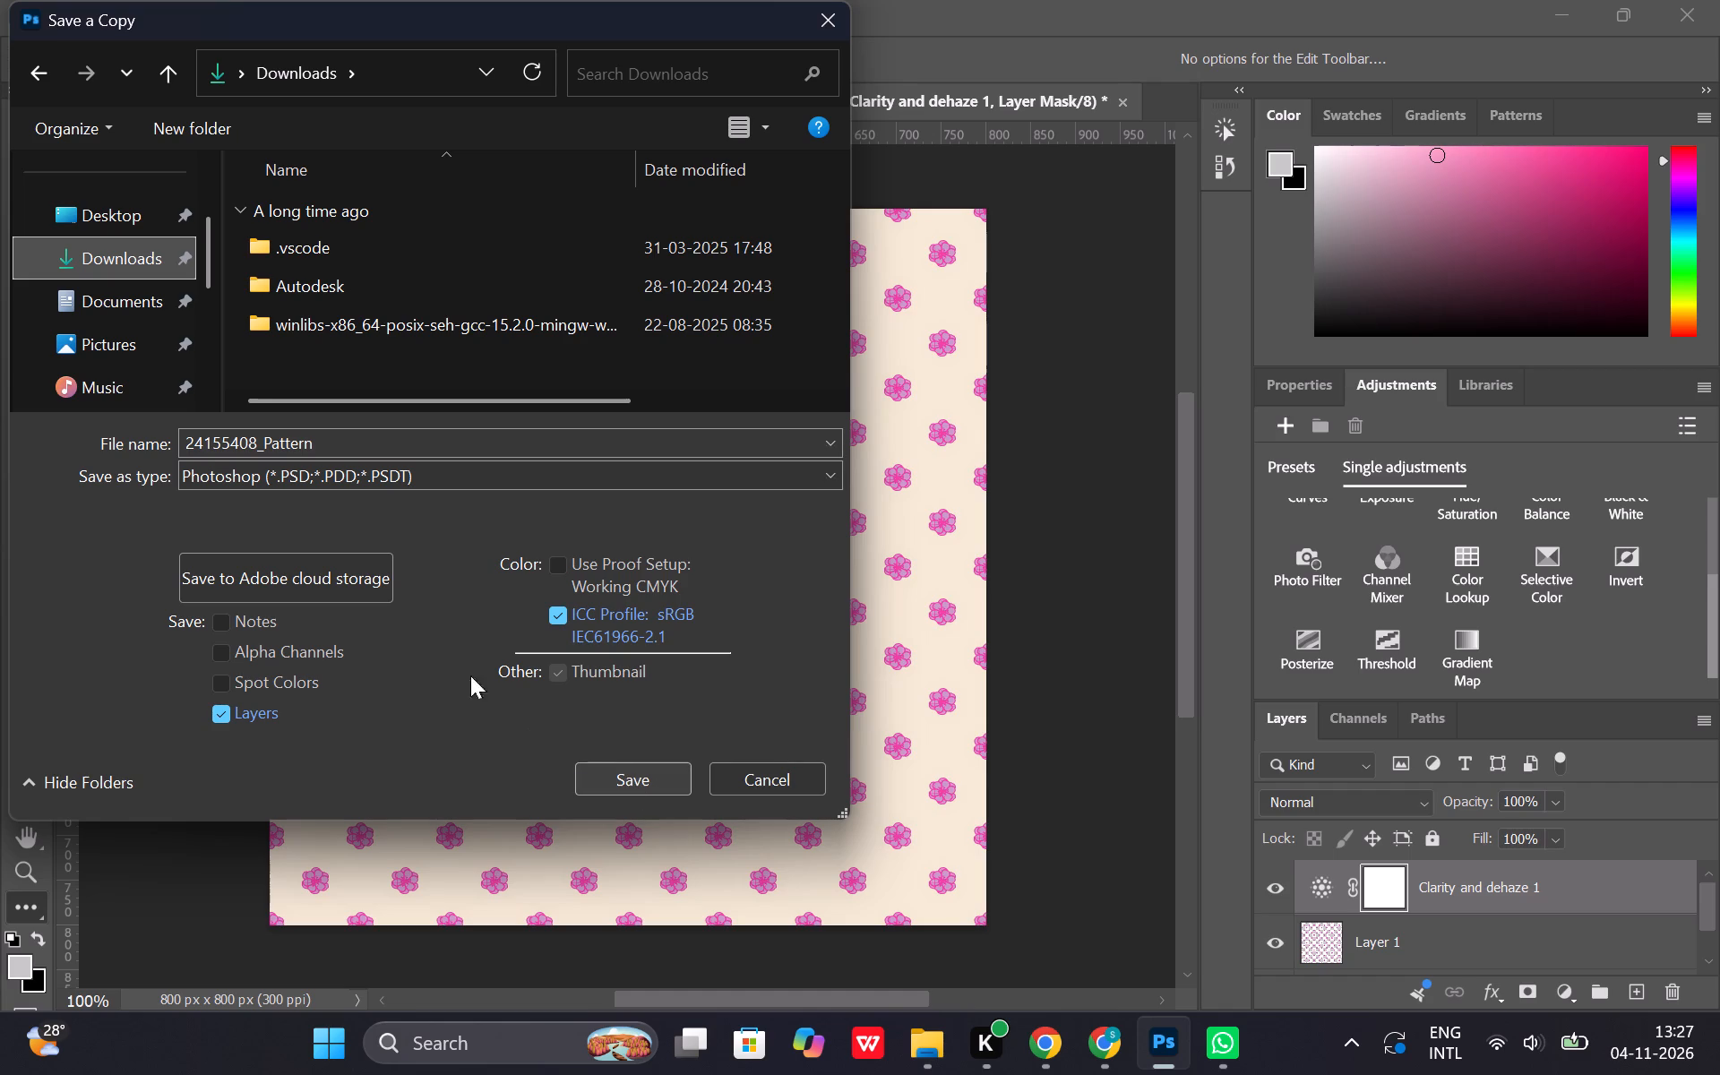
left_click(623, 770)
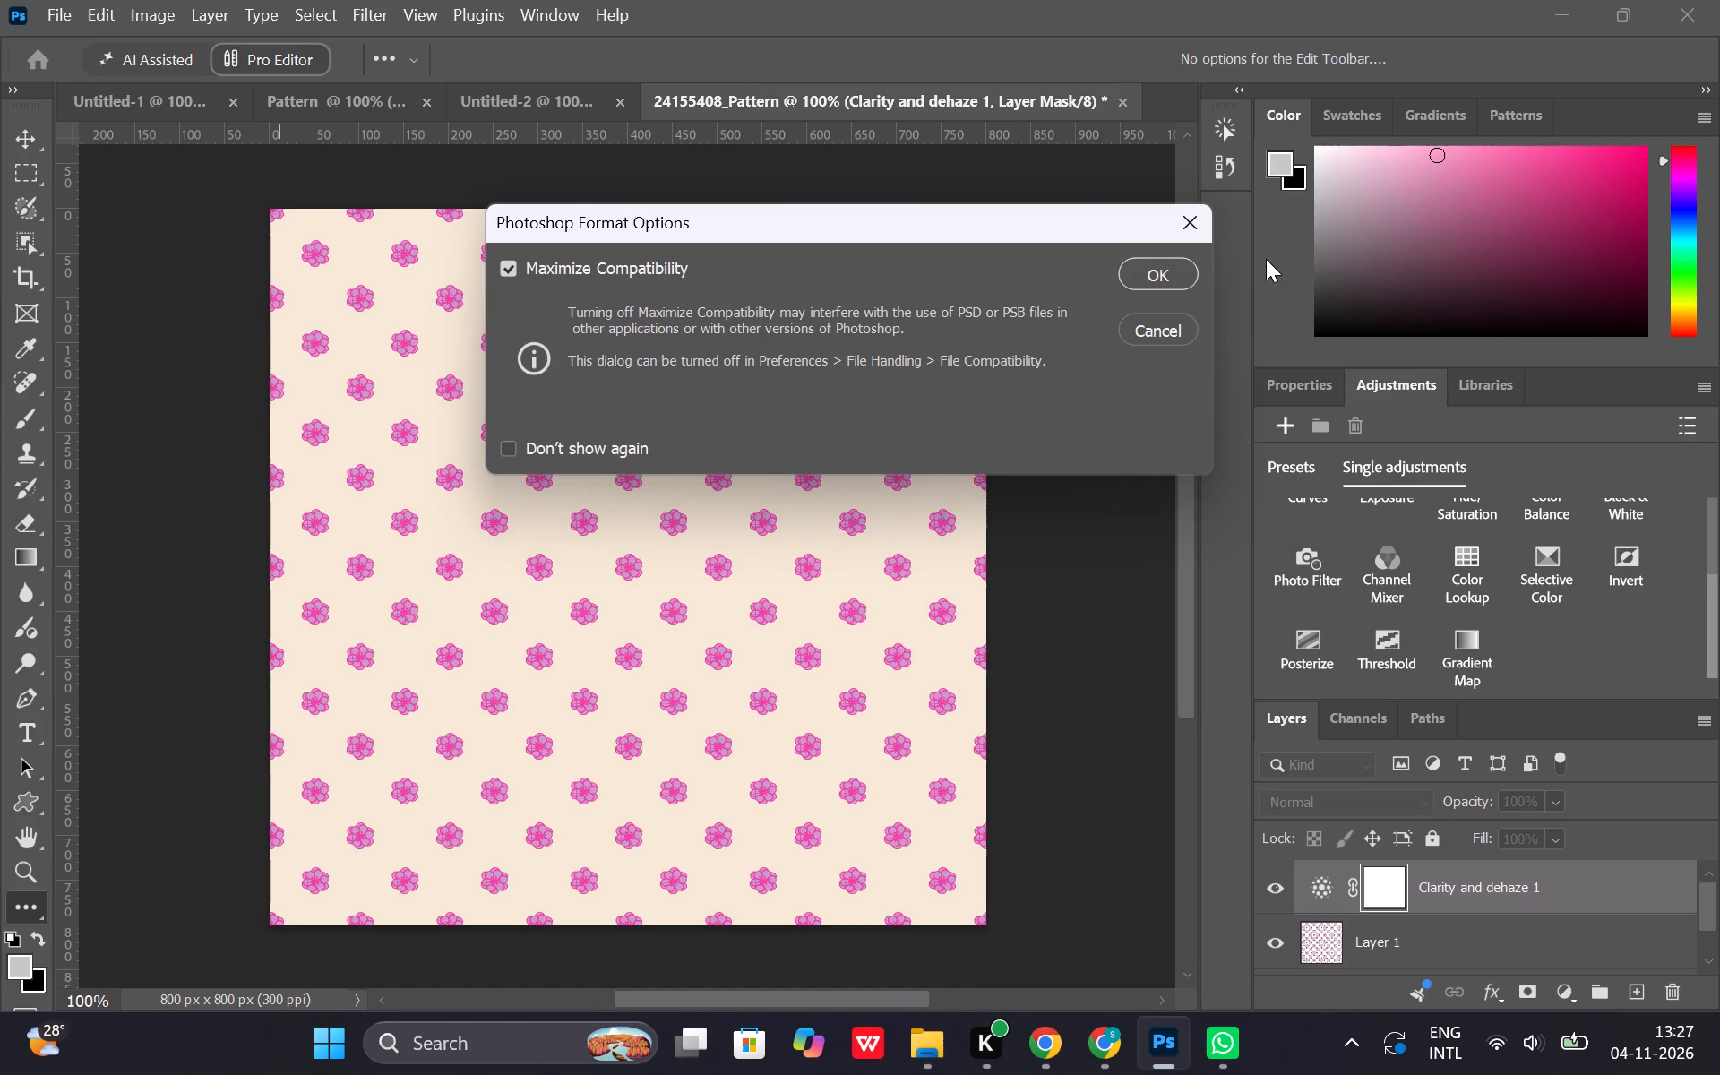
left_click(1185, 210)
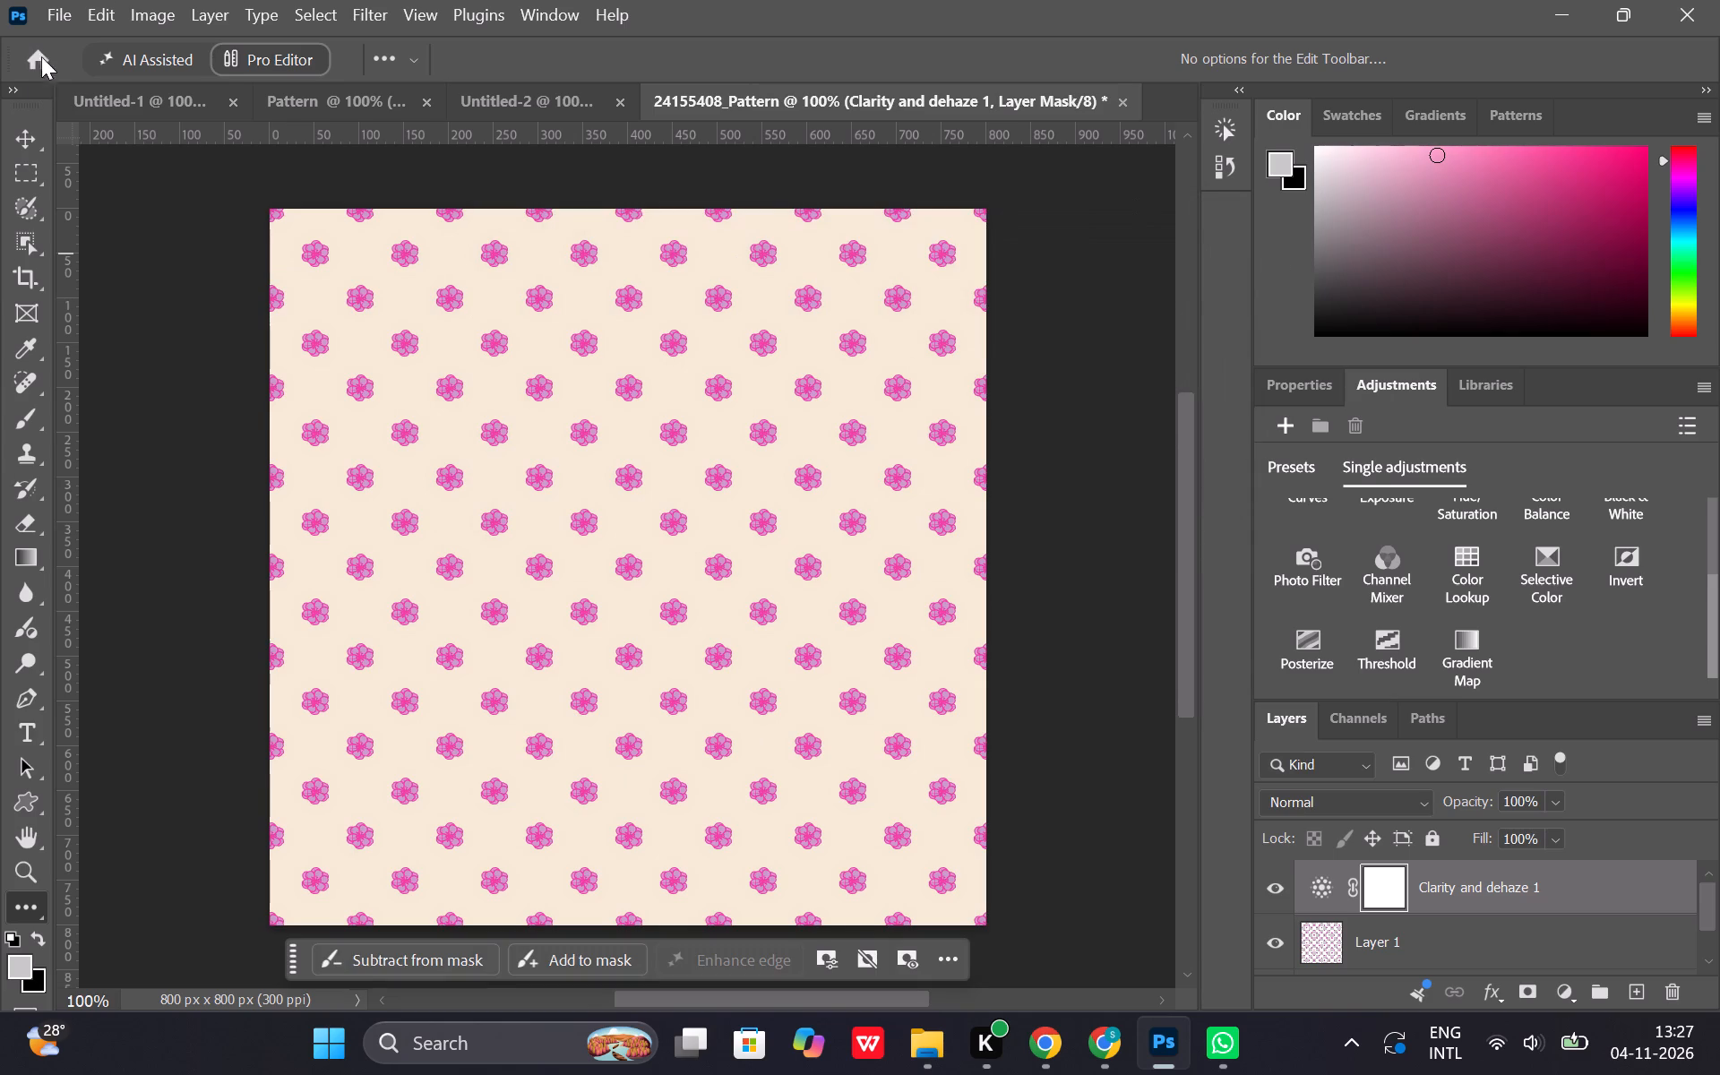
Save the flower pattern document as a Photoshop PSD in the Downloads folder, keeping its current file name.
left_click(56, 11)
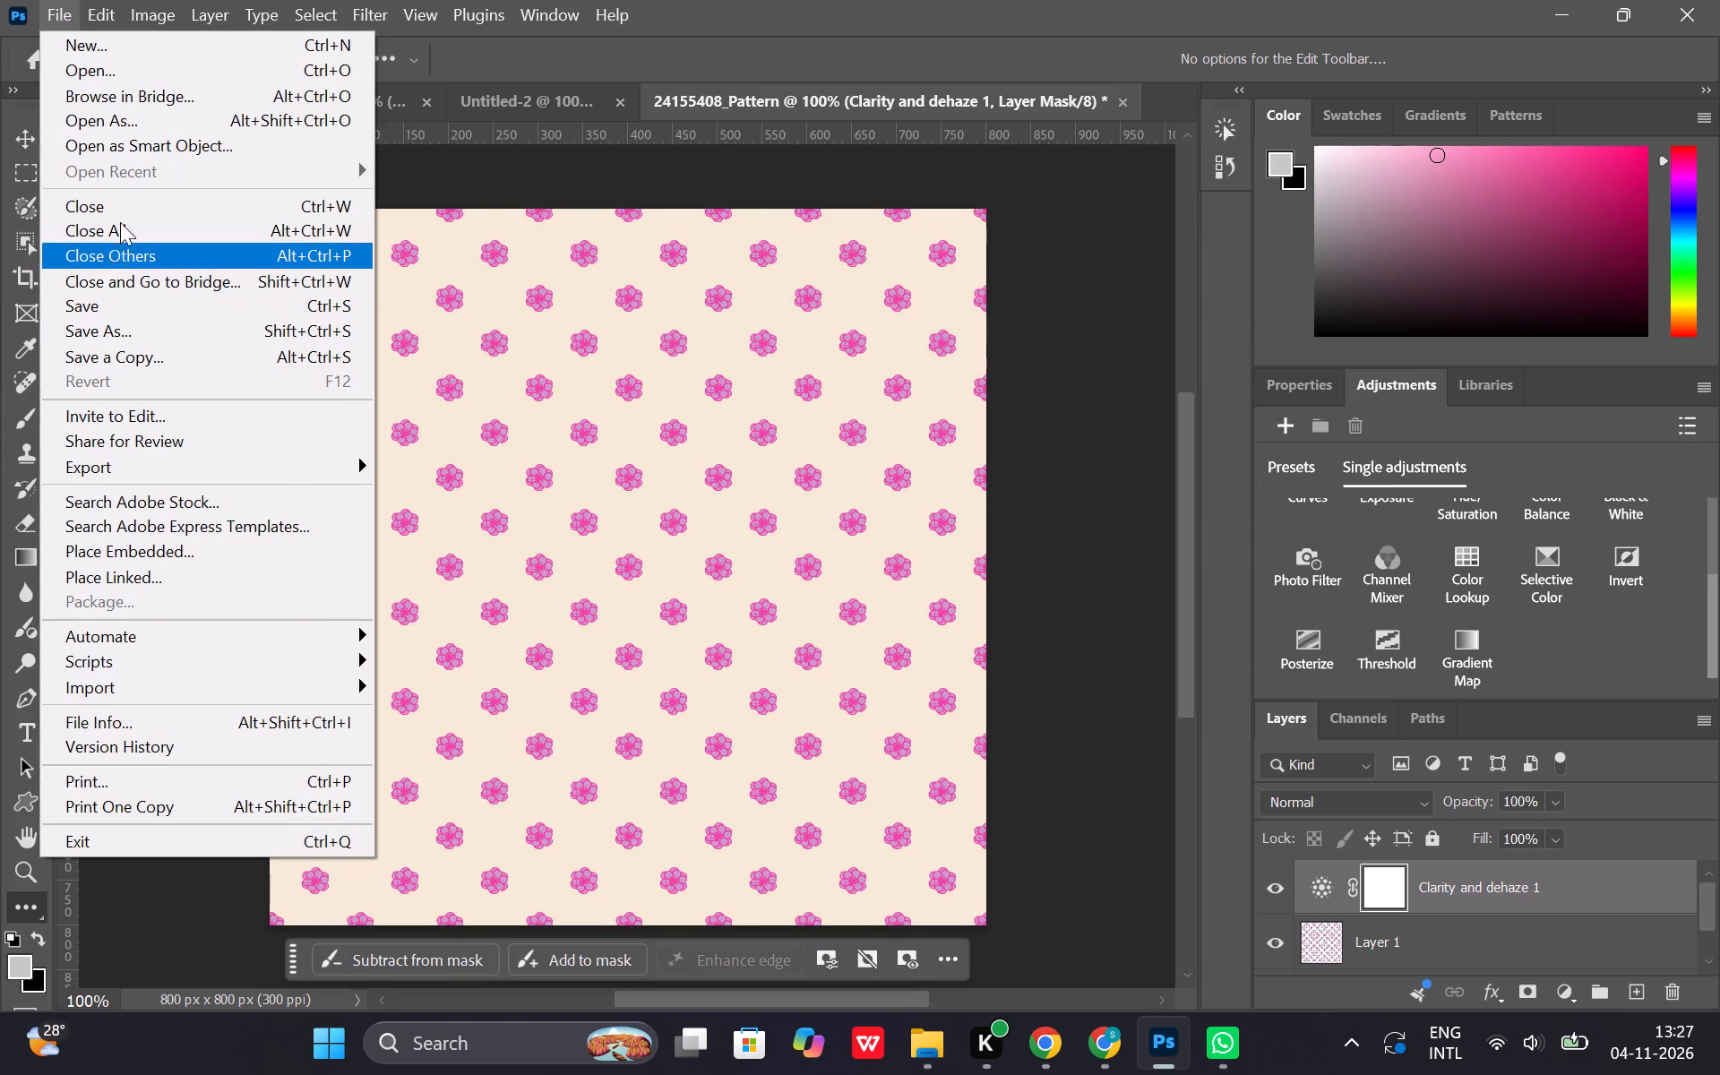
left_click(130, 330)
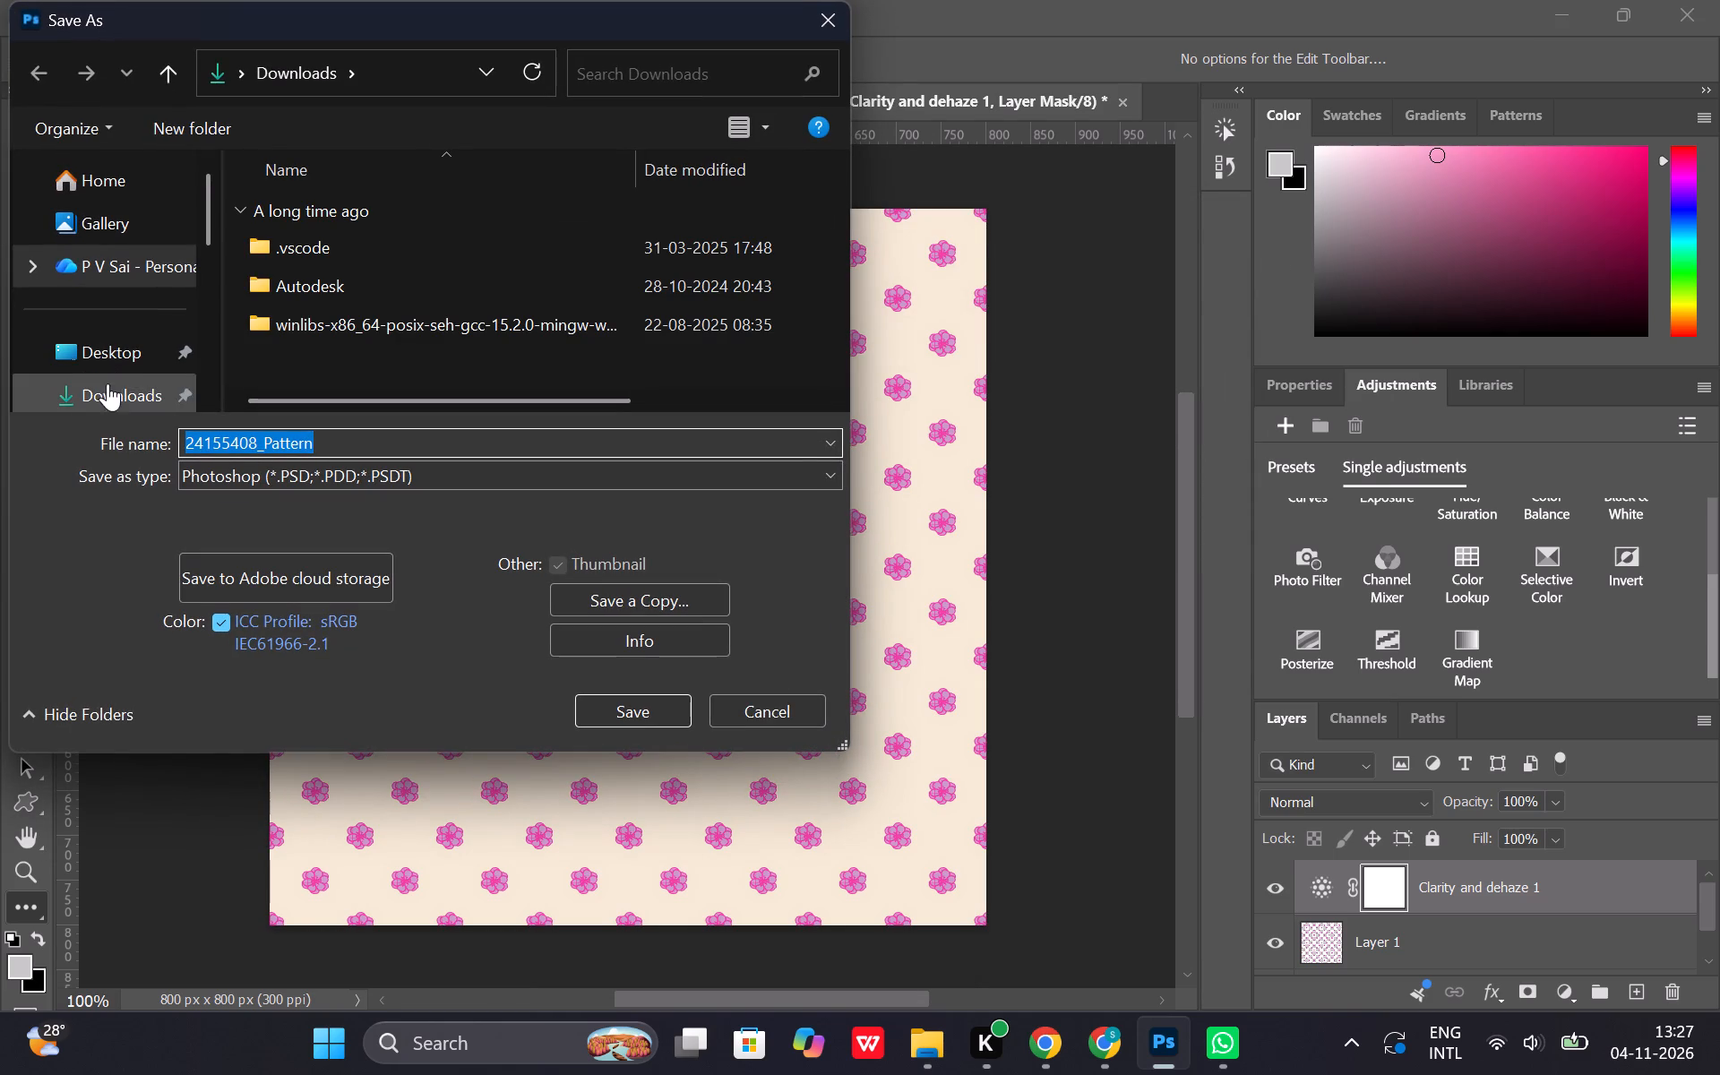
left_click(98, 393)
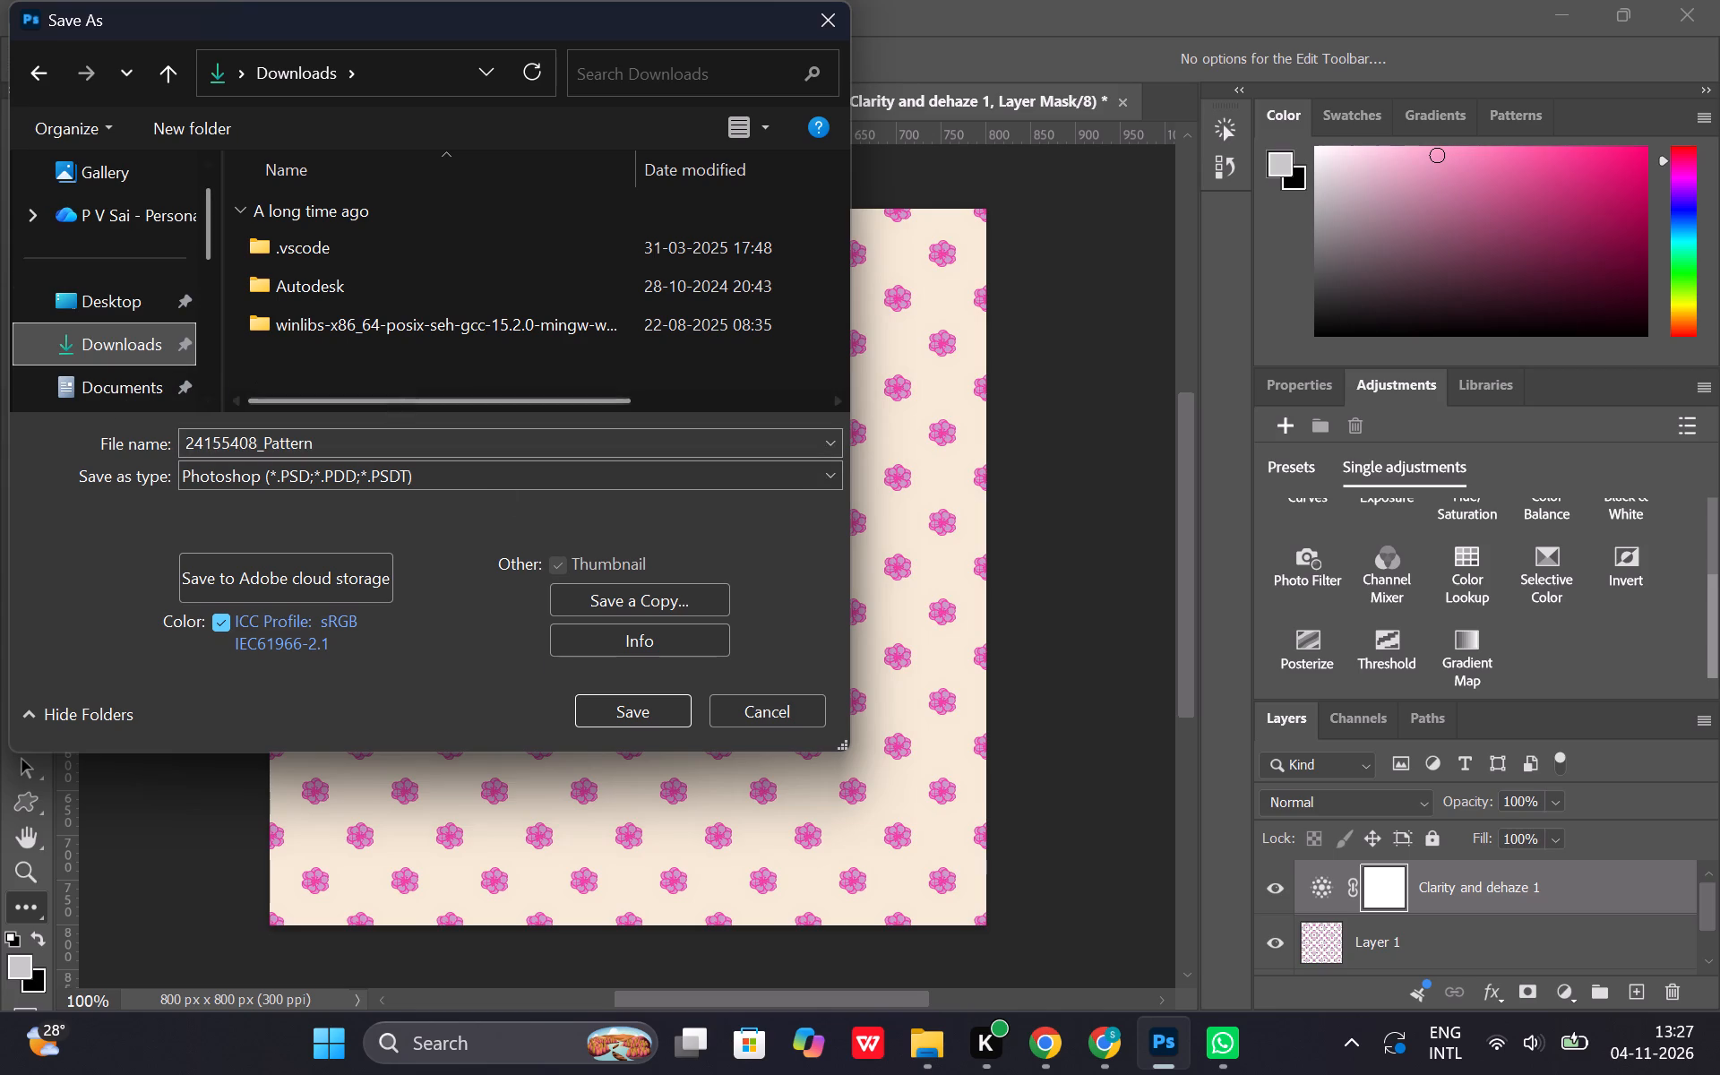
left_click(608, 708)
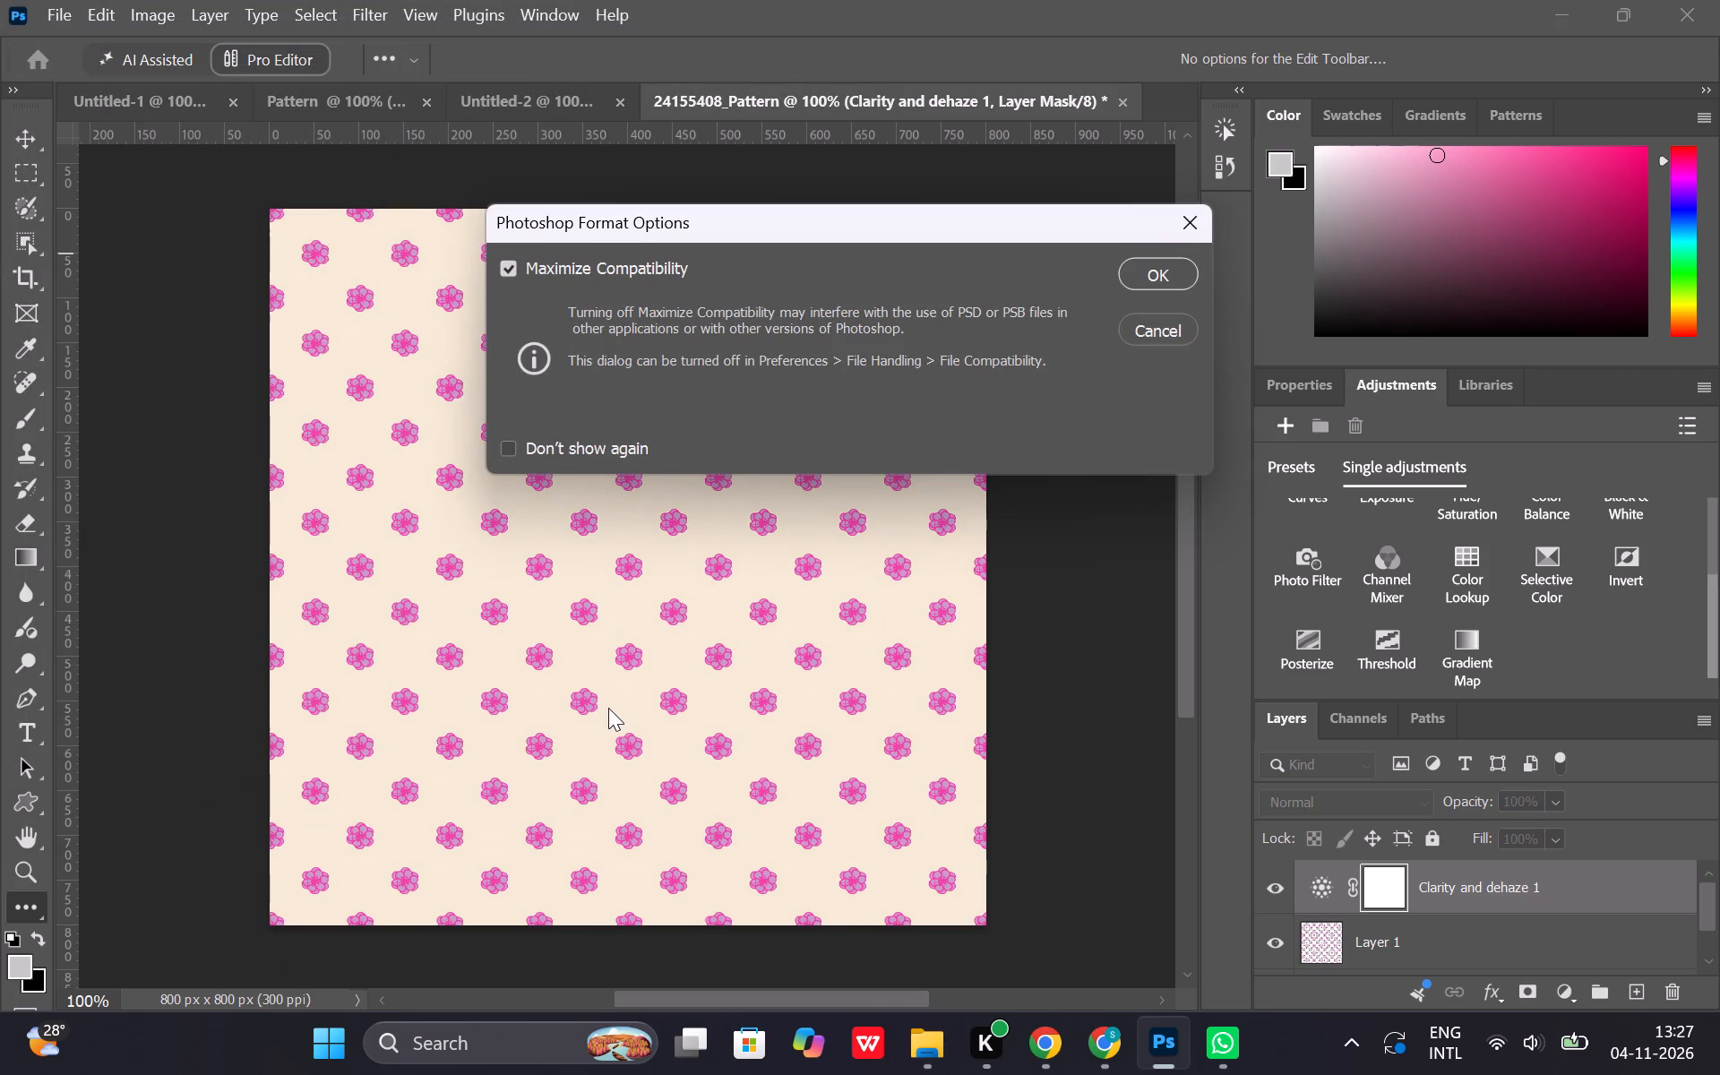